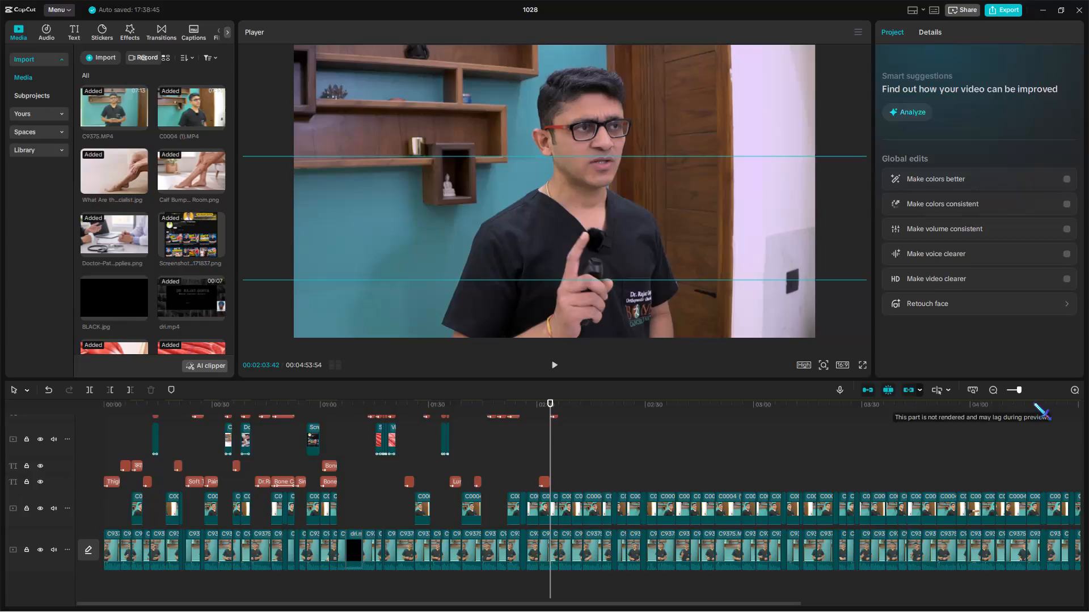
Delete the C0004 overlay clip that sits beneath the "2. गाँठ का Size!" caption.
click(1023, 388)
scroll(502, 549, up, 4)
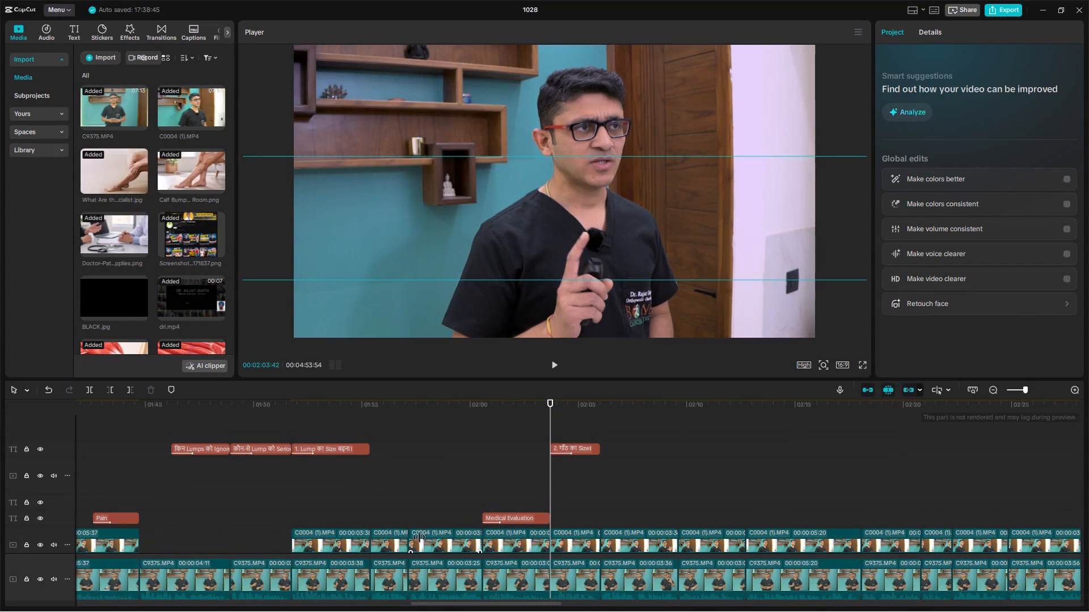
key(space)
drag(526, 473, 488, 495)
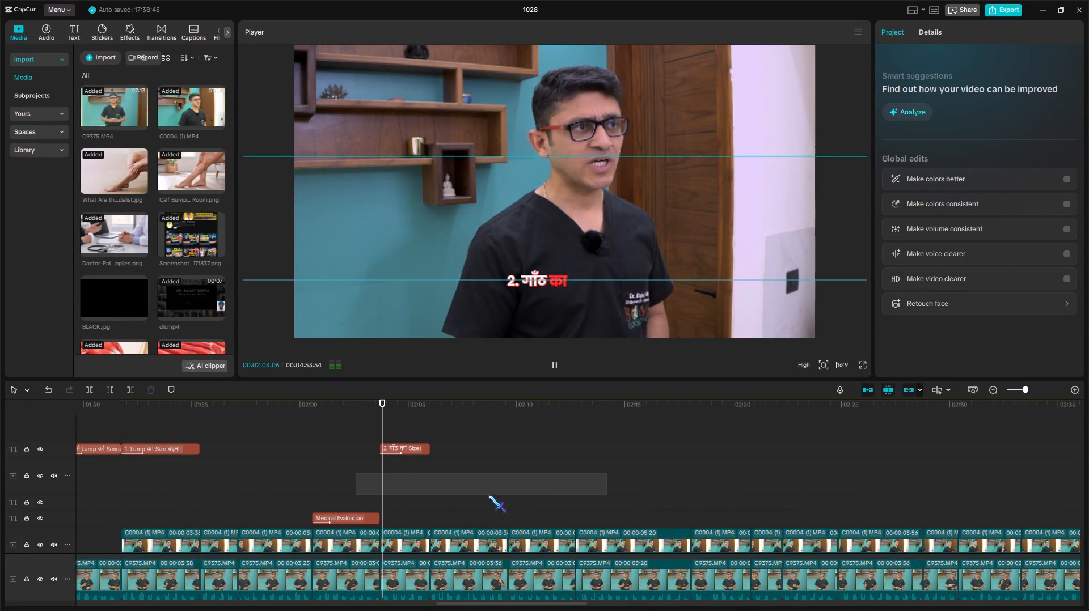
drag(488, 495, 412, 495)
scroll(389, 495, down, 3)
click(386, 506)
key(BackSpace)
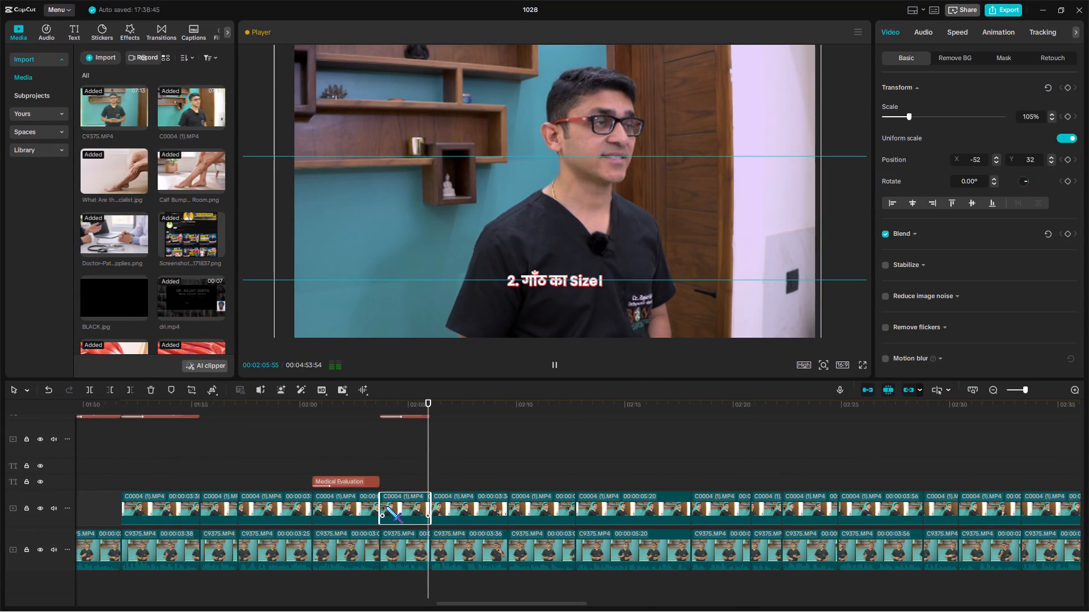
Play back the section from the "Pain" title through the start of the "1. Lump का Size" caption.
scroll(386, 505, up, 4)
drag(320, 482, 332, 474)
click(217, 486)
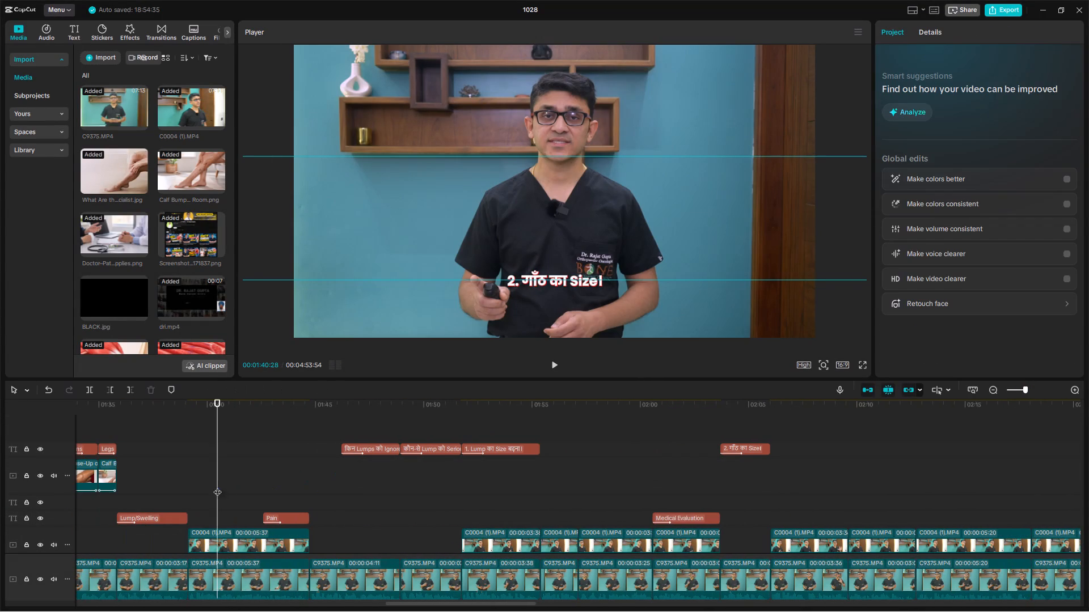
click(244, 479)
key(space)
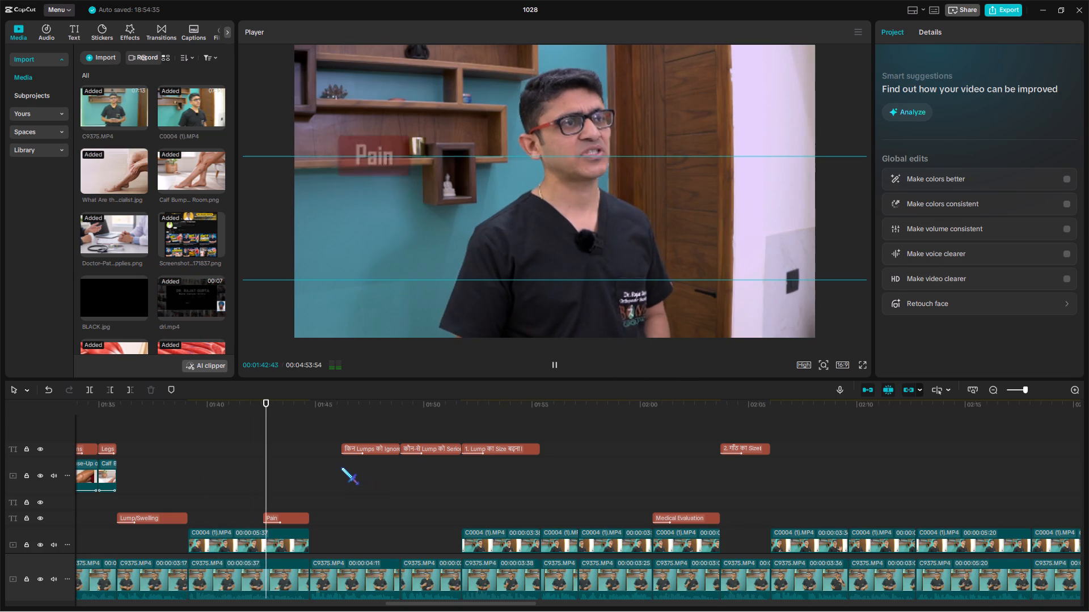
scroll(340, 465, down, 1)
click(344, 464)
key(space)
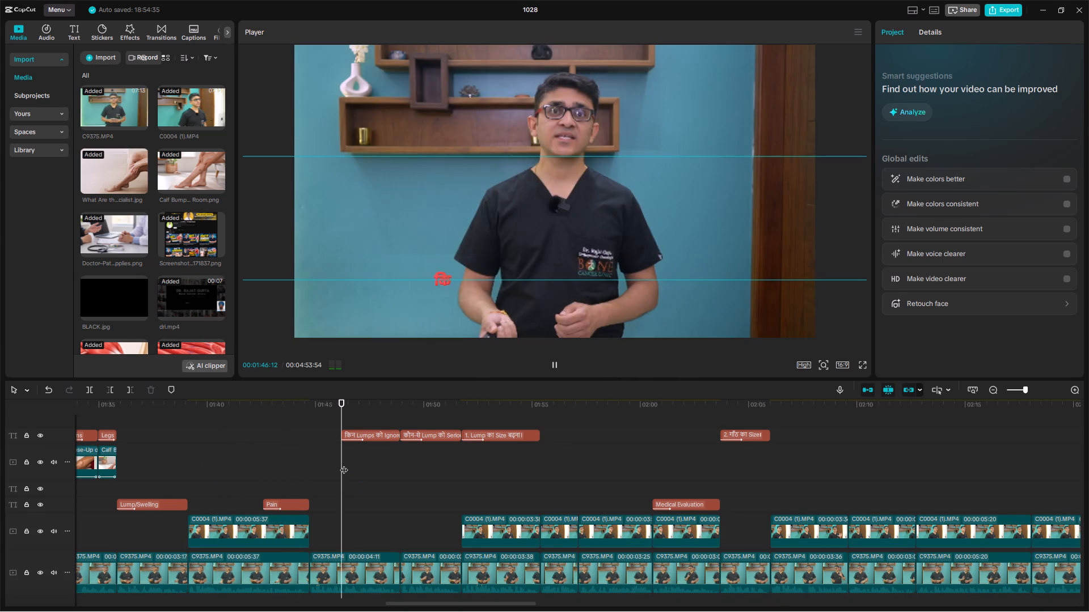
scroll(368, 465, up, 2)
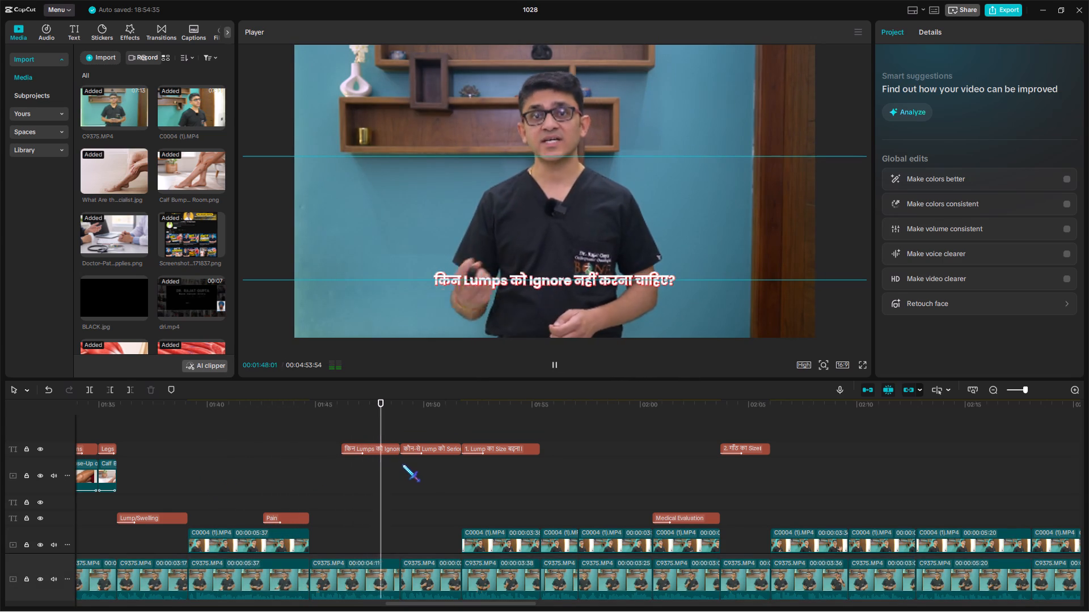
double_click(403, 464)
key(space)
click(475, 471)
key(space)
double_click(459, 469)
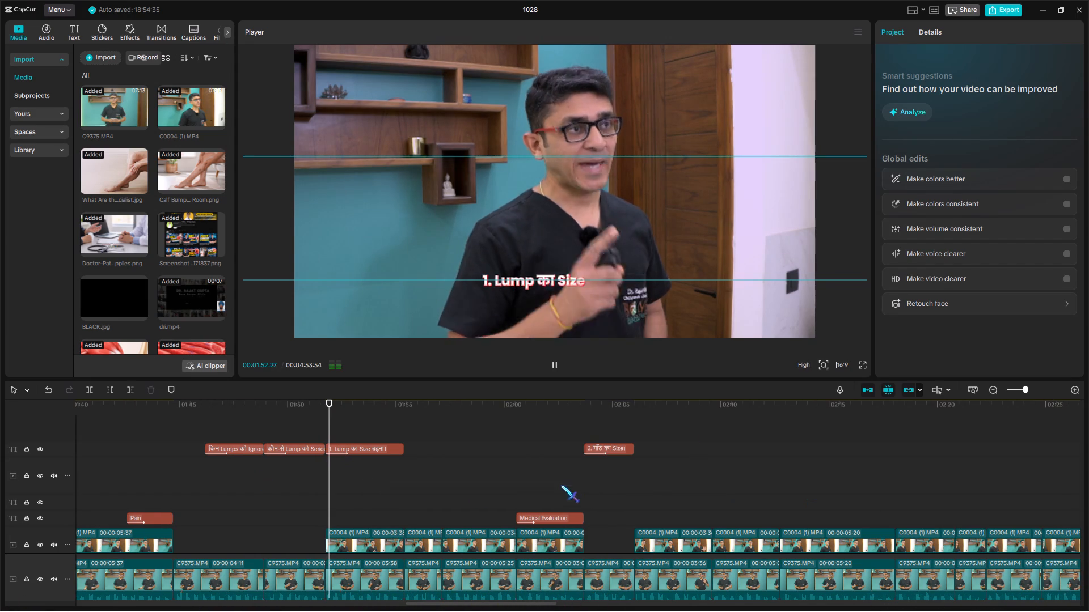
click(421, 483)
key(space)
drag(389, 483, 932, 497)
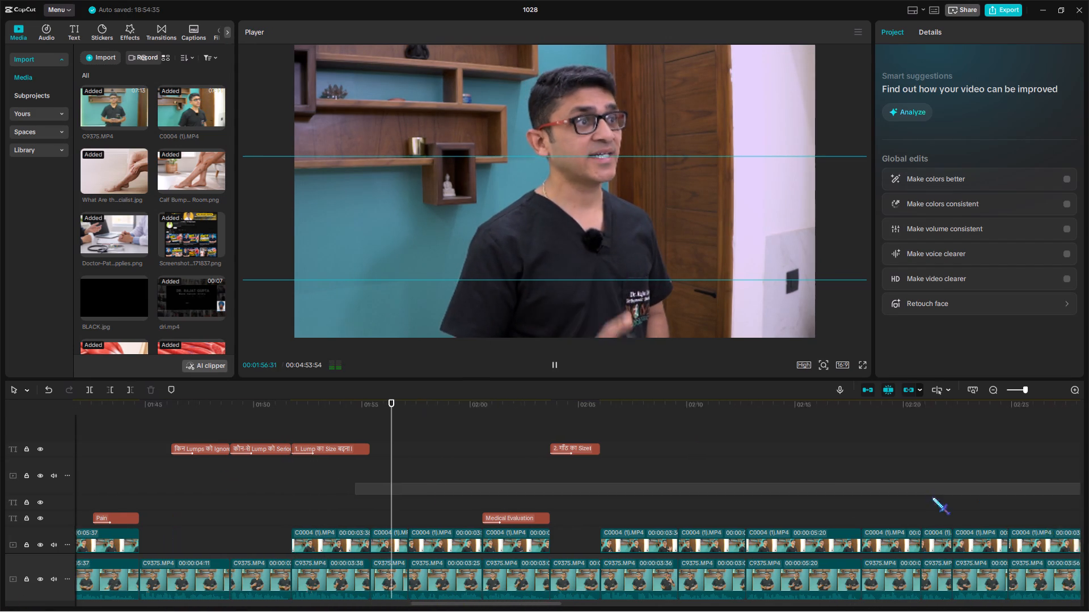
drag(932, 497, 480, 497)
drag(479, 496, 472, 495)
click(412, 474)
key(space)
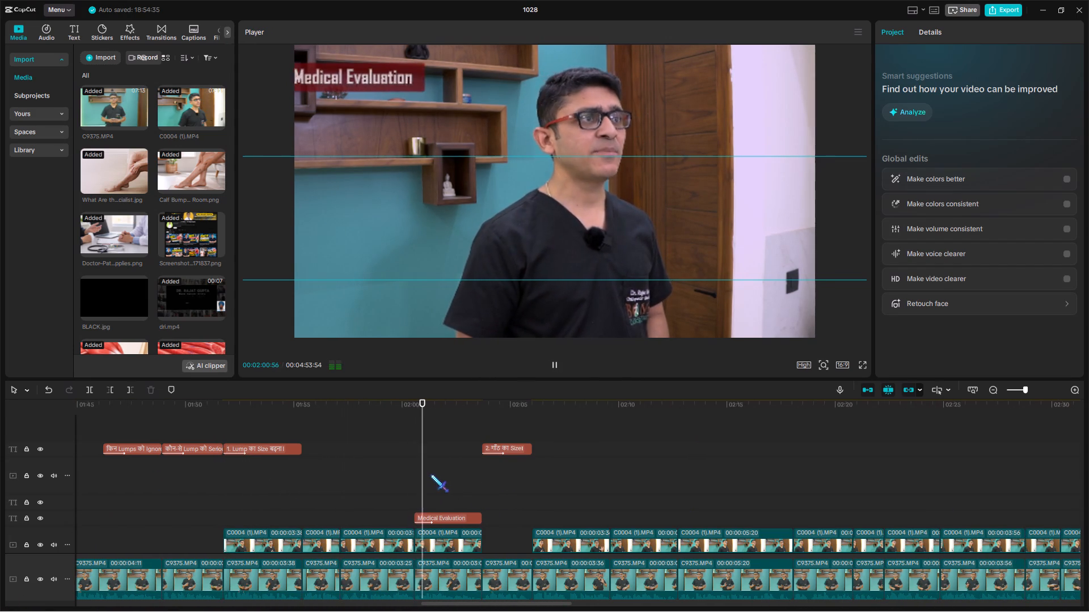
click(407, 470)
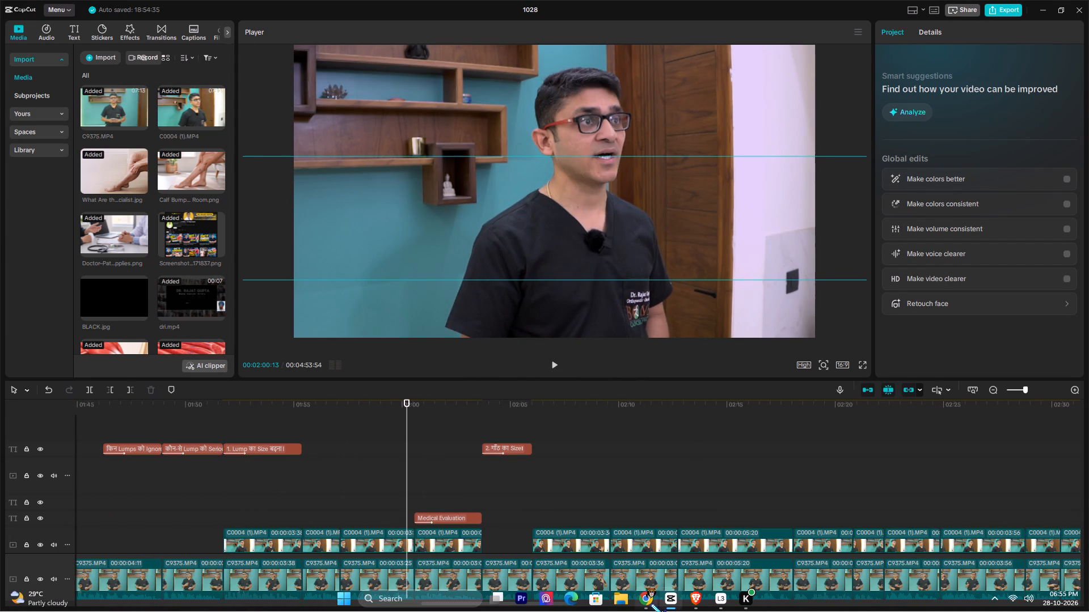
Switch to Pinterest in Chrome and search for "medical evaluation".
click(651, 603)
click(457, 0)
click(474, 91)
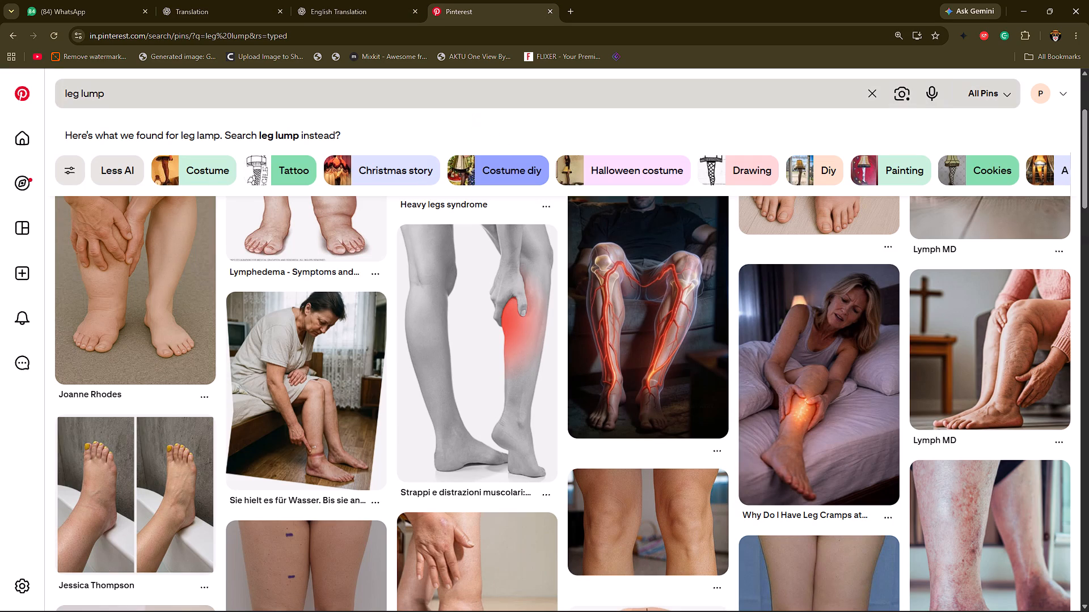
click(867, 94)
text(medical evaluation)
key(Return)
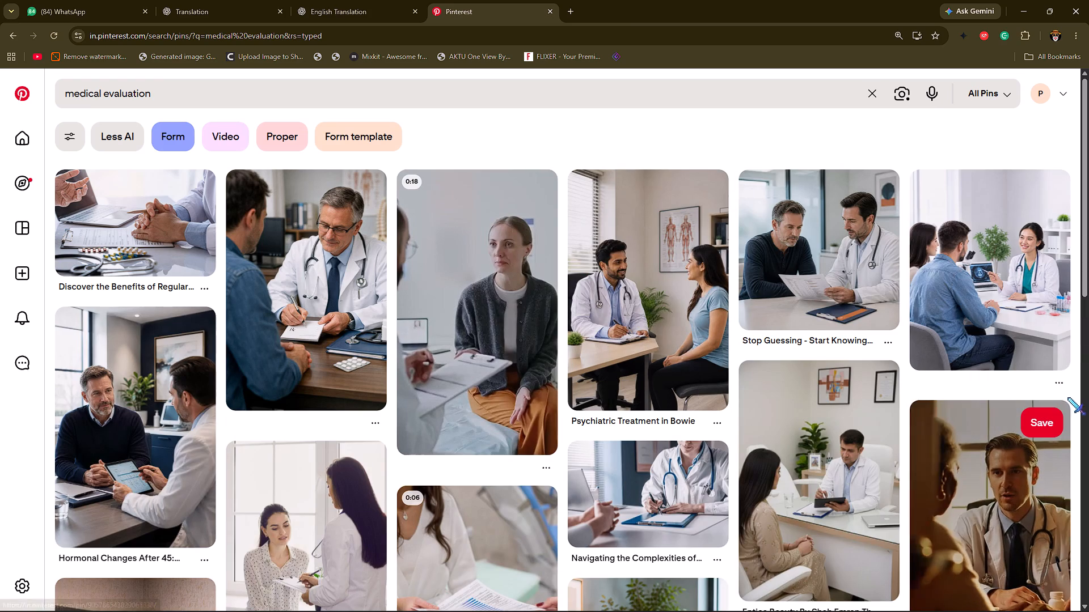
Find a doctor-writing-on-clipboard image among the pins and download the one titled "Opinion | Early Detection Saves Lives".
scroll(976, 430, down, 2)
click(634, 413)
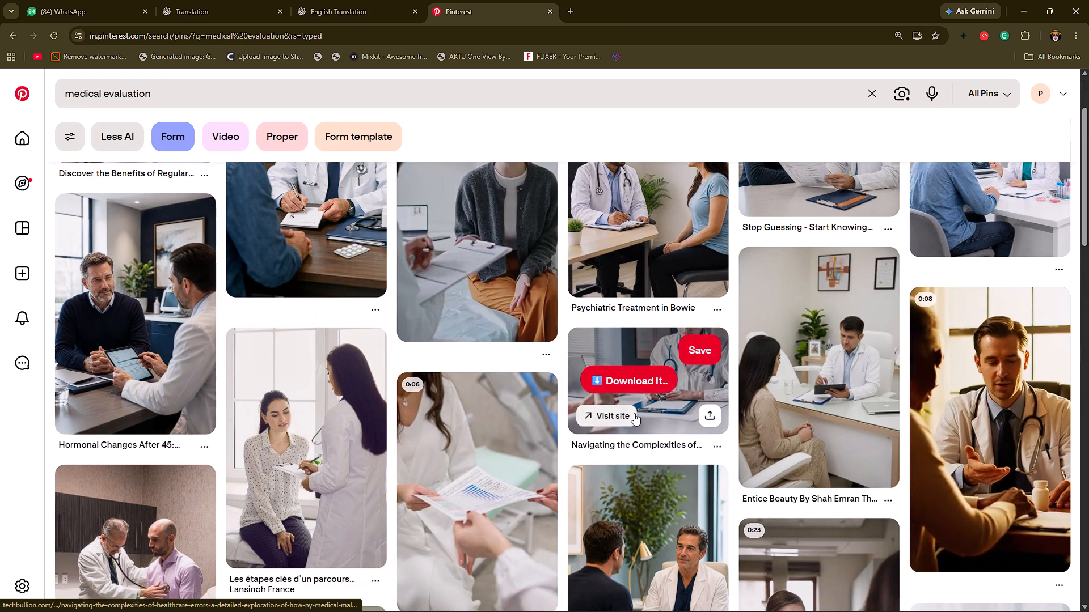
click(636, 413)
click(475, 0)
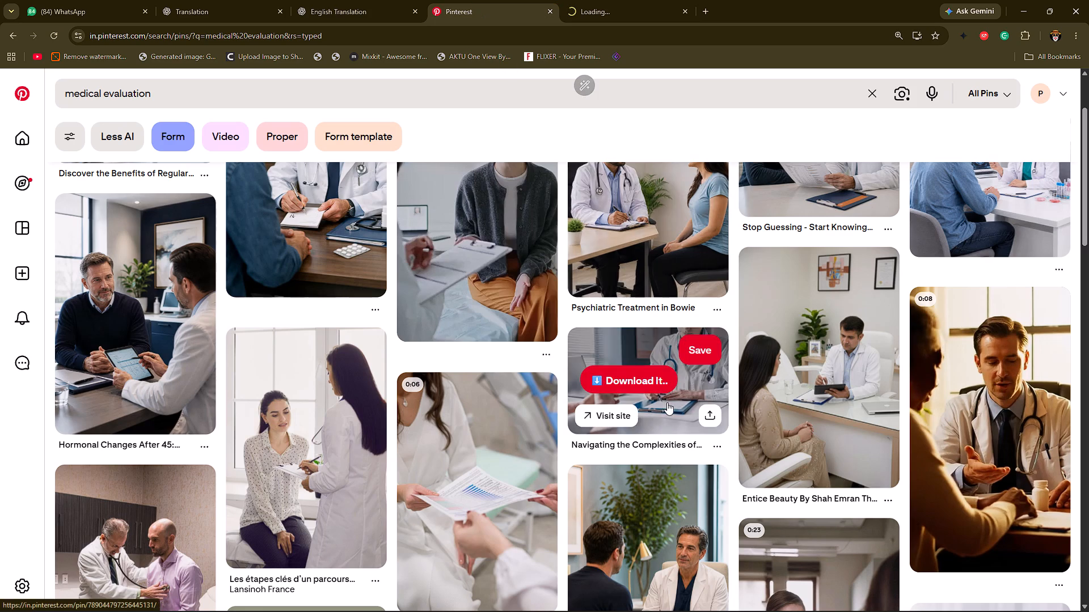
click(668, 405)
click(682, 11)
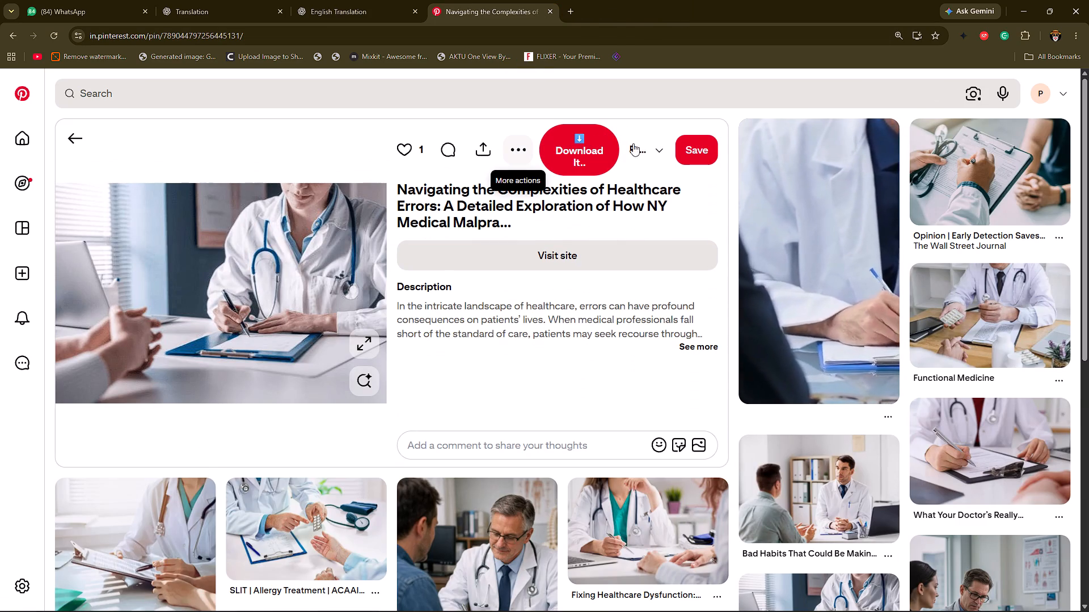
click(982, 200)
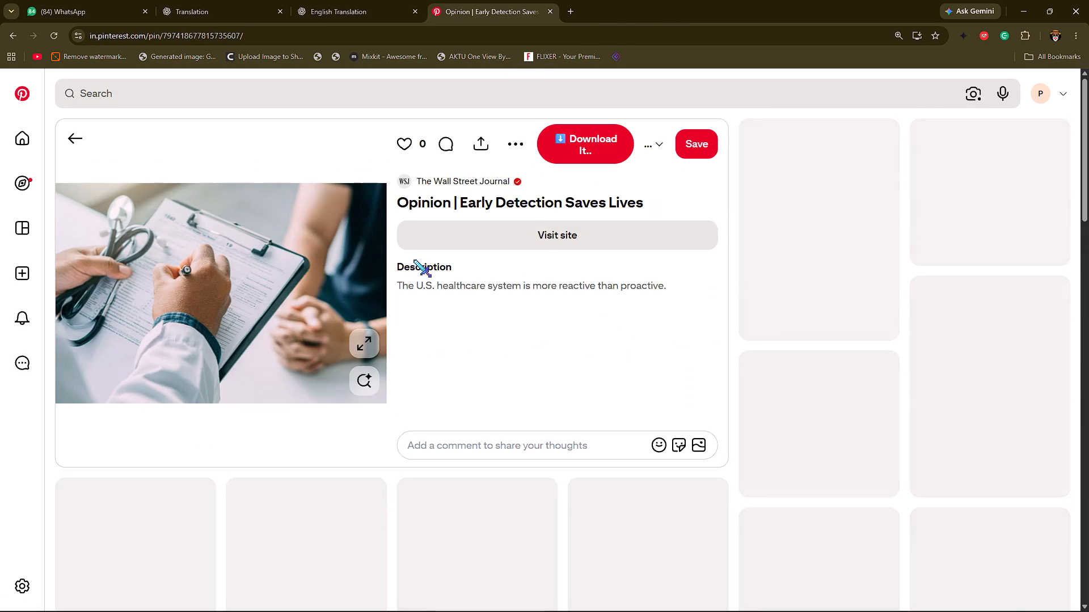
click(525, 154)
click(534, 189)
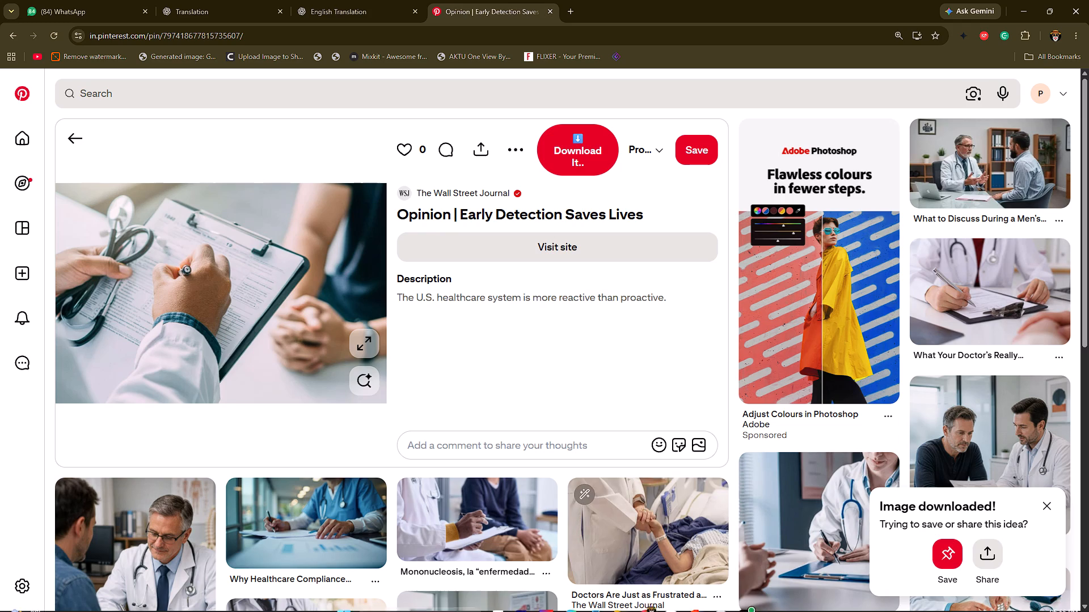
Switch to CapCut and import the "Opinion _ Early Detection Saves Lives" jpg from Downloads into the project media.
click(665, 603)
click(105, 61)
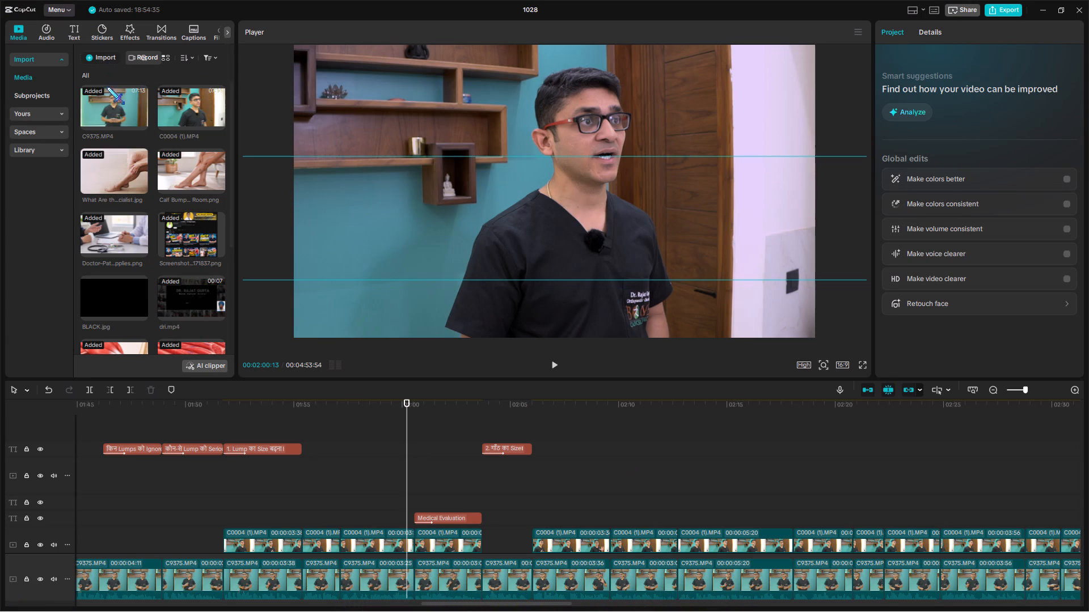
click(104, 163)
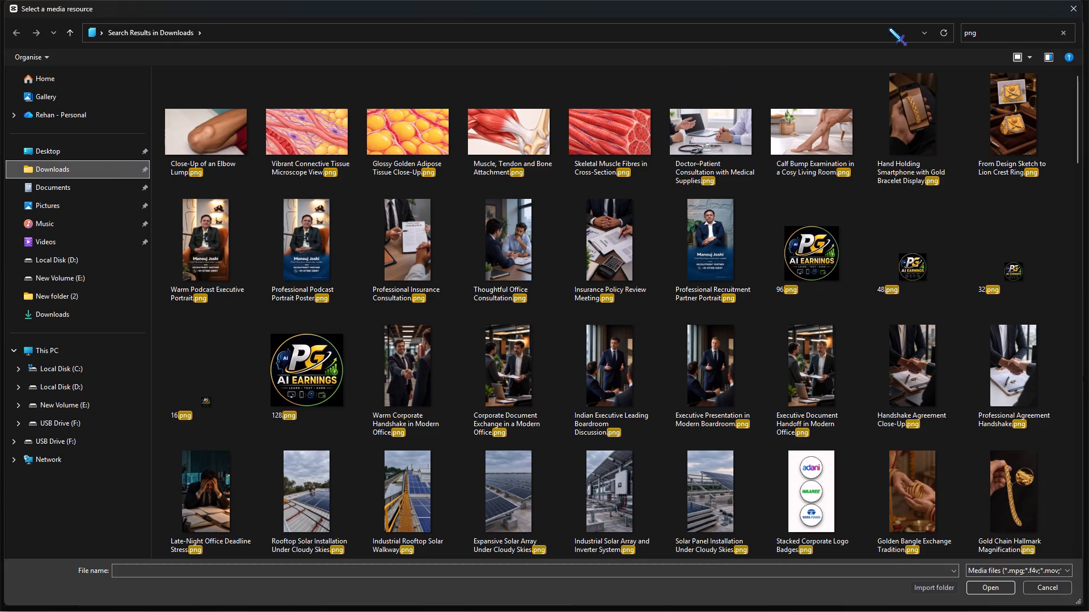
click(1040, 33)
text(jpg)
click(222, 110)
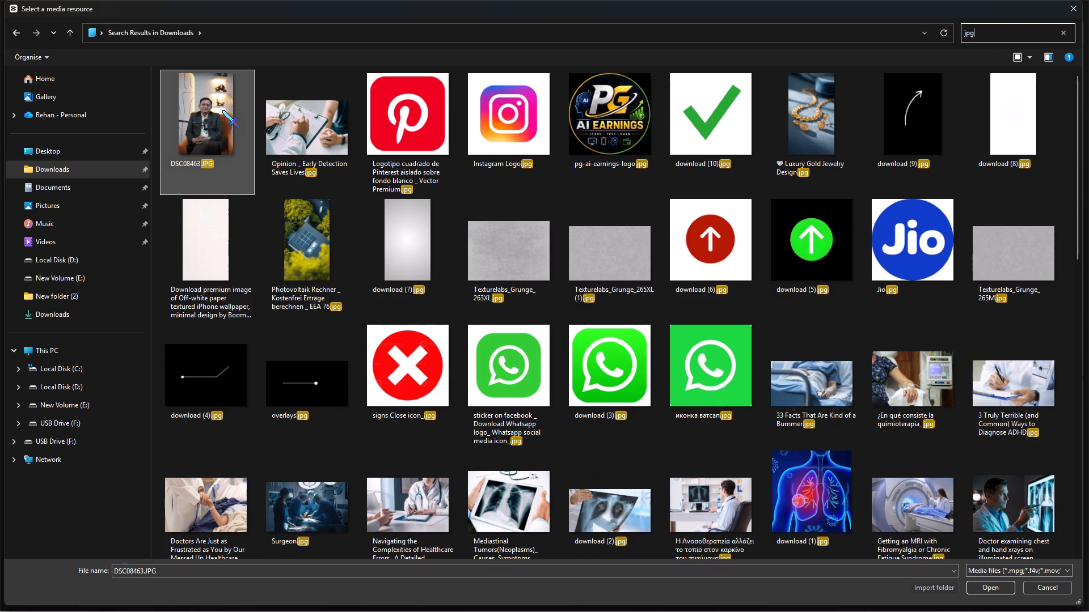
double_click(303, 123)
Place the clipboard image on the overlay track at the "Medical Evaluation" title's start and move that title to the text track above it.
click(416, 452)
drag(416, 452, 416, 460)
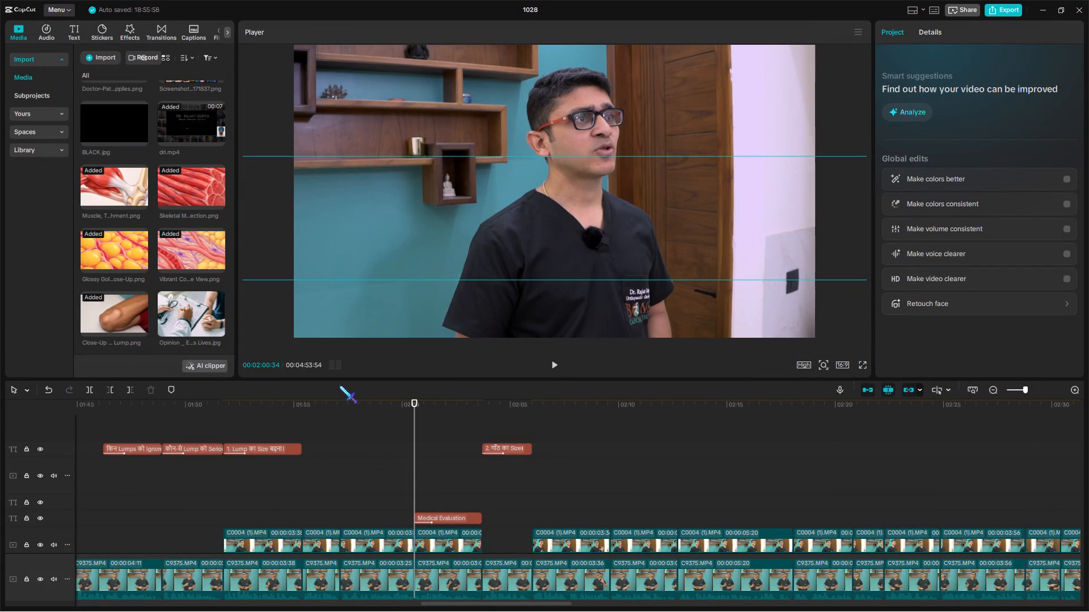
drag(202, 321, 415, 475)
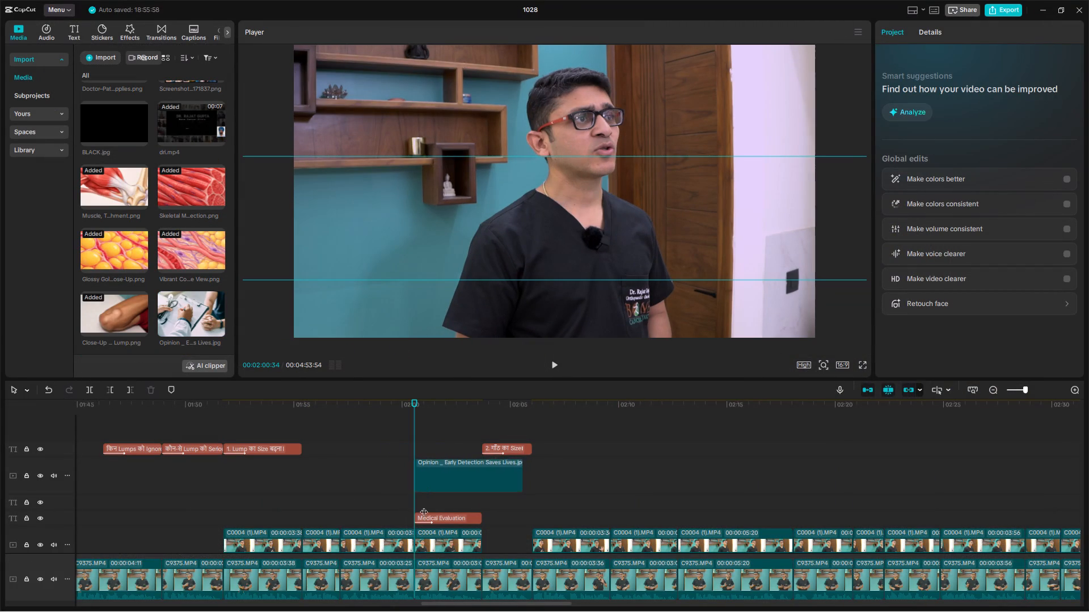
drag(425, 515, 428, 445)
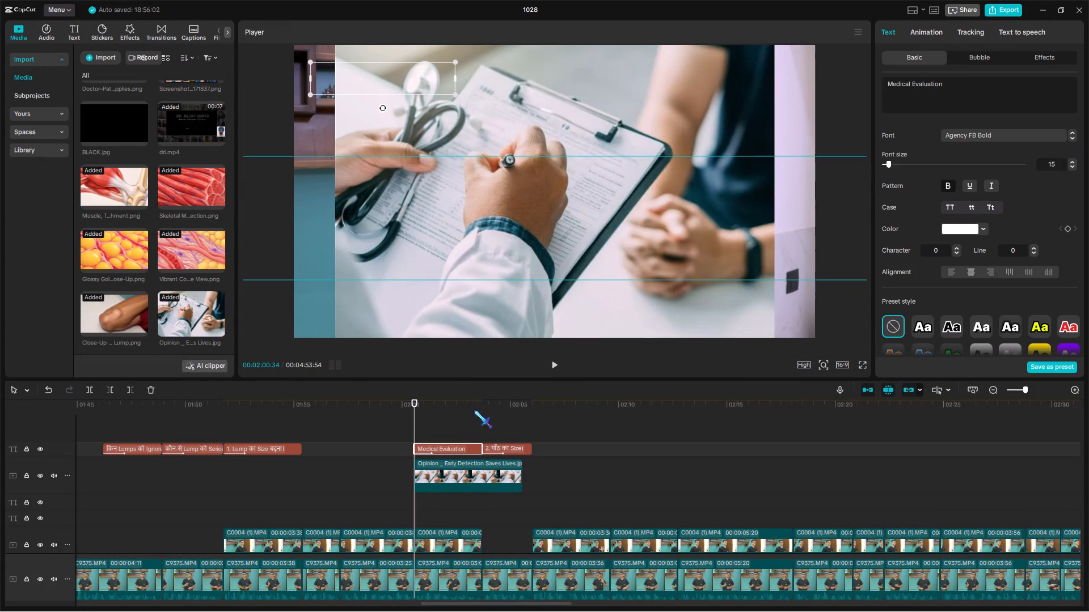
Trim the end of the clipboard image to match the end of the "Medical Evaluation" title.
click(474, 410)
drag(475, 418, 480, 436)
click(480, 480)
key(w)
Scale up the clipboard image so it fills the width of the video frame.
click(448, 502)
click(451, 477)
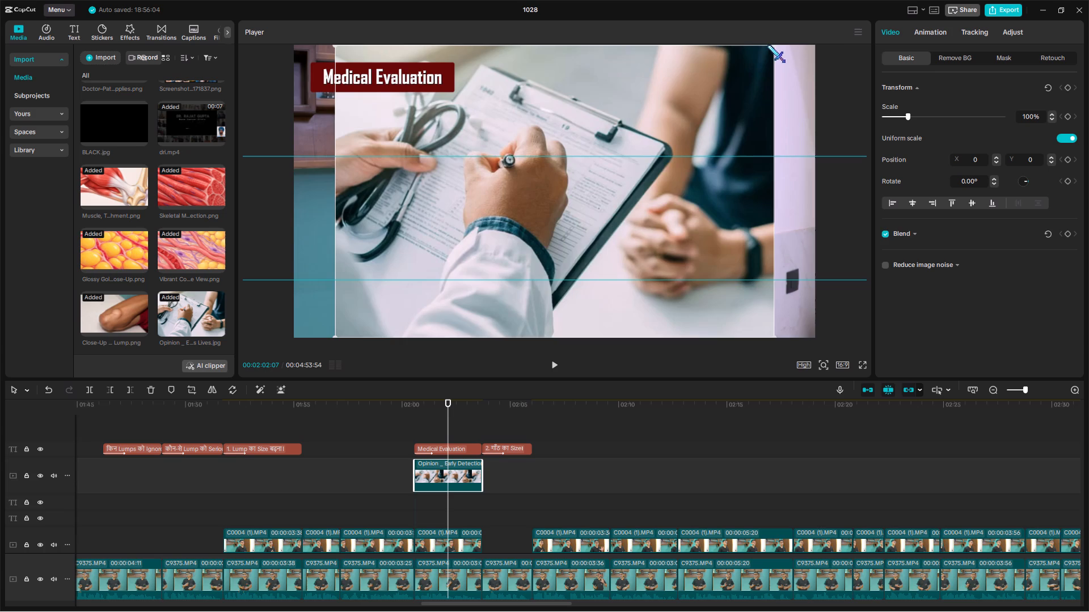
drag(773, 48, 858, 38)
Apply the Zoom 1 combo animation to the clipboard image and preview it.
drag(891, 36, 898, 37)
drag(937, 36, 942, 43)
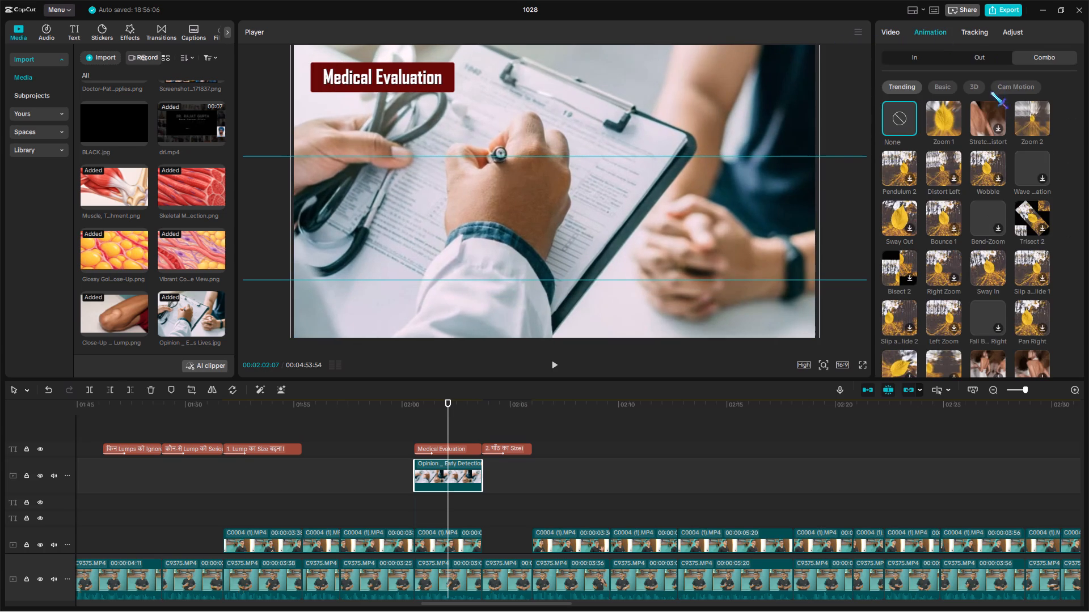
click(938, 126)
scroll(477, 539, up, 2)
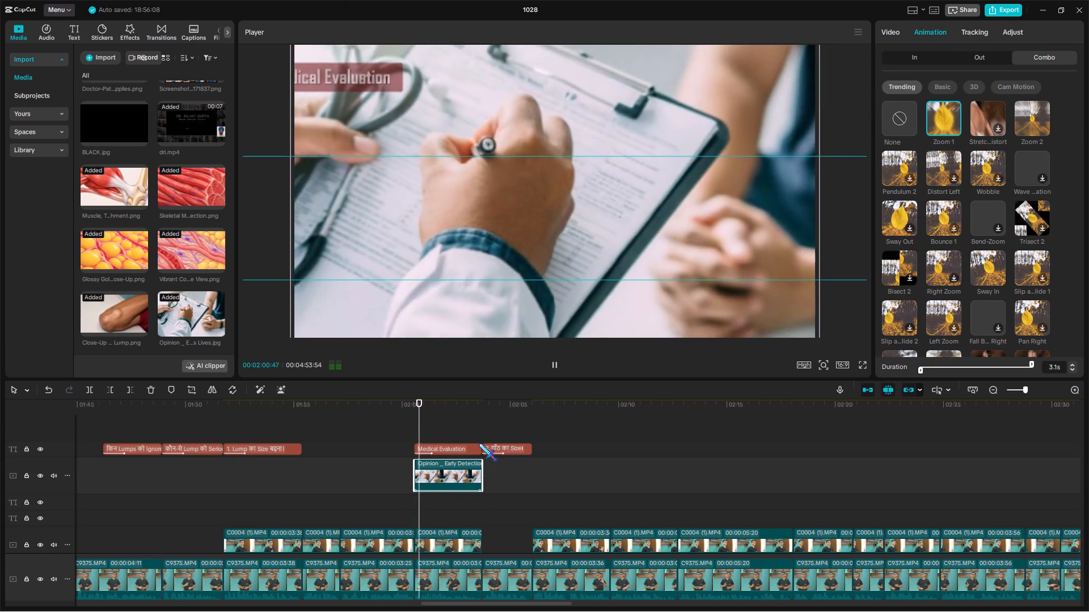
Delete the first two C0004 (1).MP4 overlay clips after the "2. गाँठ का Size।" title.
click(480, 431)
key(space)
scroll(486, 434, up, 2)
drag(452, 420, 959, 430)
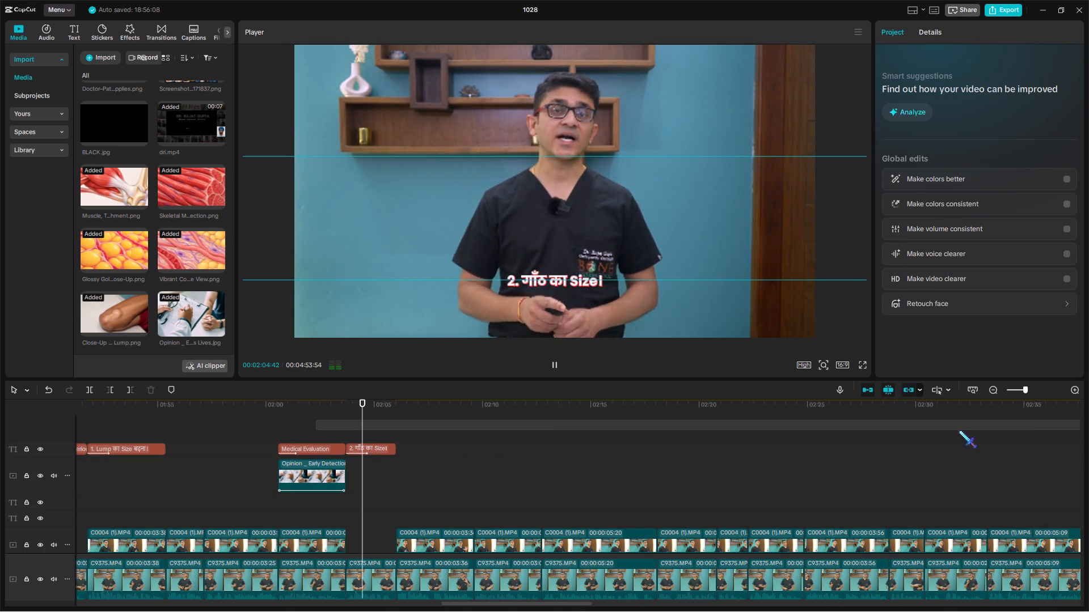
drag(959, 430, 548, 430)
scroll(404, 477, down, 3)
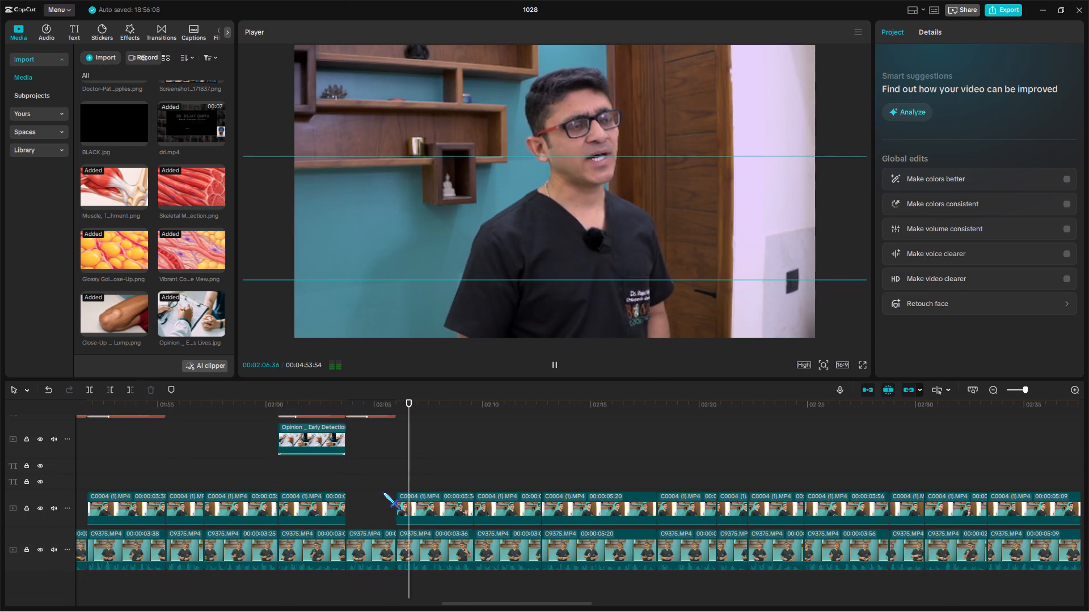
drag(383, 492, 534, 508)
scroll(509, 517, up, 3)
key(BackSpace)
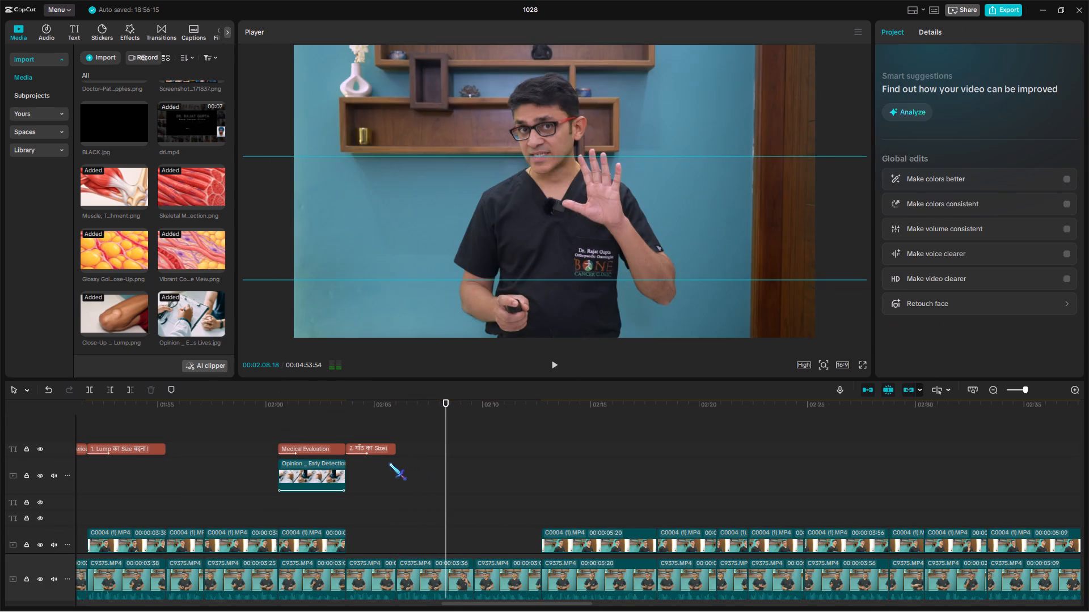
Copy the "Pain" title and paste it on the timeline at the end of the "2. गाँठ का Size।" title.
click(389, 462)
key(space)
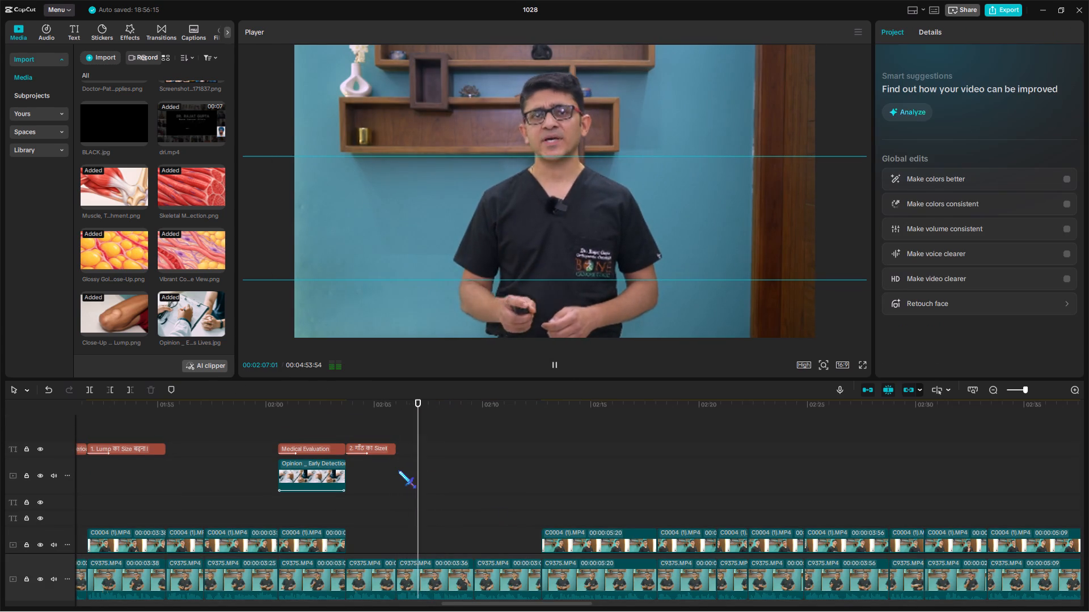
click(398, 470)
drag(398, 470, 230, 460)
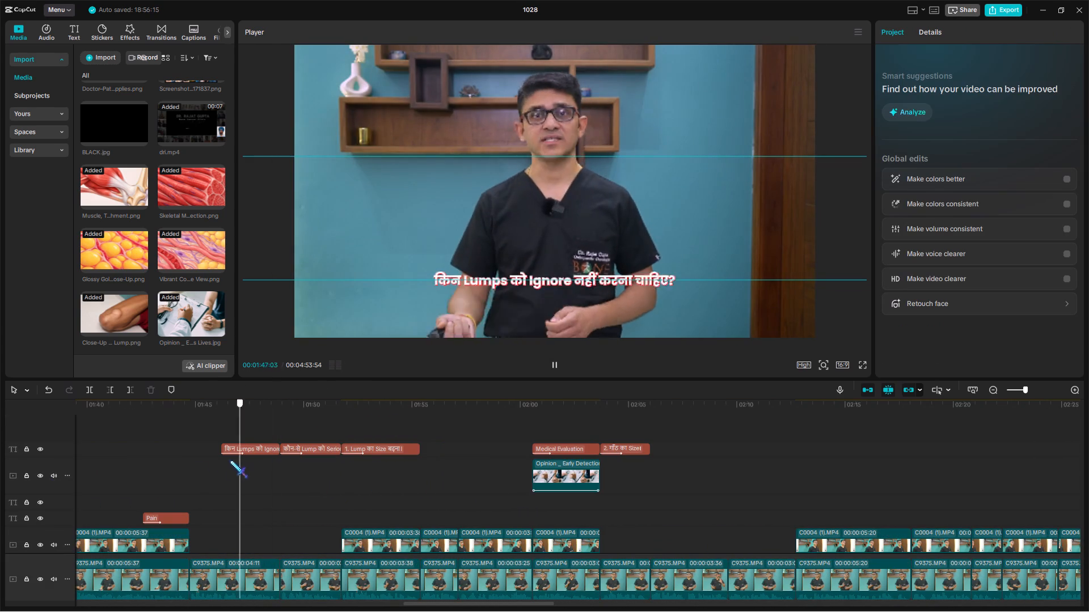
drag(230, 460, 163, 493)
click(164, 495)
click(166, 513)
key(ctrl+c)
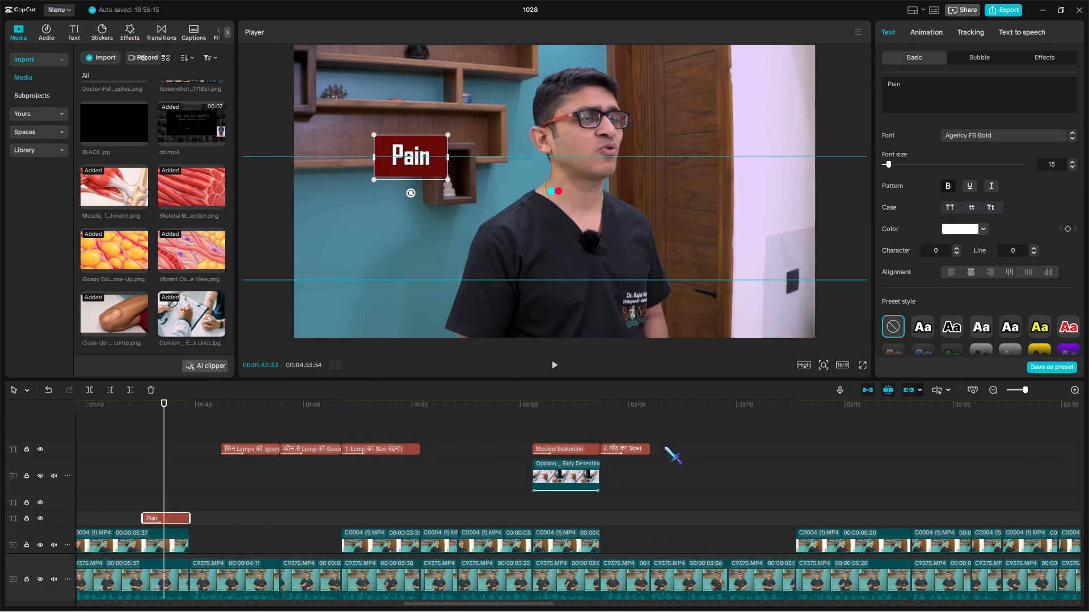
ctrl+click(653, 413)
key(ctrl+v)
Extend the end of the pasted "Pain" title to the start of the next C0004 (1).MP4 overlay clip.
key(space)
drag(616, 428, 518, 431)
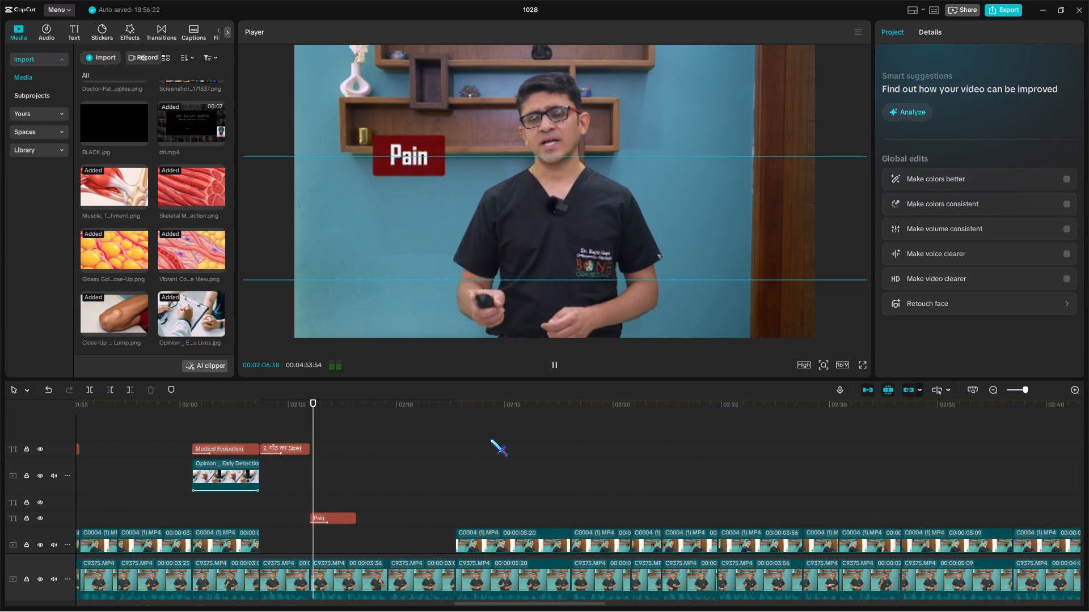
scroll(466, 463, down, 4)
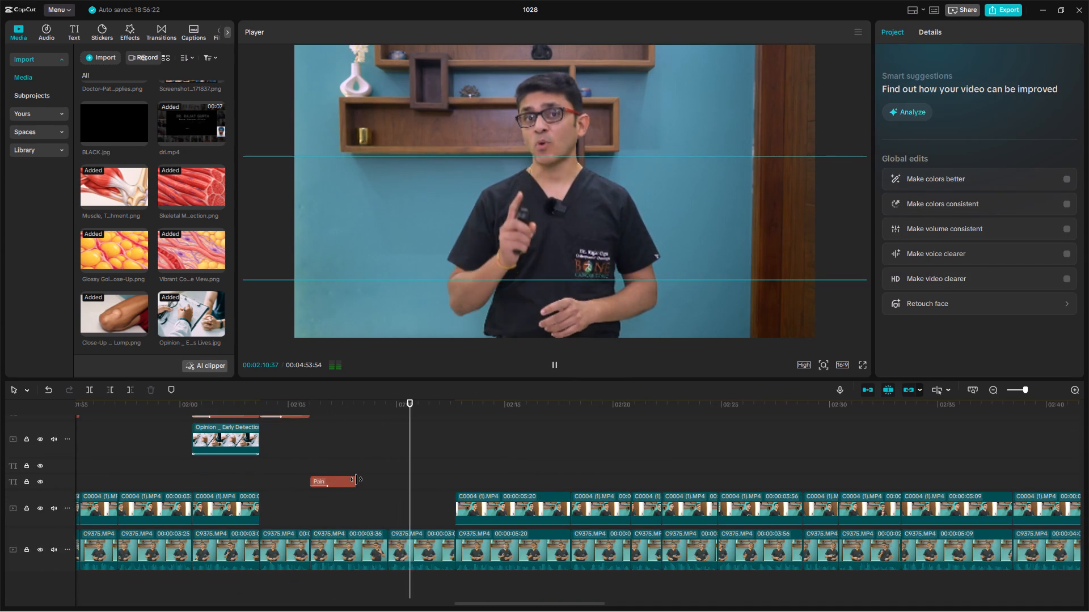
drag(356, 479, 455, 450)
Change the pasted title's text to "Lump" and shift it slightly to the left in the frame.
drag(907, 92, 867, 78)
text(Lump)
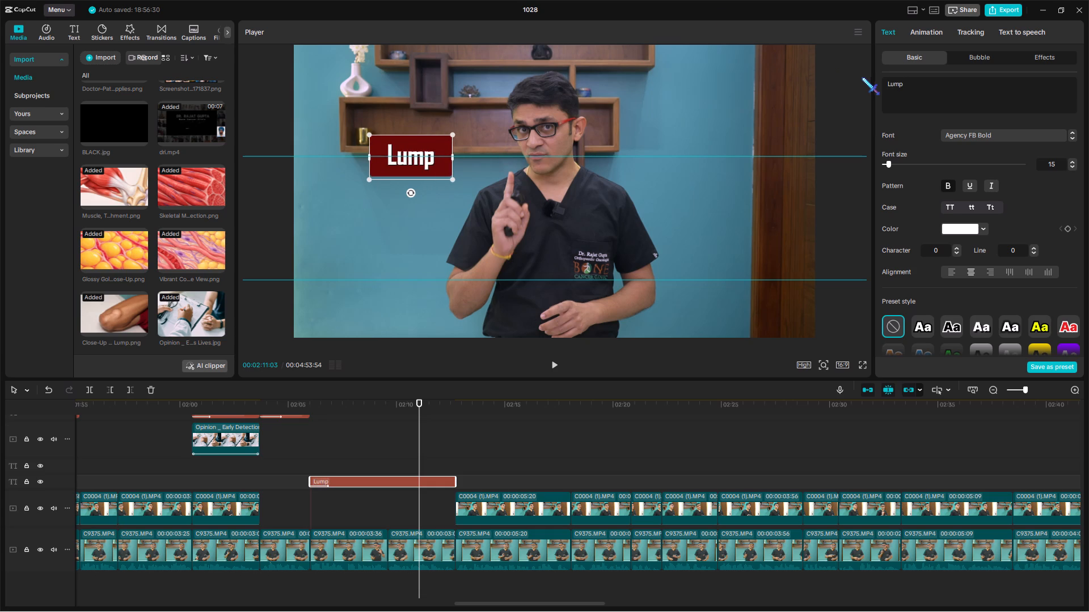
click(430, 168)
Duplicate the "2. गाँठ का Size।" title directly after the original on the same text track.
scroll(294, 505, up, 4)
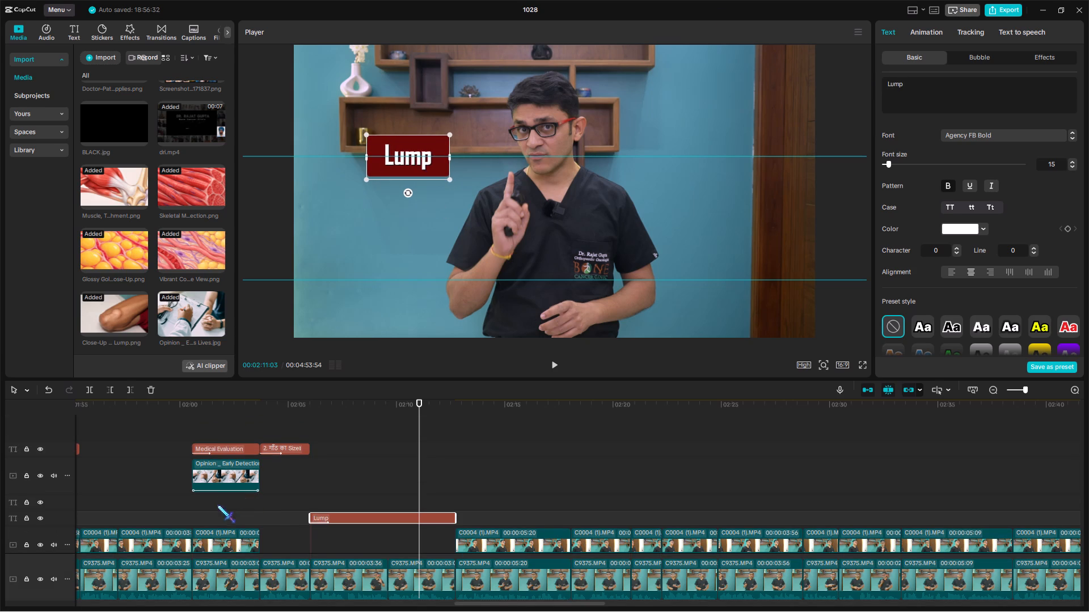
click(217, 505)
drag(217, 505, 640, 449)
click(641, 448)
key(ctrl+c)
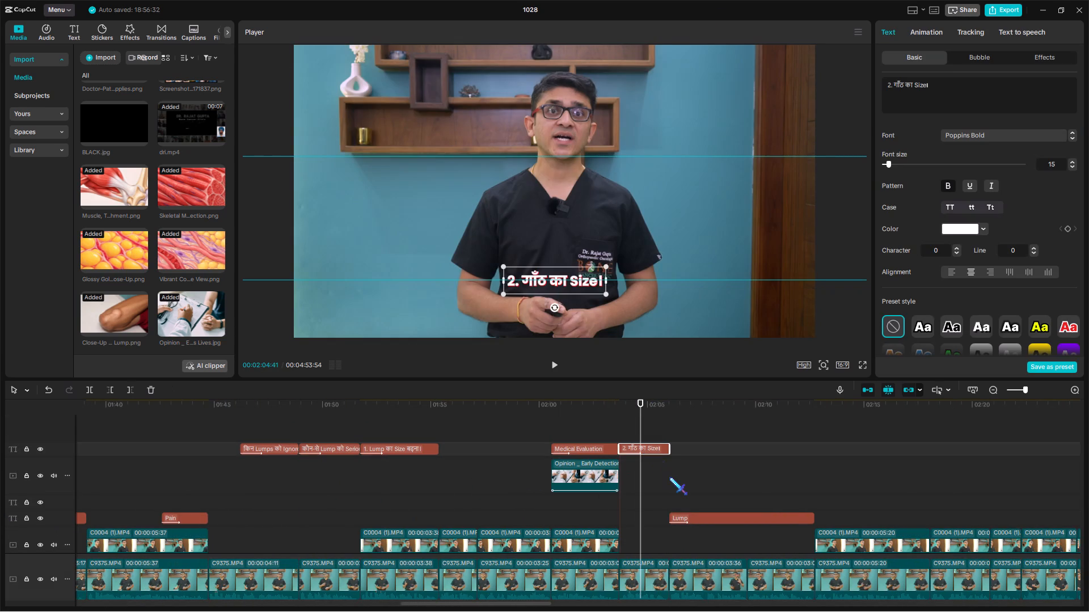
ctrl+click(670, 477)
key(ctrl+v)
Play the section and move the duplicated title so it starts at about 00:02:07:38.
click(703, 459)
key(space)
drag(697, 472, 721, 481)
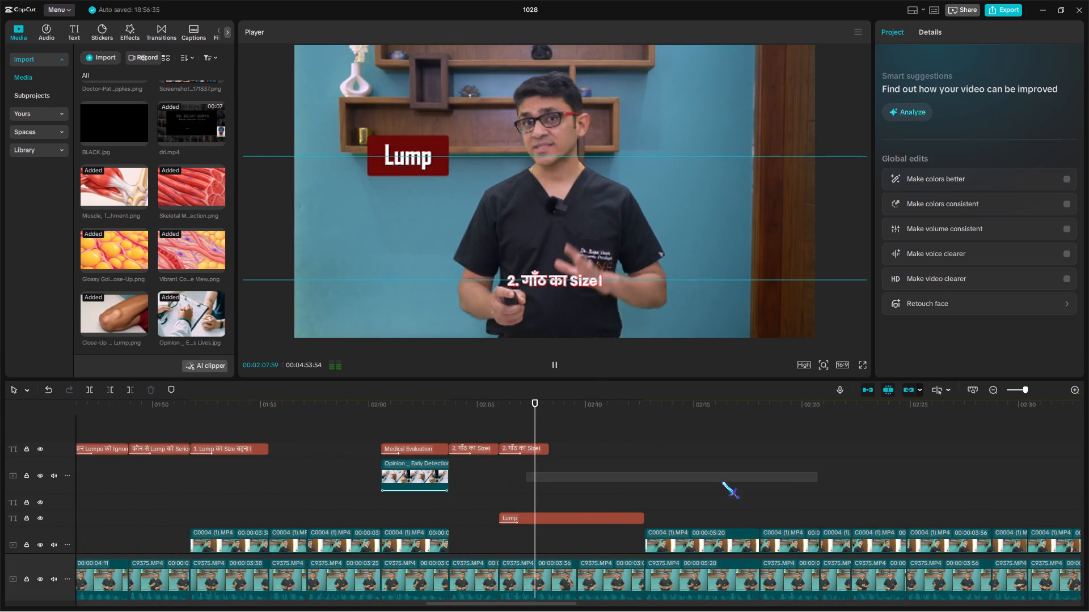
drag(721, 481, 681, 481)
click(546, 474)
drag(546, 474, 534, 505)
drag(524, 455, 547, 448)
drag(535, 449, 575, 452)
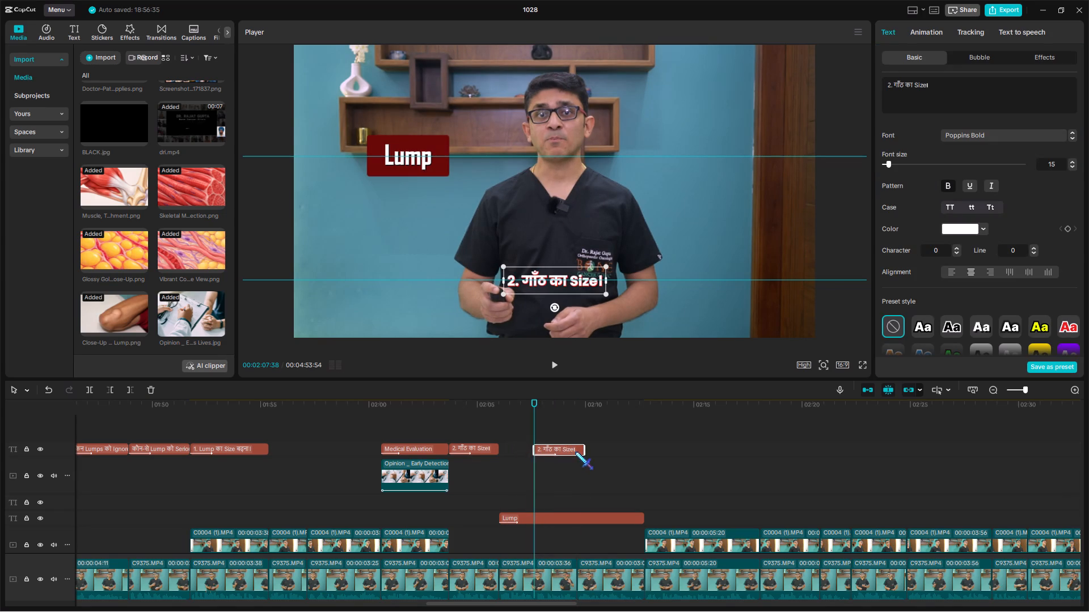
drag(575, 452, 568, 450)
Extend the end of the duplicated title to match the end of the "Lump" title.
click(568, 450)
drag(570, 401, 573, 425)
drag(584, 445, 606, 442)
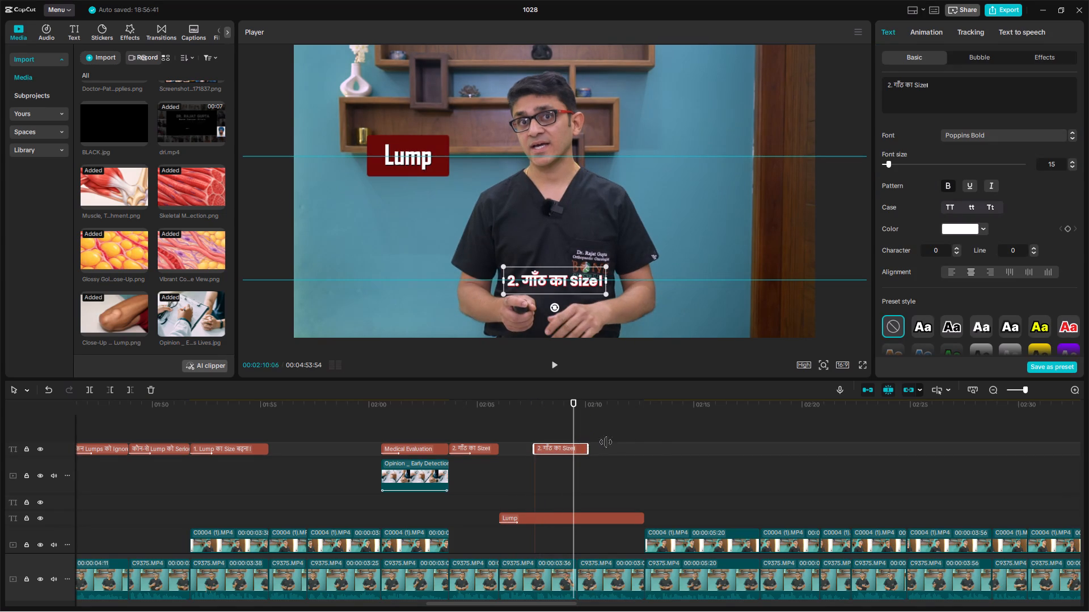
drag(606, 442, 644, 426)
click(623, 429)
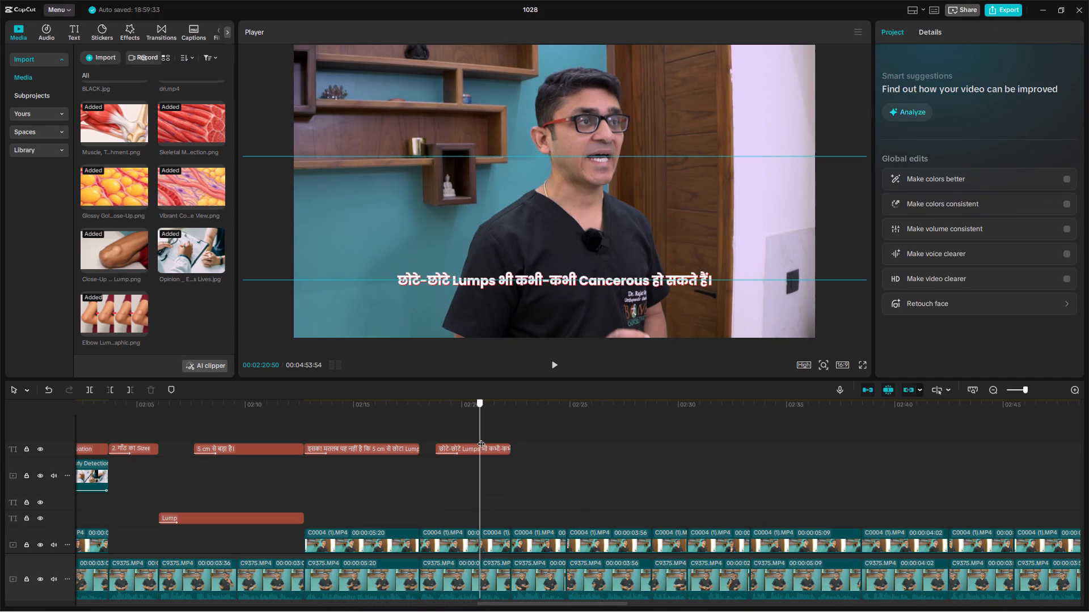
Play past the "छोटे-छोटे Lumps…" title and delete the two upper-track C0004 clips between about 00:02:22 and 00:02:29.
key(space)
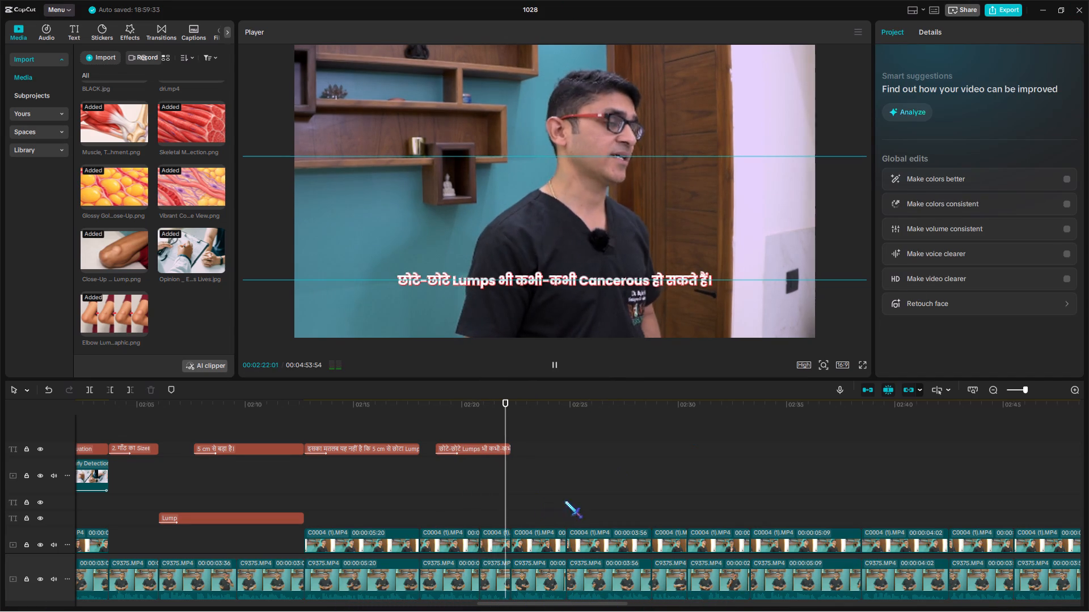
click(509, 462)
scroll(521, 474, down, 4)
key(space)
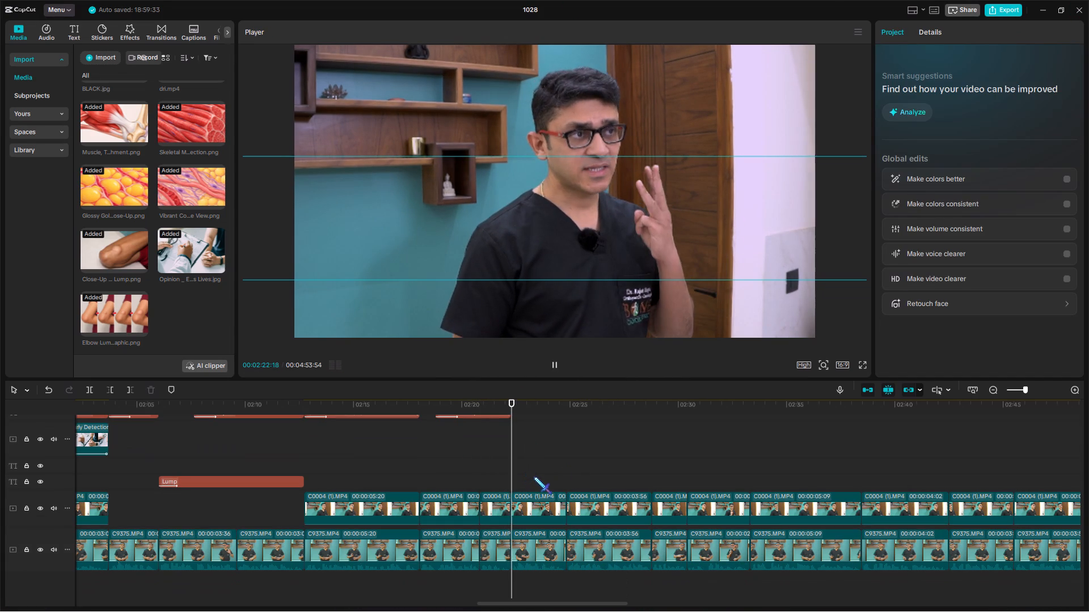
drag(534, 478, 596, 505)
key(BackSpace)
key(space)
scroll(501, 501, up, 5)
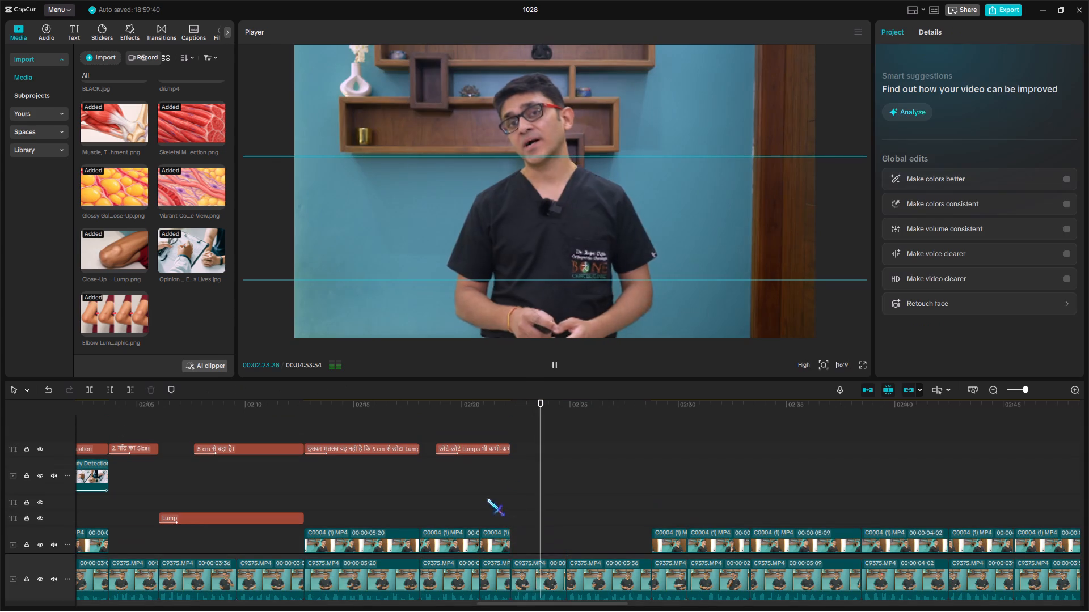
Copy the "2. गाँठ का Size।" title and paste it directly after the "छोटे-छोटे Lumps…" title at about 00:02:22.
click(123, 447)
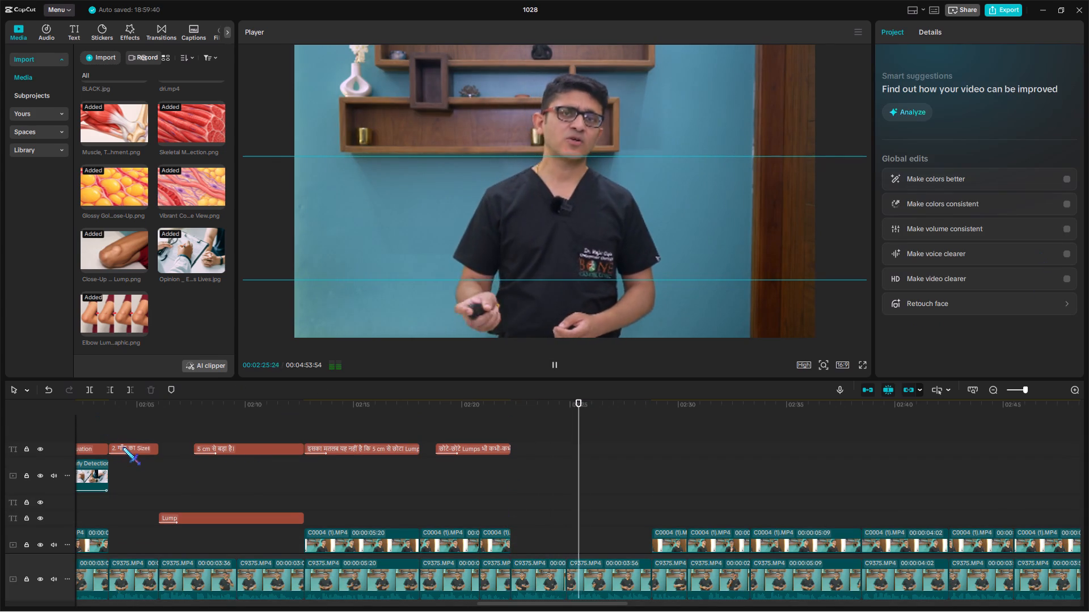
key(ctrl+c)
click(506, 418)
ctrl+drag(506, 418, 510, 424)
key(ctrl+v)
key(space)
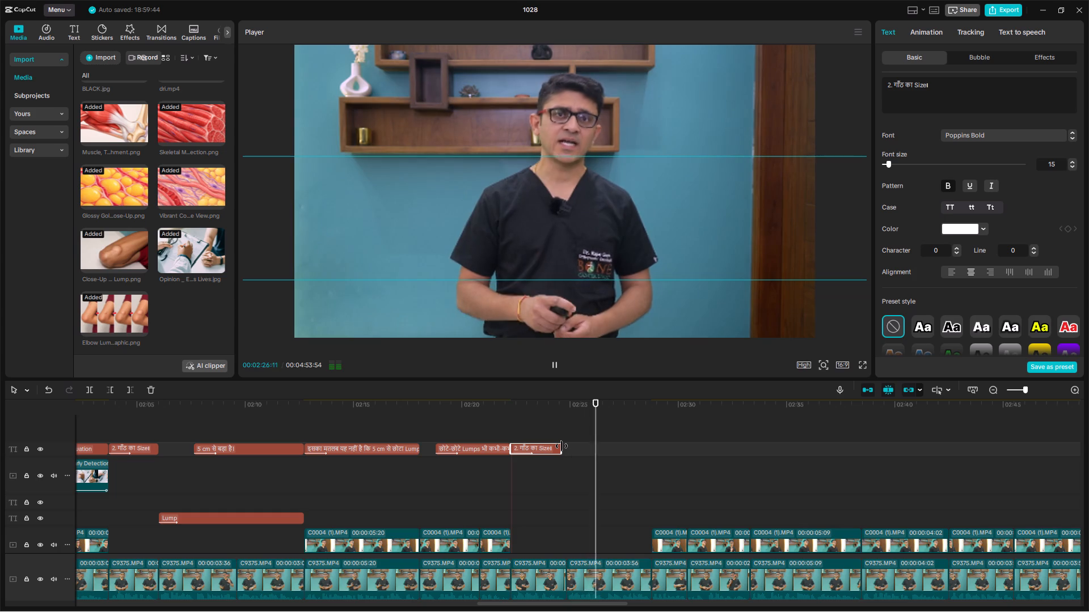
Extend the pasted "2. गाँठ का Size।" title and trim its end to about 00:02:26:35.
drag(562, 446, 605, 433)
click(605, 432)
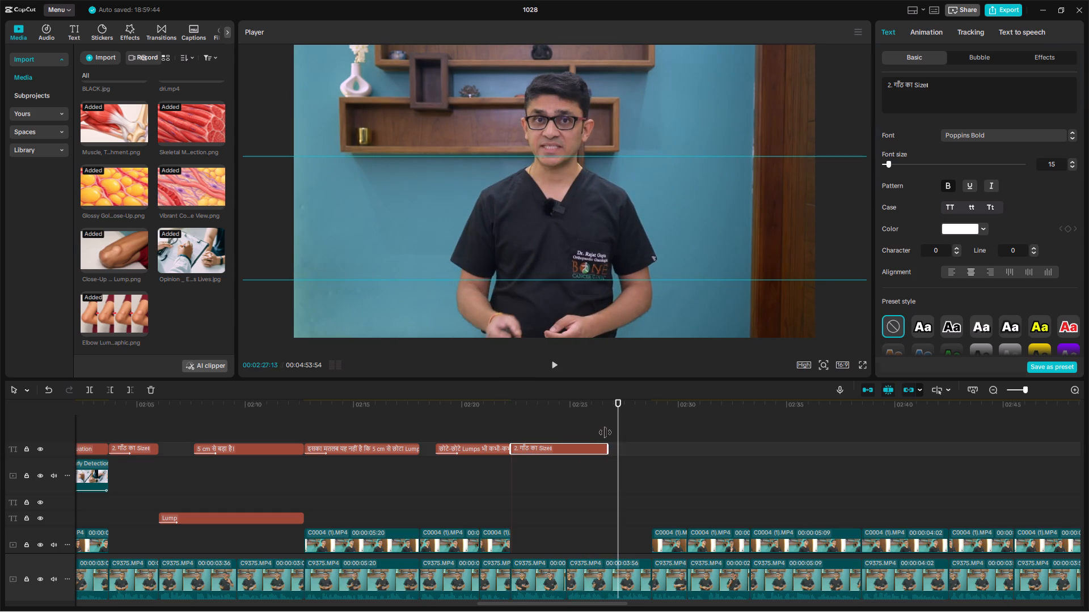
drag(605, 432, 603, 437)
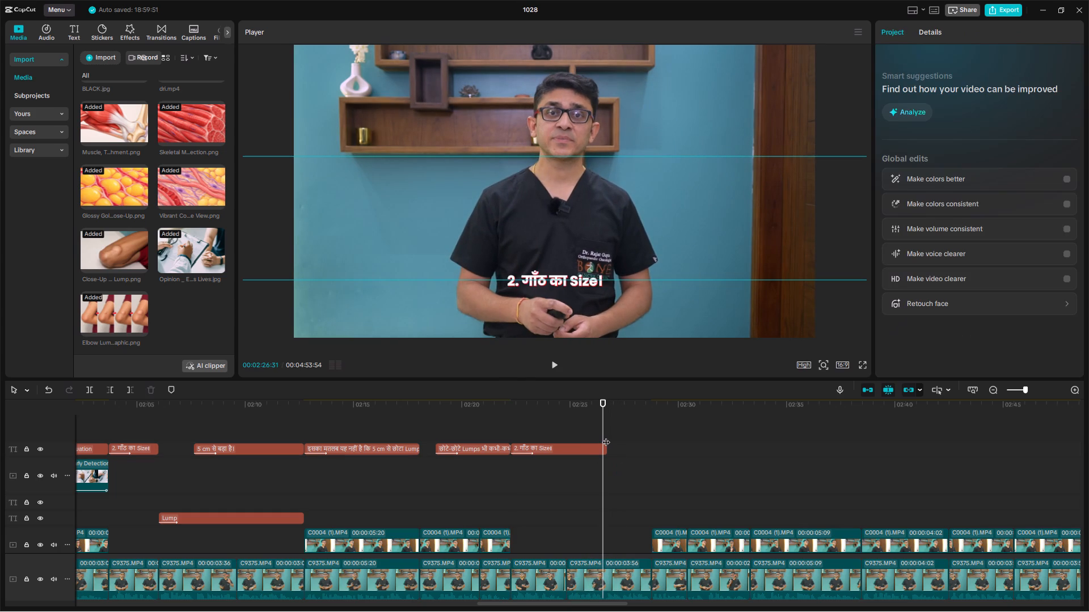
key(Right)
key(Right)
key(Right)
key(Right)
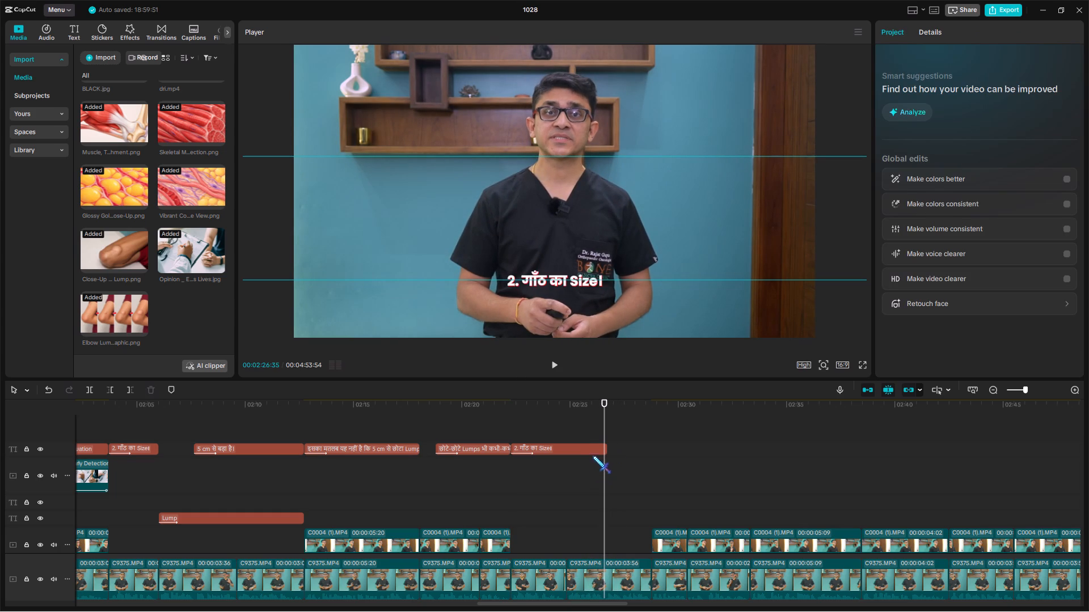
double_click(595, 451)
key(w)
click(541, 433)
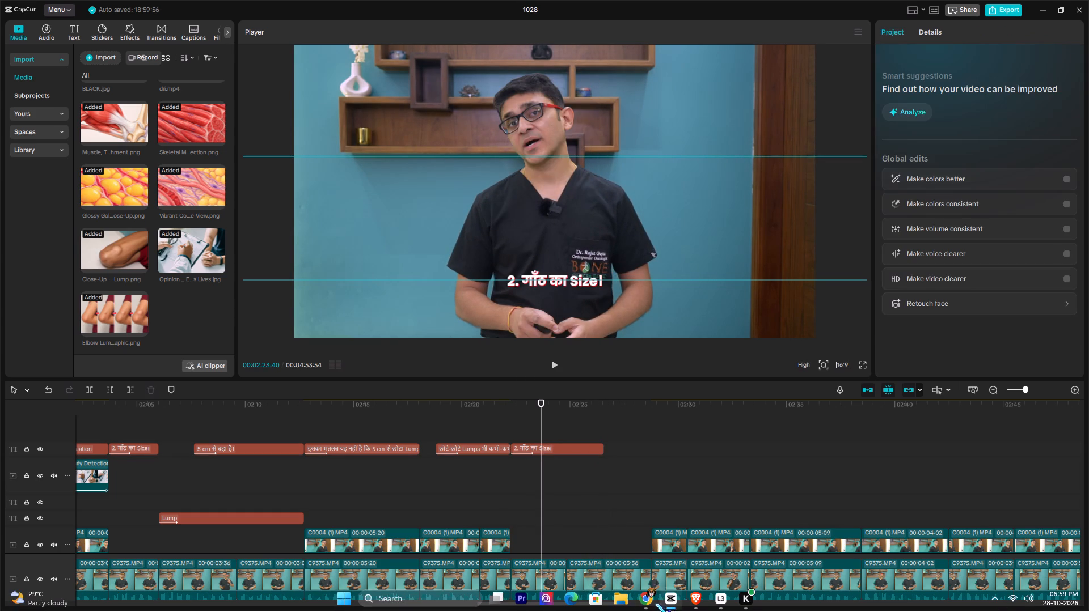
Download the generated 16:9 wrist lump image from the ChatGPT English Translation chat and import it into the CapCut project.
click(640, 603)
click(341, 0)
scroll(629, 314, down, 5)
click(659, 420)
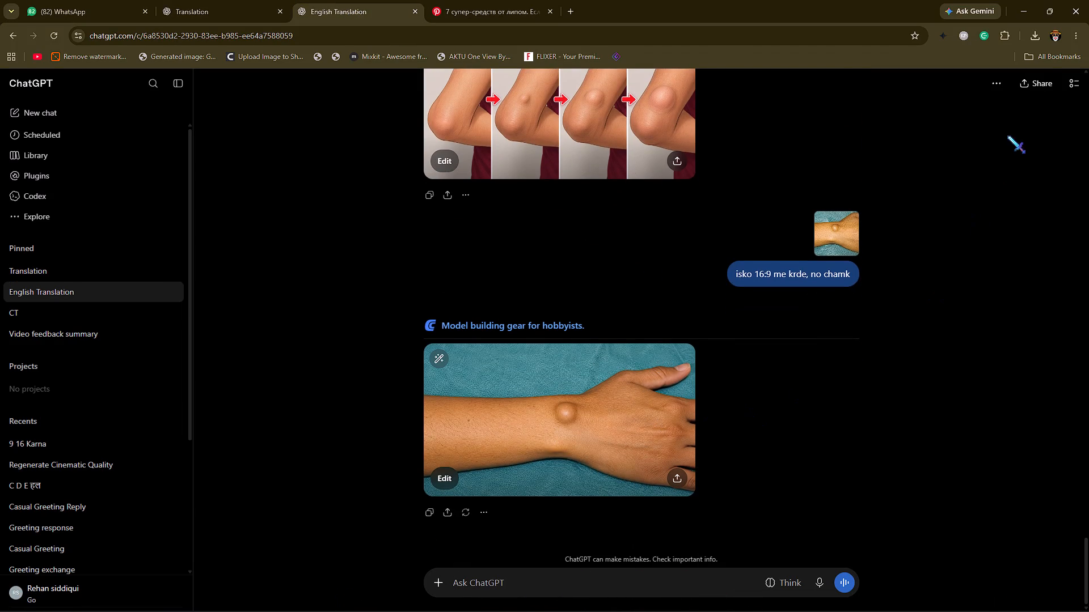
click(900, 82)
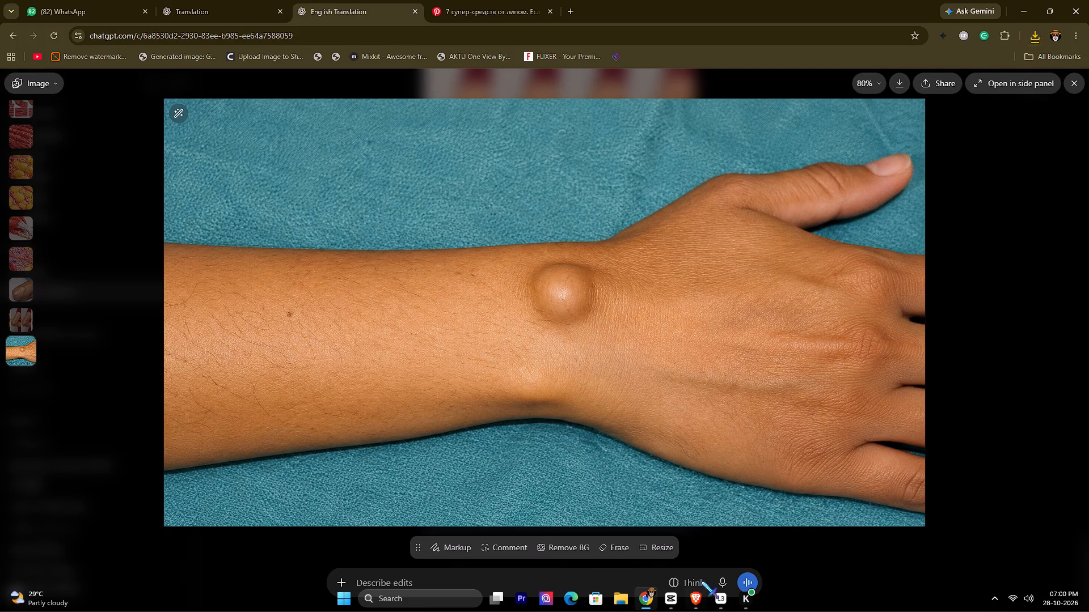
click(670, 601)
click(119, 62)
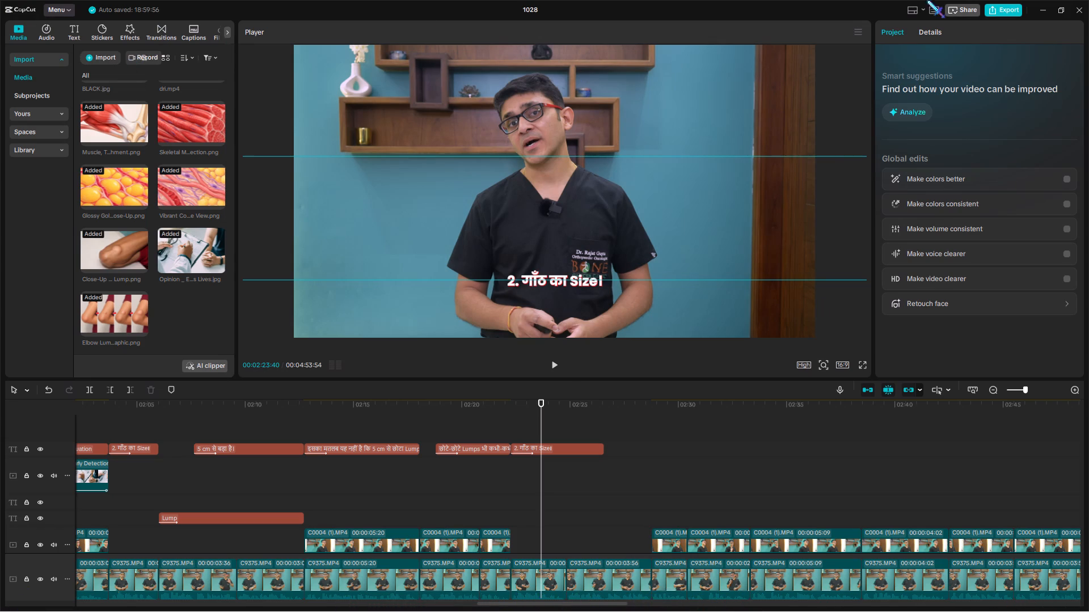
double_click(192, 124)
Place the wrist lump image below the "छोटे-छोटे Lumps…" title from 00:02:18:48 and trim its end to the title's end at about 00:02:22.
double_click(419, 473)
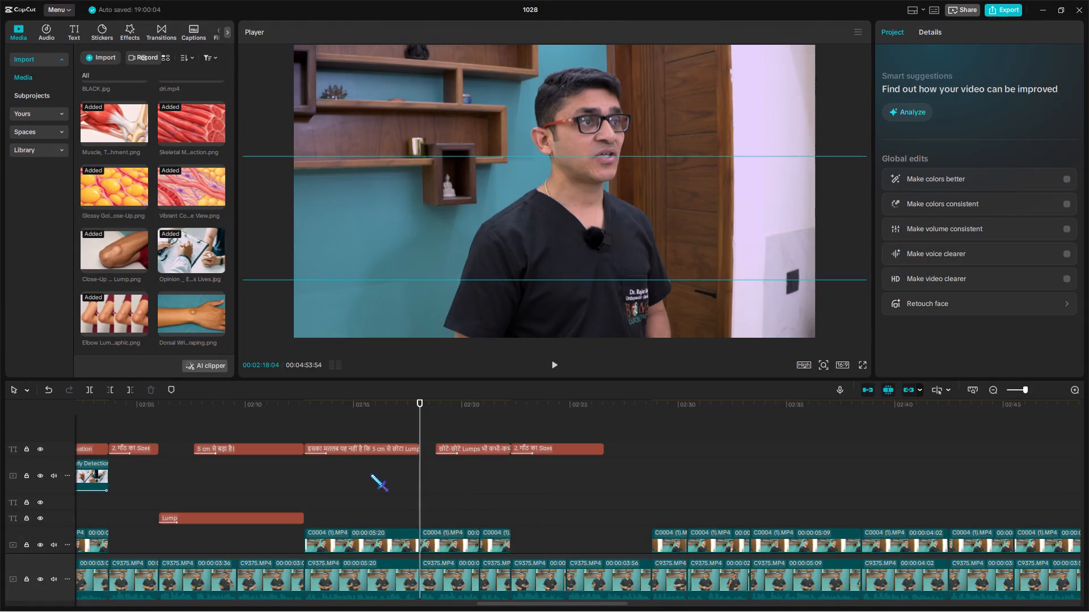
click(369, 474)
key(space)
click(440, 465)
drag(440, 465, 434, 473)
drag(166, 327, 423, 471)
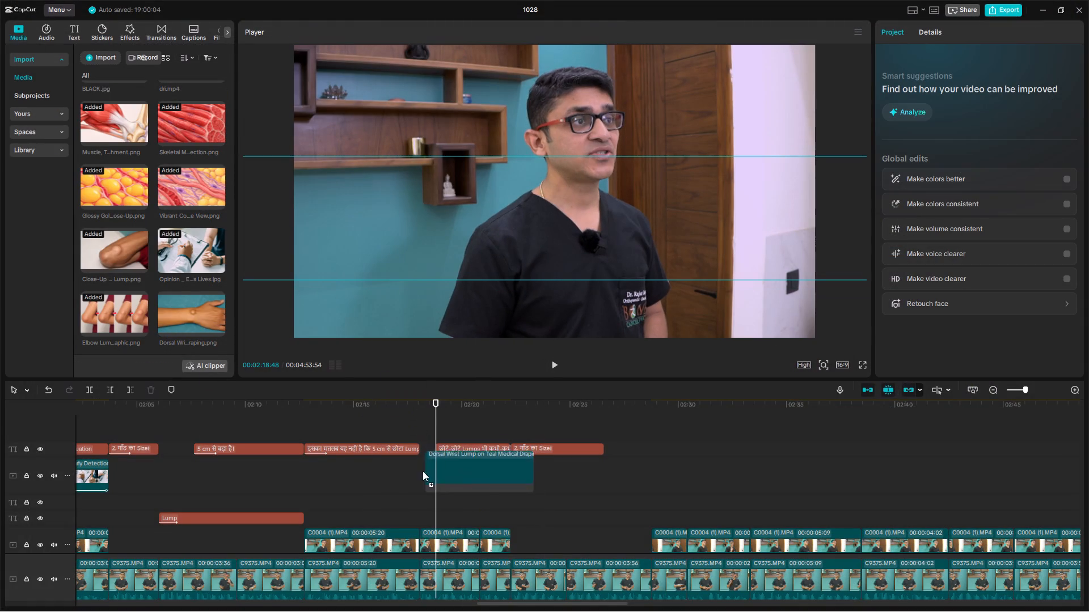
drag(423, 471, 440, 473)
click(483, 478)
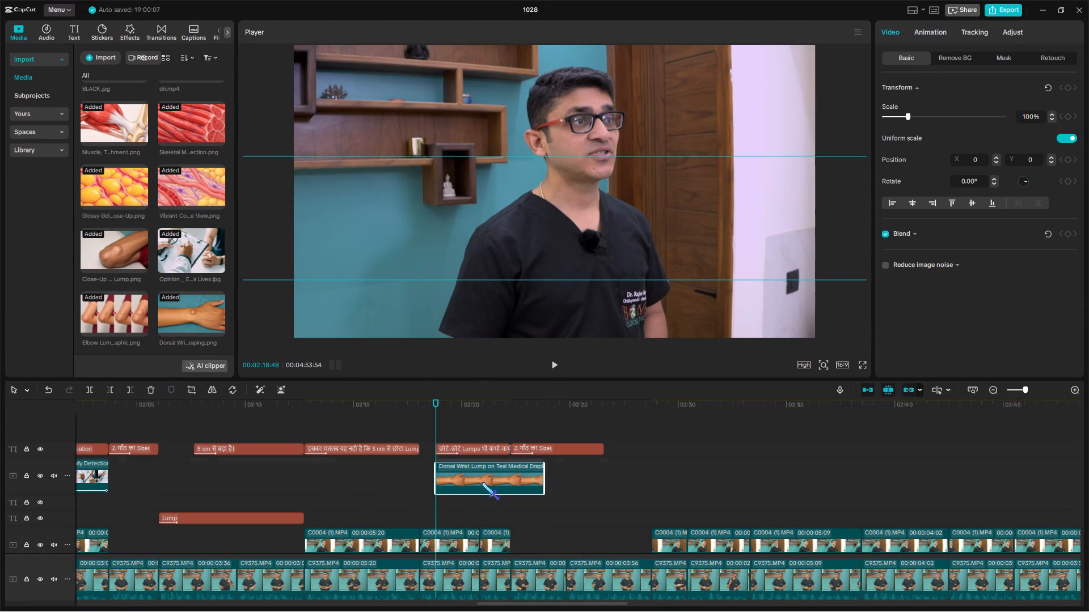
drag(504, 409, 496, 435)
key(w)
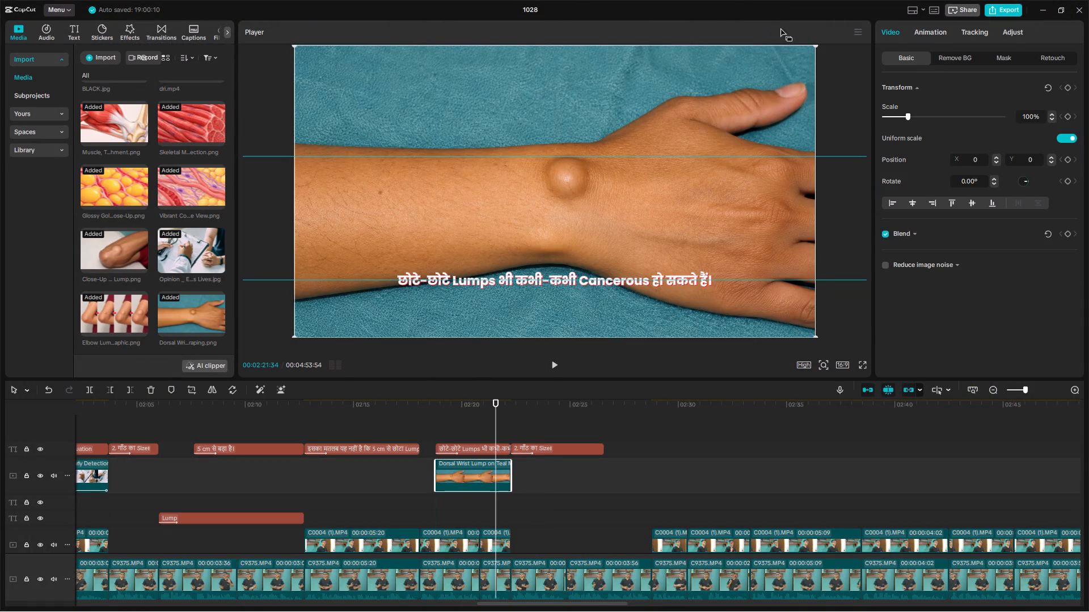
Add an animation to the wrist lump image clip and play the timeline onward from about 00:02:22.
click(923, 29)
click(946, 109)
click(513, 435)
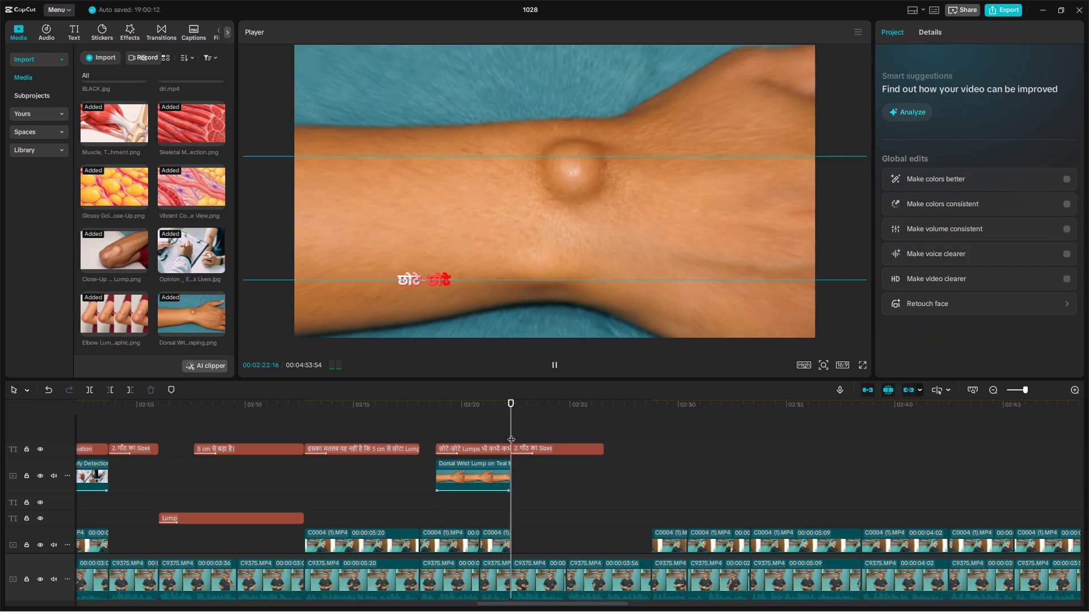
key(space)
drag(485, 426, 467, 384)
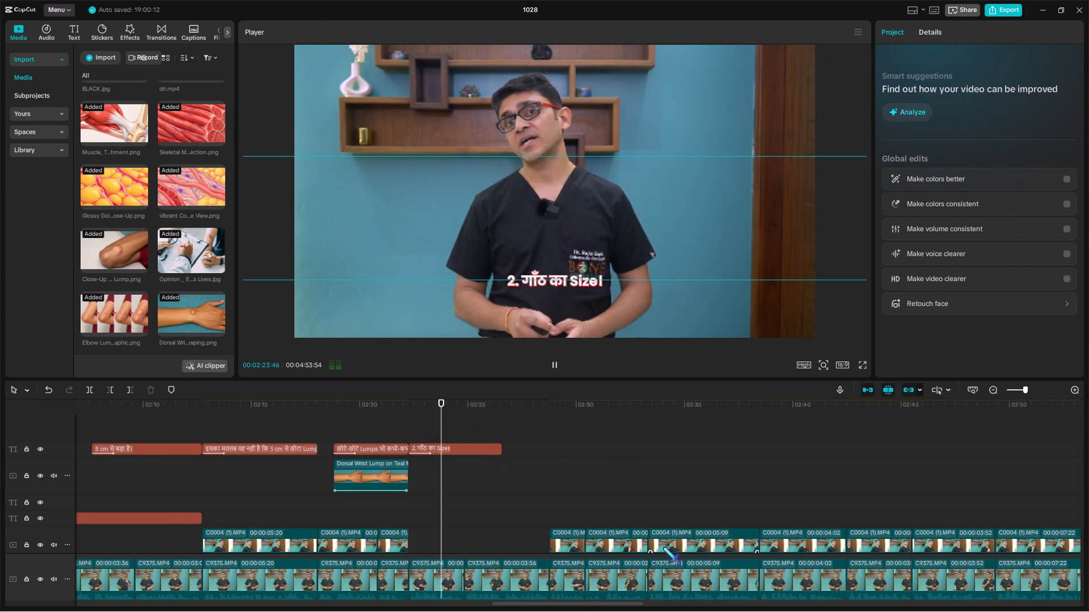
key(space)
In Chrome's ChatGPT Translation chat, submit the line "lump ka deep hoana".
click(643, 603)
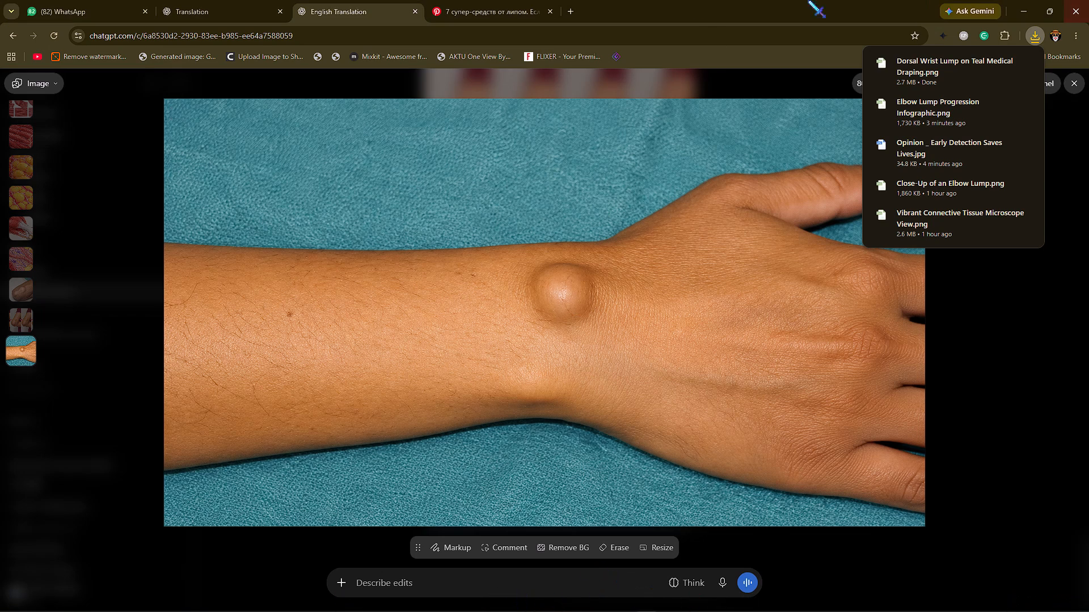
click(354, 0)
click(260, 0)
click(590, 583)
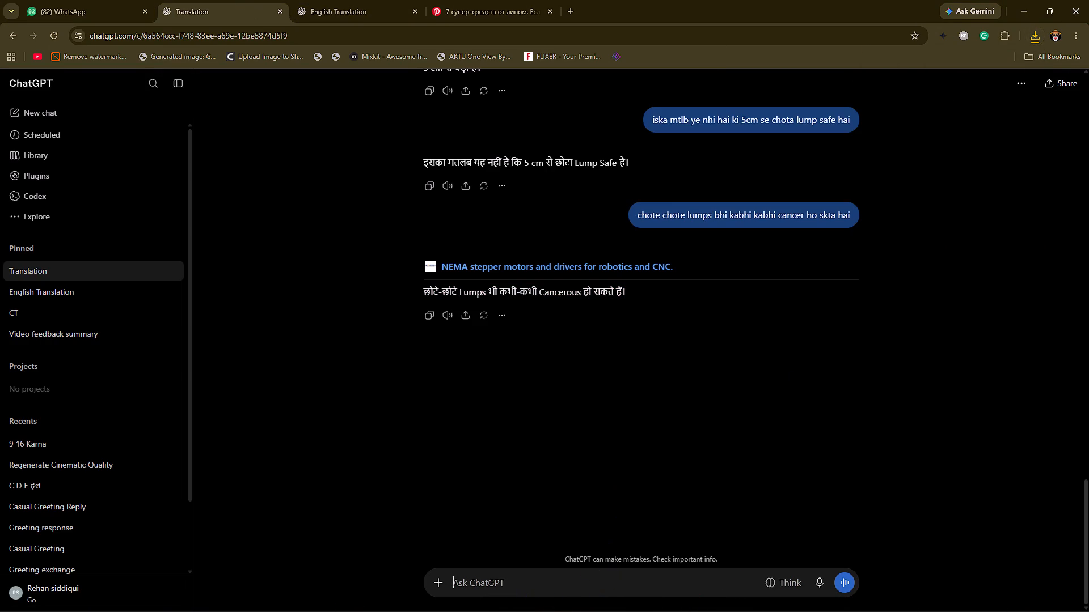
key(l)
text(un)
key(BackSpace)
text(mp ka deep hoana)
key(space)
key(Return)
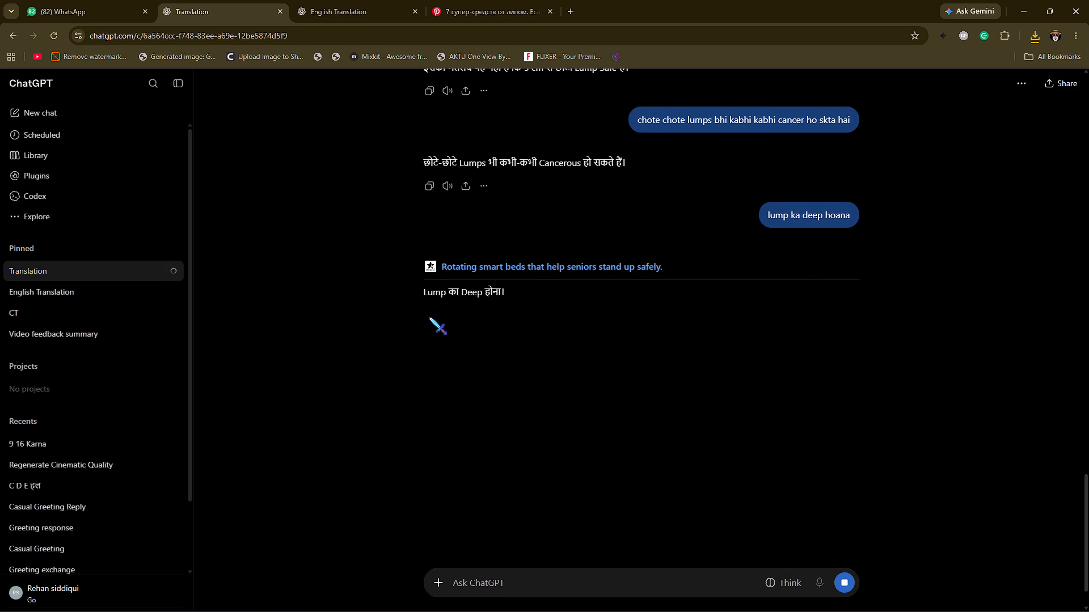
Copy the translated line "Lump का Deep होना।" into CapCut's title that follows the "छोटे-छोटे Lumps…" title, making it "3. Lump का Deep होना।".
drag(424, 291, 424, 291)
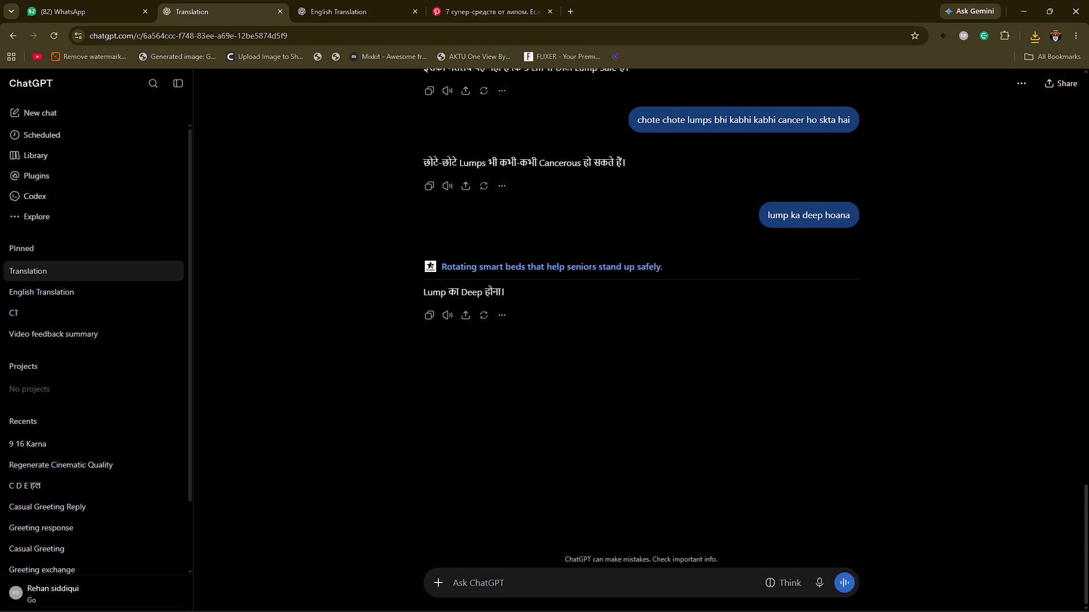
drag(424, 291, 556, 297)
key(ctrl+c)
click(672, 595)
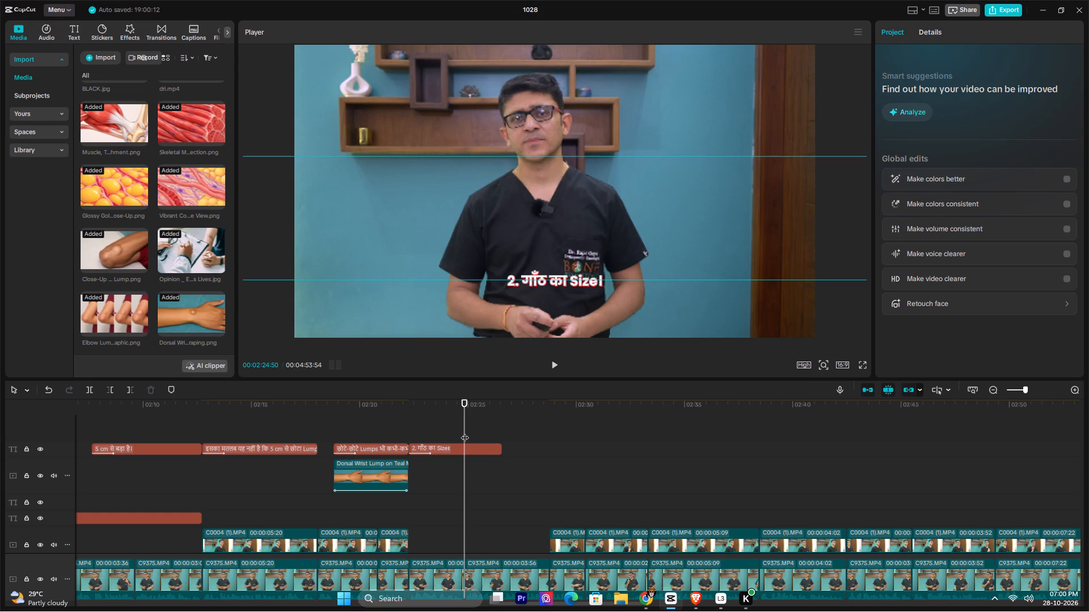
click(471, 444)
drag(953, 90, 800, 63)
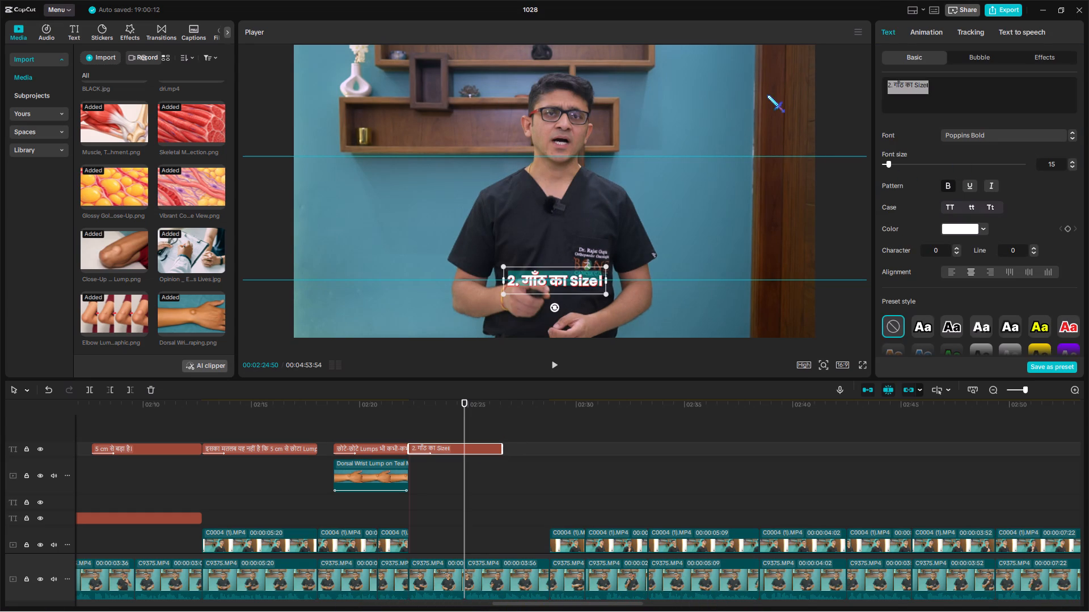
key(ctrl+v)
click(885, 83)
key(3)
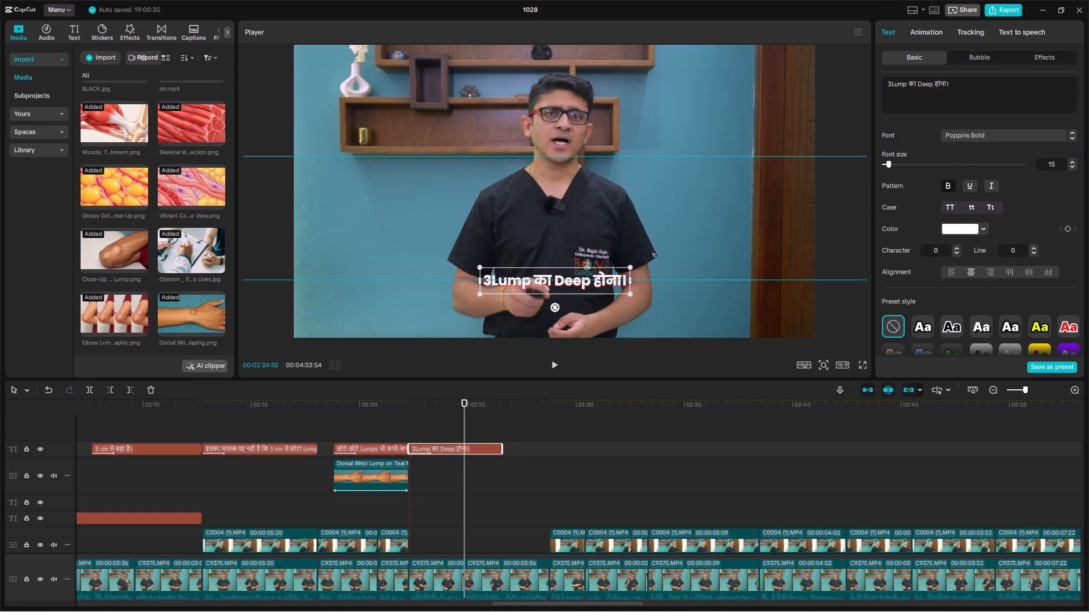
key(period)
key(space)
Delete the side-angle C0004 (1).MP4 clip spanning about 00:02:28 to 00:02:30 above the main footage.
click(498, 409)
key(space)
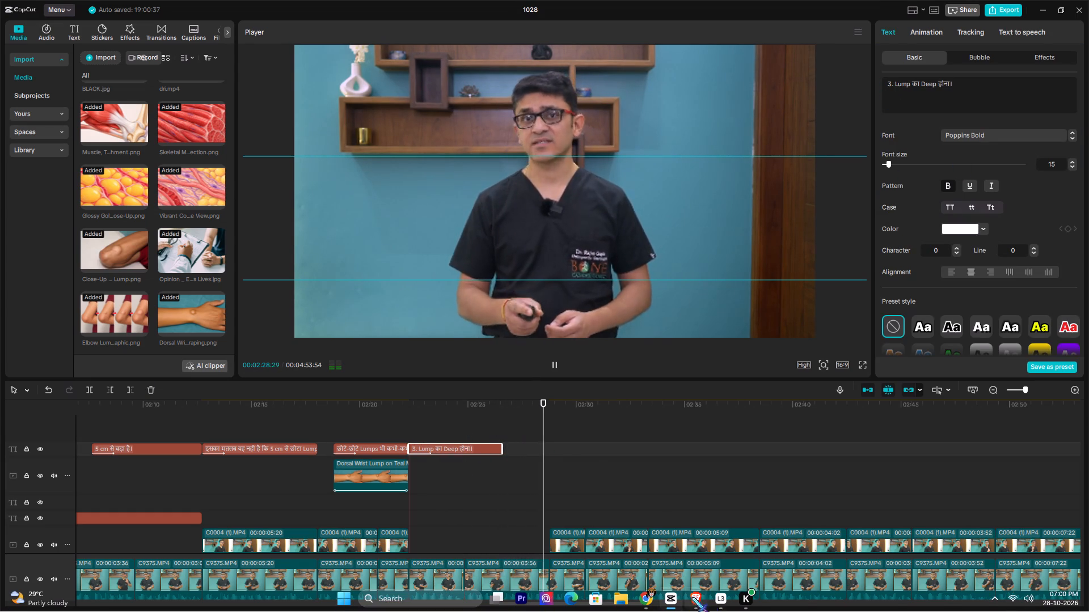
scroll(581, 433, down, 5)
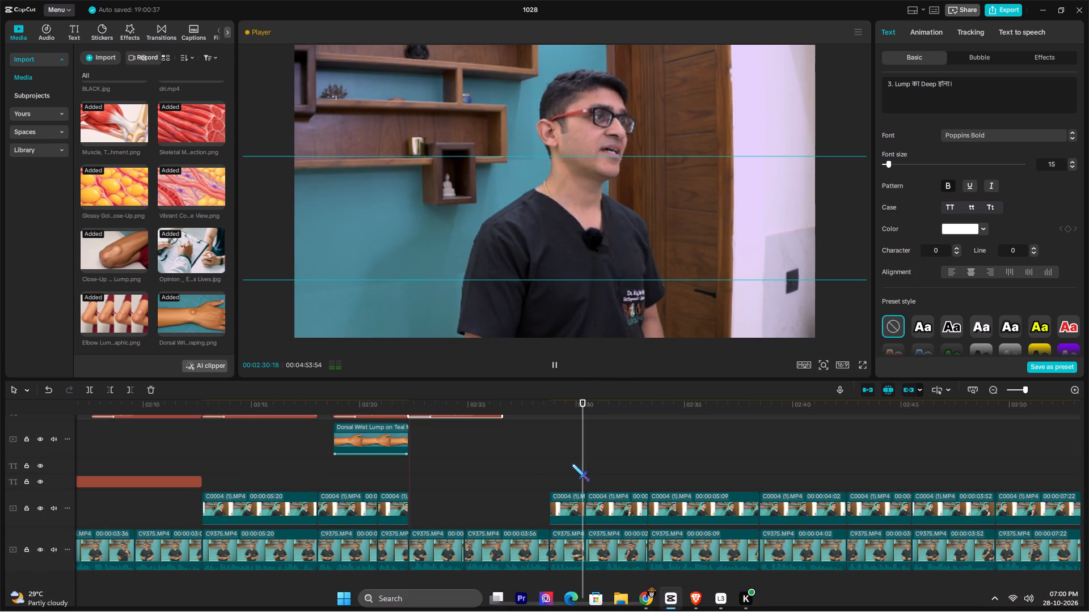
click(567, 496)
key(BackSpace)
click(544, 480)
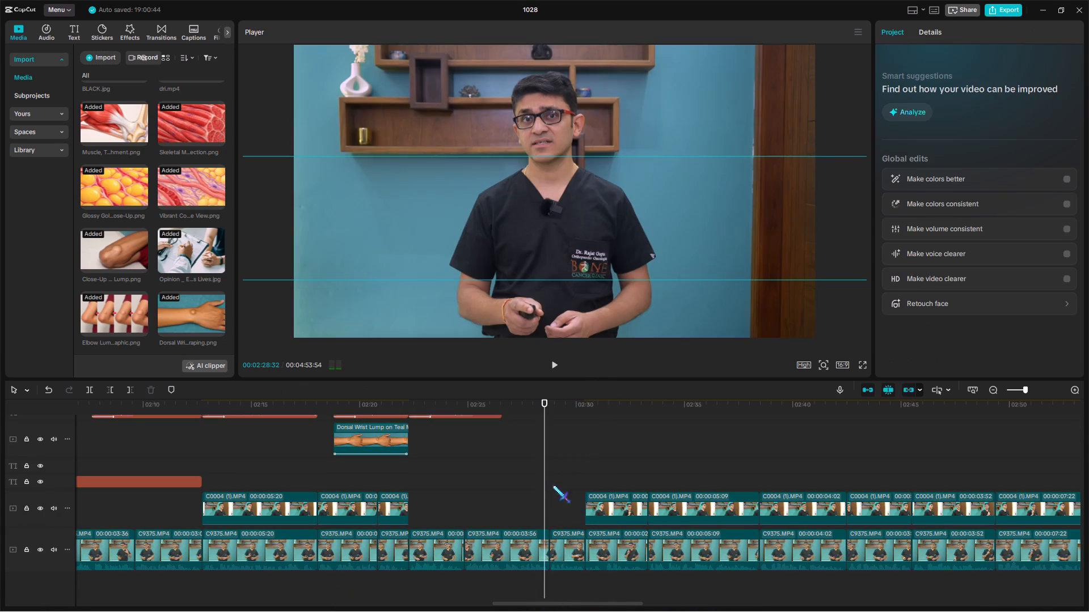
In Chrome, browse Pinterest's "leg lump" results and related pins, and open WebMD's "Uses for Epsom Salts" ankle image.
click(648, 603)
click(247, 0)
click(340, 0)
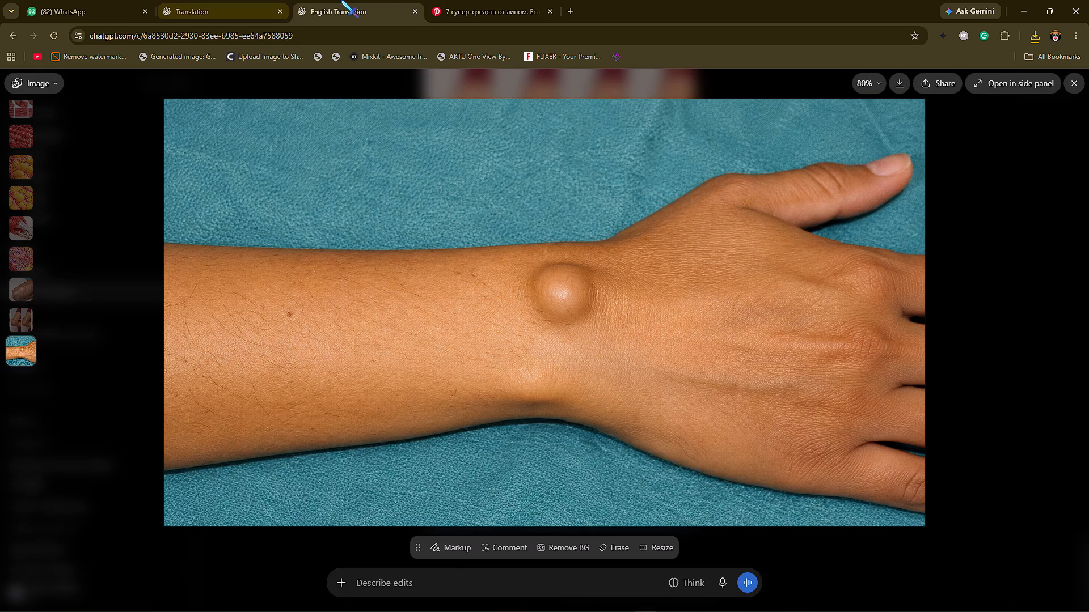
click(480, 0)
scroll(594, 312, down, 5)
click(598, 313)
scroll(581, 318, down, 4)
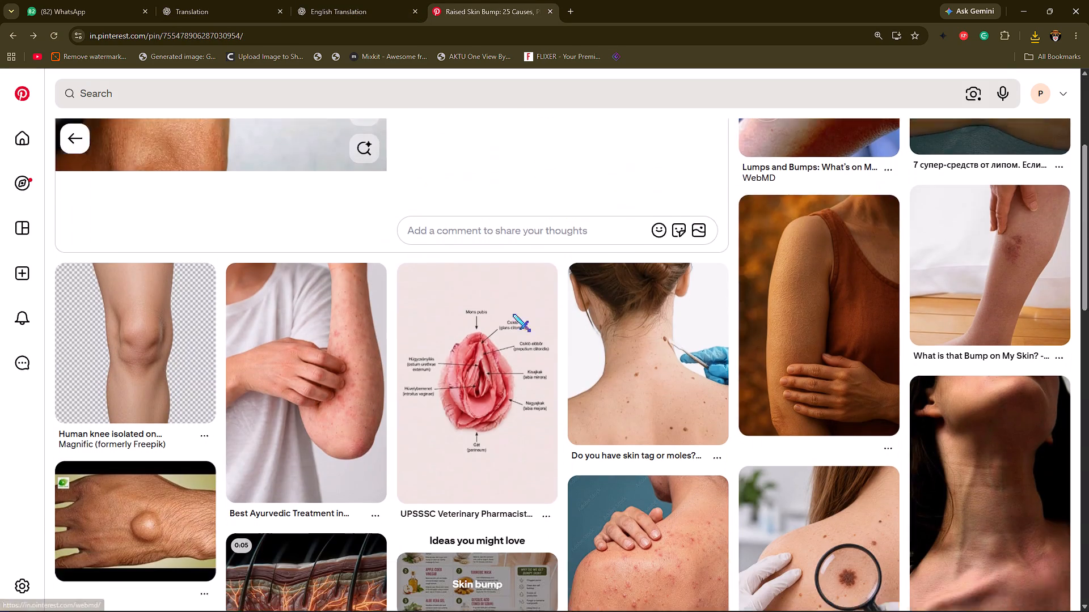
click(512, 314)
scroll(512, 314, down, 5)
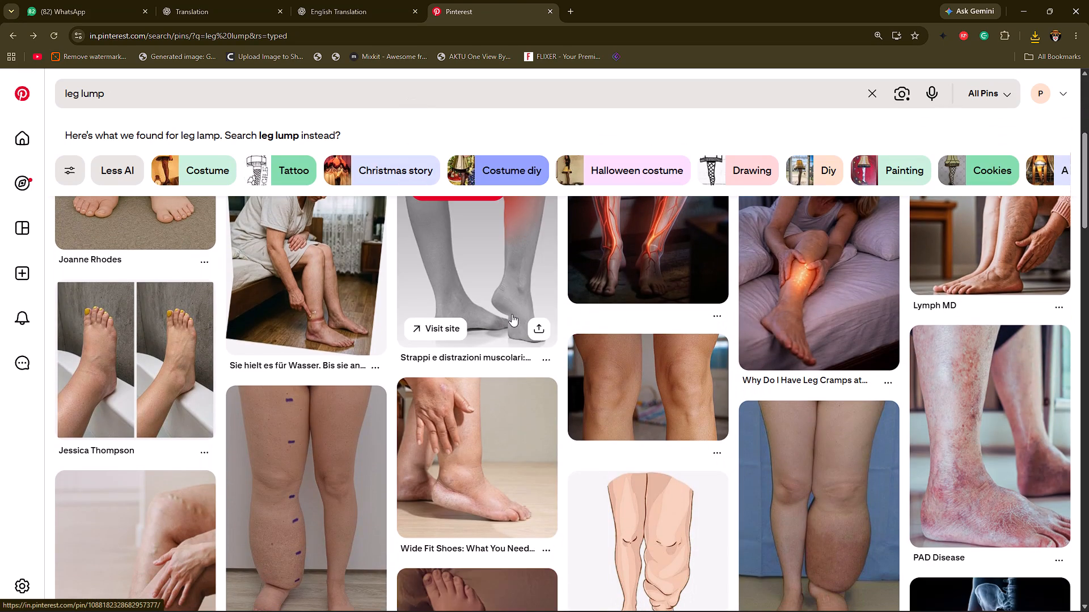
scroll(619, 364, up, 17)
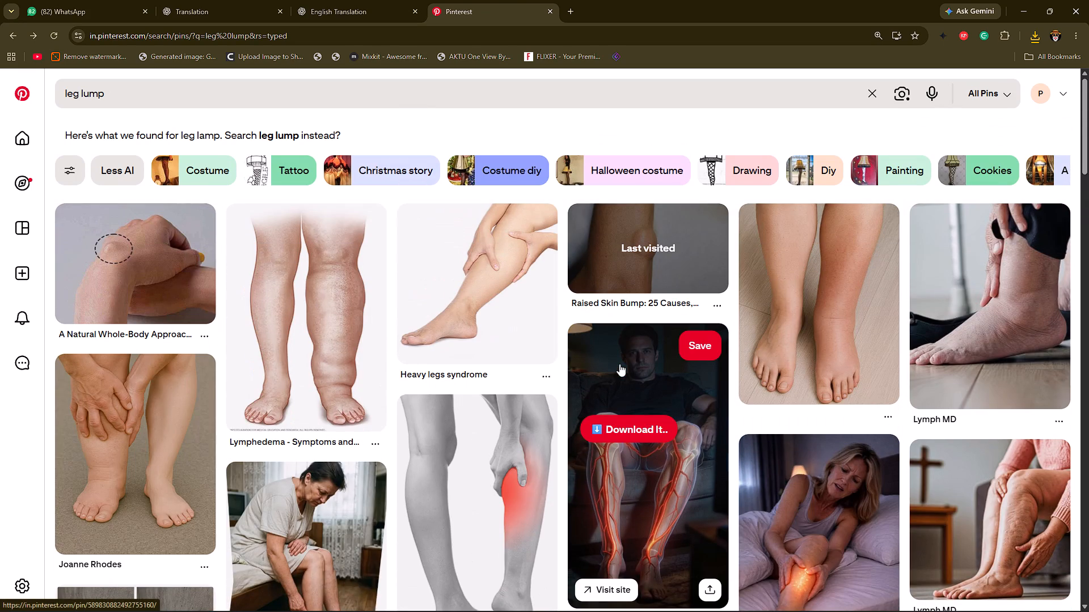
click(990, 349)
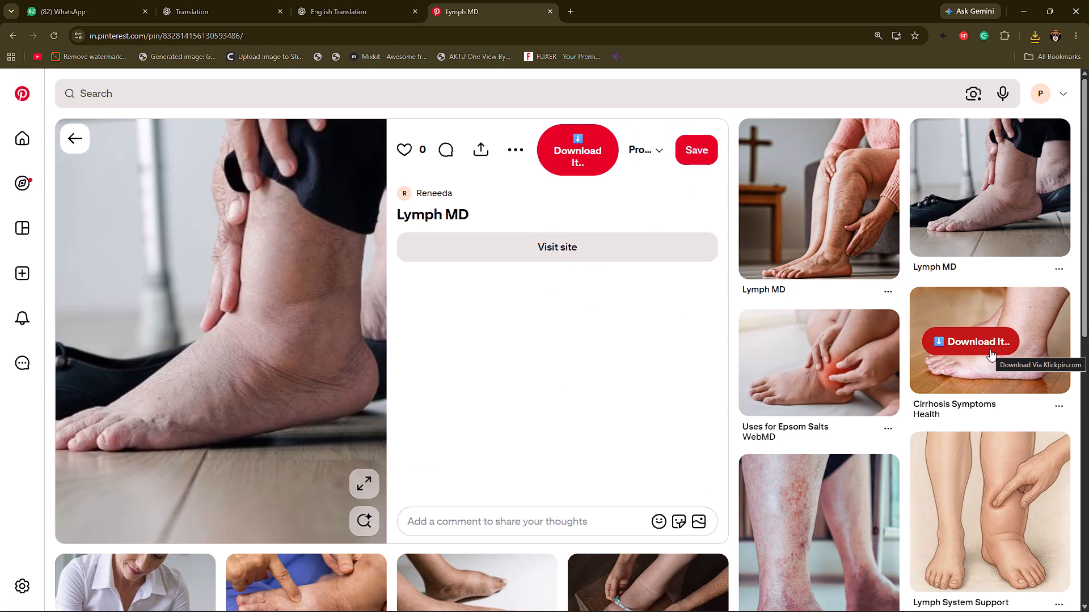
scroll(990, 349, down, 2)
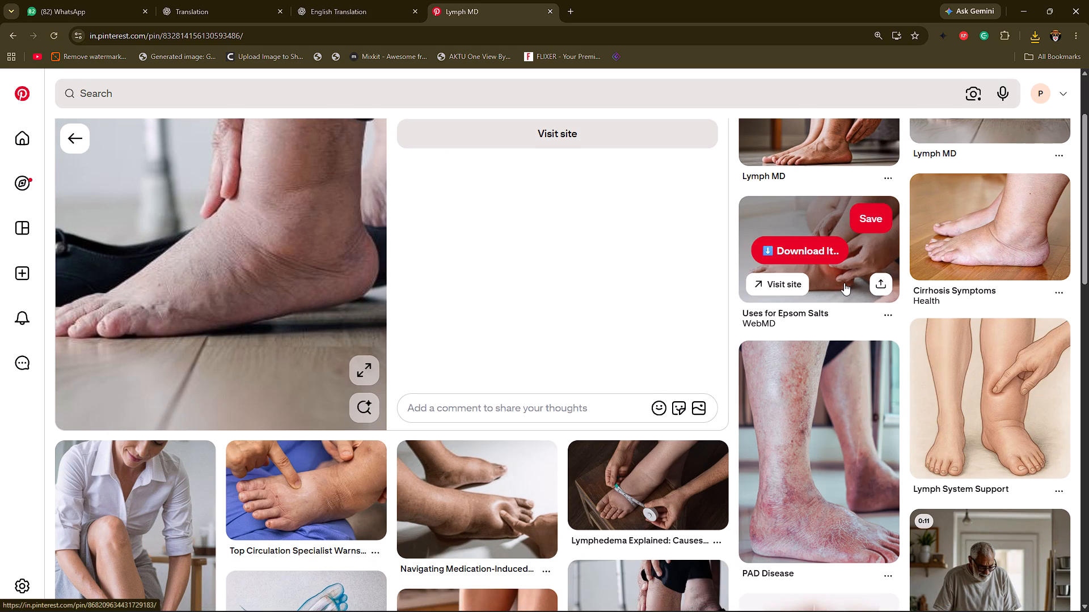
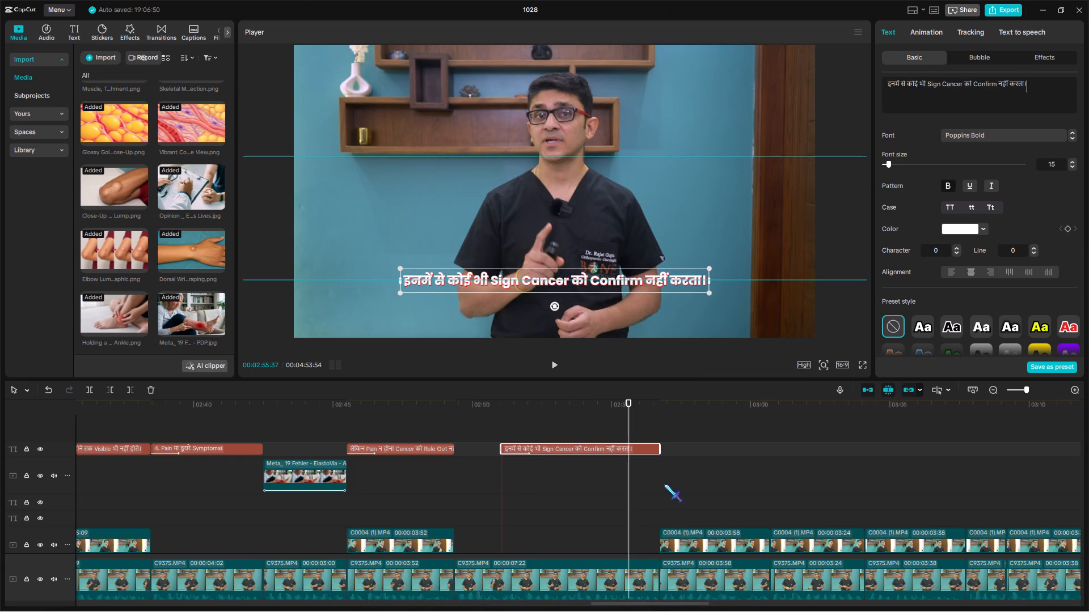
Play the section after the title and place the Elbow Lump Progression Infographic on the overlay track at about 00:02:56.
click(647, 459)
key(space)
drag(617, 469, 642, 483)
scroll(487, 438, down, 3)
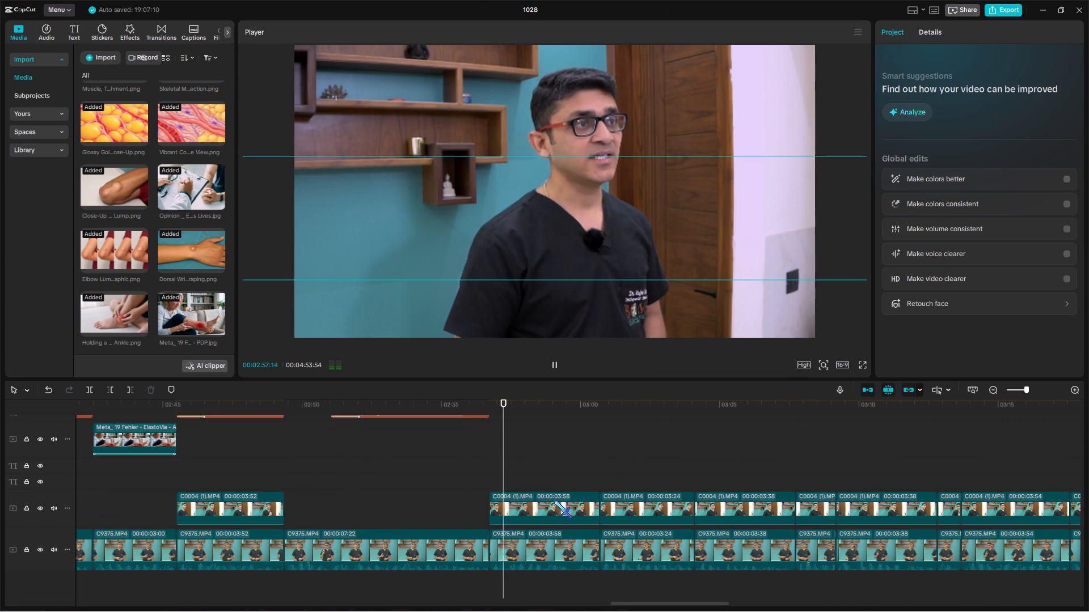
scroll(504, 495, up, 3)
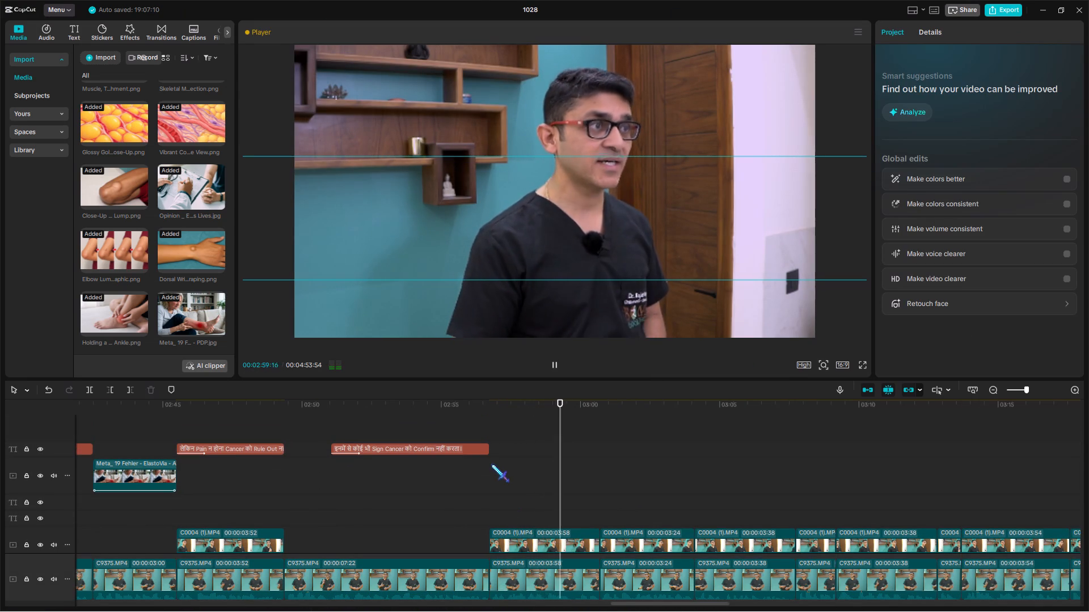
drag(491, 466, 374, 485)
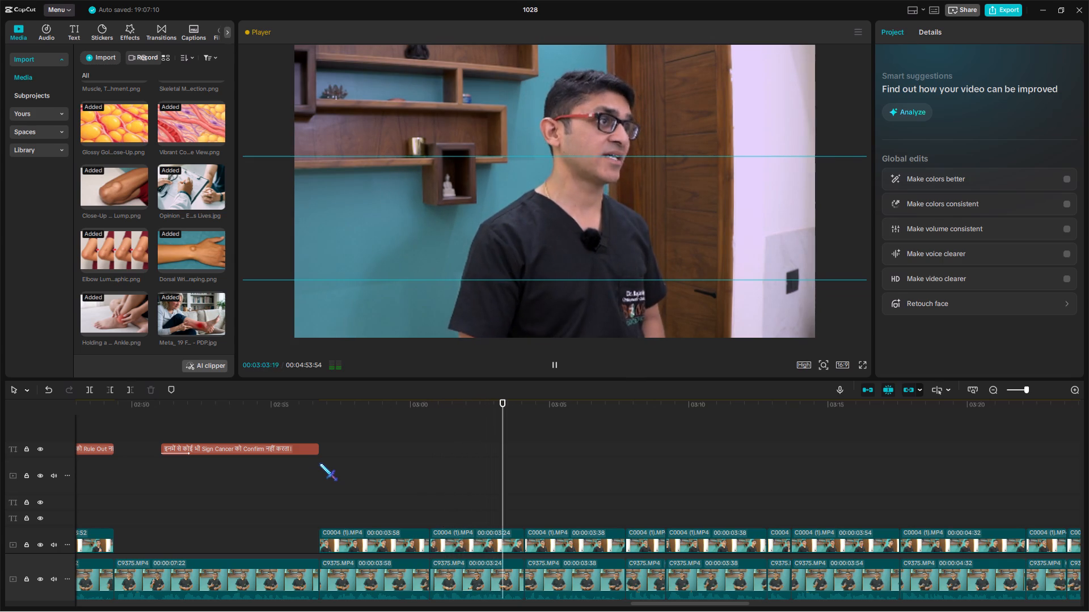
click(319, 463)
key(space)
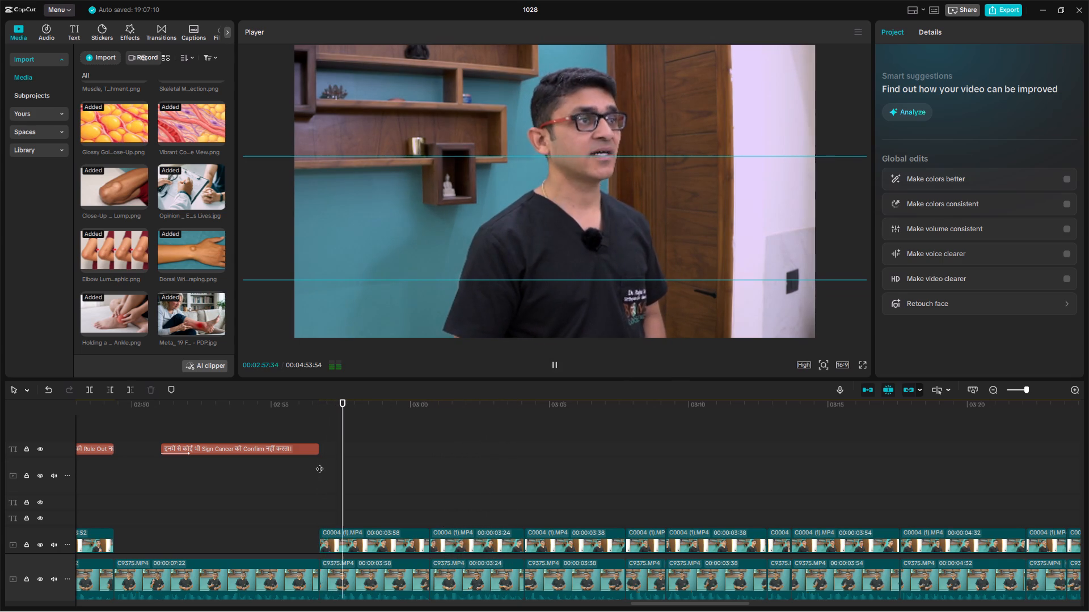
key(space)
drag(95, 257, 324, 481)
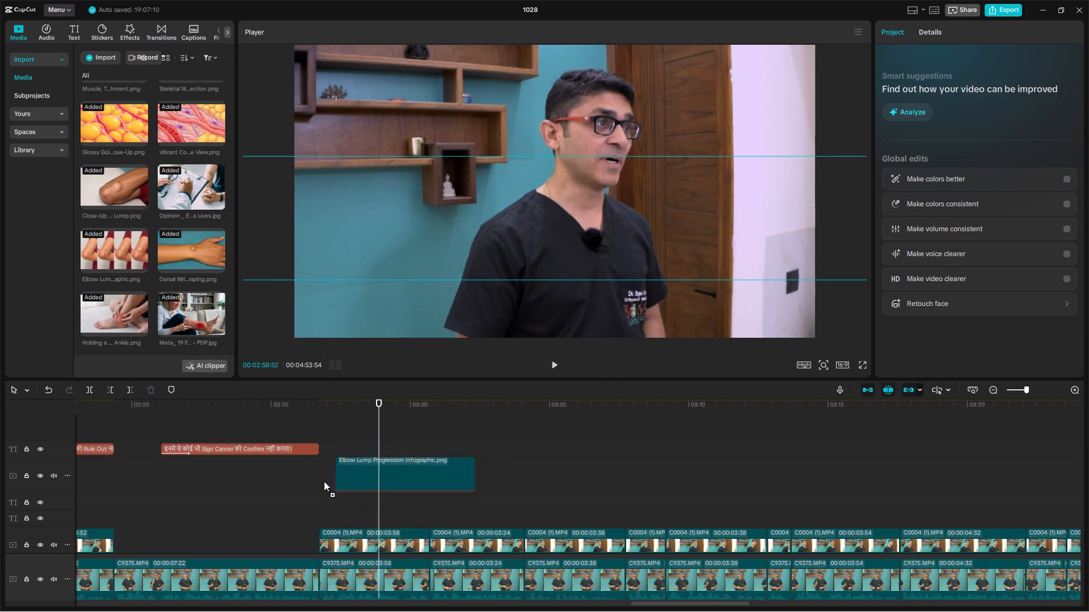
drag(324, 481, 319, 477)
Play the elbow infographic's opening against the speech and shift the image to start at about 00:02:57.
click(323, 430)
key(space)
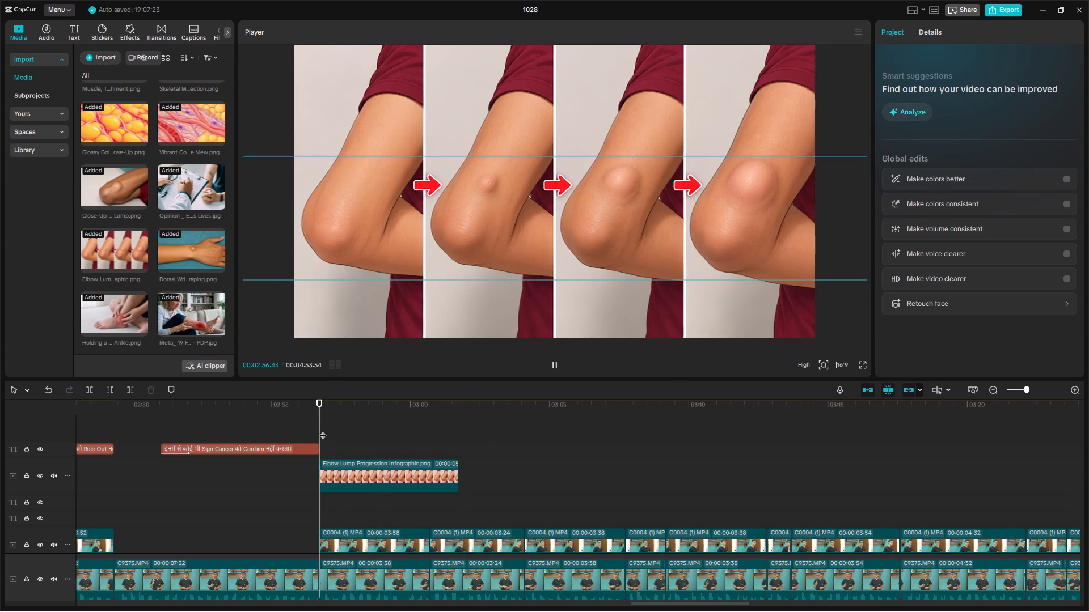
double_click(338, 434)
double_click(337, 423)
click(337, 416)
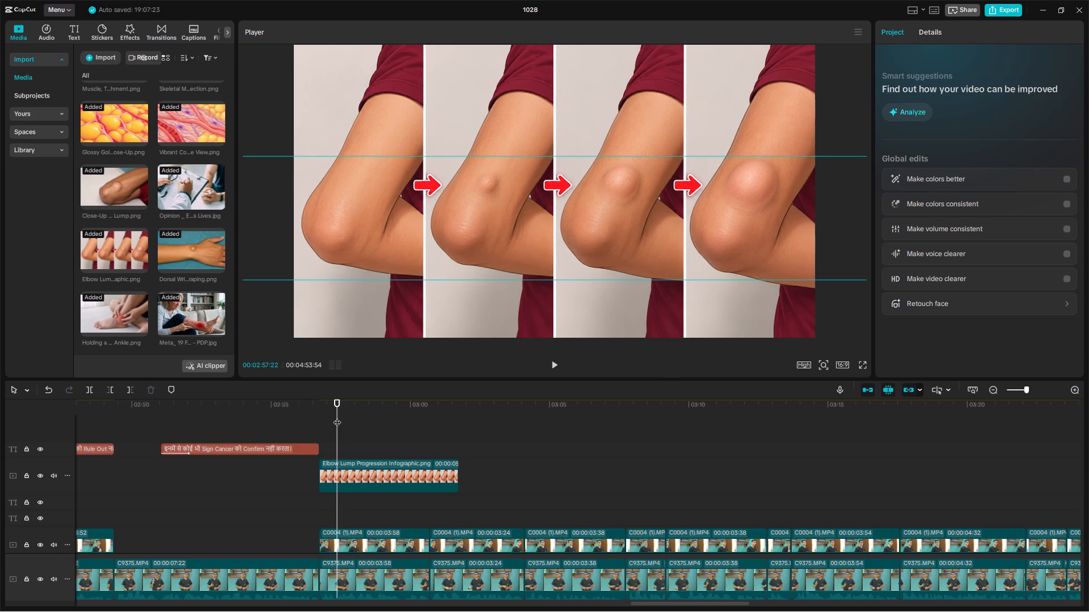
click(337, 416)
key(space)
key(space)
triple_click(347, 431)
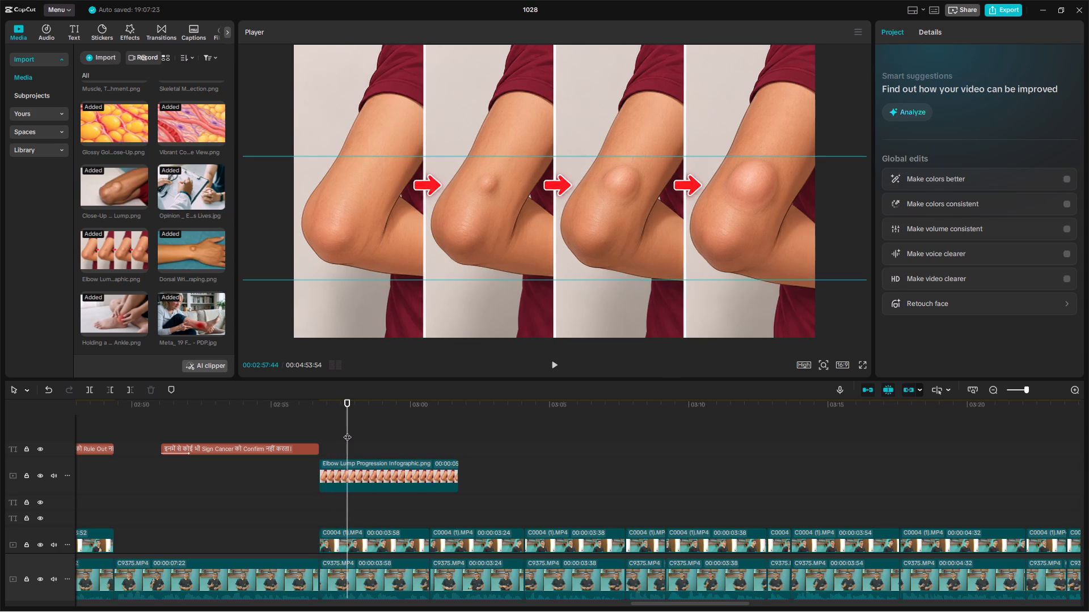
key(space)
click(347, 431)
drag(345, 473, 376, 474)
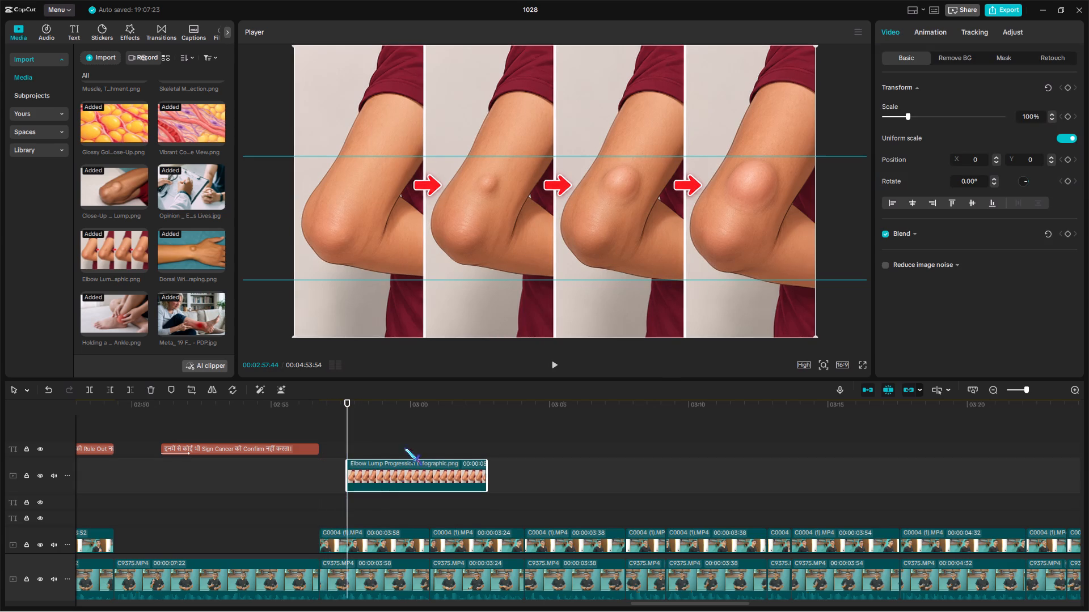
Trim the end of the elbow infographic to about 00:02:59.
key(space)
click(409, 431)
drag(409, 431, 409, 435)
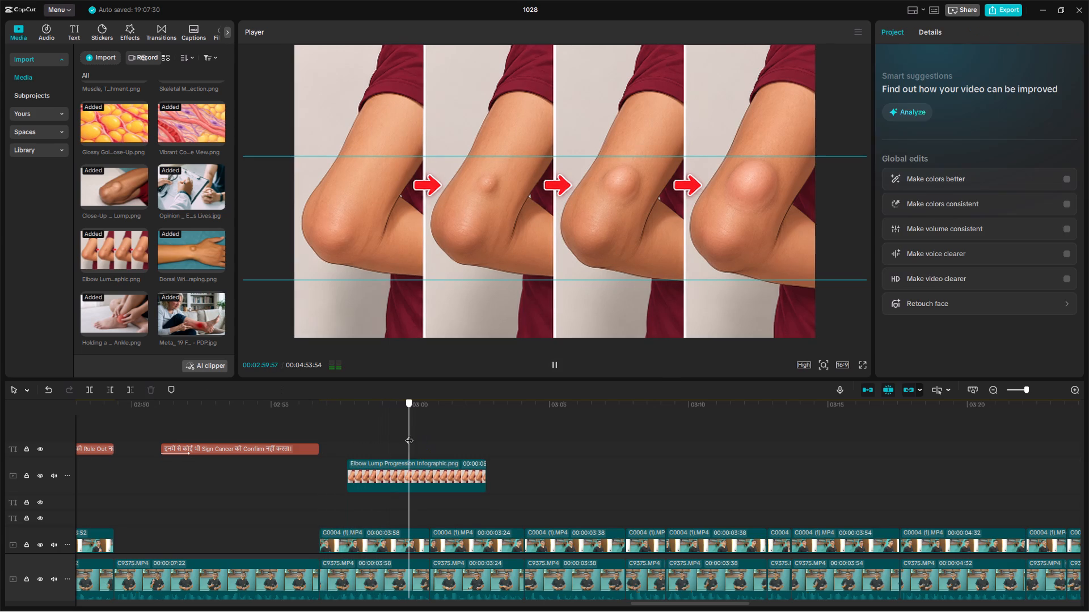
drag(409, 435, 403, 453)
click(398, 473)
key(w)
Apply the Zoom 1 combo animation to the elbow infographic.
click(375, 441)
click(372, 467)
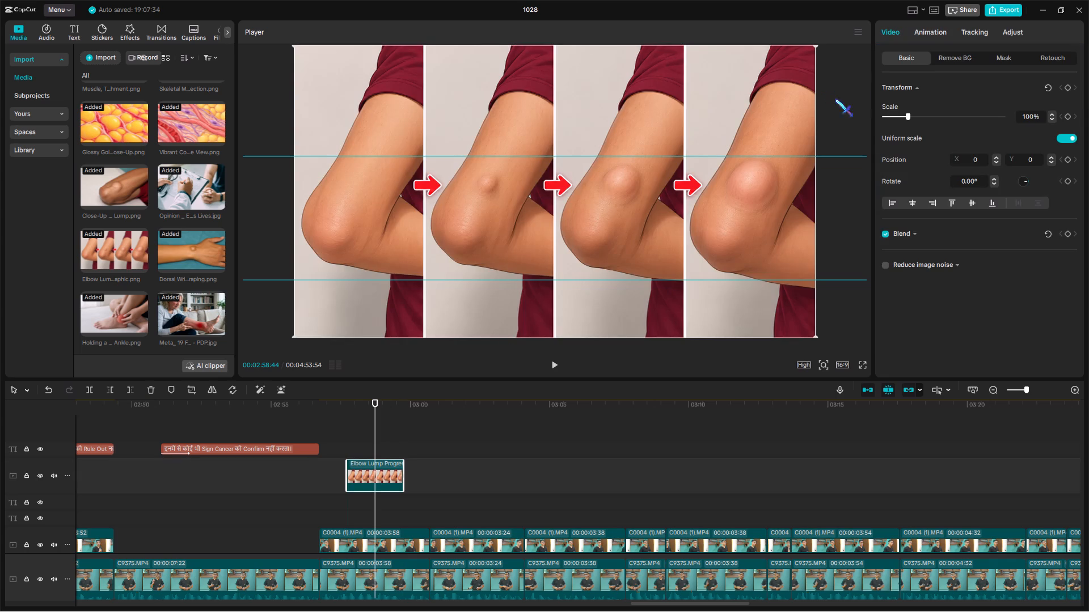
click(932, 33)
click(955, 131)
click(401, 431)
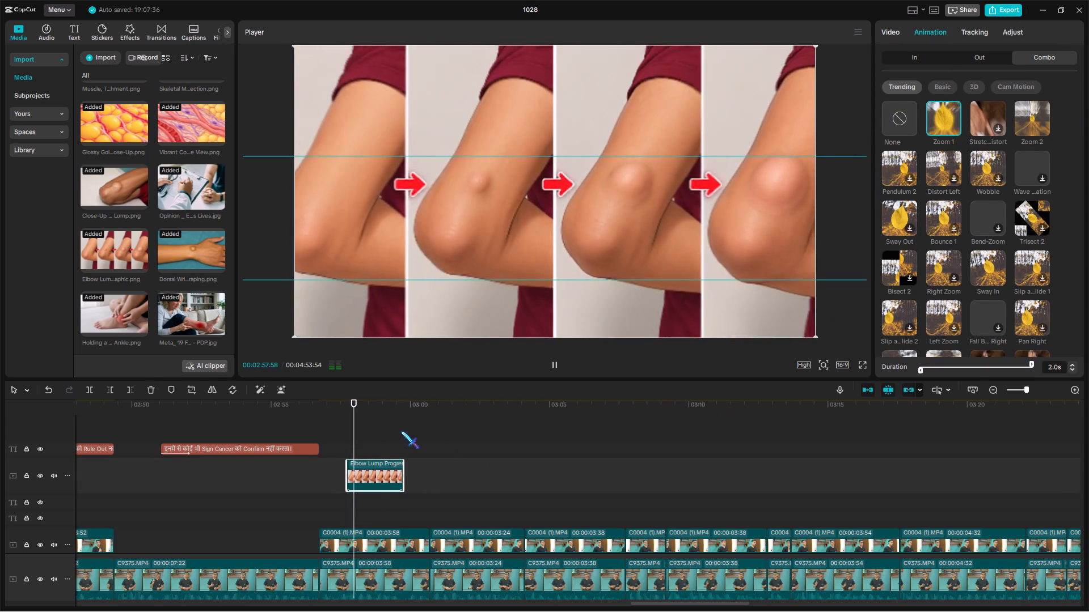
Play the speech past the elbow infographic and paste a copy of the Sunday 10am title at about 00:02:59.
key(space)
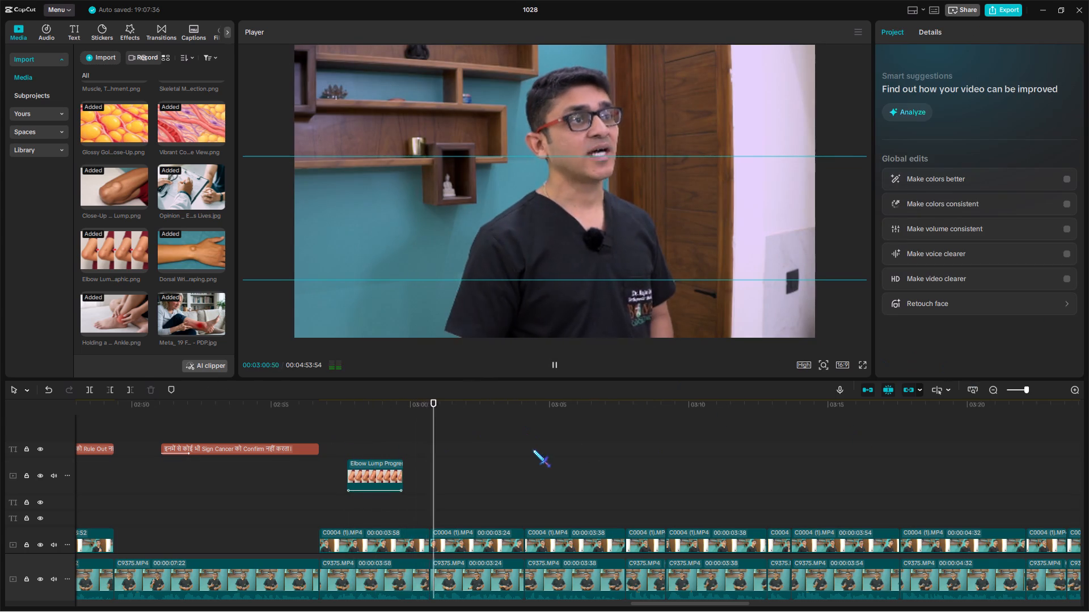
scroll(440, 460, down, 1)
scroll(437, 457, up, 1)
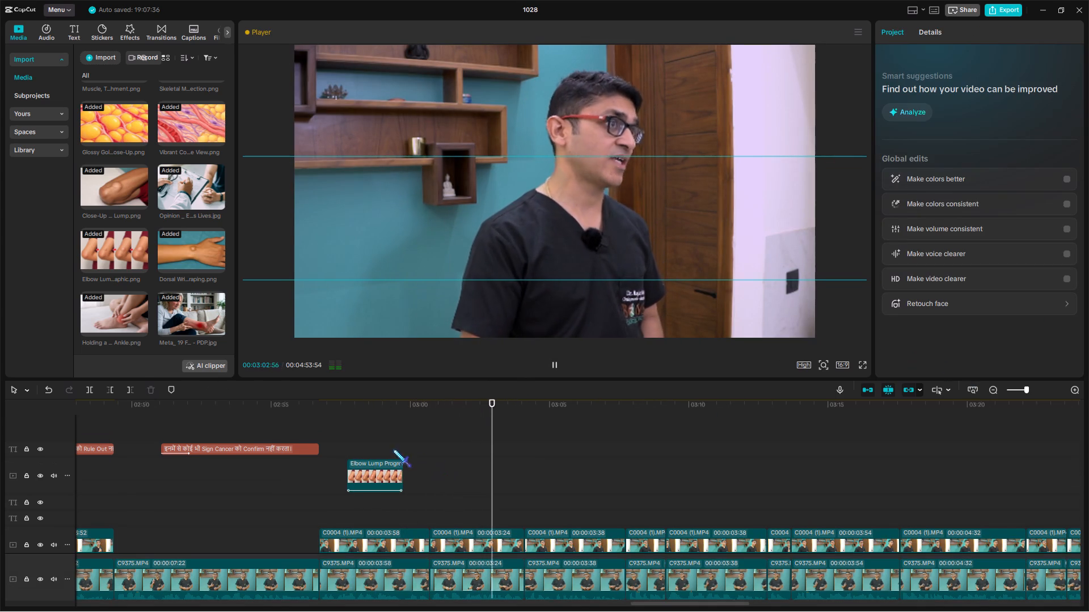
key(space)
drag(284, 506, 281, 493)
click(1020, 387)
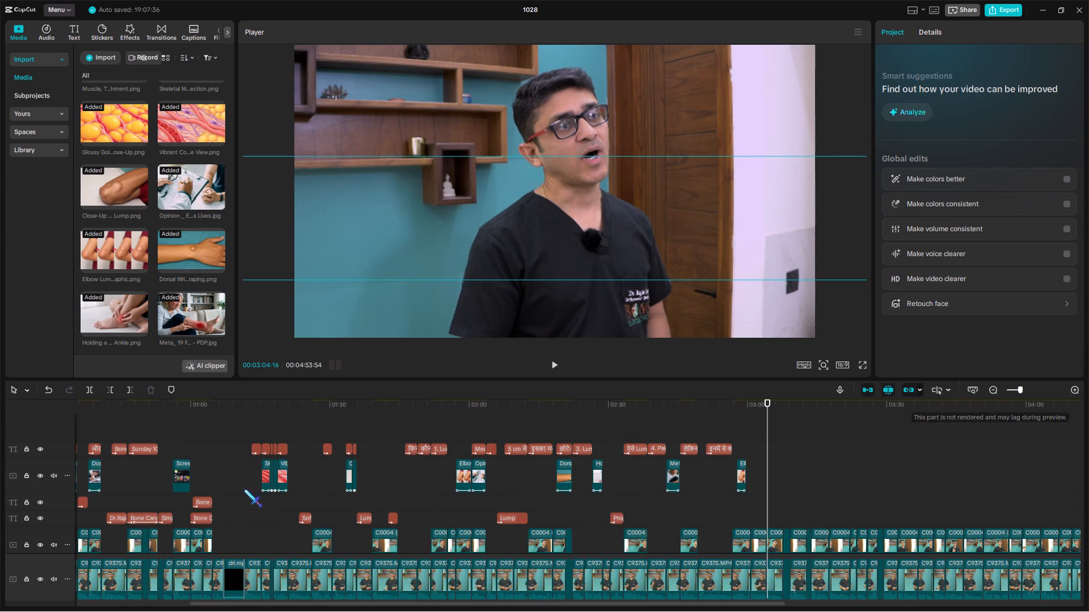
click(265, 517)
drag(265, 517, 152, 465)
click(150, 457)
click(149, 448)
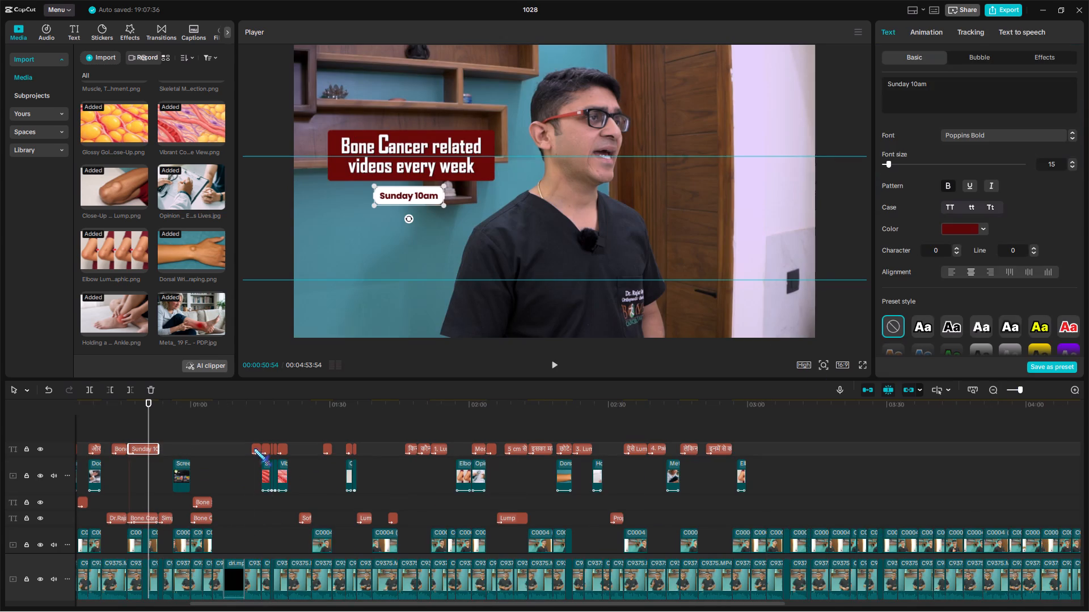
key(ctrl+c)
click(772, 433)
click(742, 426)
drag(742, 427, 746, 433)
key(ctrl+v)
Shift the pasted Sunday 10am title to start at about 00:03:00 and trim its end to about 00:03:04, matching the clip beneath.
key(space)
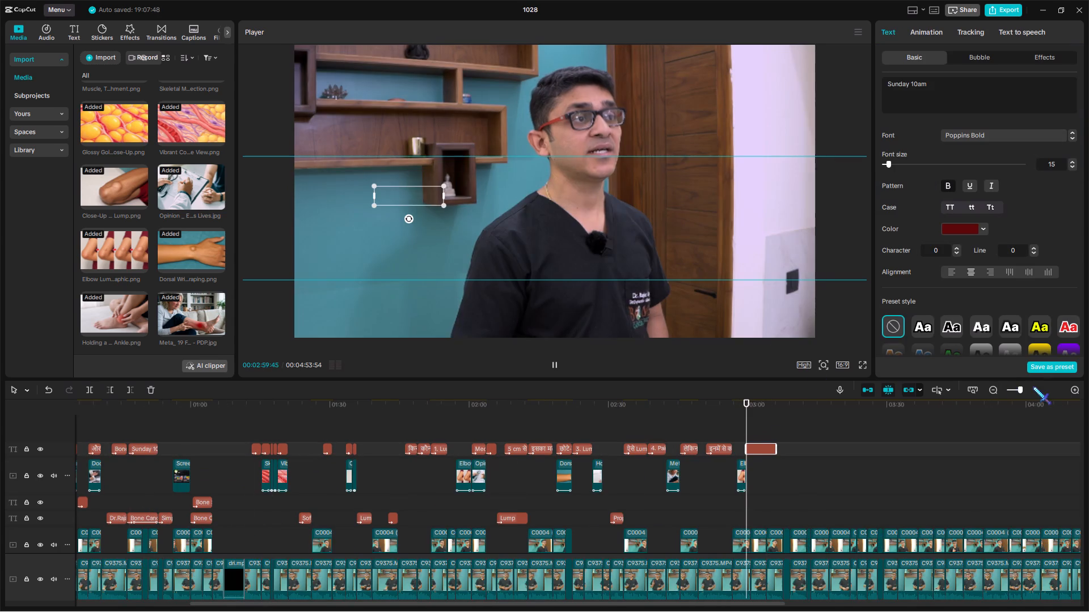
click(1028, 390)
drag(786, 427, 583, 428)
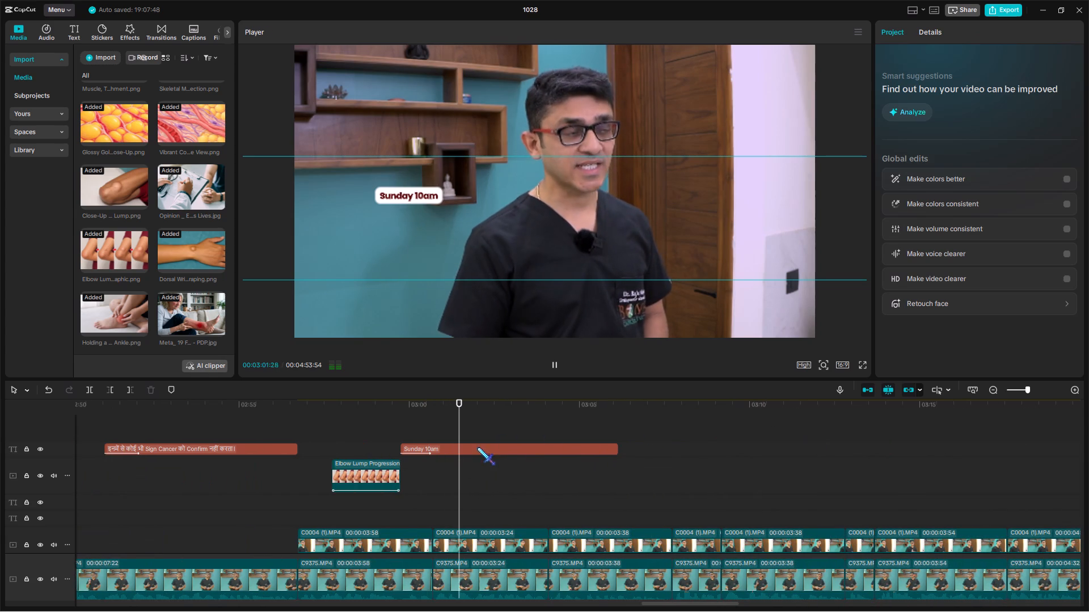
drag(489, 453, 522, 452)
key(space)
scroll(523, 453, down, 3)
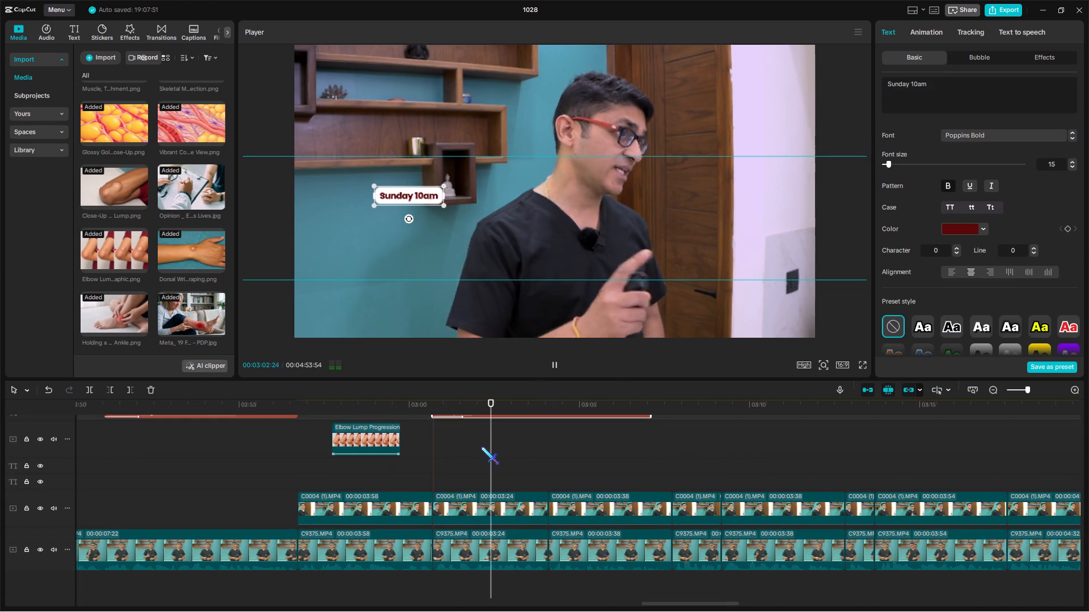
scroll(536, 512, up, 7)
drag(548, 407, 530, 413)
key(w)
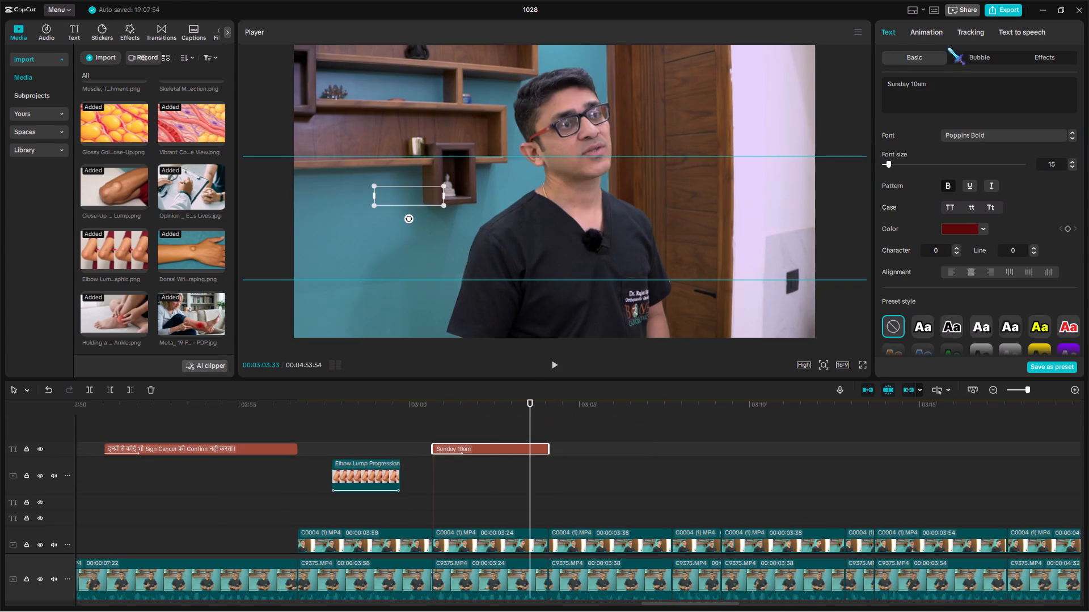
Replace the pasted title's text with "Size & Nature".
drag(966, 85, 851, 63)
text(Sz)
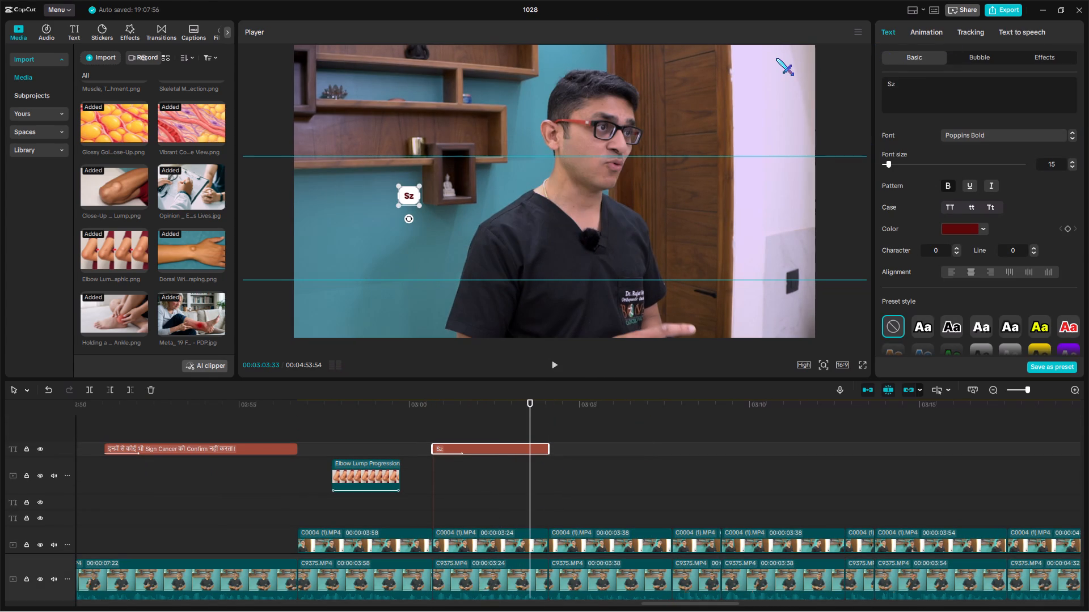
key(BackSpace)
text(ize)
key(space)
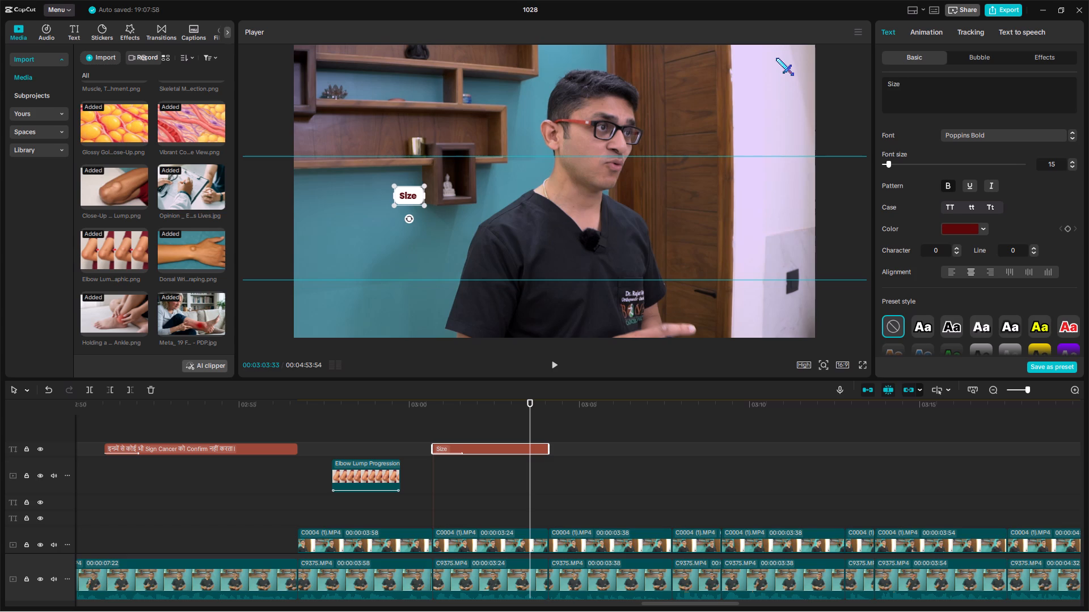
text(& Natur)
key(e)
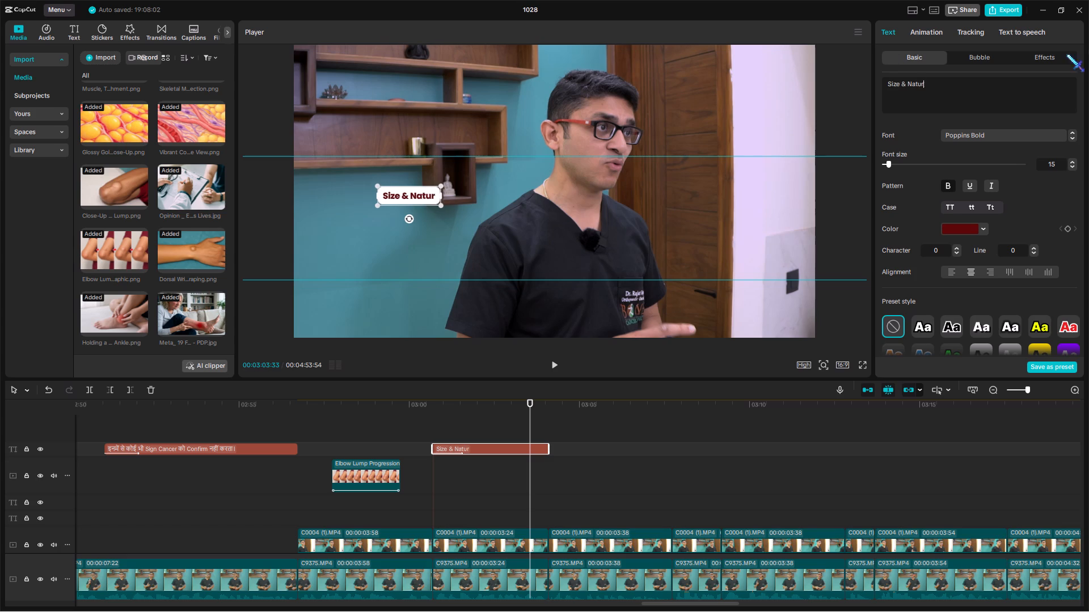
Enlarge the Size & Nature title, move it up in front of the wall shelf, and play it against the speech.
drag(442, 209, 463, 222)
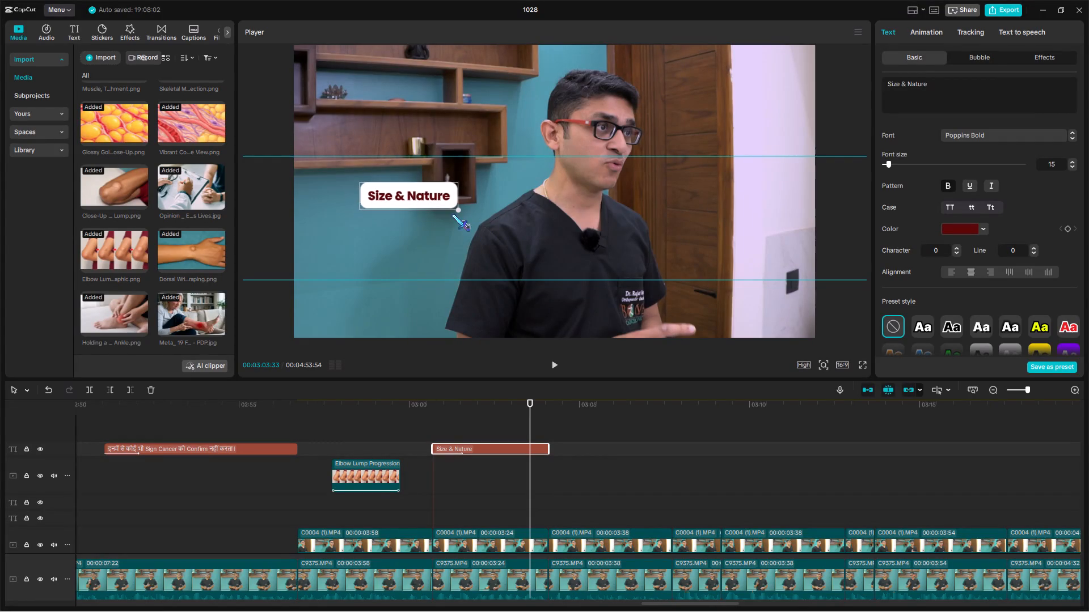
drag(431, 193, 437, 152)
drag(467, 171, 474, 180)
click(474, 180)
click(513, 451)
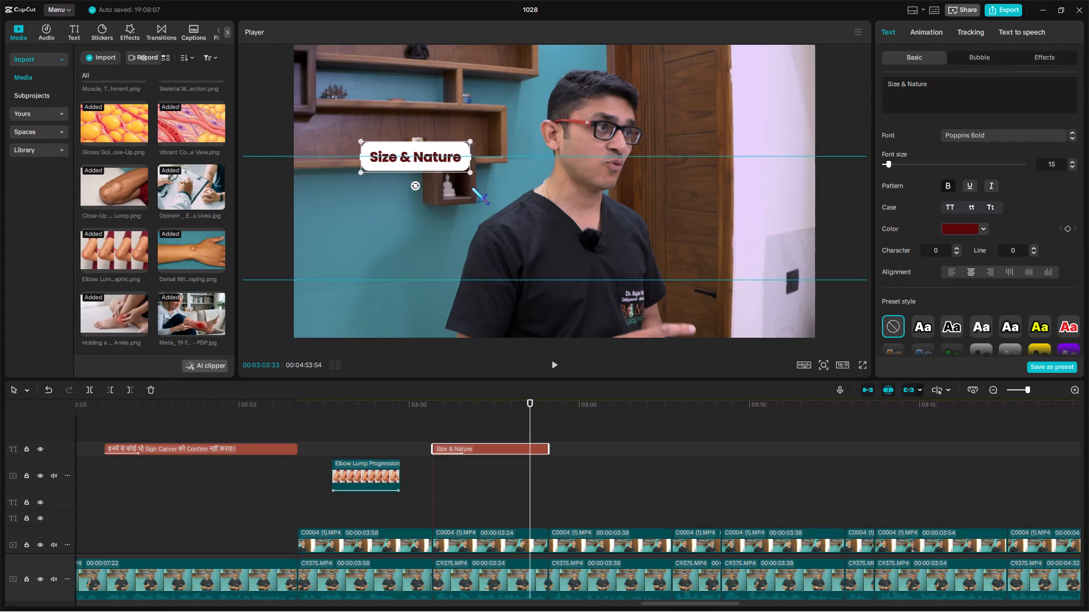
click(471, 175)
click(457, 165)
click(430, 433)
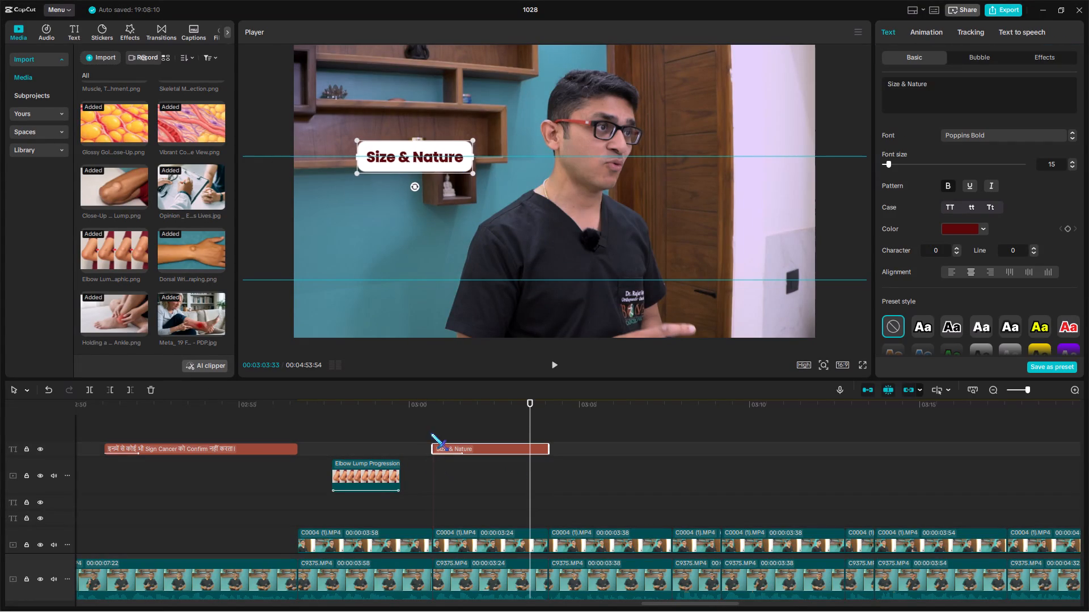
key(space)
scroll(437, 446, up, 4)
drag(404, 425, 634, 415)
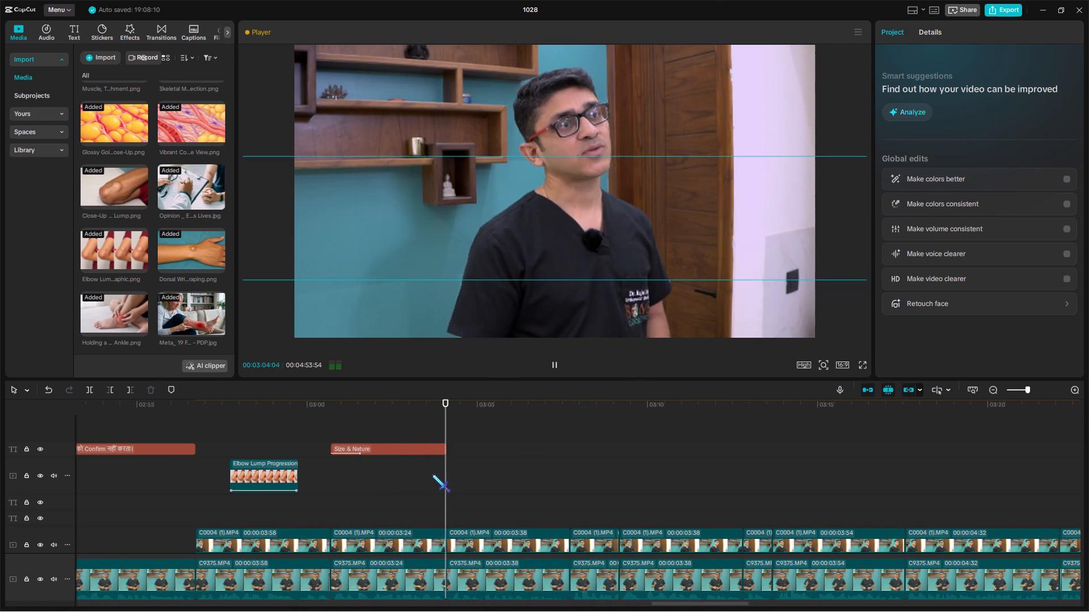
click(445, 467)
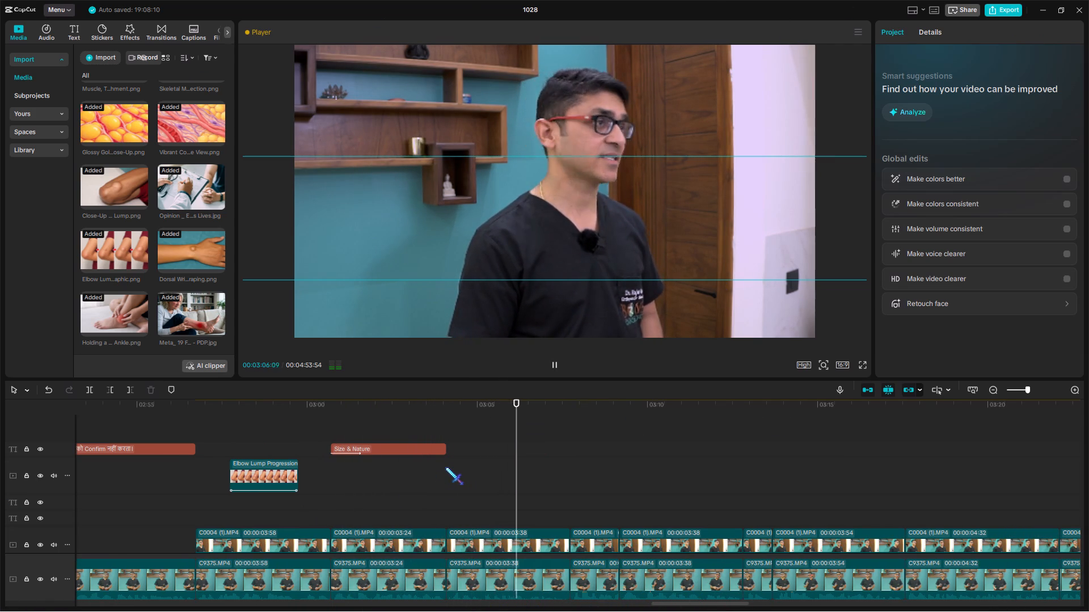
Switch to Chrome, go back through the earlier Pinterest pins, and search Pinterest for medical evaluation.
click(652, 599)
click(315, 0)
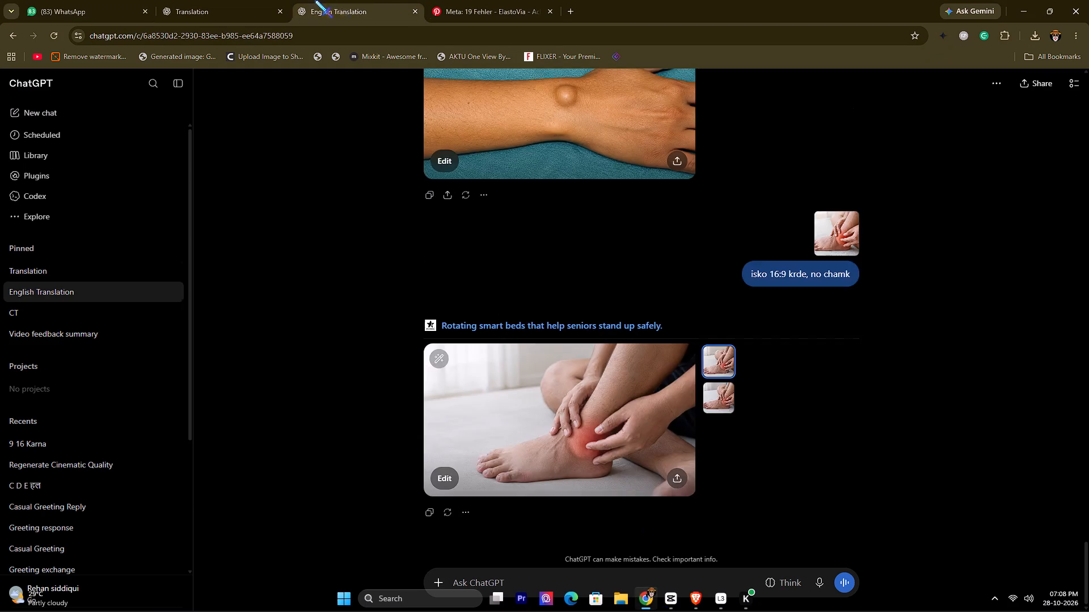
click(512, 0)
click(682, 282)
drag(634, 280, 627, 278)
drag(584, 265, 588, 249)
click(588, 249)
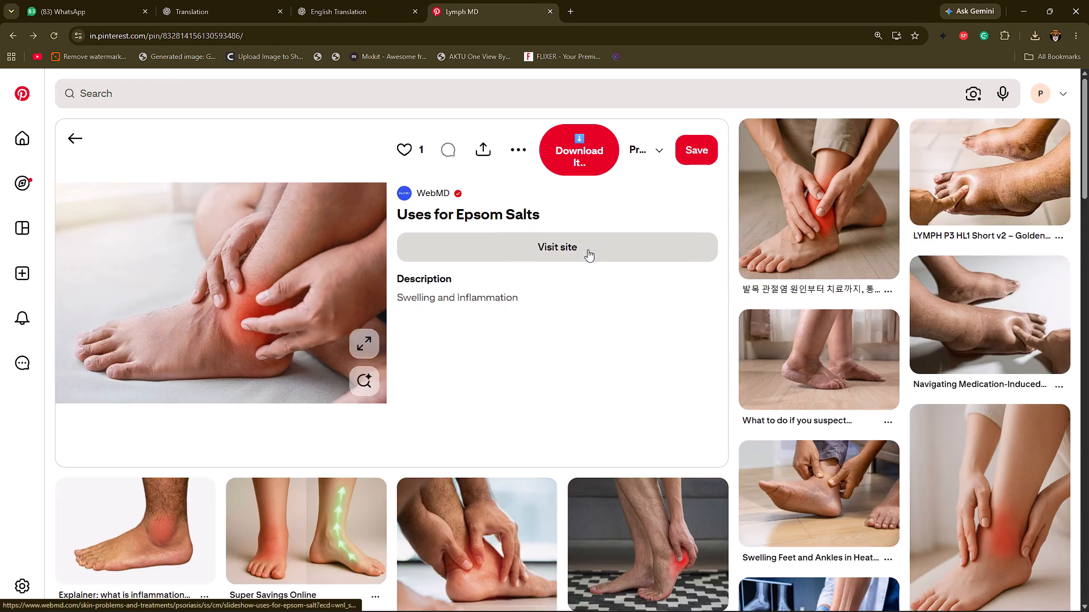
click(588, 249)
click(588, 249)
click(588, 249)
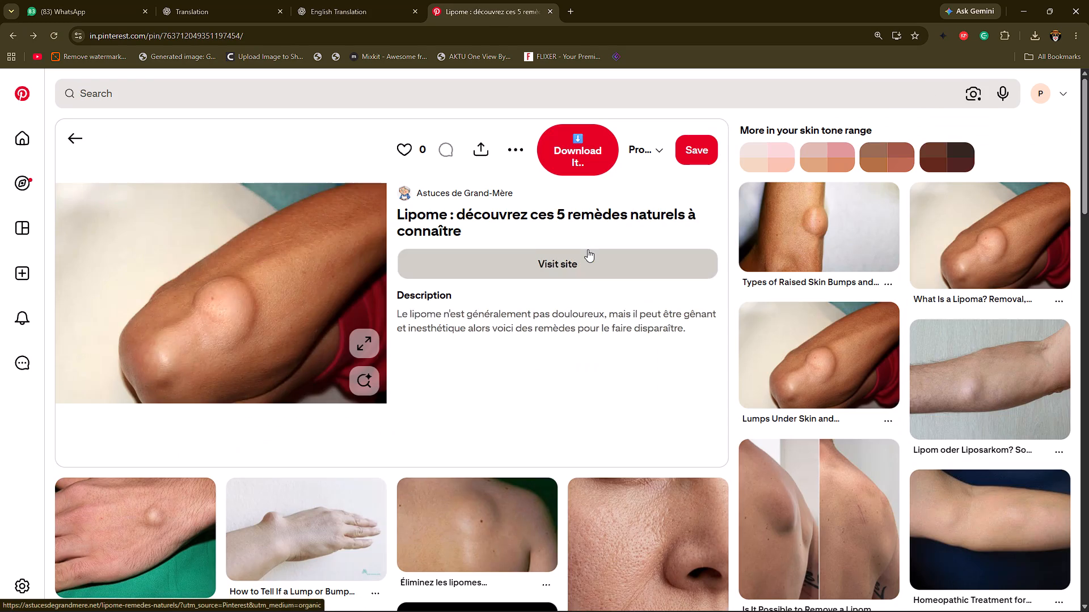
click(456, 88)
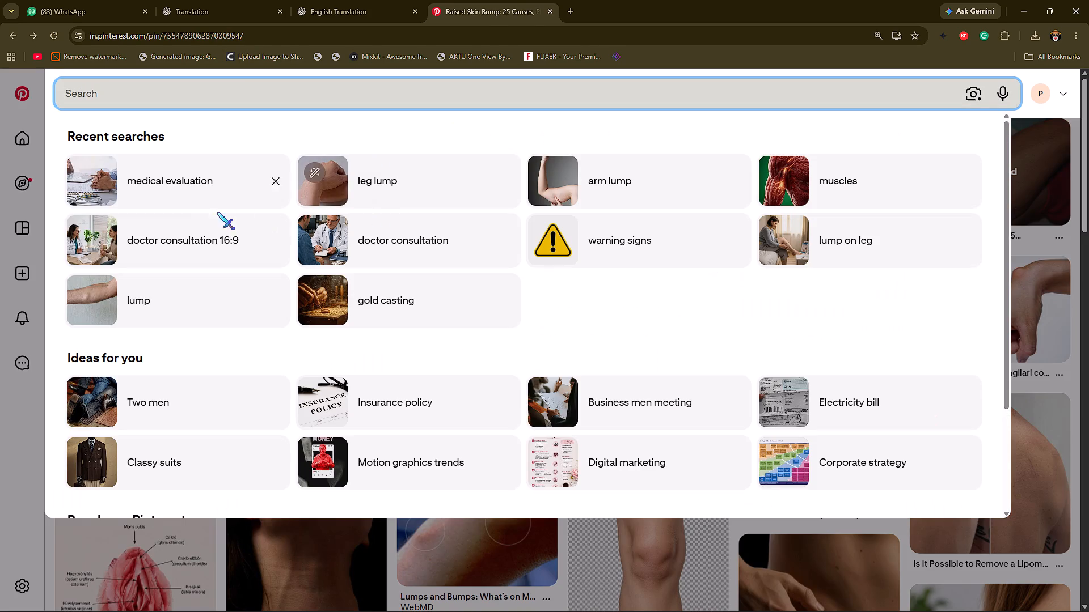
click(204, 214)
drag(235, 209, 240, 208)
click(336, 103)
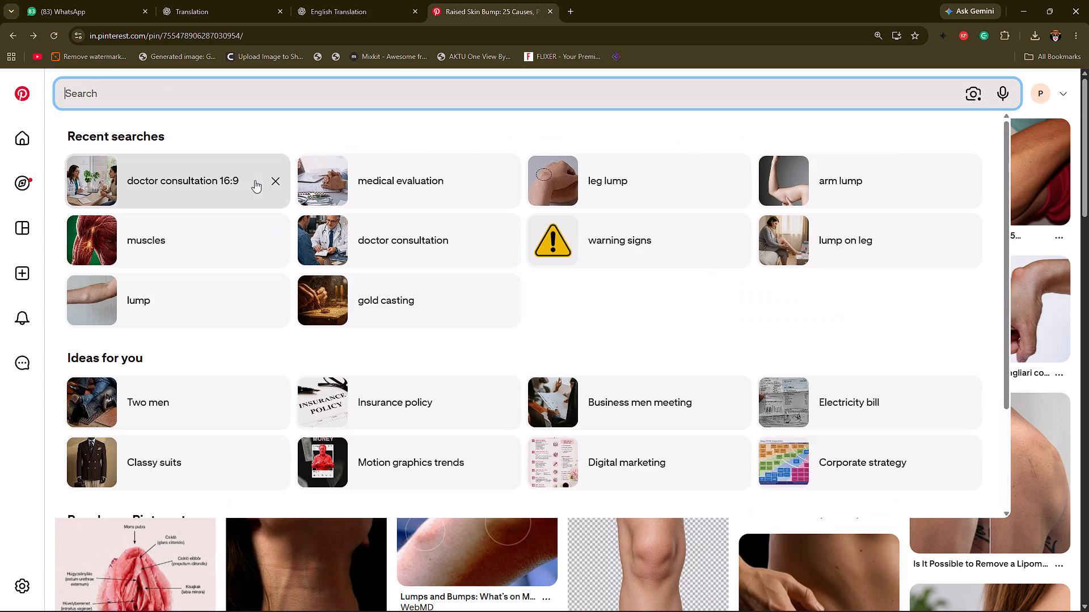
drag(255, 180, 404, 180)
click(404, 180)
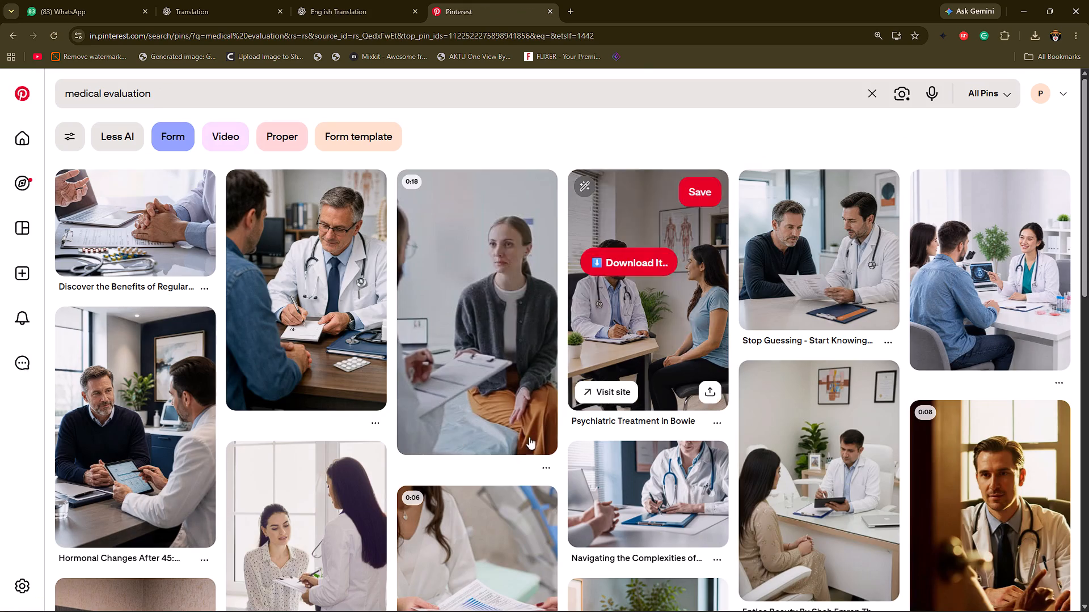
Examine the Discover the Benefits of Regular Consultations pin and return to the medical evaluation results.
click(184, 241)
scroll(796, 388, down, 1)
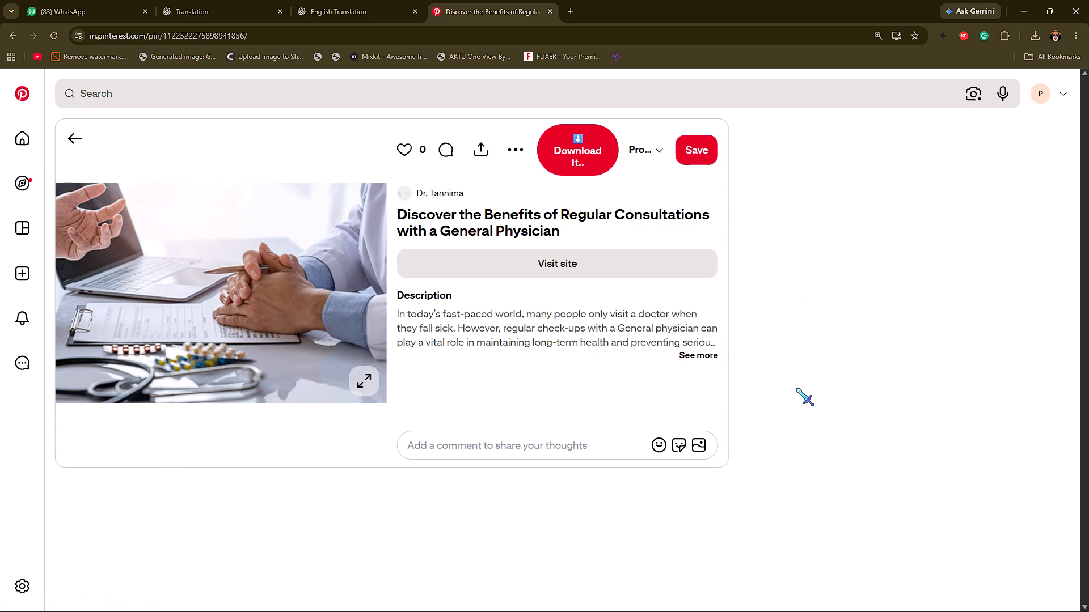
scroll(796, 388, down, 1)
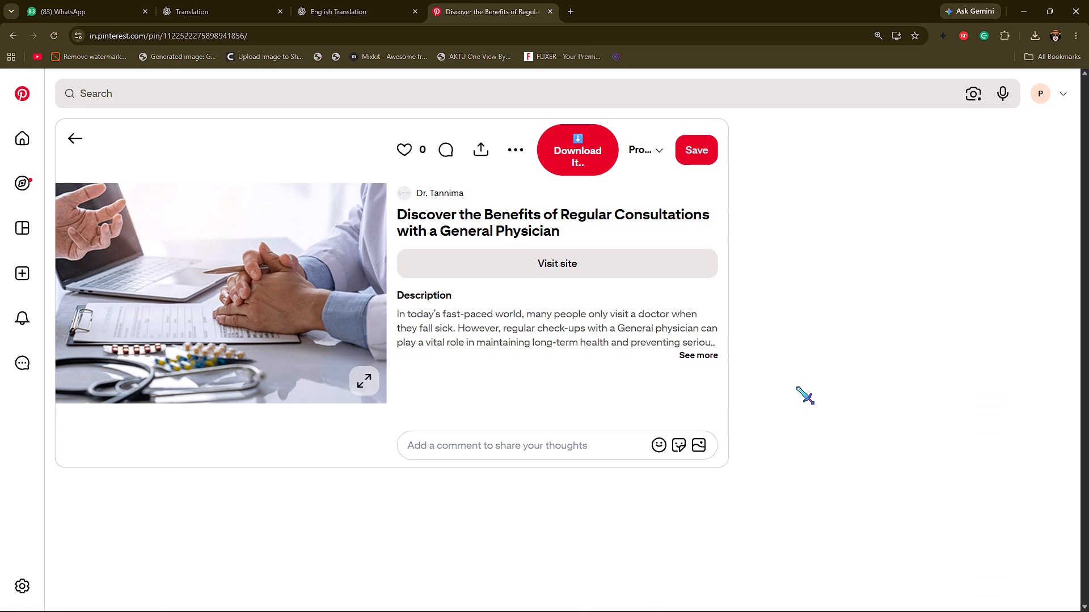
scroll(797, 384, down, 4)
scroll(797, 384, up, 4)
click(798, 385)
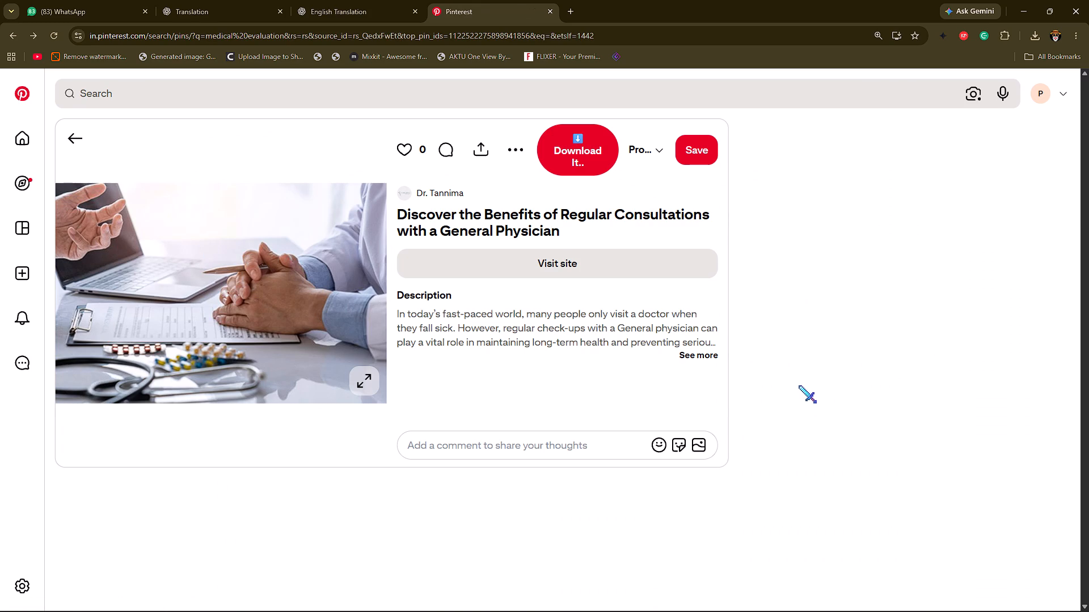
scroll(799, 385, down, 4)
Open the Navigating the Complexities of Healthcare Errors pin, compare its related pins, and download its image of the doctor writing.
click(675, 295)
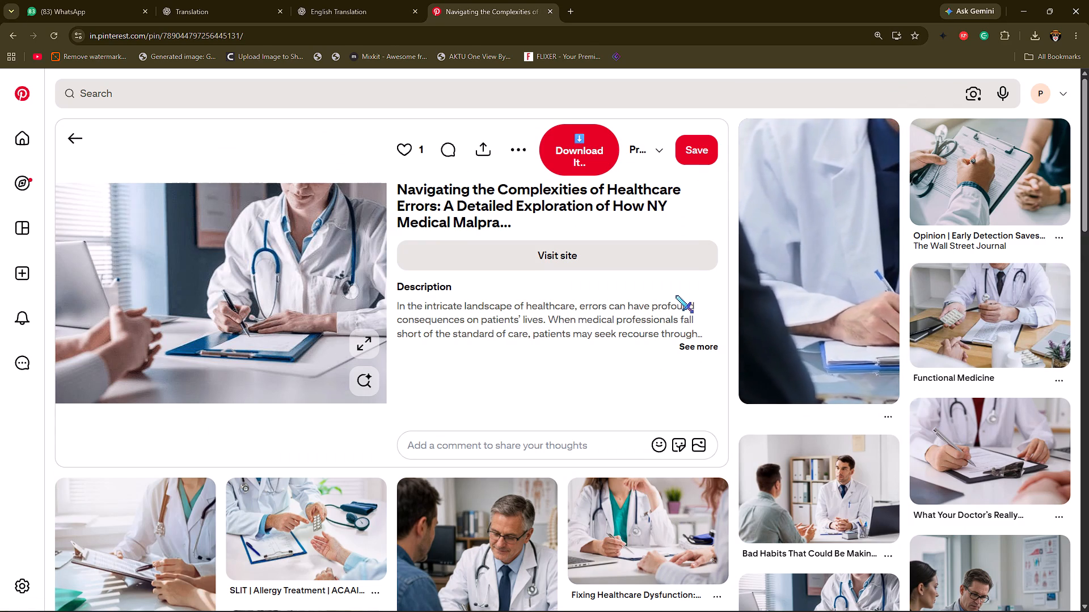
scroll(676, 295, down, 4)
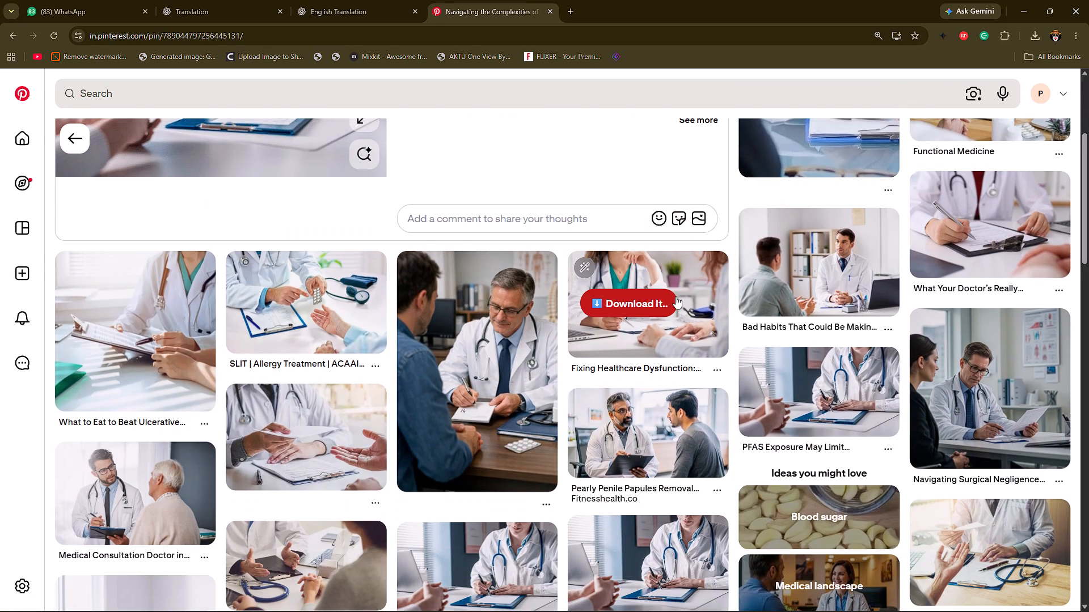
scroll(676, 296, down, 2)
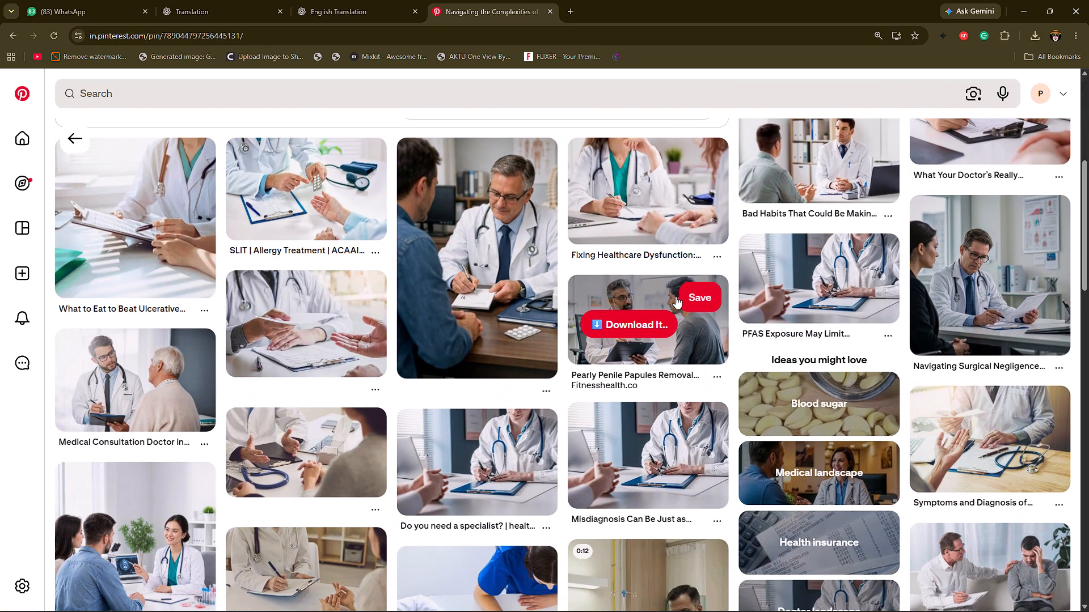
click(685, 478)
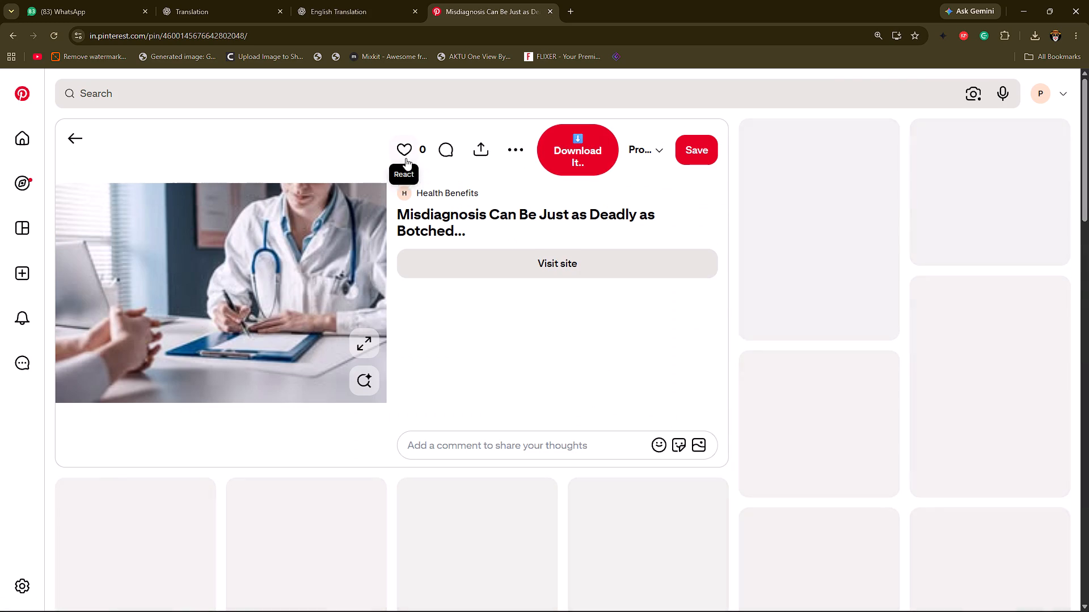
drag(543, 326, 546, 321)
scroll(550, 445, up, 17)
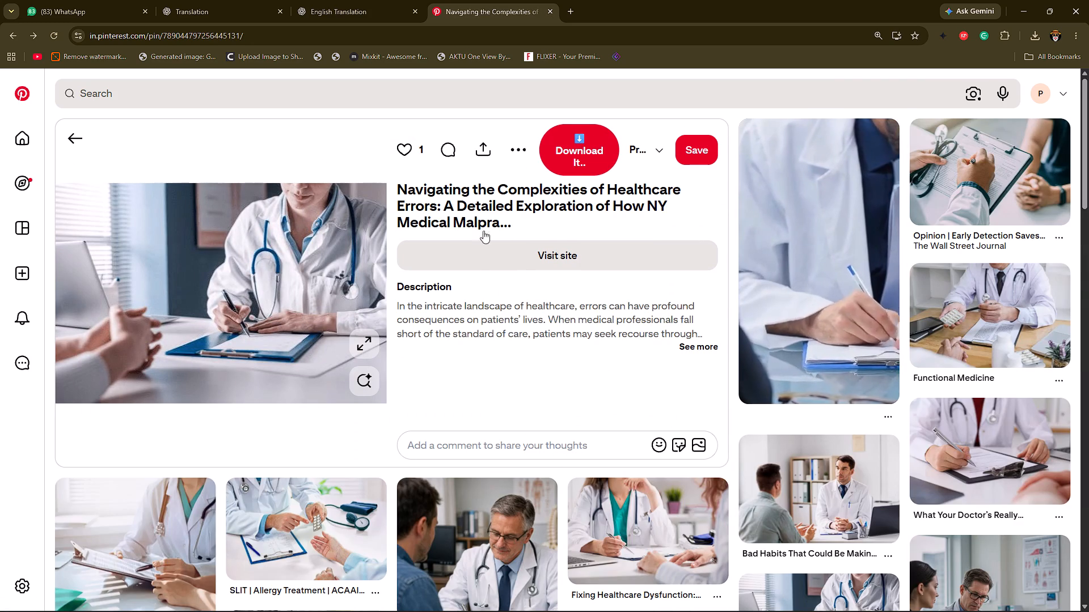
click(521, 144)
click(543, 186)
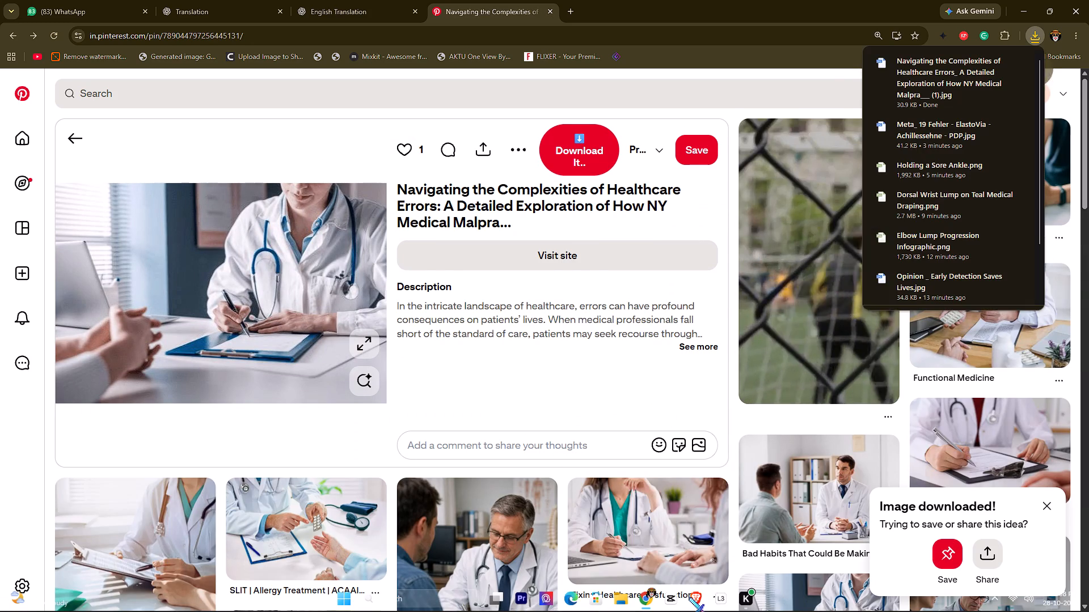
Switch to CapCut and import the downloaded Navigating the Complexities of Healthcare Errors image, using jpg to find the file.
click(672, 599)
click(111, 54)
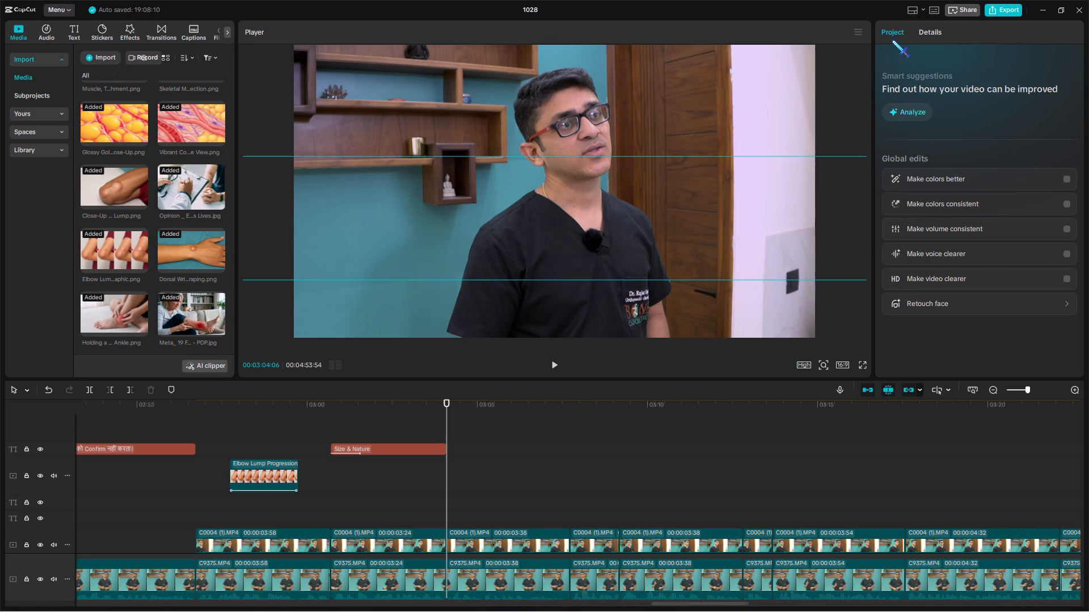
click(1061, 33)
text(jp)
key(g)
double_click(289, 99)
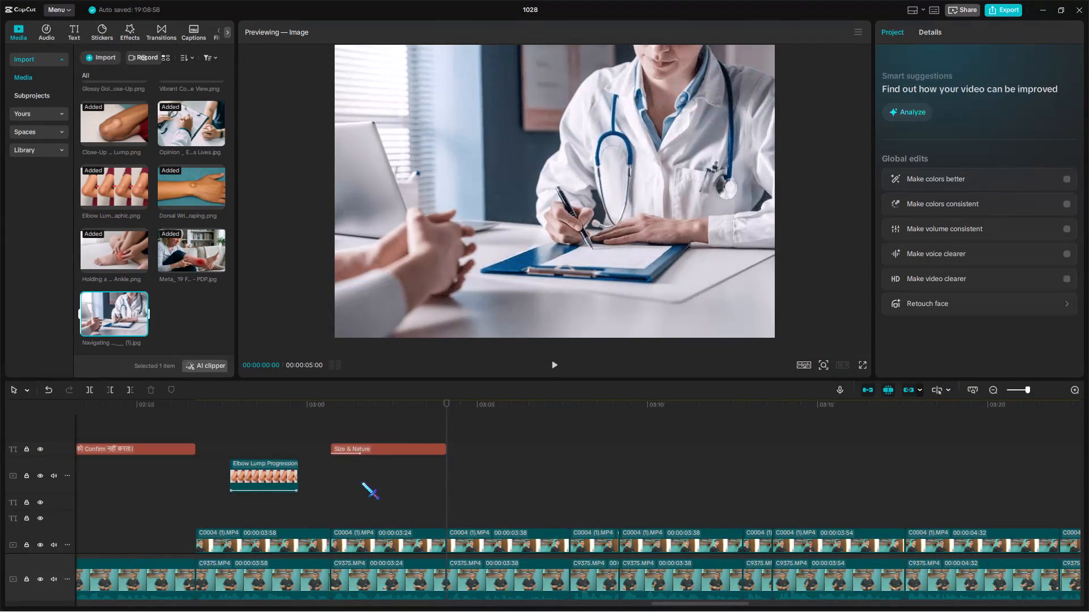
Place the doctor-writing image on the overlay track at about 00:03:04 and trim its end to match the clip beneath, about 00:03:07.
click(452, 471)
click(451, 471)
click(449, 467)
click(449, 464)
drag(120, 311, 273, 363)
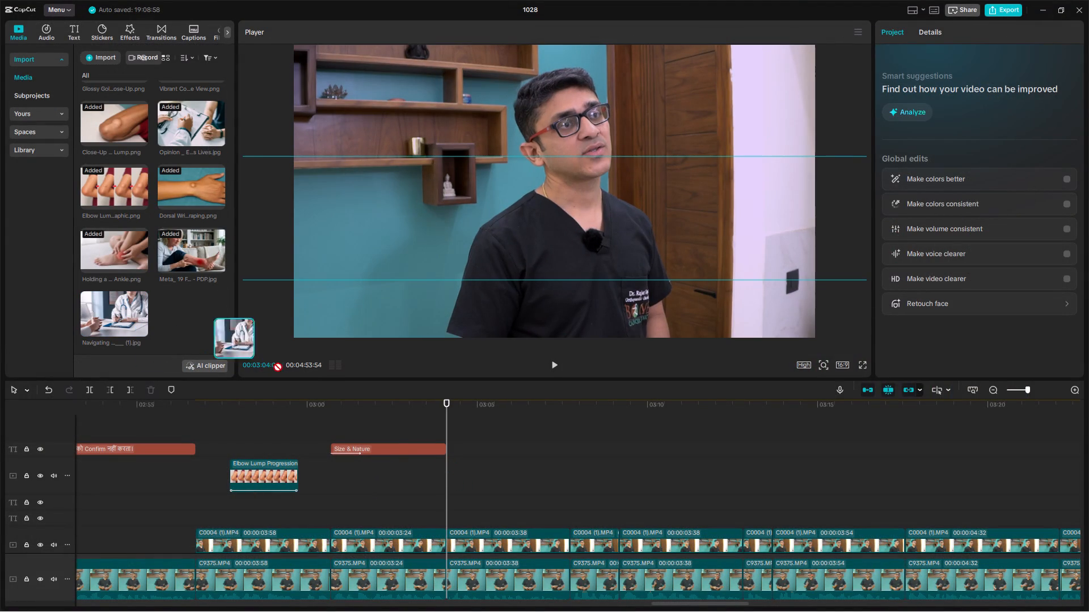
drag(273, 363, 448, 476)
drag(570, 407, 570, 419)
key(w)
Enlarge the doctor-writing overlay image at about 00:03:04 so it fills the whole frame.
click(480, 445)
click(458, 437)
click(453, 428)
click(445, 426)
key(space)
click(459, 478)
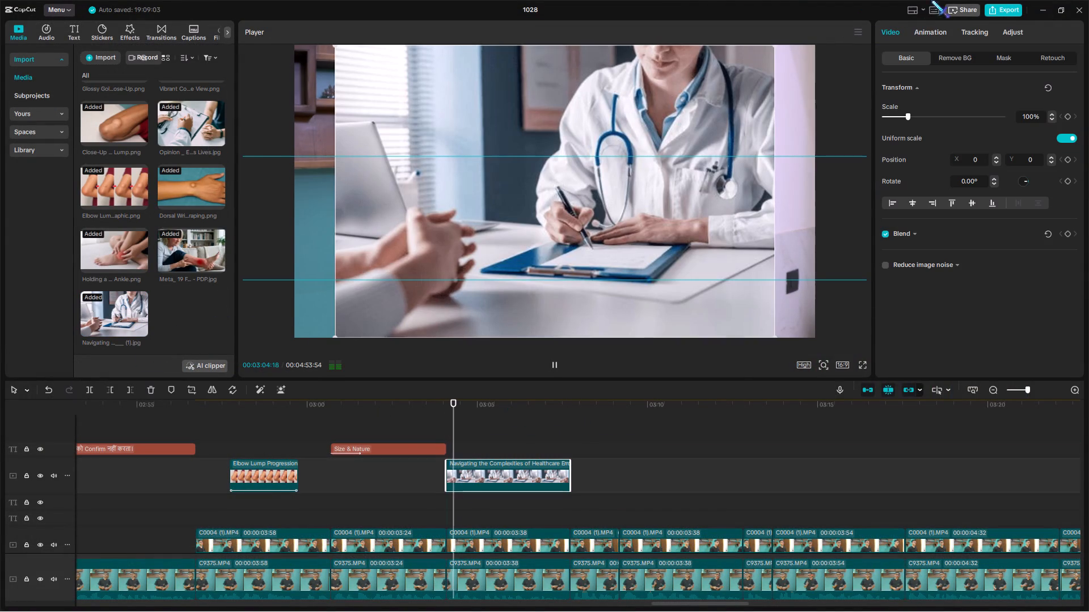
drag(775, 46, 862, 36)
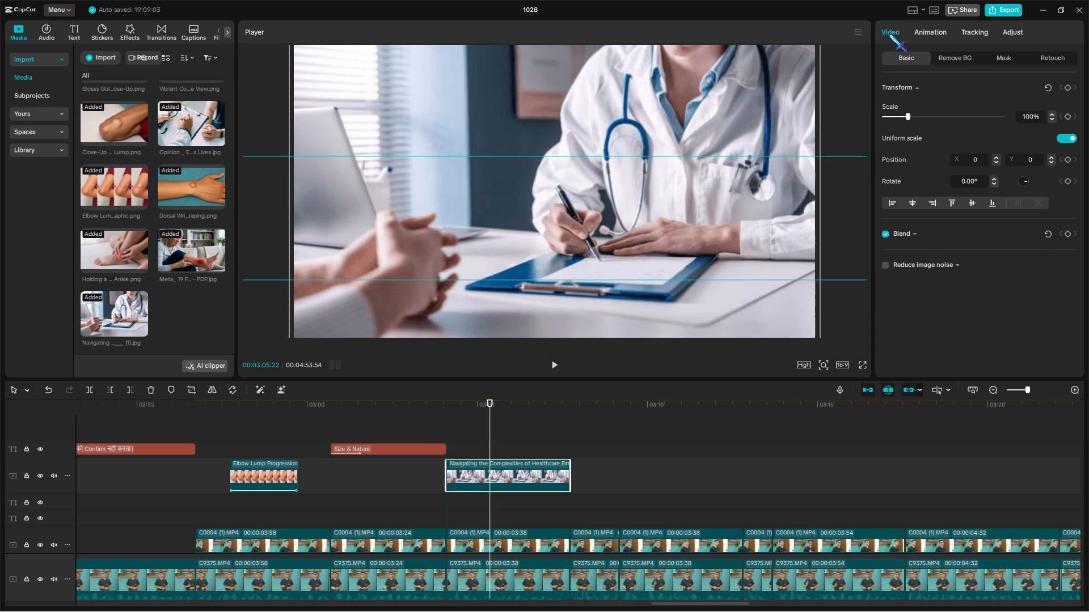
Apply the Zoom 1 combo animation to the doctor-writing image.
click(889, 34)
click(917, 39)
click(941, 107)
scroll(481, 424, up, 1)
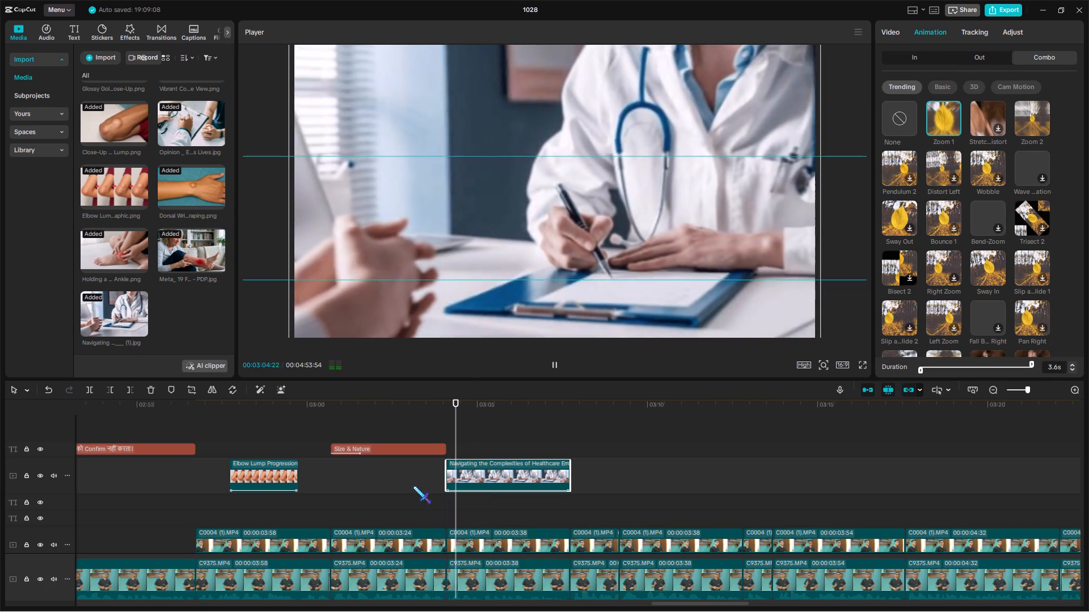
Copy the red Proper Assesment callout from about 00:02:31 and paste it at the start of the doctor-writing image, about 00:03:04.
click(1025, 392)
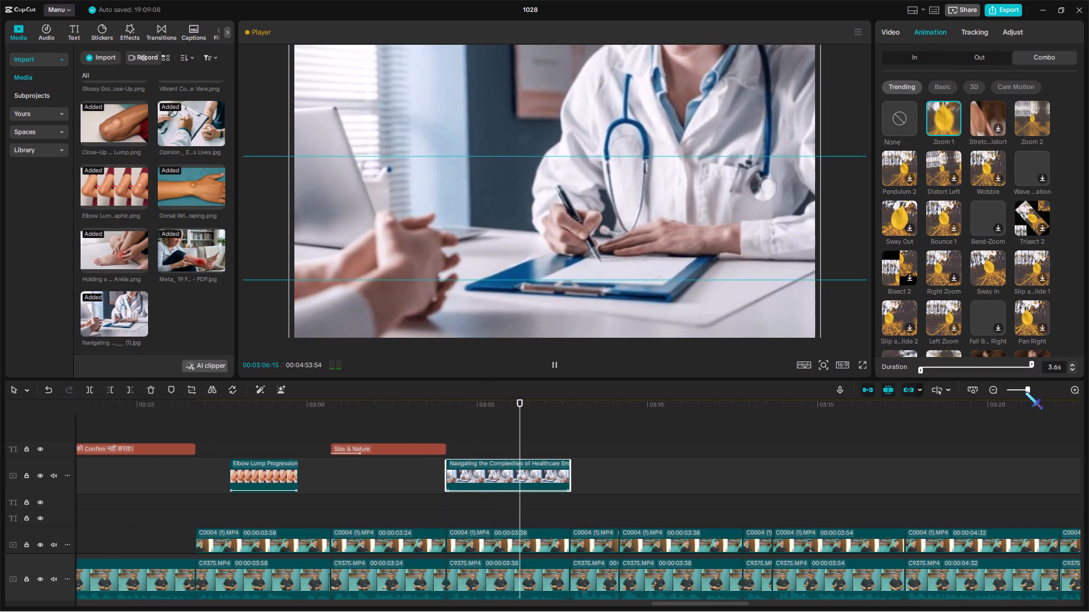
drag(205, 502, 164, 524)
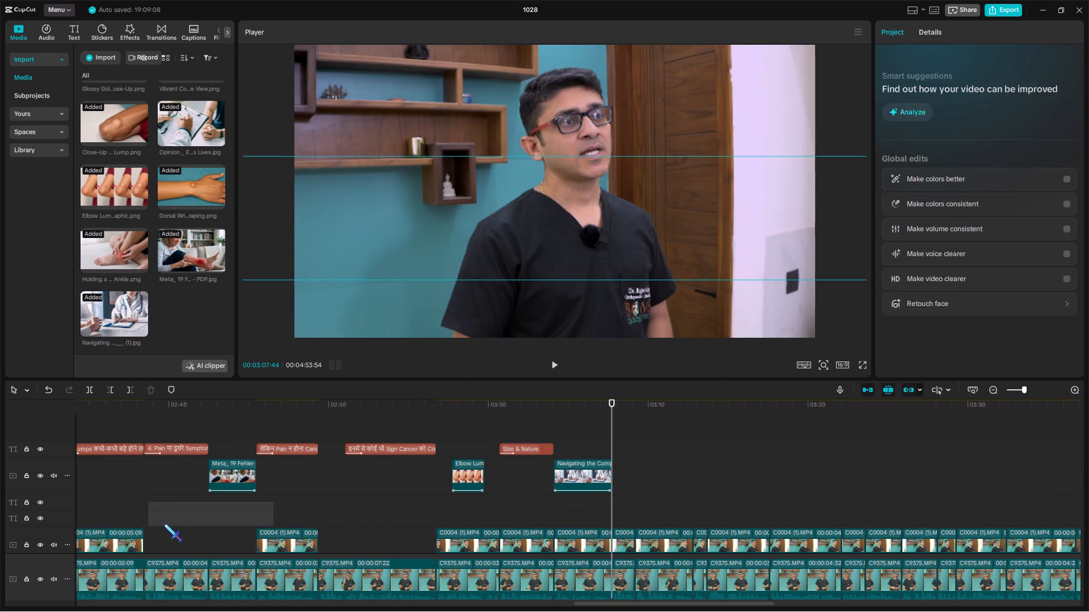
drag(164, 524, 537, 517)
click(505, 498)
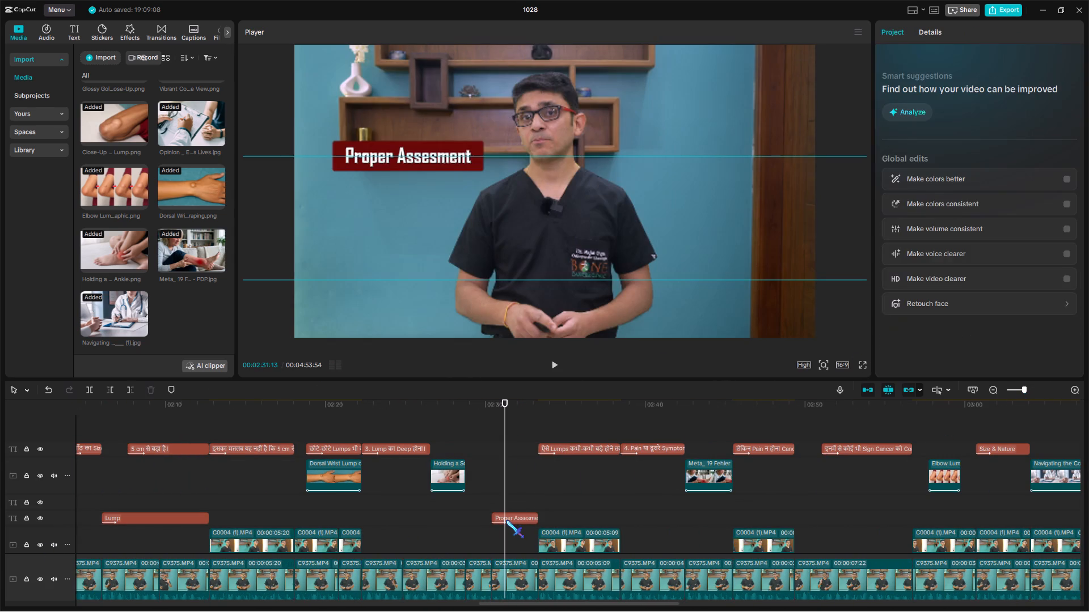
click(506, 520)
key(ctrl+c)
click(585, 483)
drag(585, 483, 862, 487)
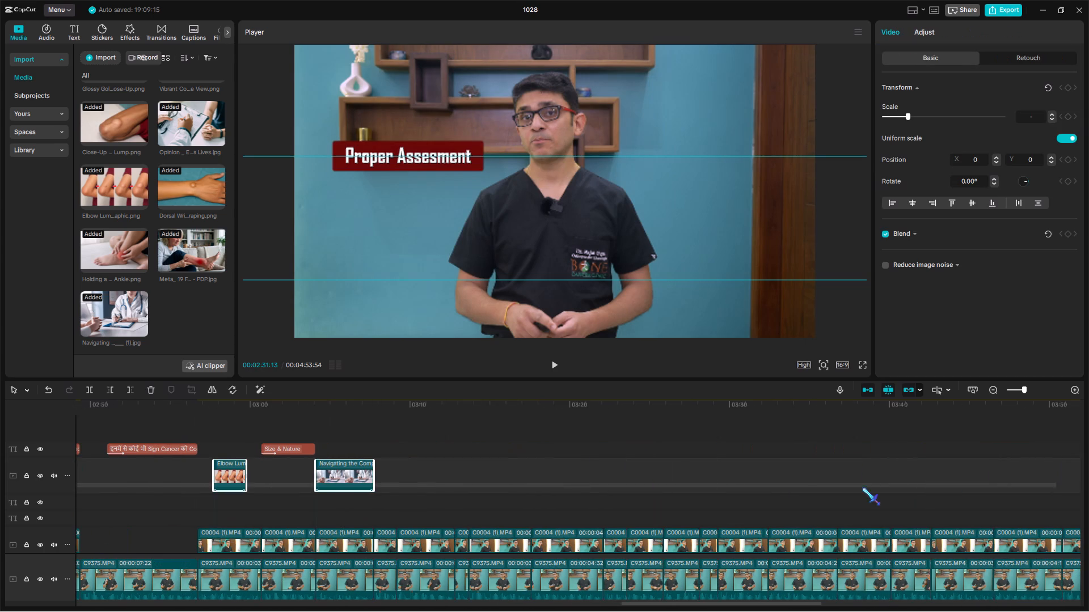
drag(862, 487, 412, 483)
drag(406, 480, 397, 475)
click(307, 419)
drag(307, 419, 313, 428)
key(ctrl+v)
key(space)
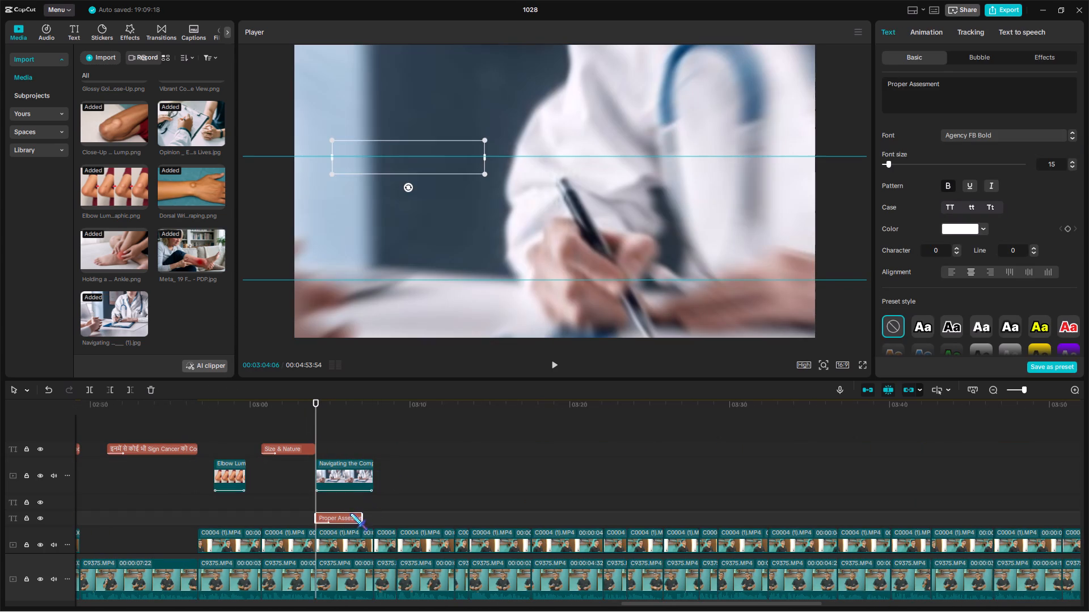
Move the pasted callout onto a text track above the doctor-writing image and extend it to span that image's full duration.
drag(347, 518, 346, 450)
click(346, 450)
click(326, 433)
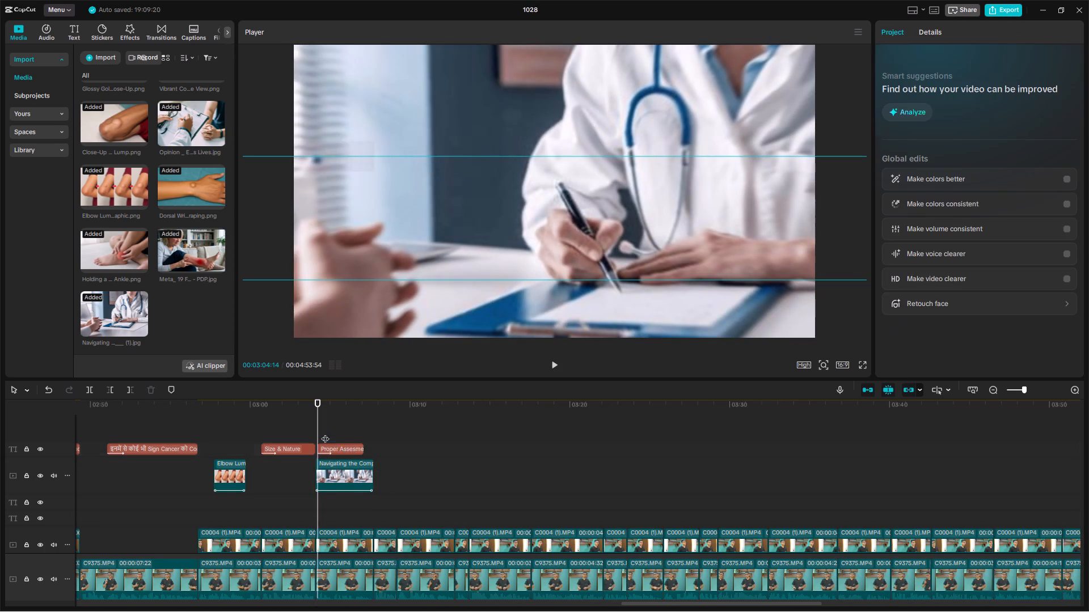
click(1023, 392)
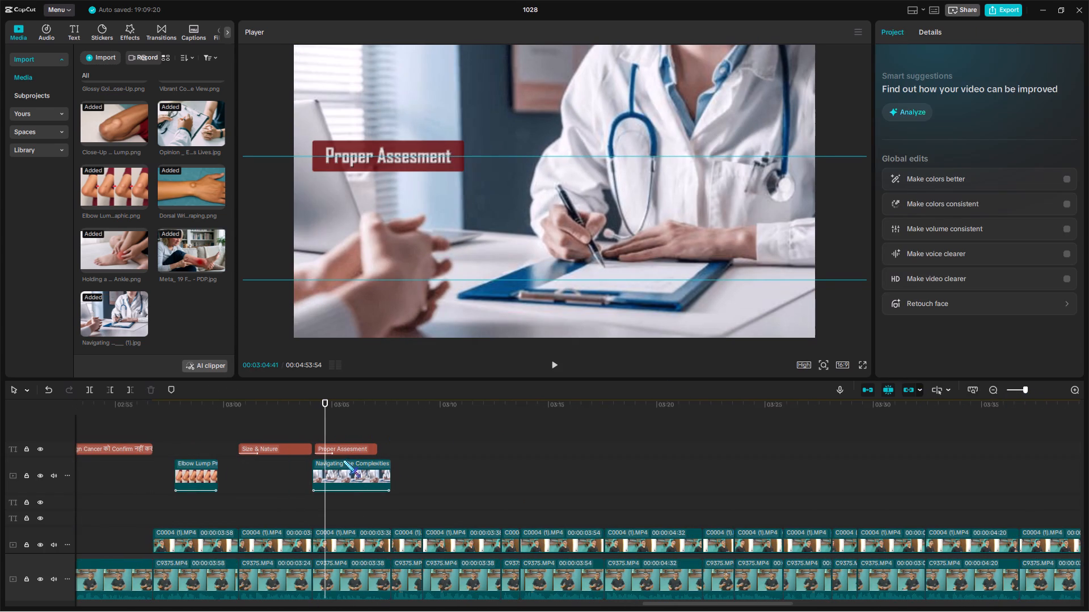
click(343, 458)
drag(345, 448, 342, 441)
drag(377, 448, 390, 436)
key(space)
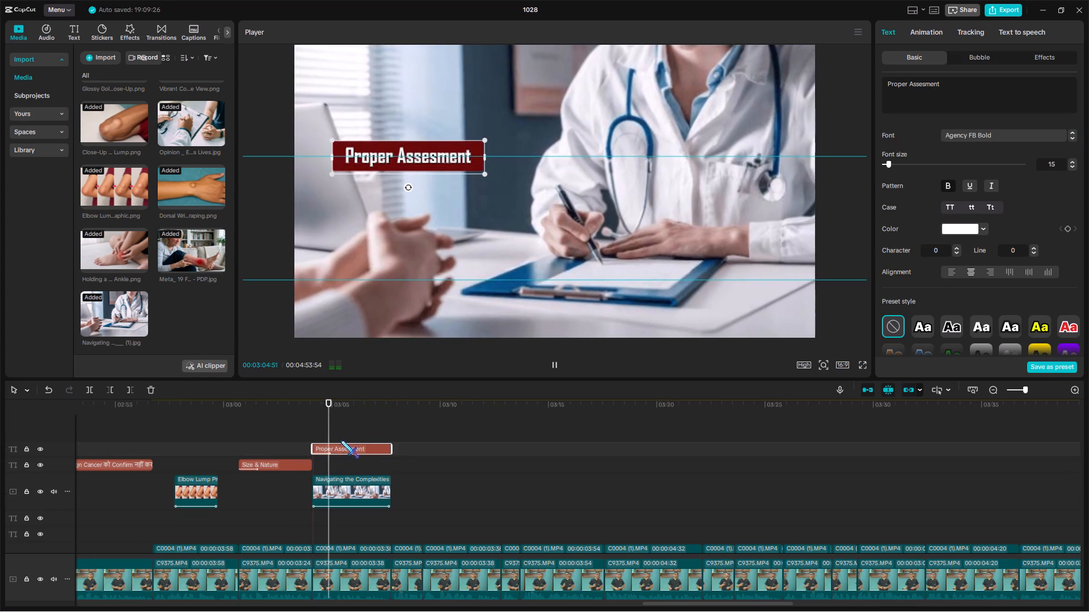
Change the pasted callout's text to Bone Cancer Specialist.
scroll(341, 440, down, 3)
scroll(361, 439, up, 5)
key(space)
drag(940, 109, 851, 74)
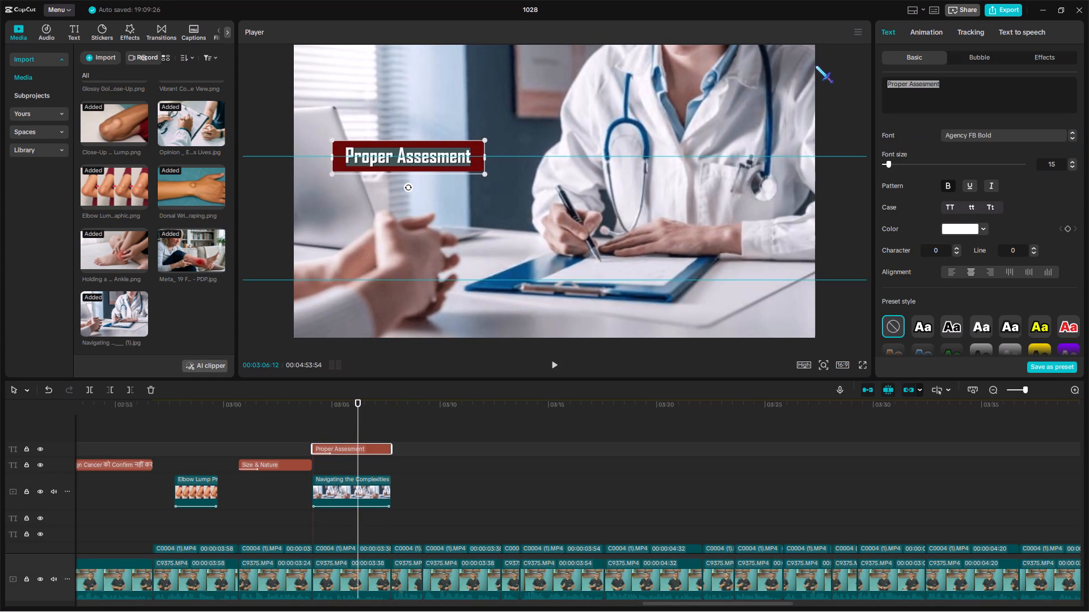
text(Bone Cancer)
key(space)
text(Specialist)
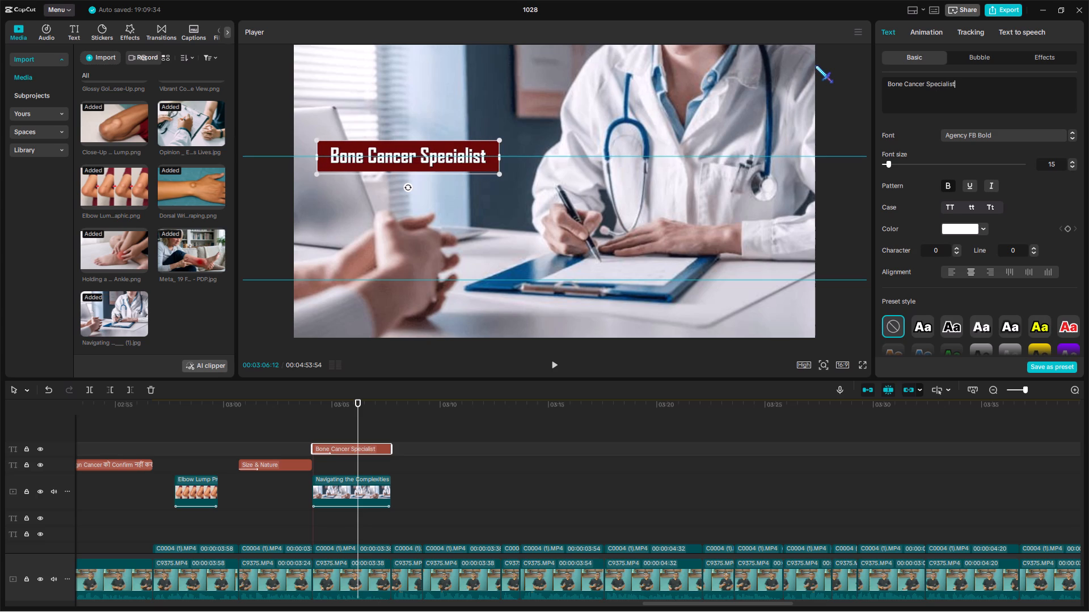
Scale the Bone Cancer Specialist callout down slightly and set its background width to 30%.
click(370, 405)
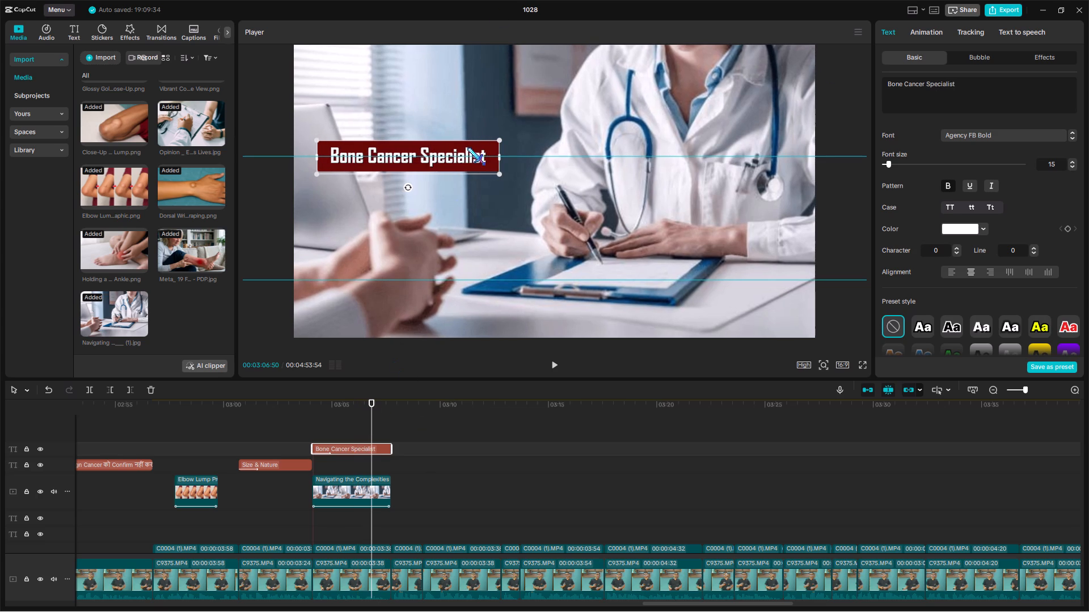
click(497, 141)
scroll(901, 243, down, 20)
scroll(901, 243, down, 13)
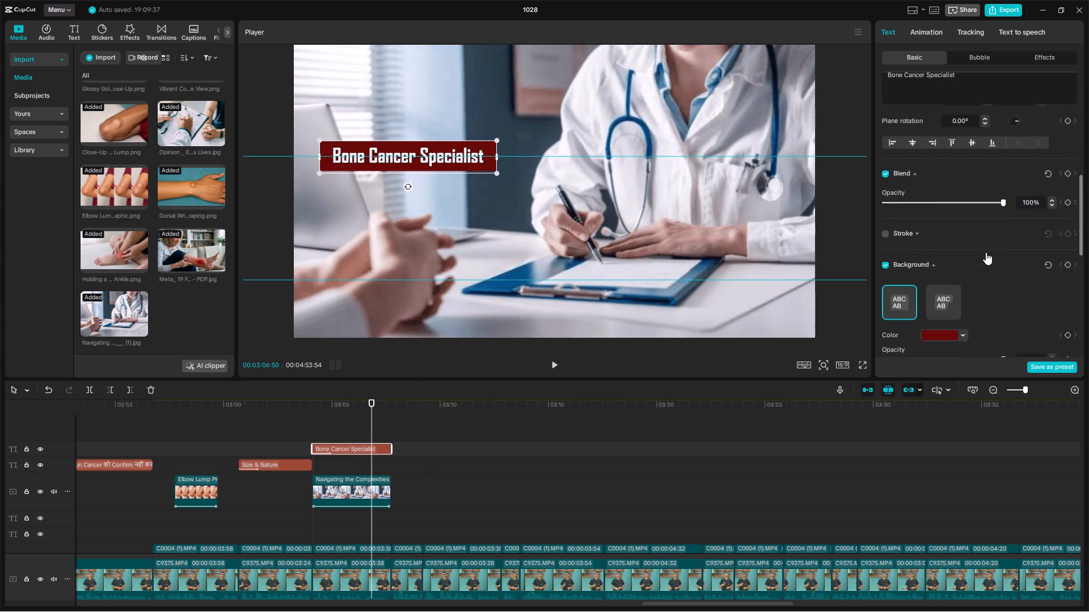
scroll(986, 252, down, 4)
drag(935, 315, 926, 314)
drag(925, 313, 924, 312)
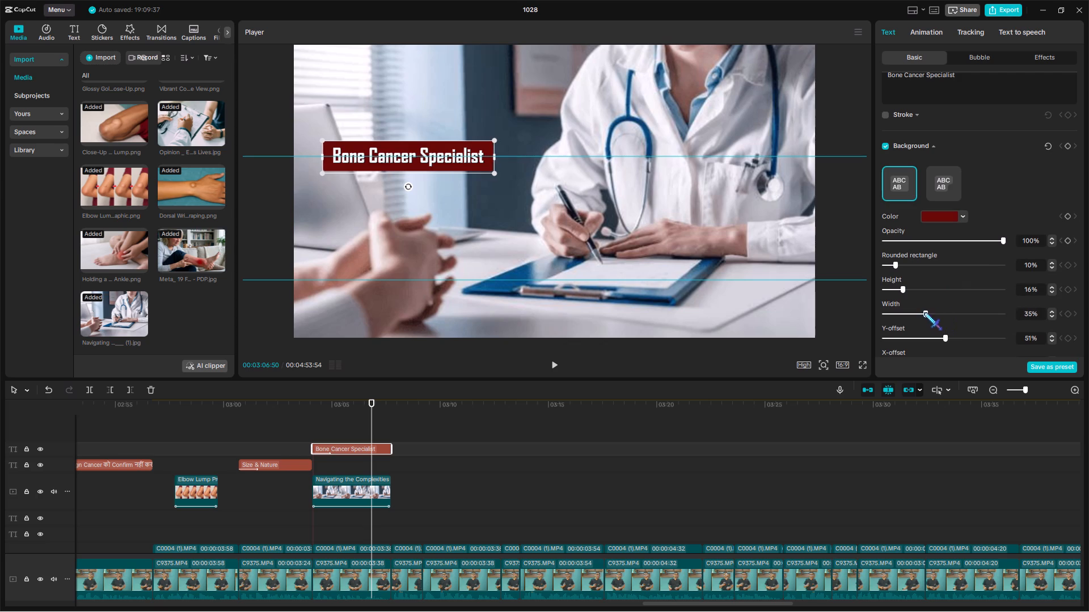
drag(924, 312, 919, 314)
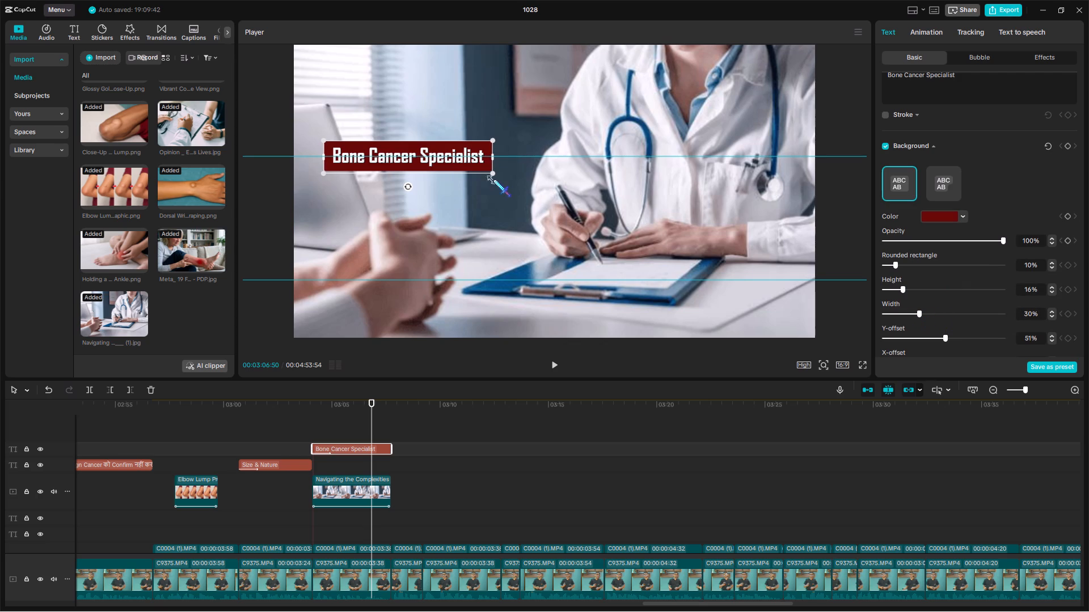
Shrink the Bone Cancer Specialist callout a little more and move it into the upper-left corner of the video frame.
drag(495, 175, 485, 171)
drag(482, 171, 477, 171)
click(474, 171)
drag(469, 165, 445, 80)
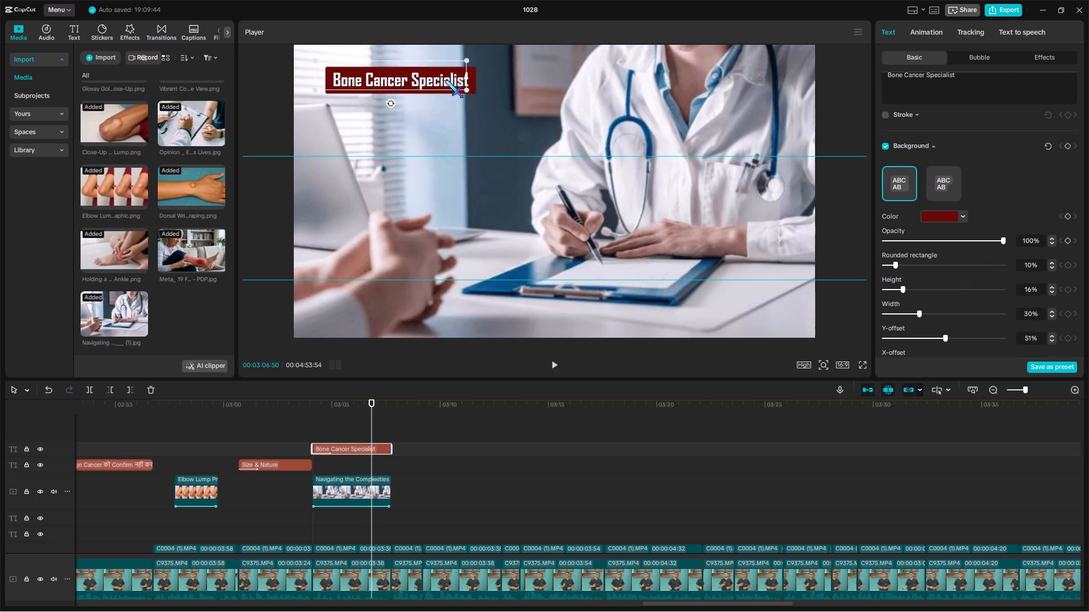
drag(445, 80, 444, 79)
key(space)
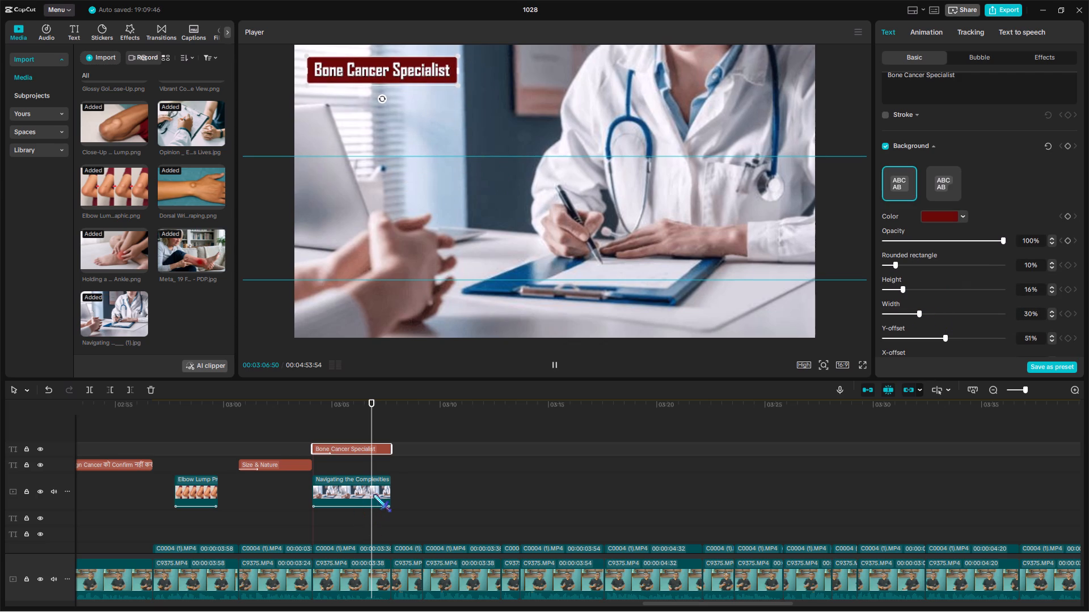
Delete the four C0004 side-angle clips on the overlay track between about 00:03:07 and 00:03:17.
scroll(394, 464, down, 3)
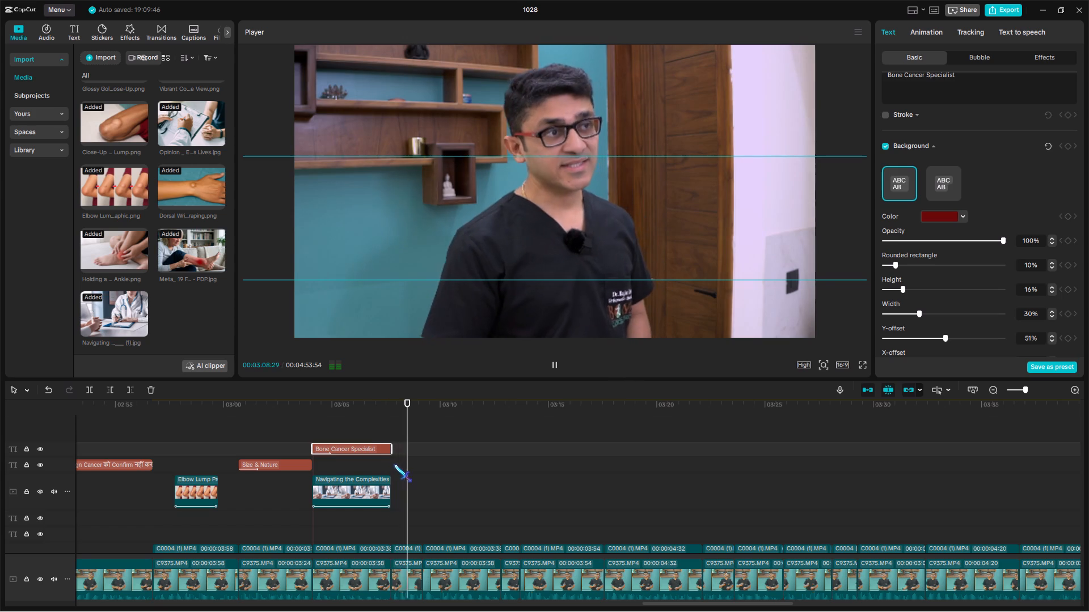
scroll(394, 464, down, 2)
drag(408, 482, 539, 509)
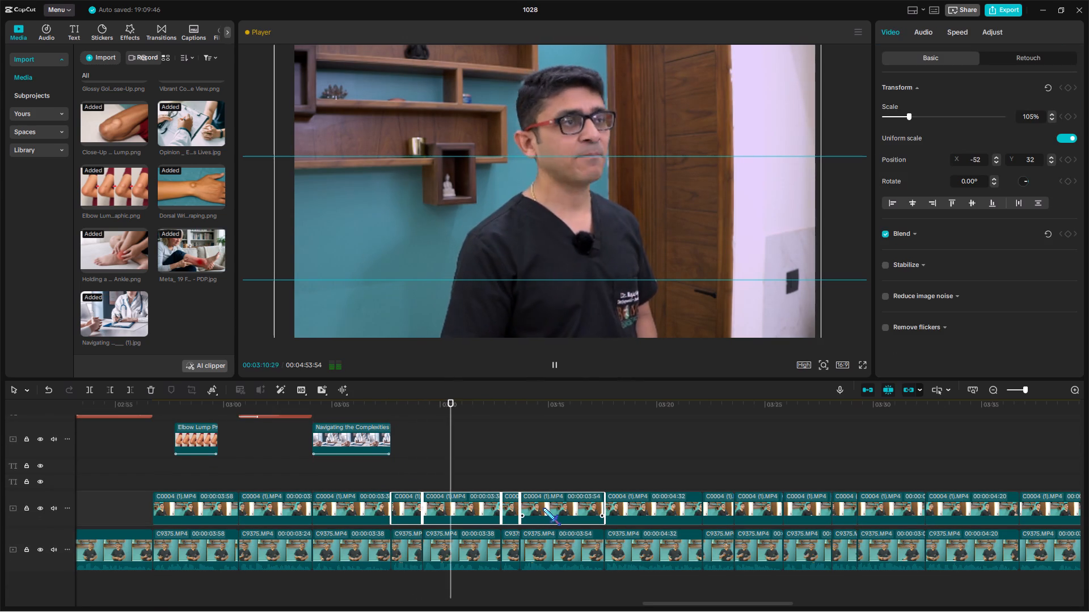
scroll(543, 508, up, 2)
key(BackSpace)
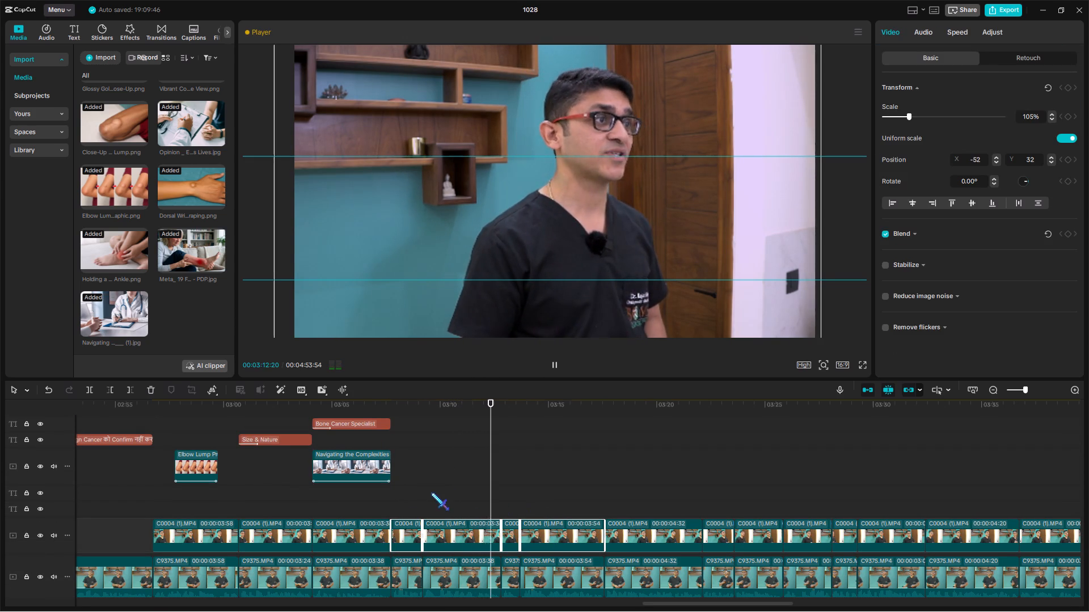
click(390, 500)
key(space)
Copy the Hindi title about no sign confirming Cancer and paste it at about 00:03:09 on the same text track.
scroll(259, 454, up, 2)
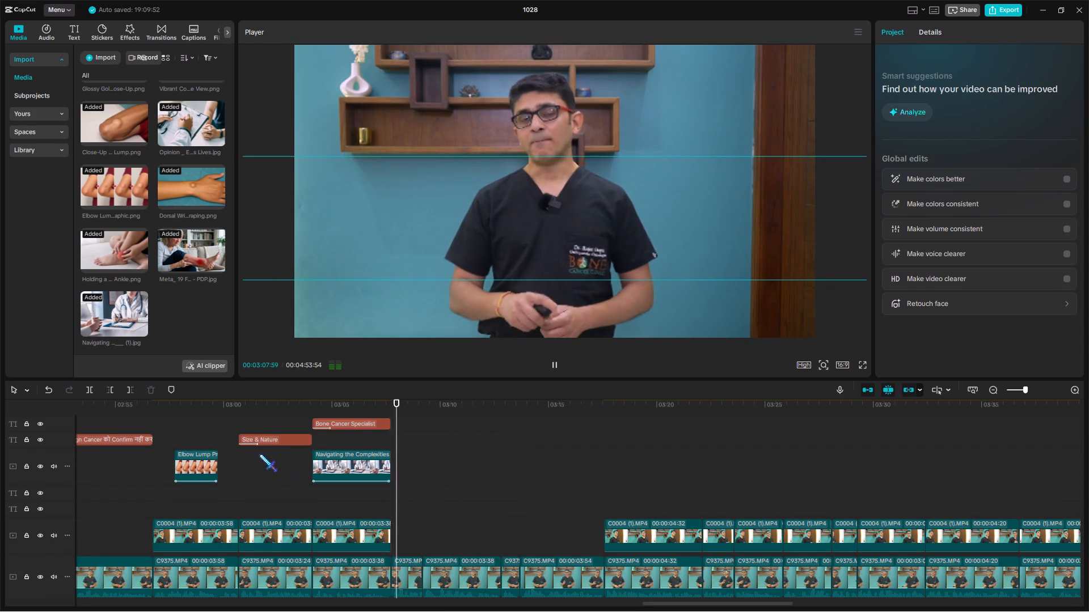
scroll(259, 454, up, 3)
click(143, 465)
key(ctrl+c)
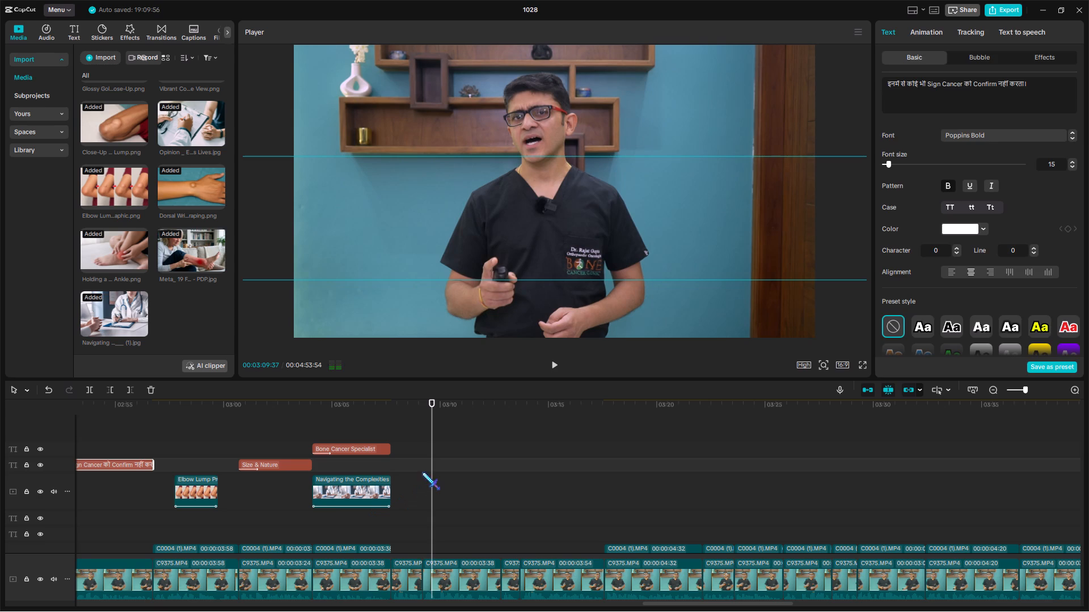
double_click(423, 470)
key(ctrl+v)
key(space)
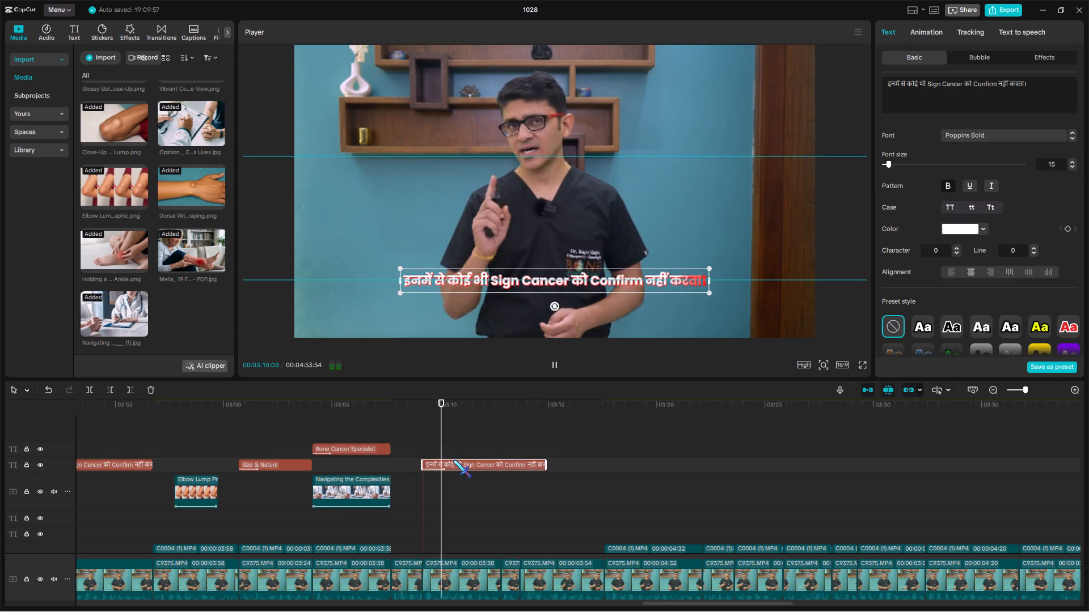
Trim the pasted Hindi title's end to about 00:03:12 and play back the passage it covers.
click(504, 405)
key(w)
key(space)
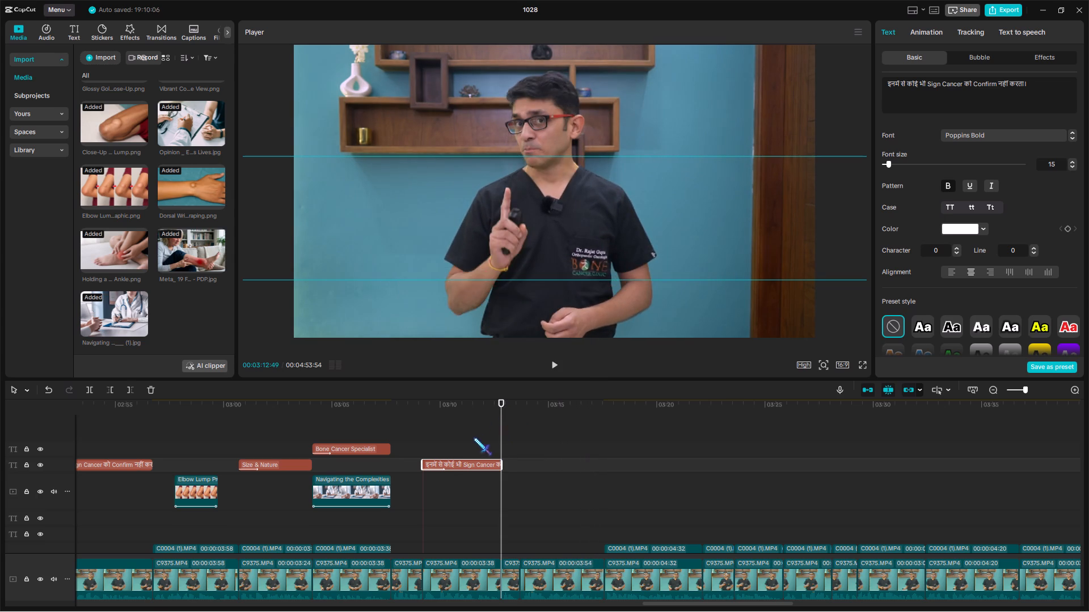
click(472, 442)
click(423, 443)
key(space)
click(470, 464)
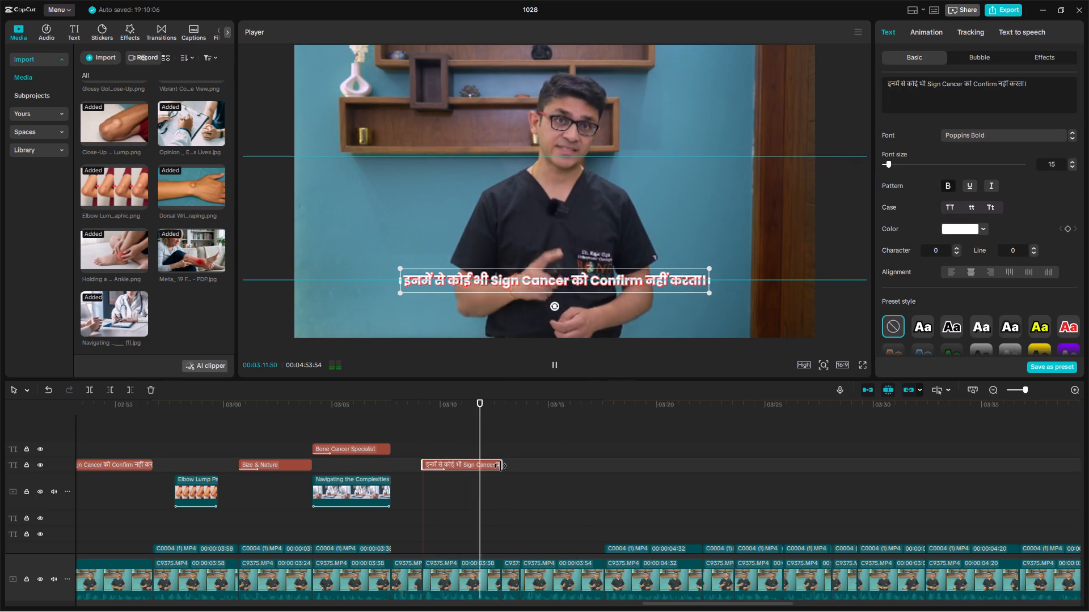
key(space)
click(467, 453)
click(465, 464)
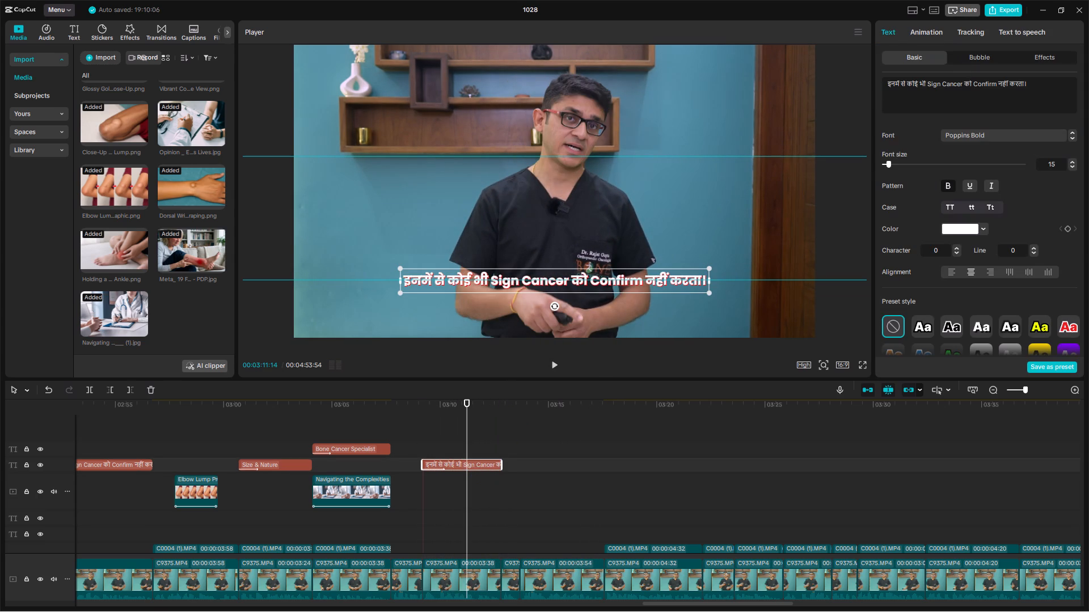
Switch to the Translation chat in ChatGPT in Chrome and submit "kya har gaanth cancer hoti hai?" for conversion to Hindi.
drag(1041, 94, 843, 31)
click(651, 600)
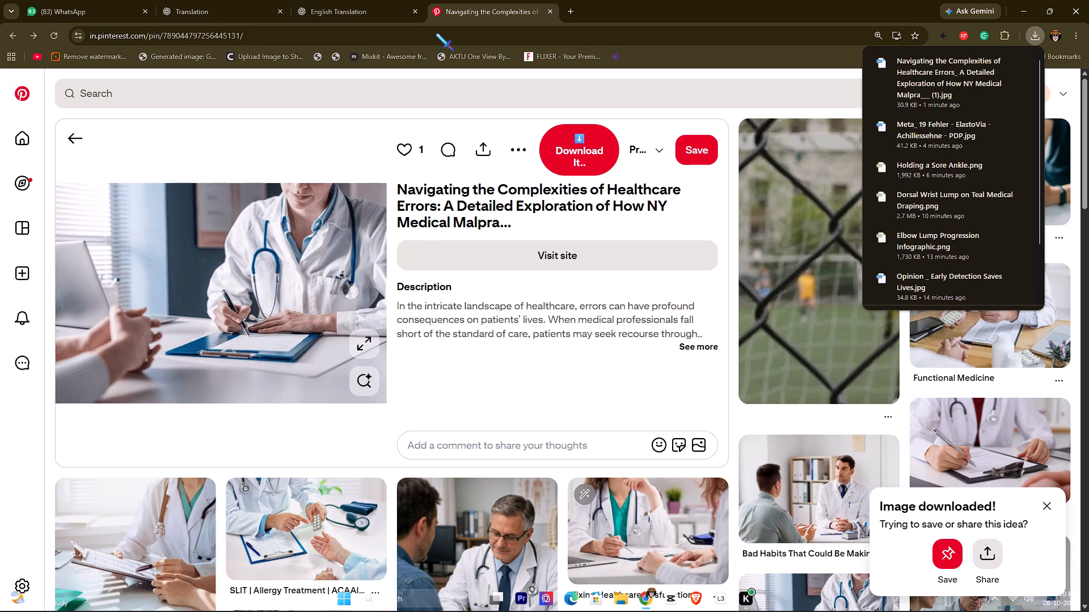
click(350, 1)
click(247, 0)
click(564, 587)
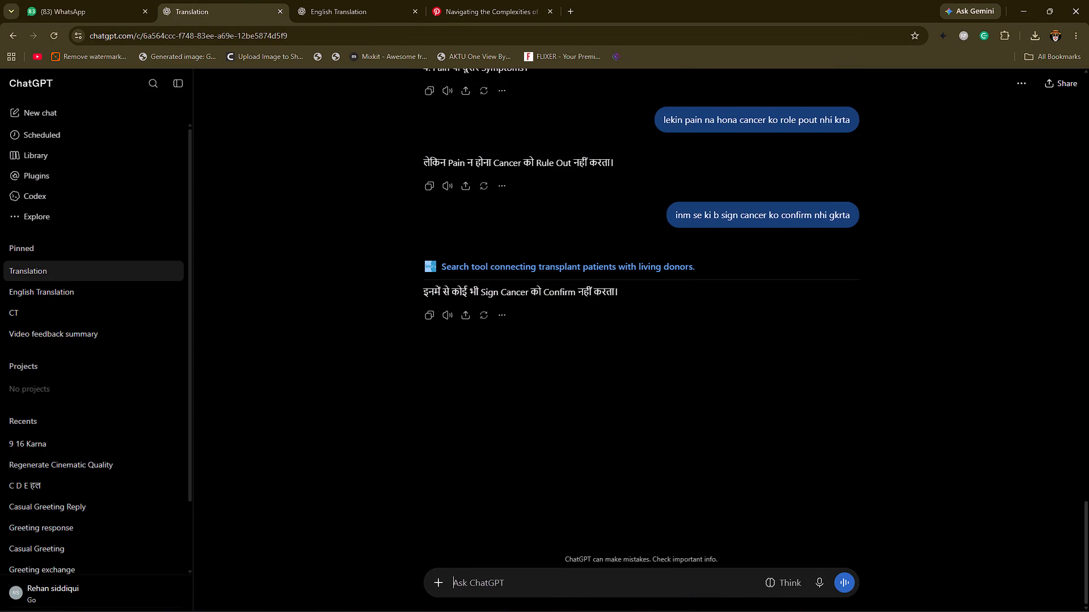
text(kya har)
key(space)
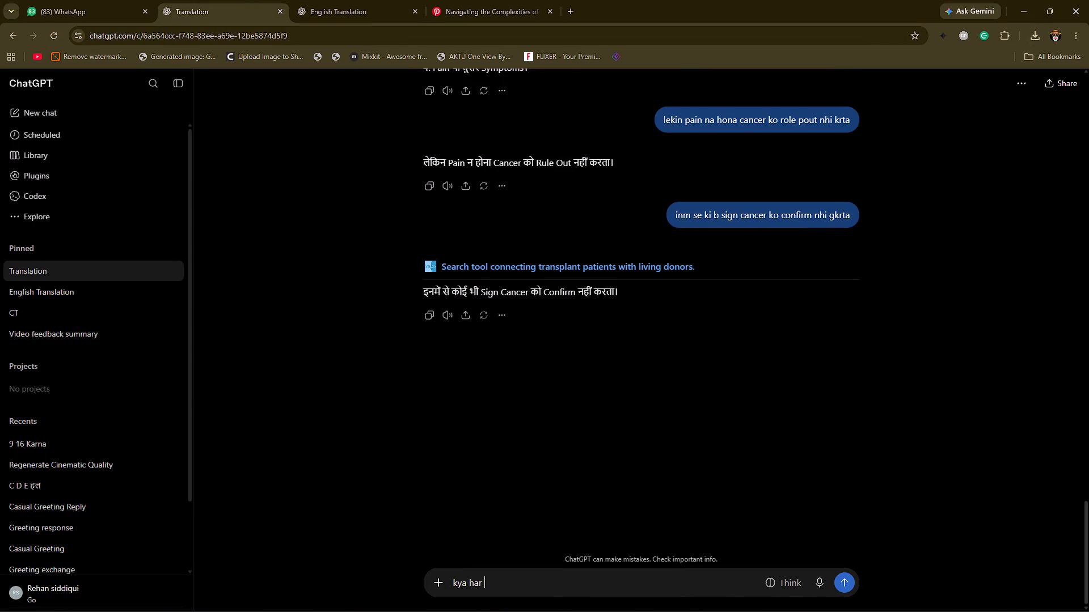
text(gaanth)
key(space)
text(cancer hoti hai?)
key(Return)
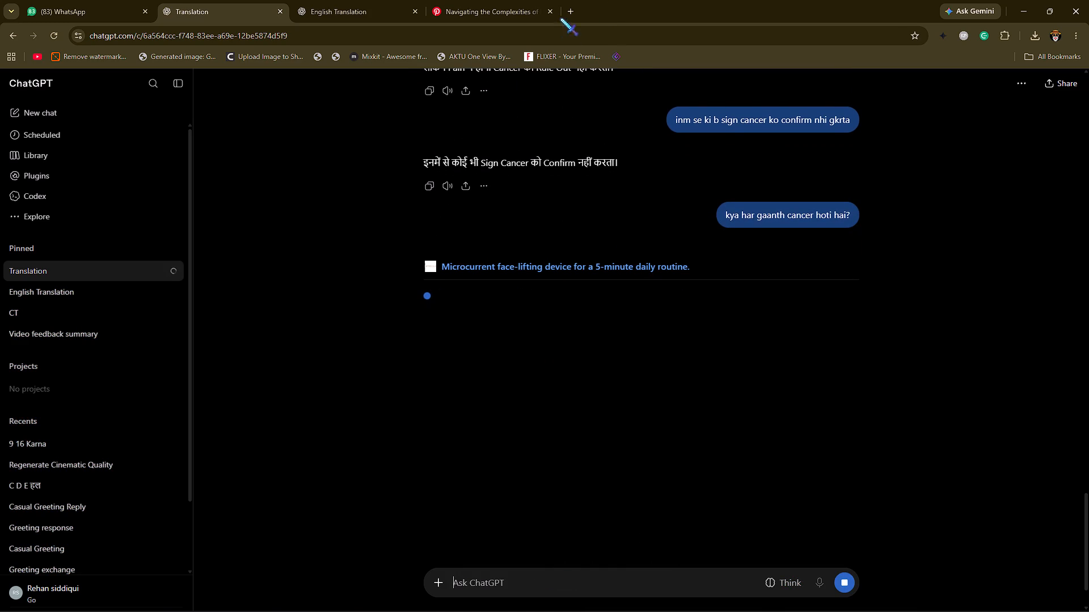
Copy the Hindi reply and replace the pasted title's text in CapCut with "क्या हर गाँठ Cancer होती है?".
drag(424, 292, 635, 292)
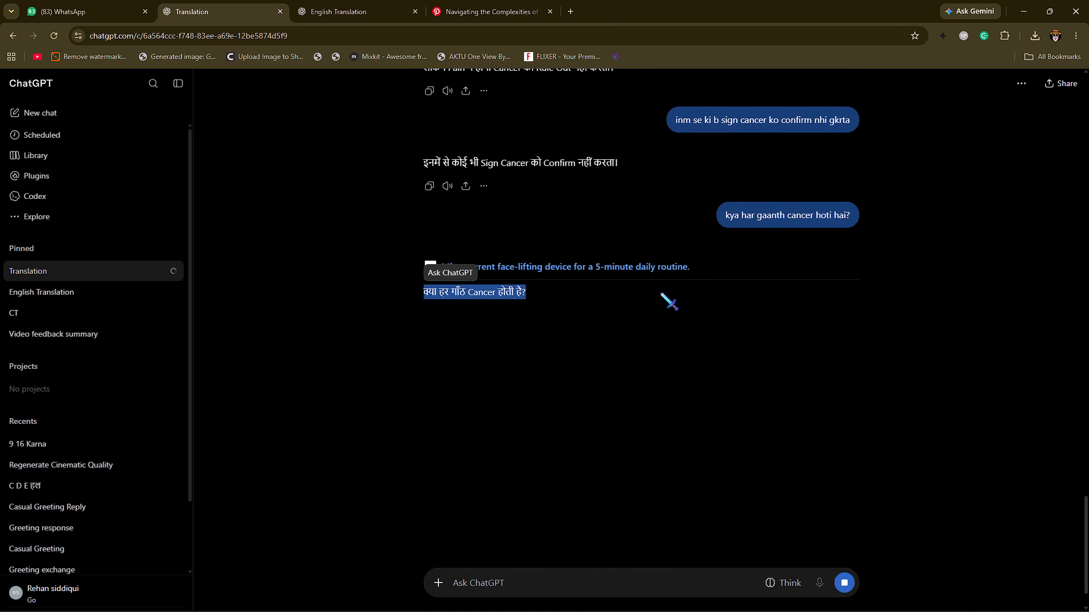
key(ctrl+c)
click(678, 601)
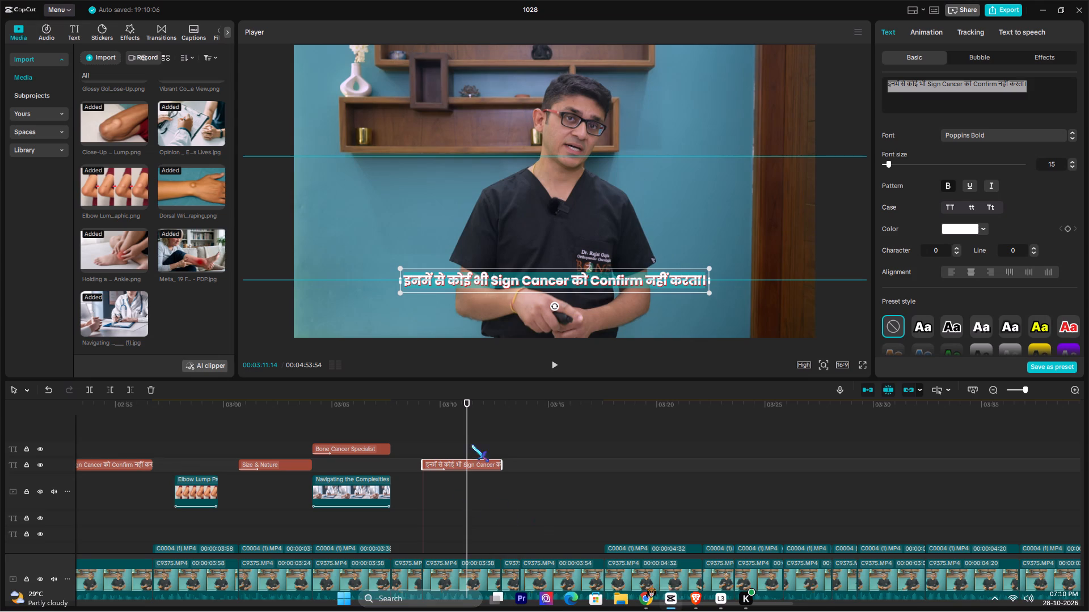
key(ctrl+v)
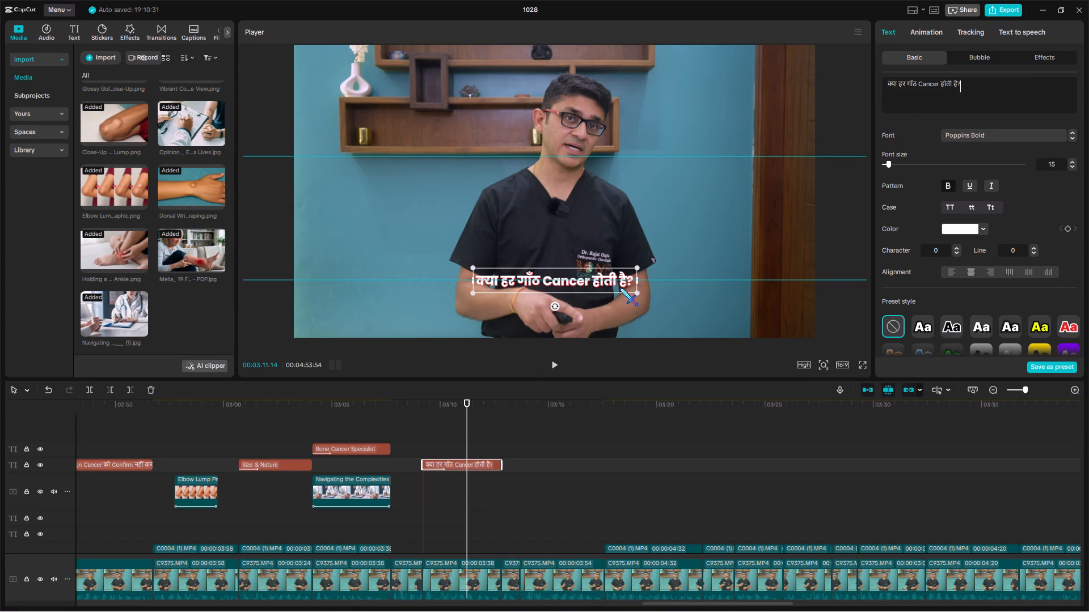
Raise the title "क्या हर गाँठ Cancer होती है?" slightly above the lower horizontal guide in the frame.
drag(620, 288, 619, 260)
Copy the title about every lump and paste it at about 00:03:12, moving the copy onto a separate text track beneath.
key(space)
key(ctrl+c)
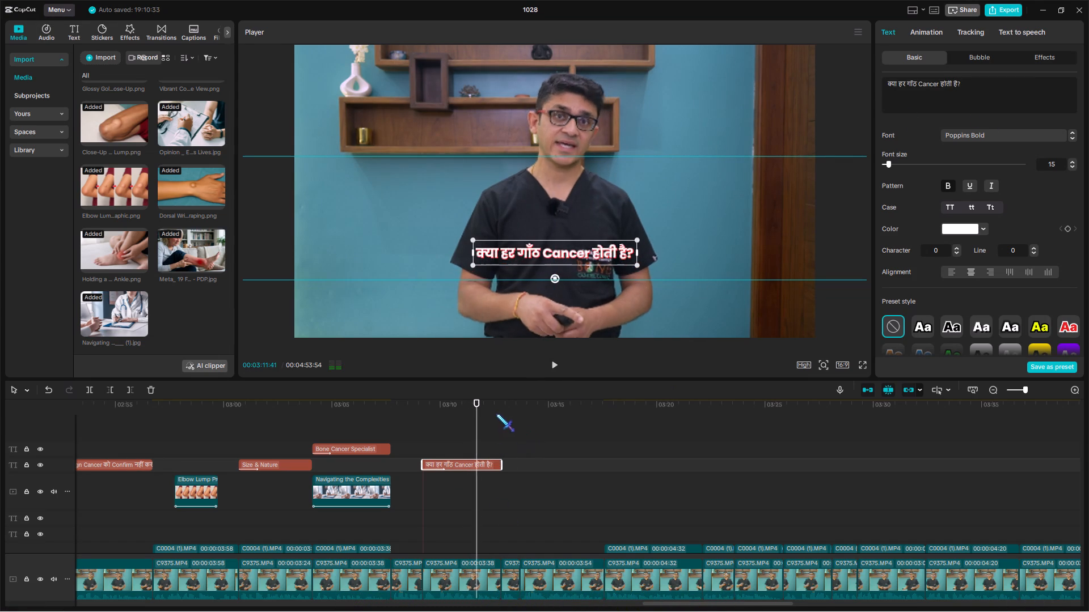
click(497, 411)
key(ctrl+v)
key(space)
drag(517, 463, 518, 473)
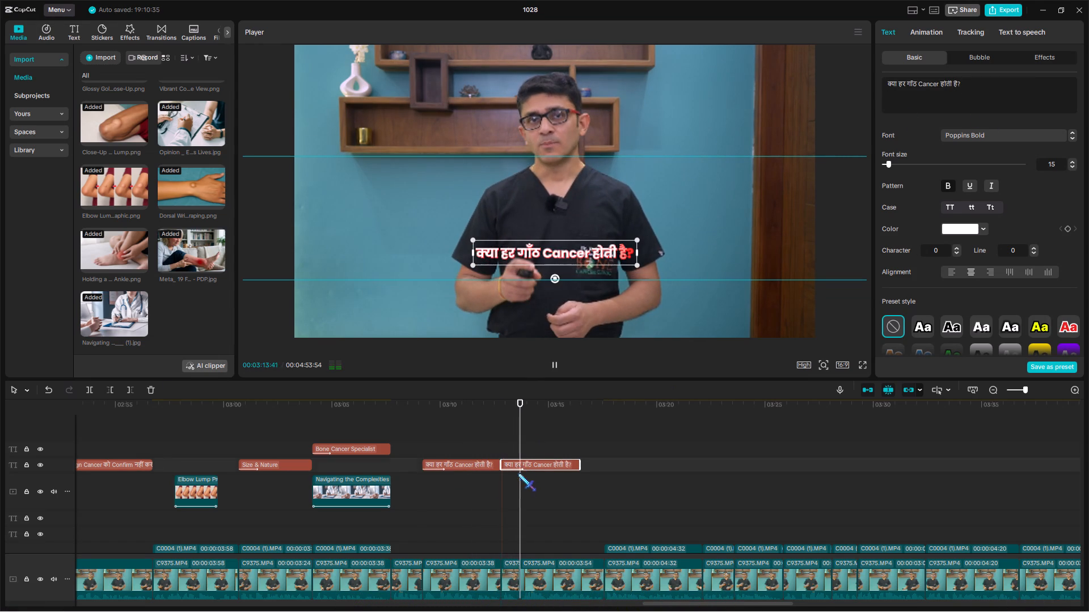
drag(518, 473, 518, 475)
key(space)
Extend both copies of the title together and trim their ends to about 00:03:17.
drag(497, 496, 501, 428)
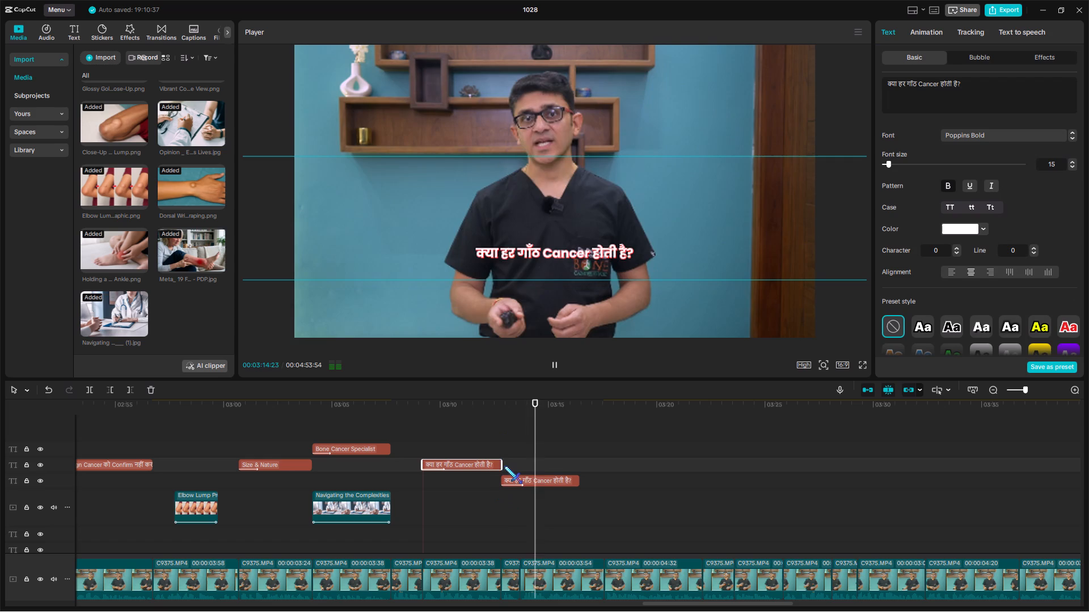
drag(491, 495, 517, 445)
drag(501, 466, 665, 461)
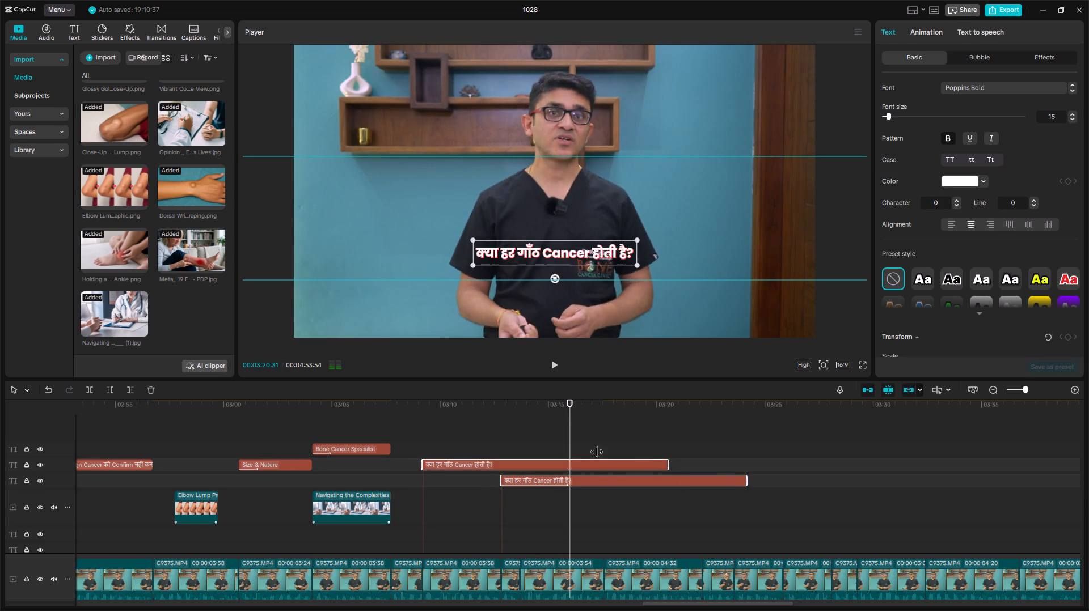
key(space)
scroll(597, 452, down, 4)
double_click(600, 406)
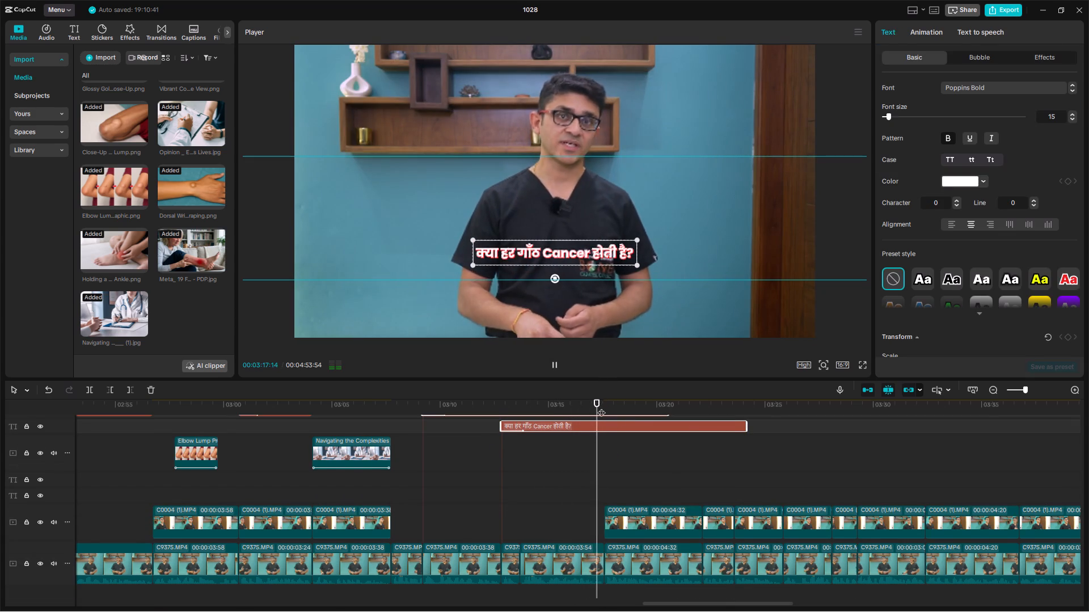
key(w)
scroll(584, 466, up, 6)
click(501, 447)
key(space)
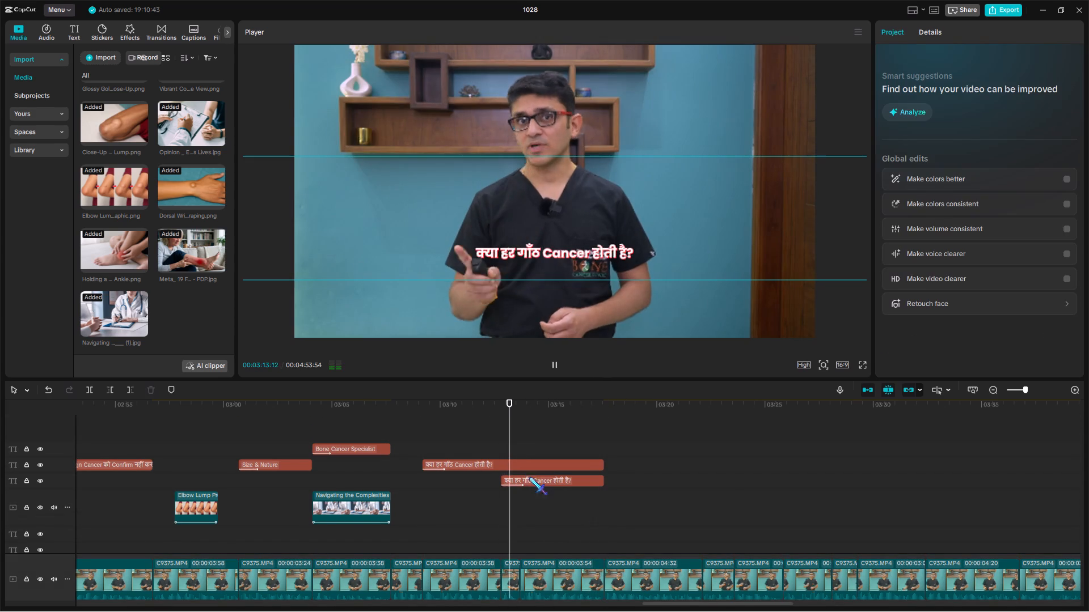
click(545, 484)
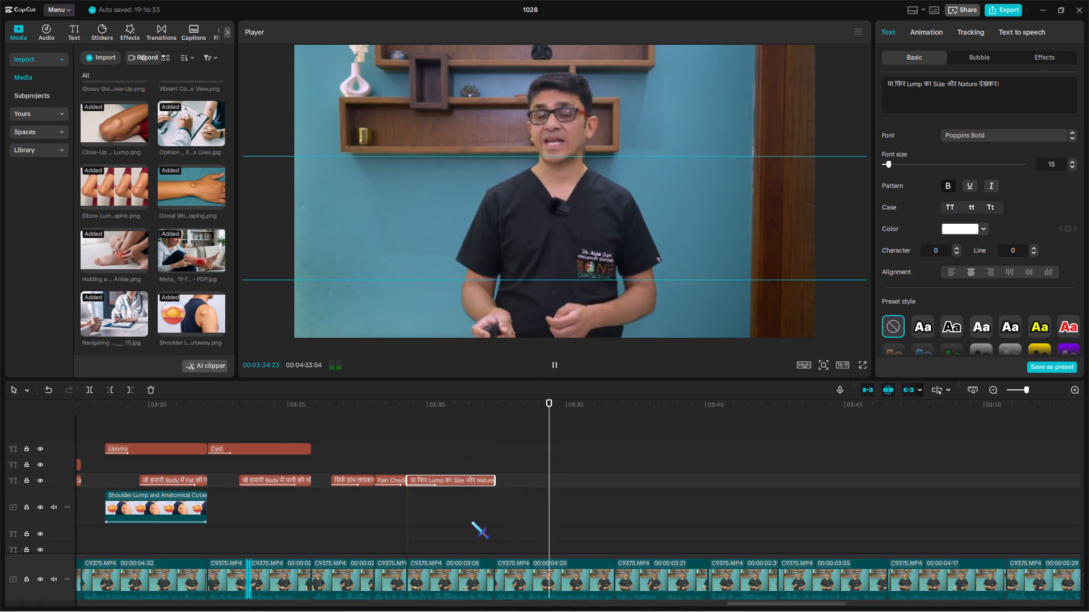
Duplicate the "Cyst" title on the same track, placing the copy's start at about 00:03:36:45.
scroll(471, 521, down, 1)
click(274, 436)
key(ctrl+c)
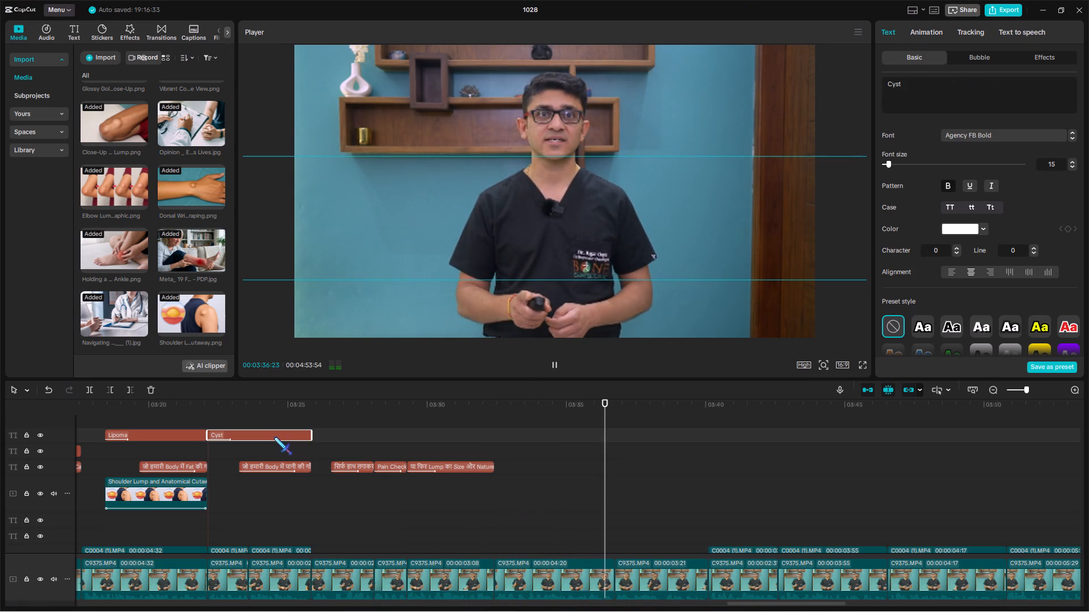
key(v)
key(ctrl+z)
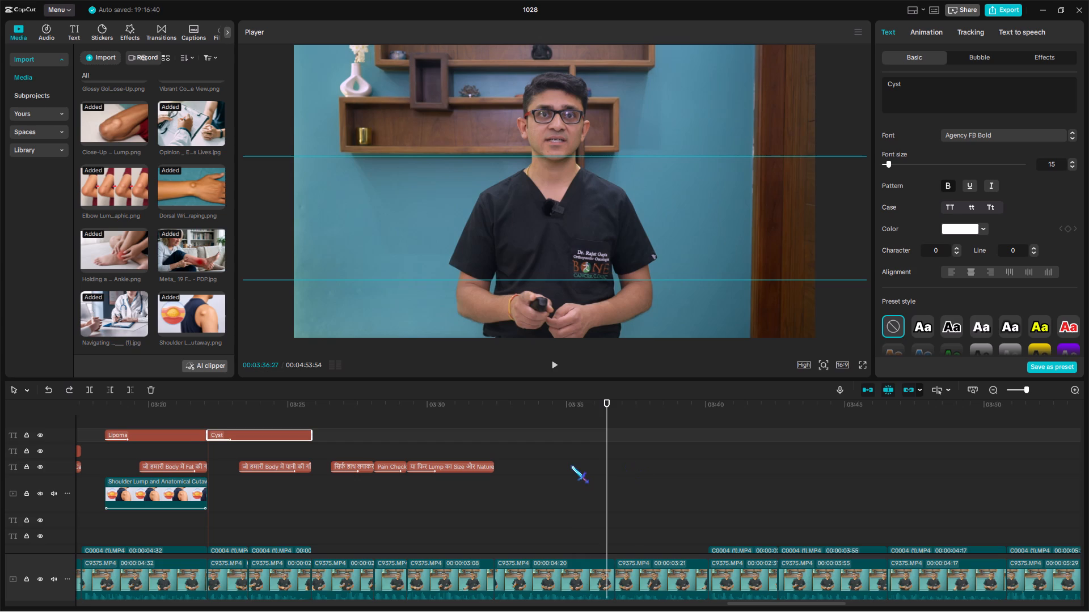
key(ctrl+c)
key(ctrl+v)
key(space)
triple_click(615, 448)
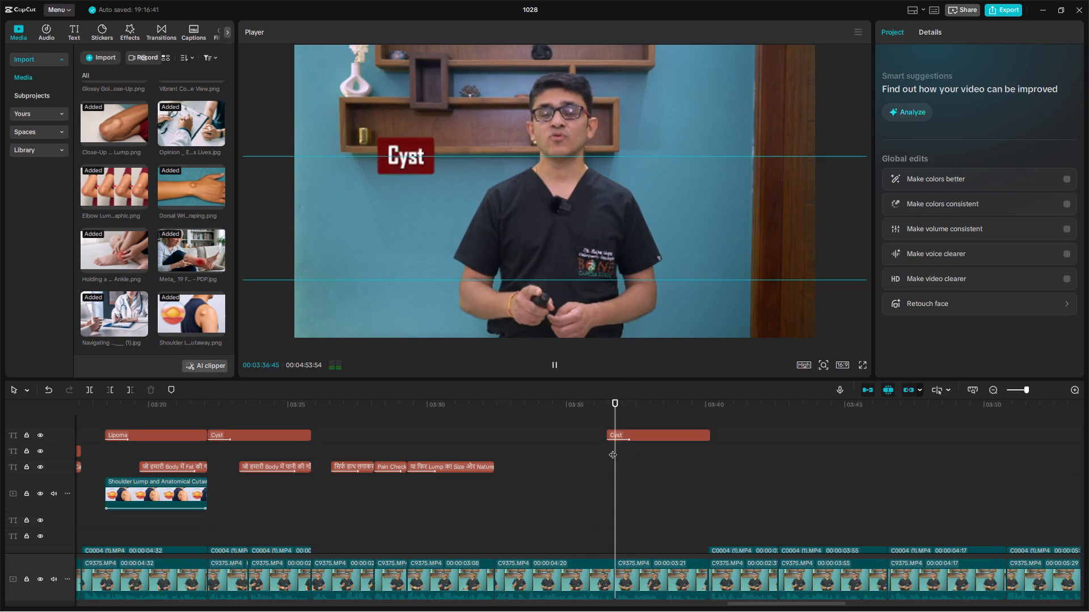
drag(617, 433, 623, 434)
Trim the end of the copied "Cyst" title to about 00:03:40, where the camera angle changes.
scroll(624, 436, up, 1)
key(space)
drag(592, 423, 545, 431)
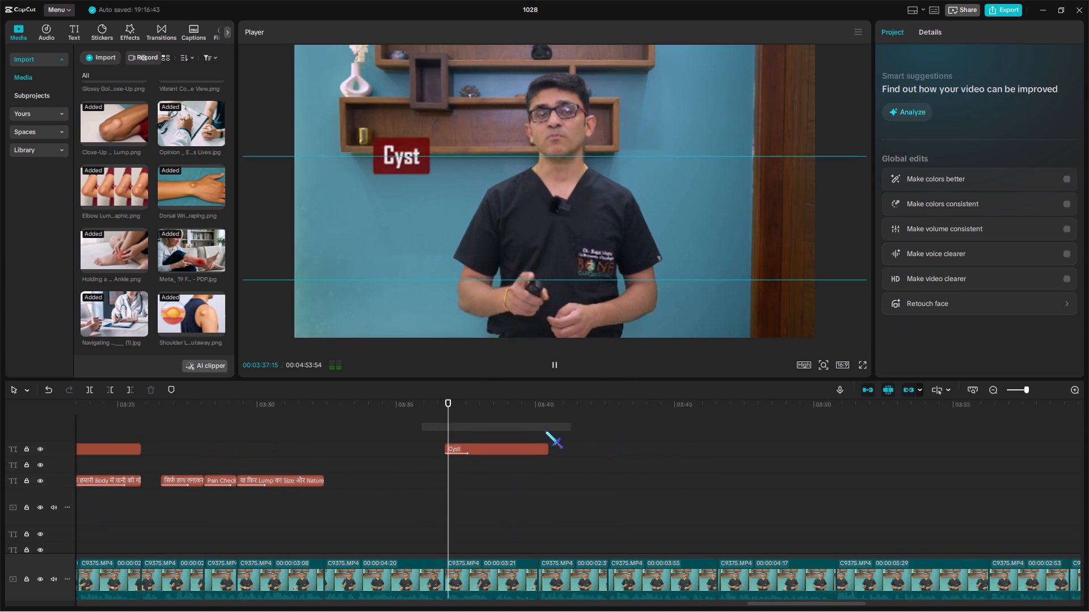
drag(545, 431, 546, 431)
scroll(523, 474, down, 2)
scroll(523, 474, up, 1)
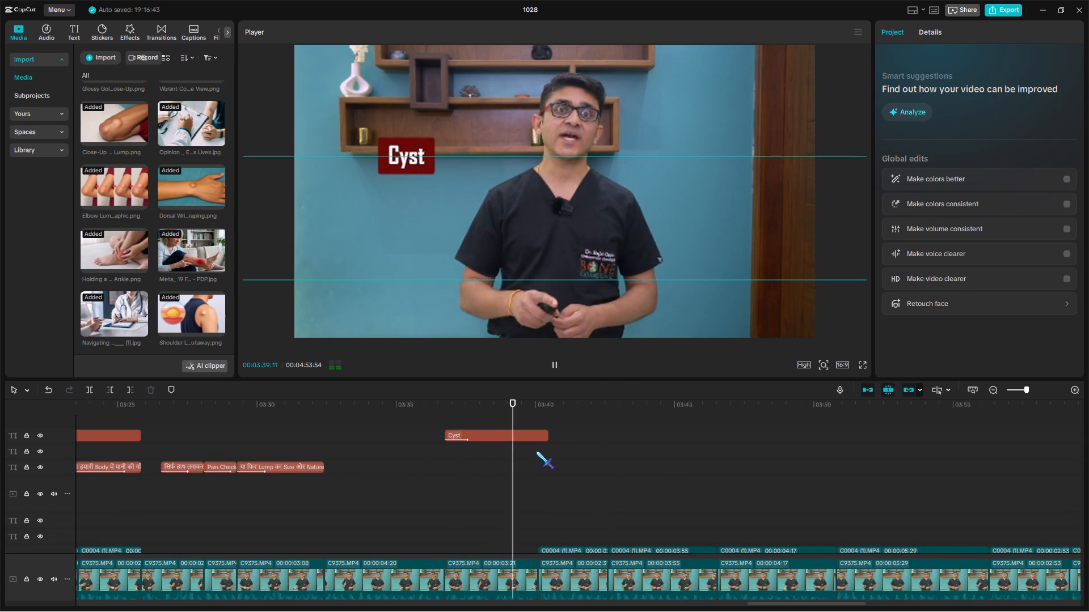
click(537, 448)
drag(537, 448, 540, 457)
click(534, 435)
key(w)
Change the copied "Cyst" title's text to "Benign".
click(516, 450)
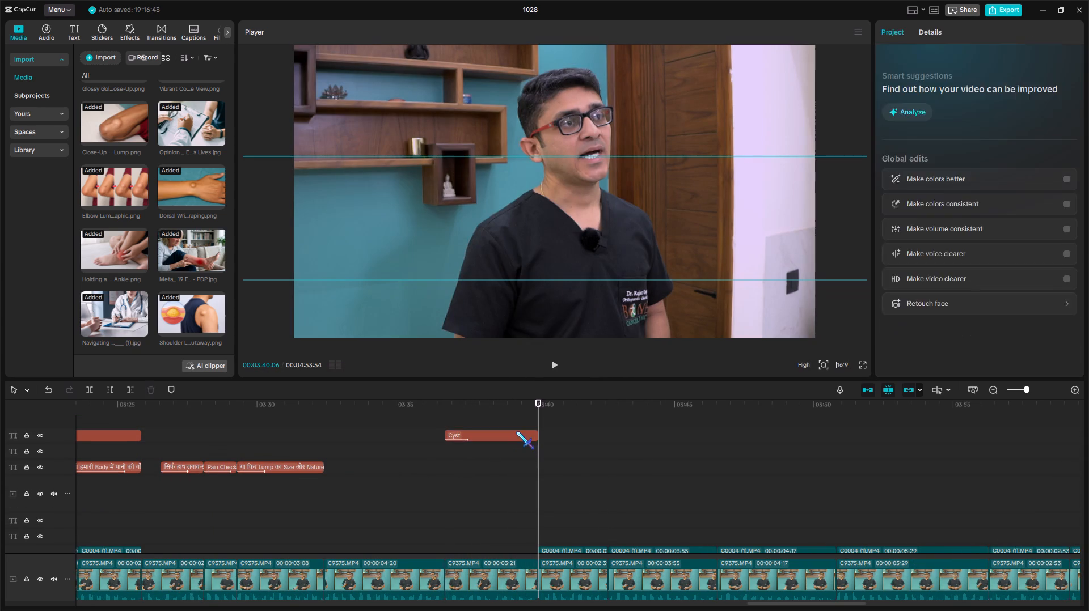
click(516, 431)
click(512, 431)
click(511, 448)
click(513, 430)
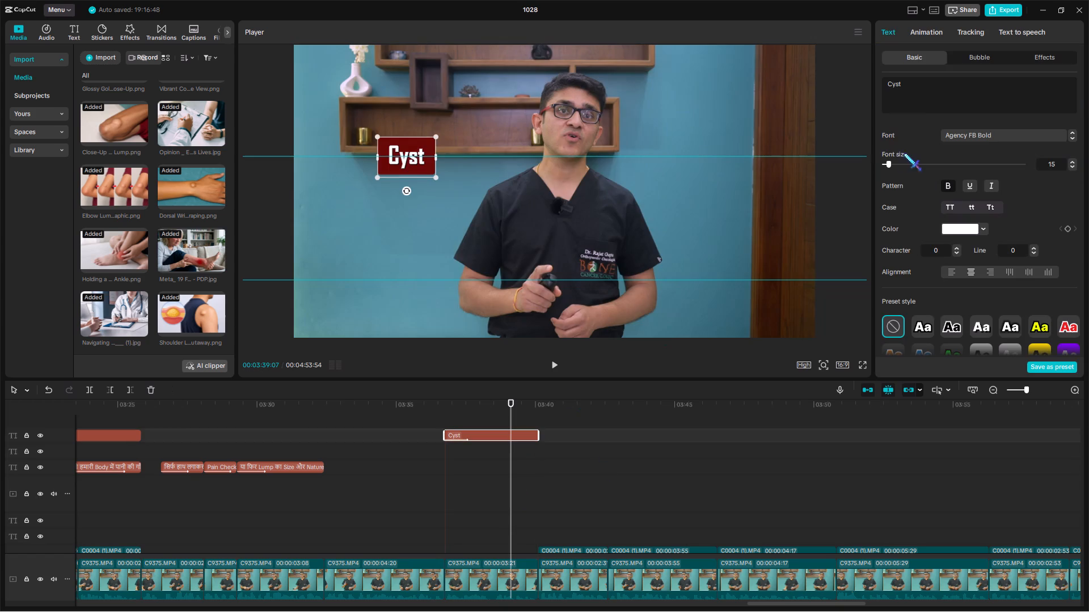
drag(920, 109, 859, 74)
text(Benign)
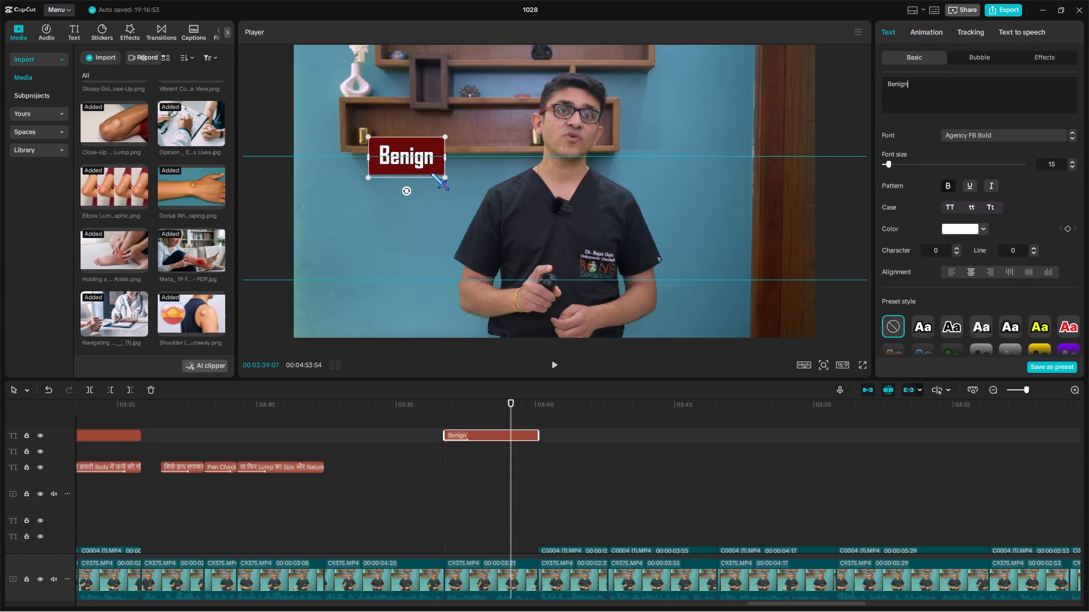
click(432, 174)
Duplicate the "Benign" title on the track above, start the copy at about 00:03:38 and trim it to the original's end.
key(ctrl+c)
ctrl+scroll(480, 494, up, 4)
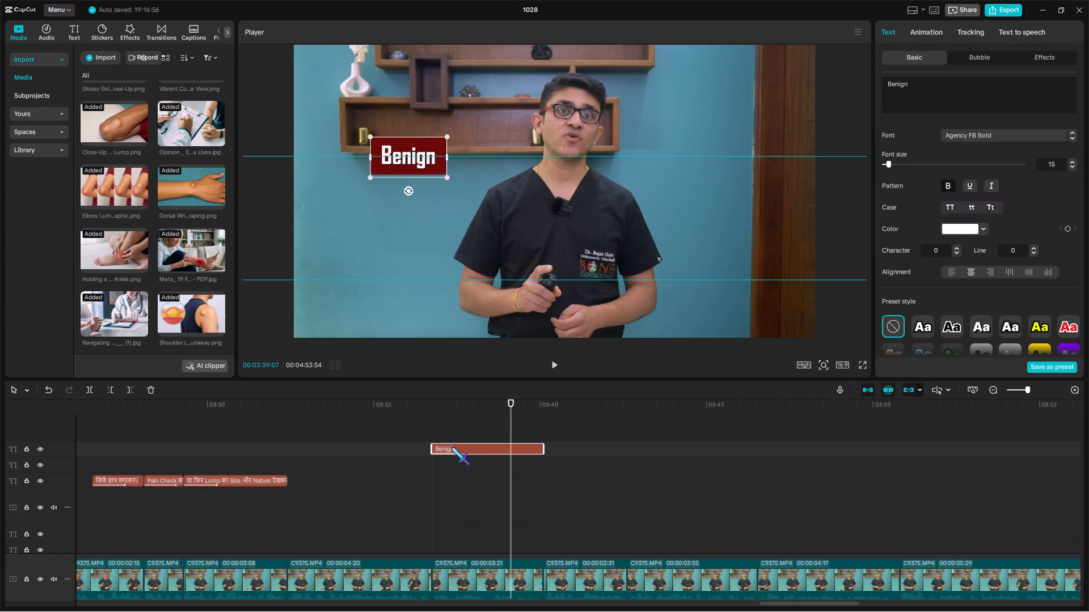
click(445, 432)
ctrl+drag(445, 432, 450, 436)
key(ctrl+v)
key(space)
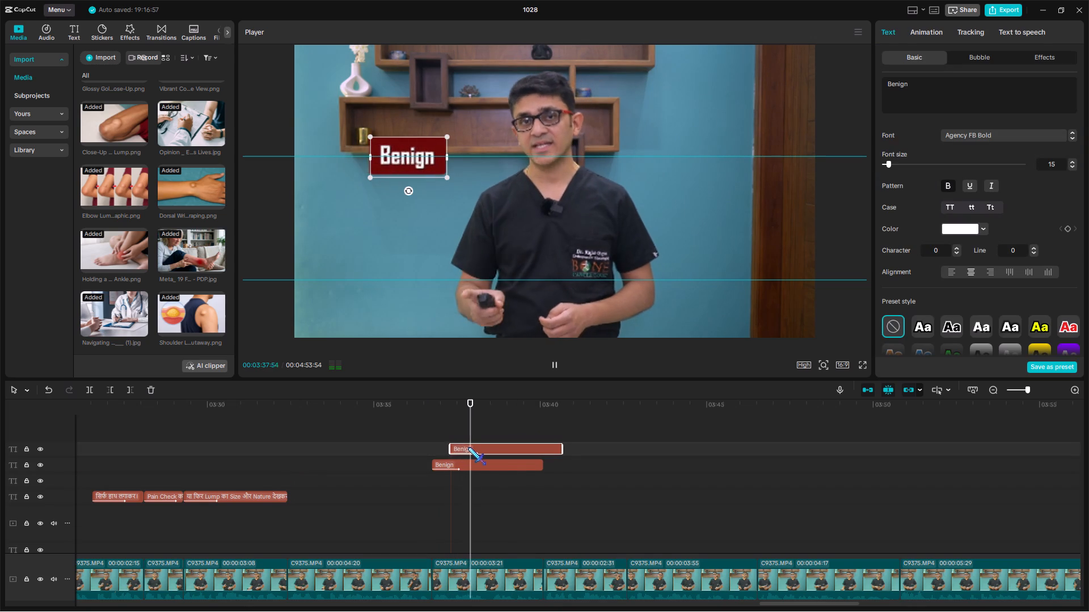
drag(468, 448, 500, 449)
key(space)
drag(541, 410, 541, 412)
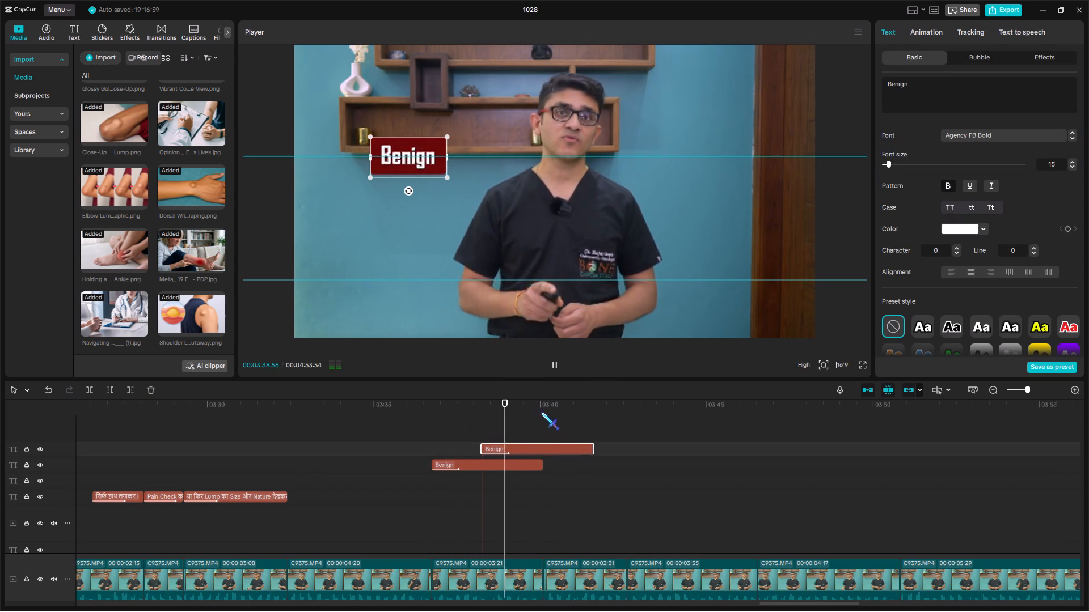
drag(541, 412, 527, 419)
key(w)
Change the upper copy's text to "Cancer" and place it directly below "Benign" in the frame.
drag(915, 90, 864, 67)
text(Cancer)
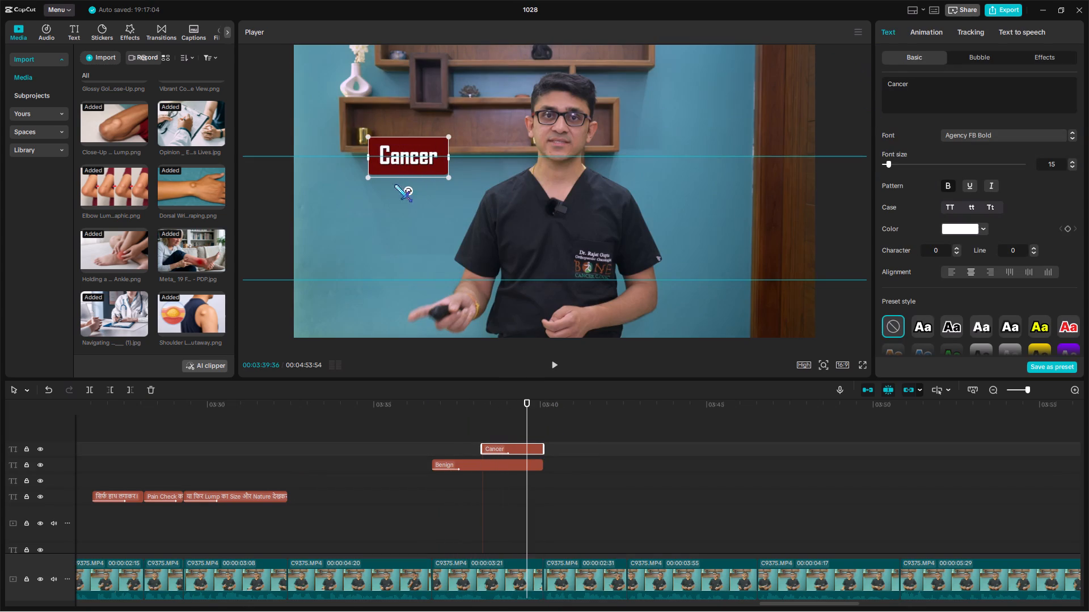
drag(415, 170, 415, 212)
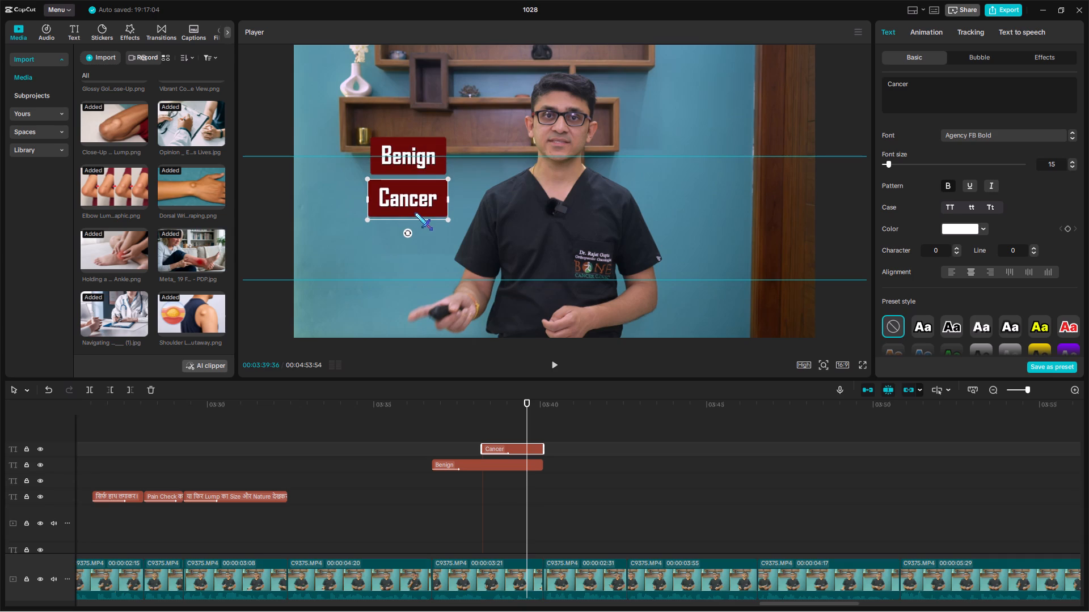
drag(415, 212, 415, 213)
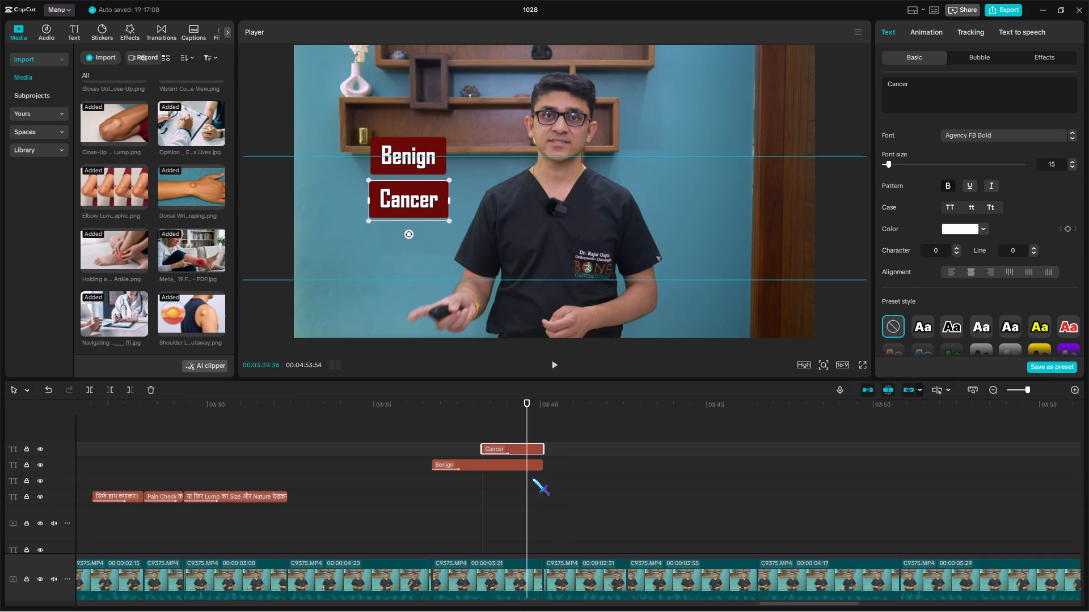
Shift the "Benign" title to start at about 00:03:37 and trim its end level with the "Cancer" title.
click(500, 482)
click(465, 480)
click(432, 474)
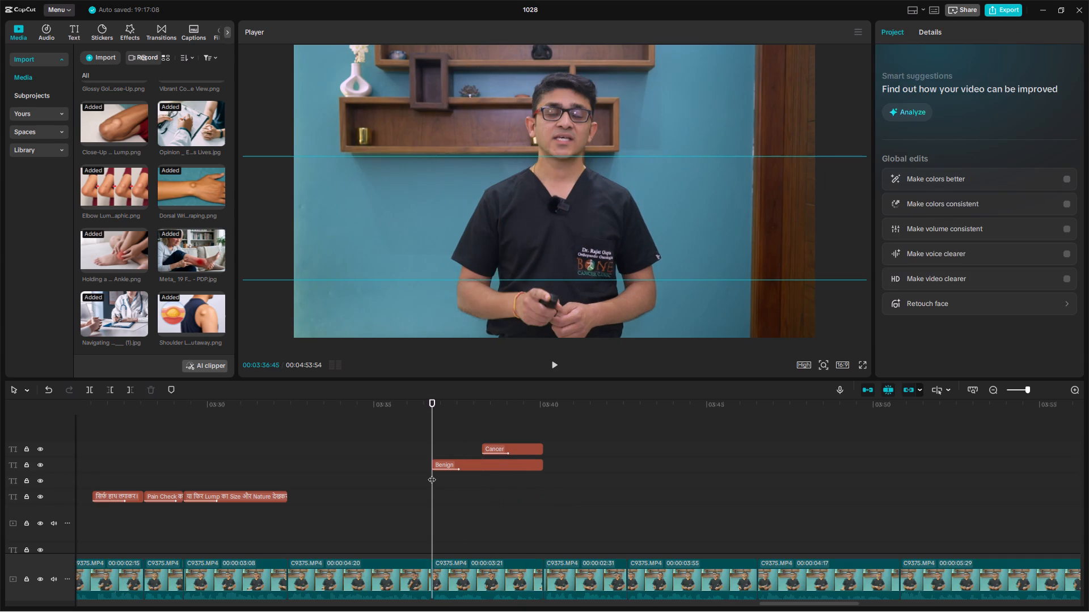
key(space)
drag(458, 462, 471, 464)
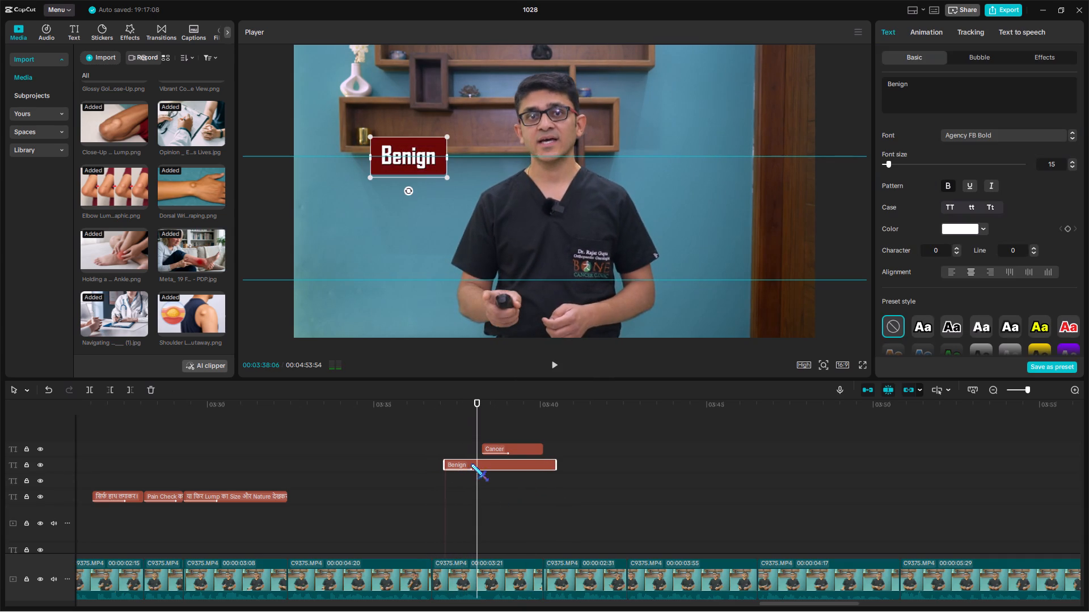
drag(471, 464, 474, 464)
drag(545, 405, 543, 412)
key(w)
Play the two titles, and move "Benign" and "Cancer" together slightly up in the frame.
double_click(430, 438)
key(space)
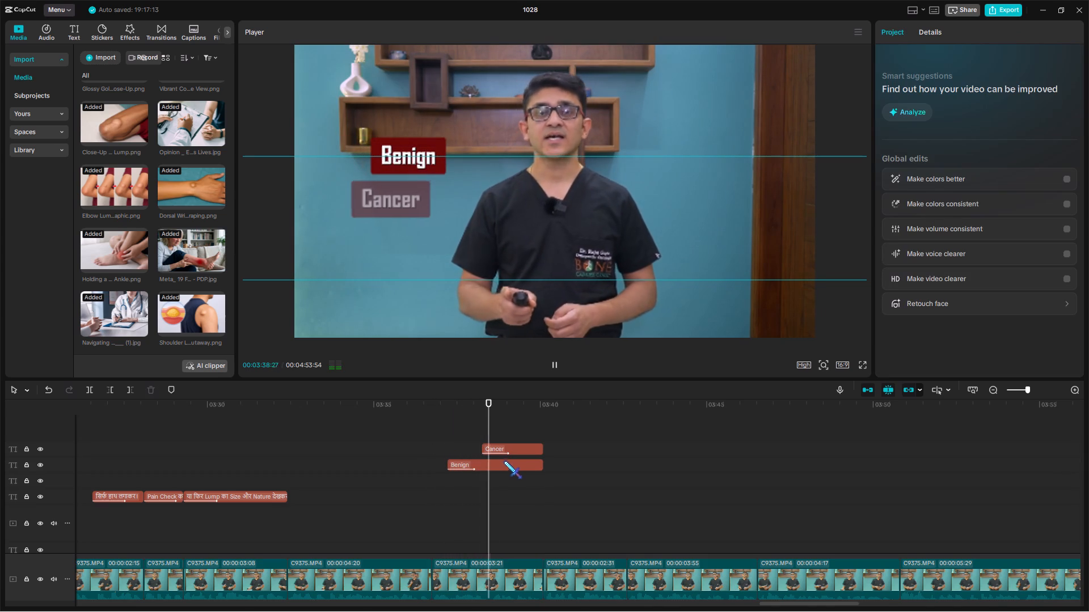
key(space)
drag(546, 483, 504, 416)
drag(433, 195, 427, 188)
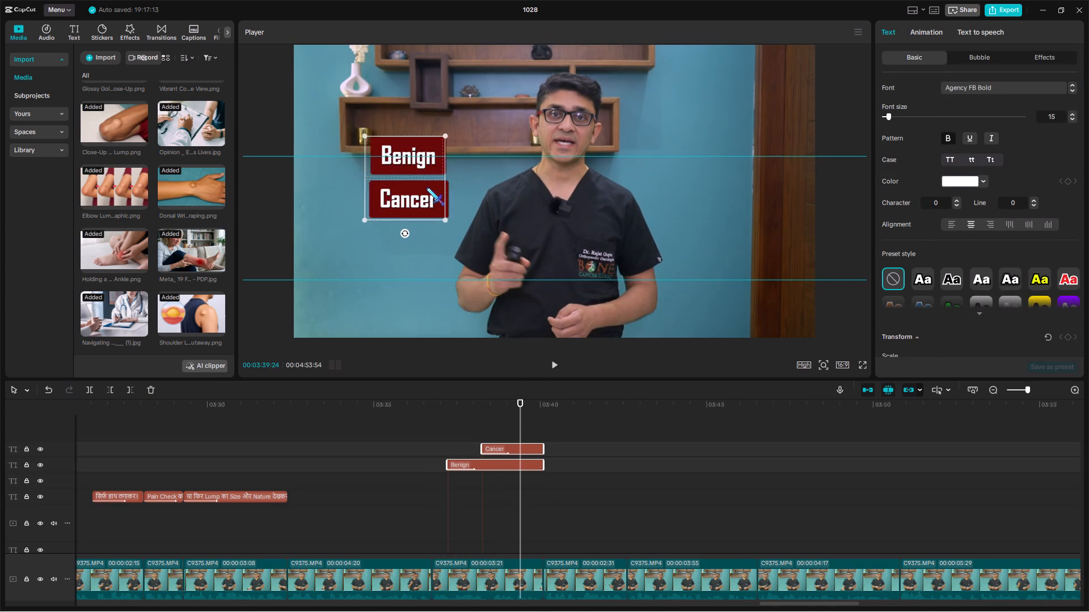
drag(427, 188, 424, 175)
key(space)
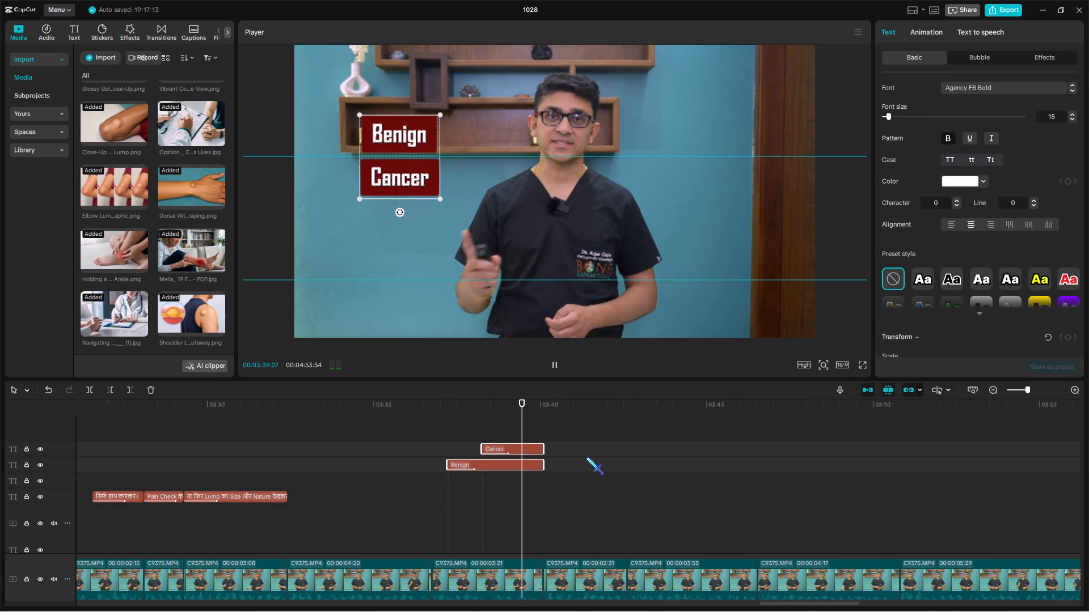
Scale the "Benign" and "Cancer" titles down slightly together.
key(space)
click(531, 480)
click(529, 466)
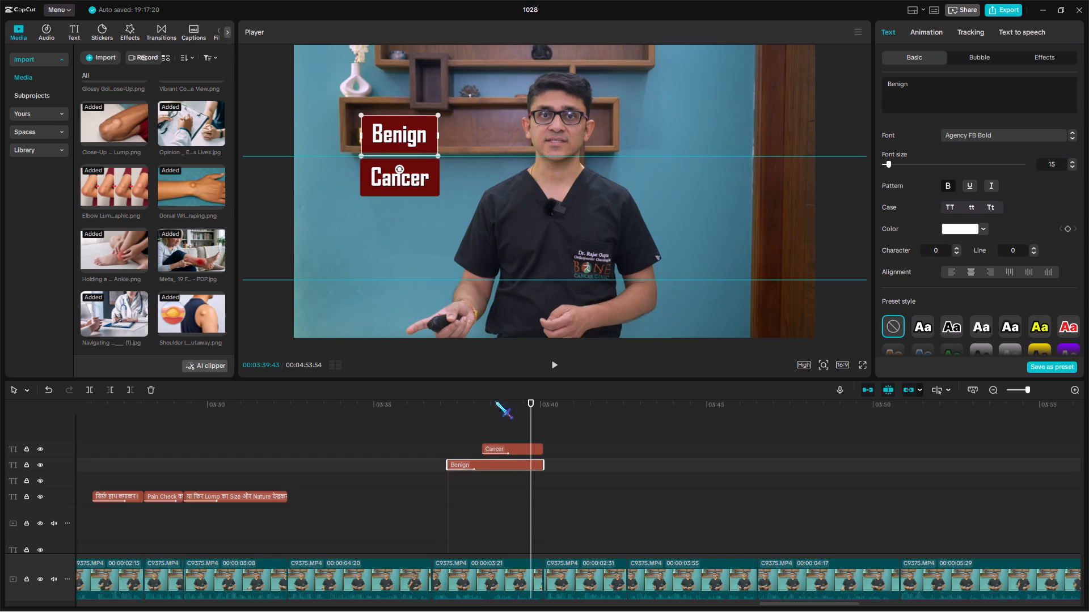
drag(555, 443, 531, 474)
drag(444, 116, 444, 118)
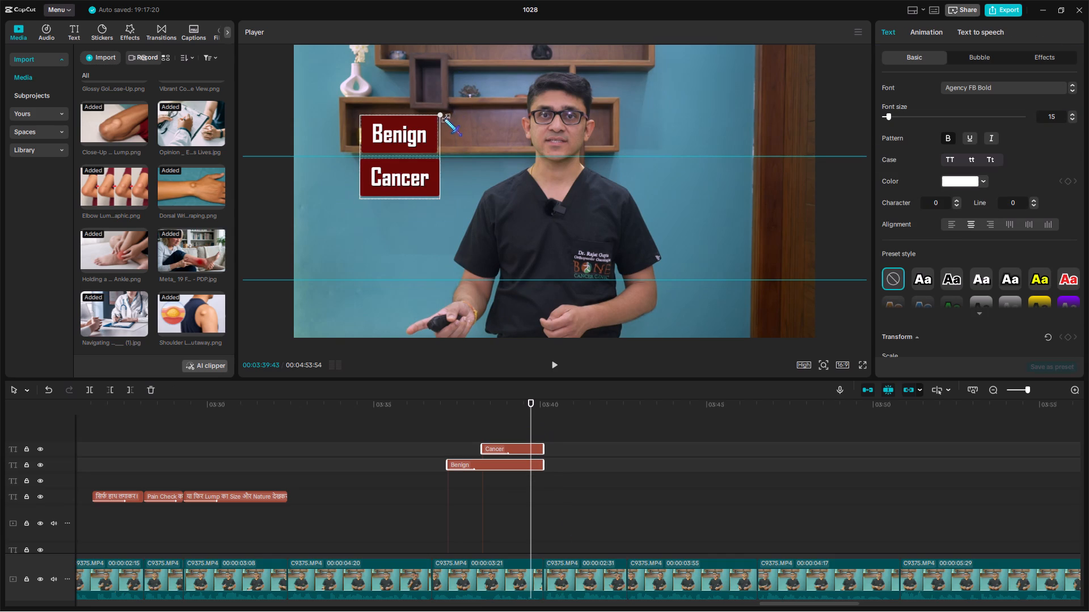
drag(444, 118, 444, 127)
Arrange "Benign" and "Cancer" side by side on the upper guide line beside the doctor, and nudge the pair into place.
click(520, 468)
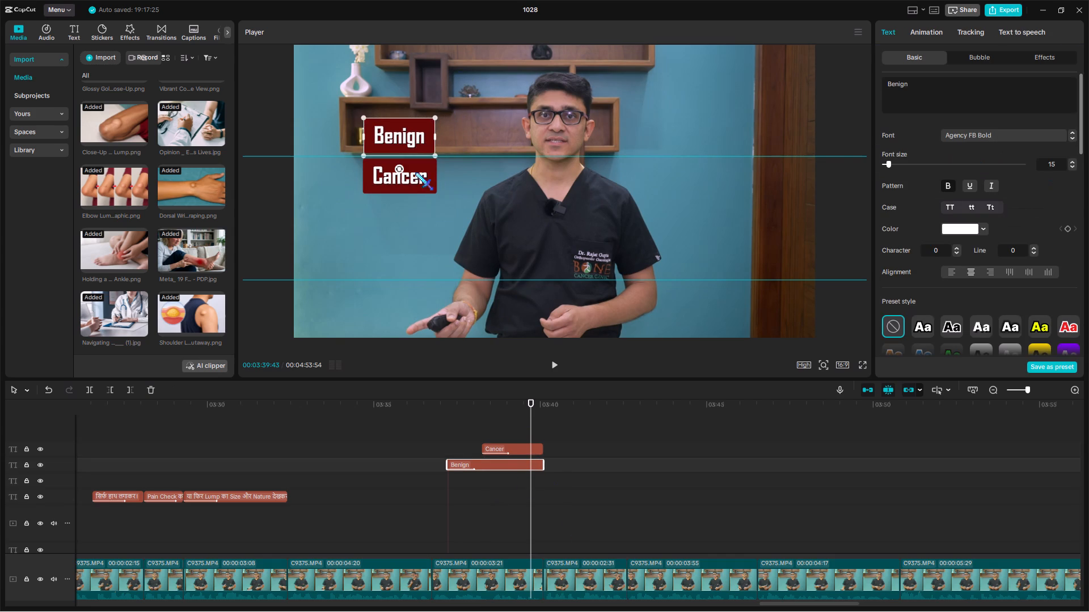
drag(403, 136, 365, 156)
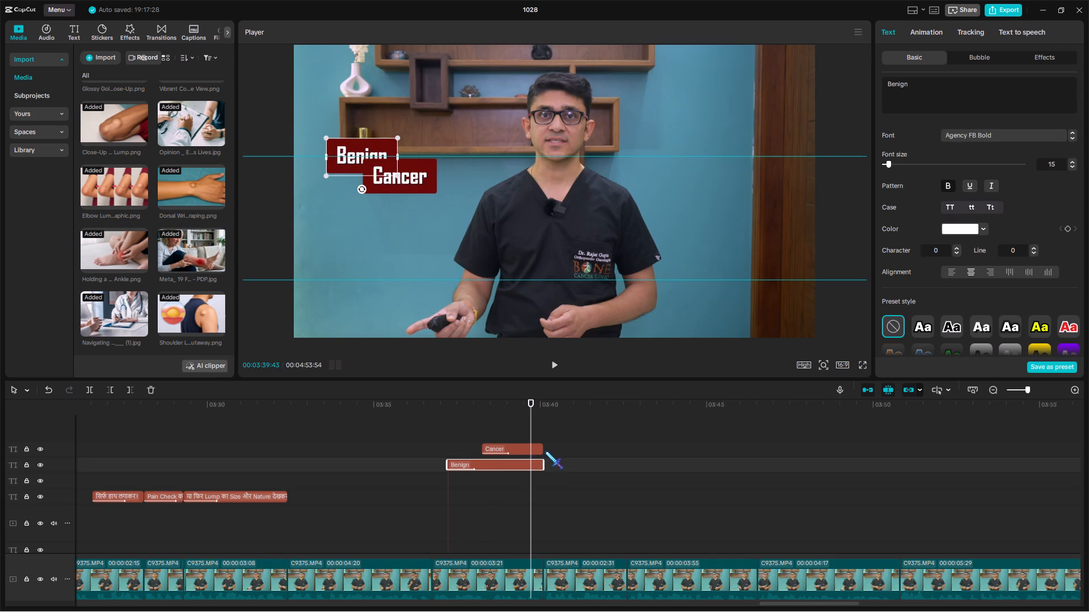
click(530, 446)
drag(419, 188, 460, 168)
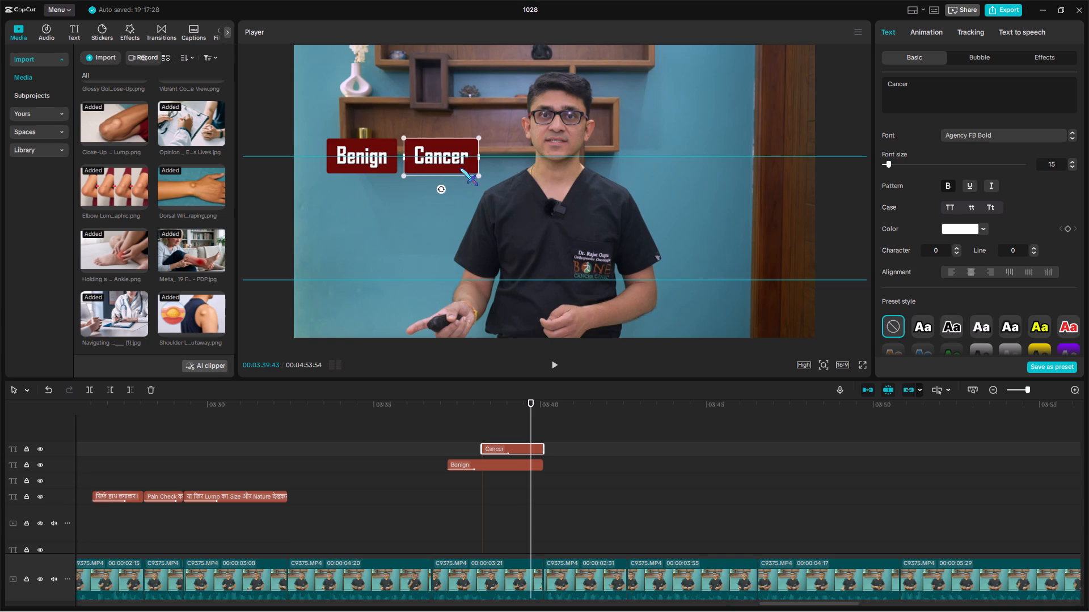
drag(460, 168, 461, 168)
drag(565, 432, 515, 475)
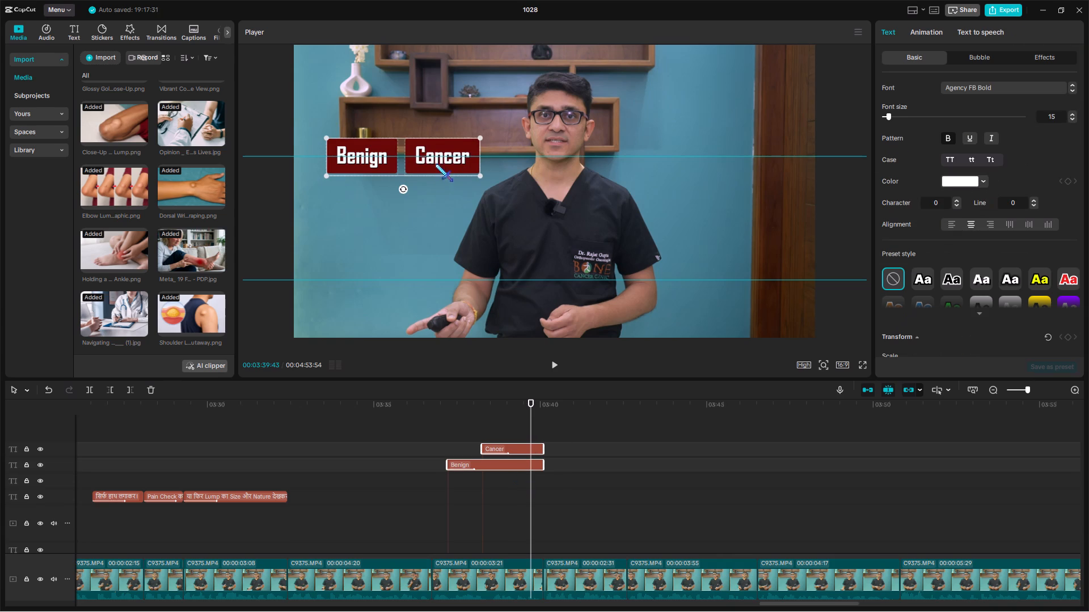
click(440, 171)
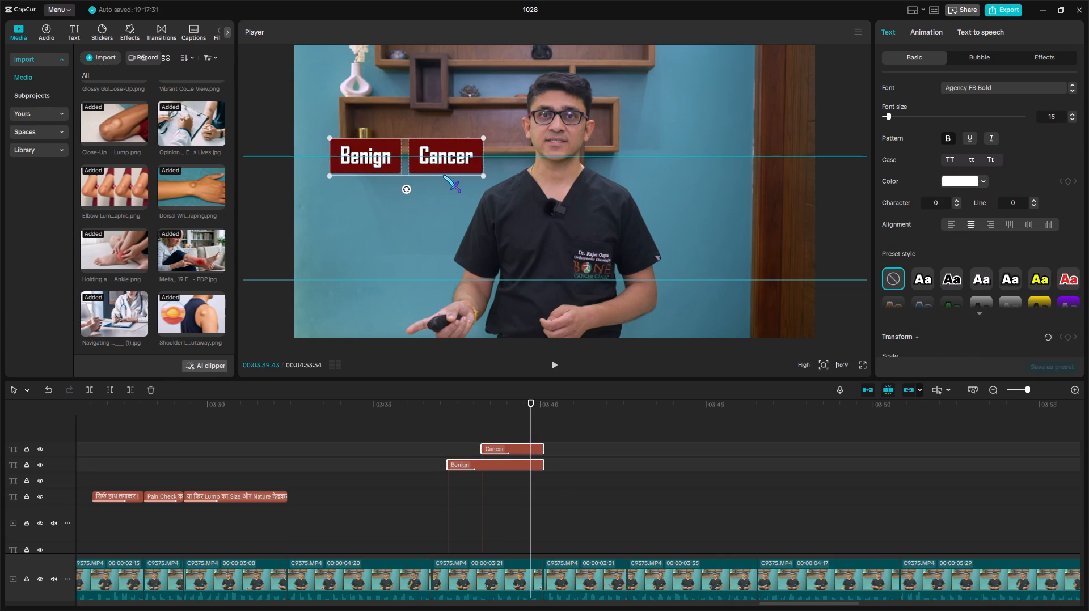
Play back the "Benign" and "Cancer" titles and the following section to about 00:03:45 to check the next spoken point.
click(438, 432)
double_click(442, 432)
key(space)
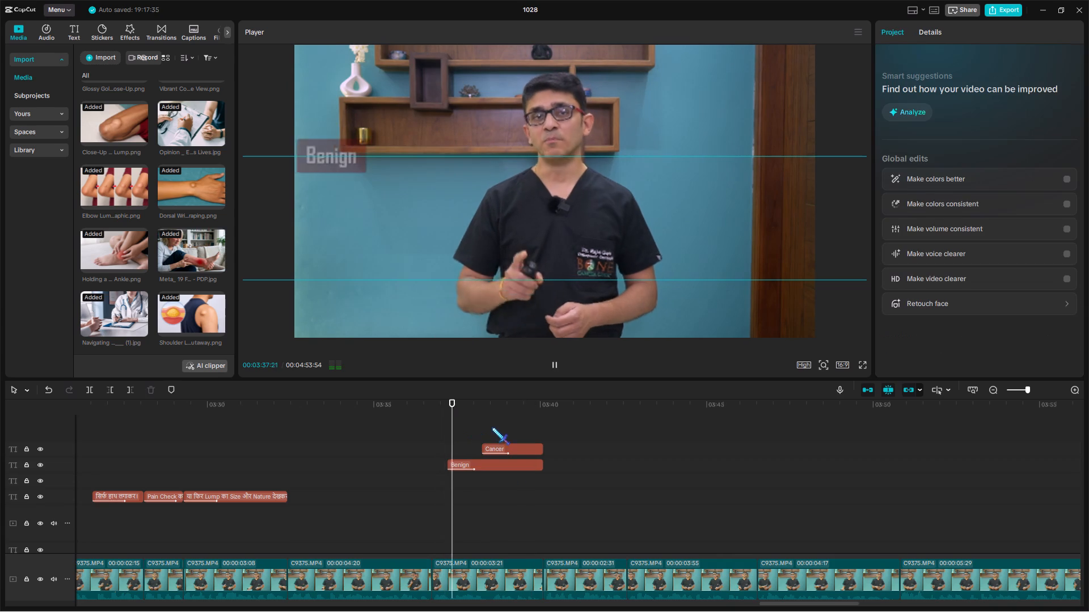
click(482, 419)
key(space)
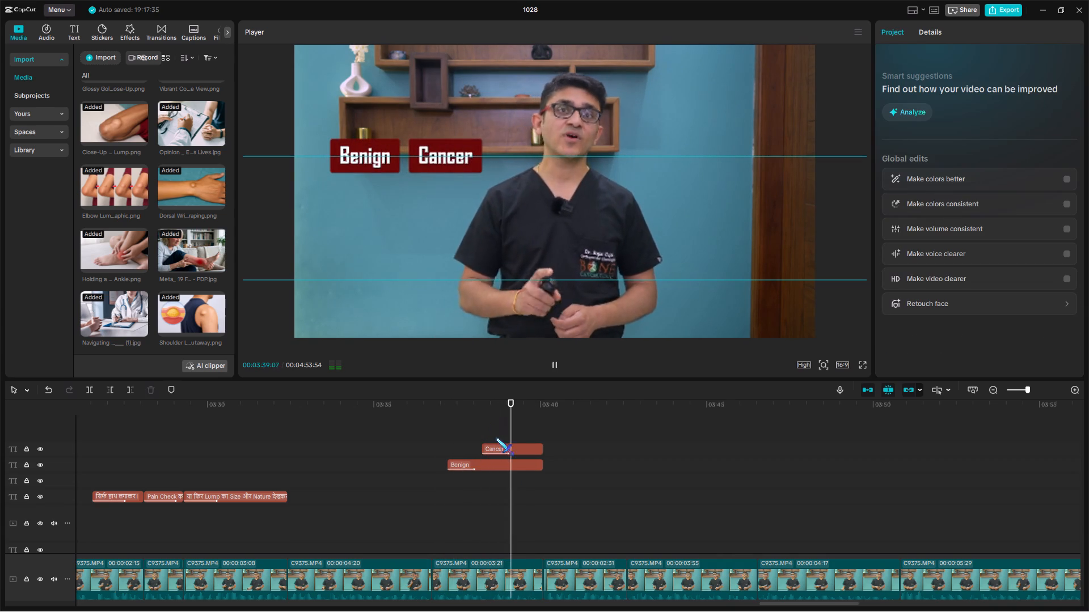
scroll(511, 458, down, 4)
scroll(554, 467, up, 4)
scroll(558, 468, down, 3)
scroll(846, 449, down, 5)
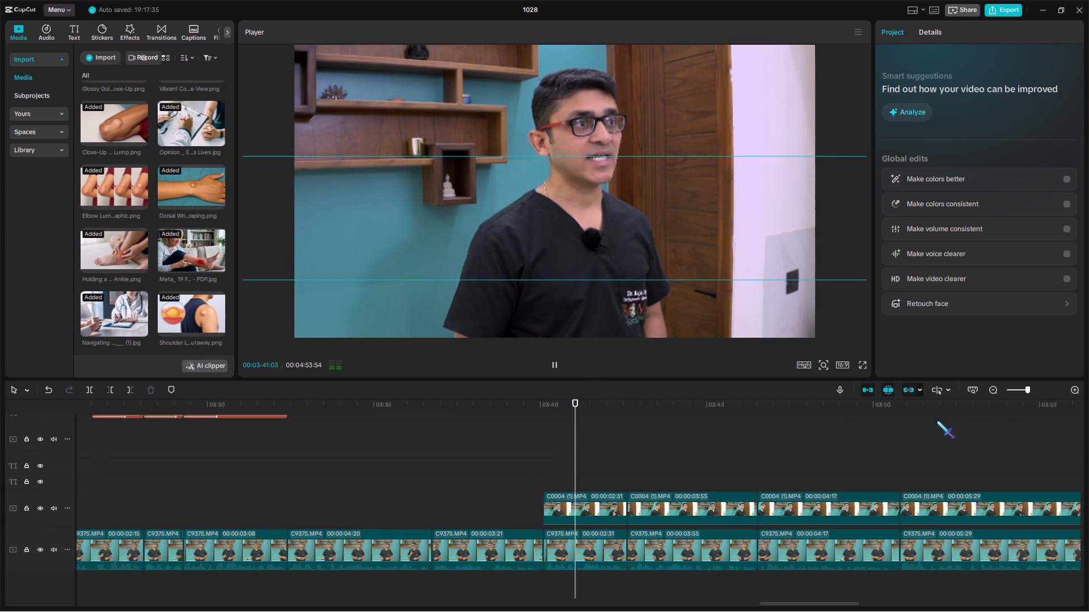
click(1026, 390)
scroll(689, 503, up, 1)
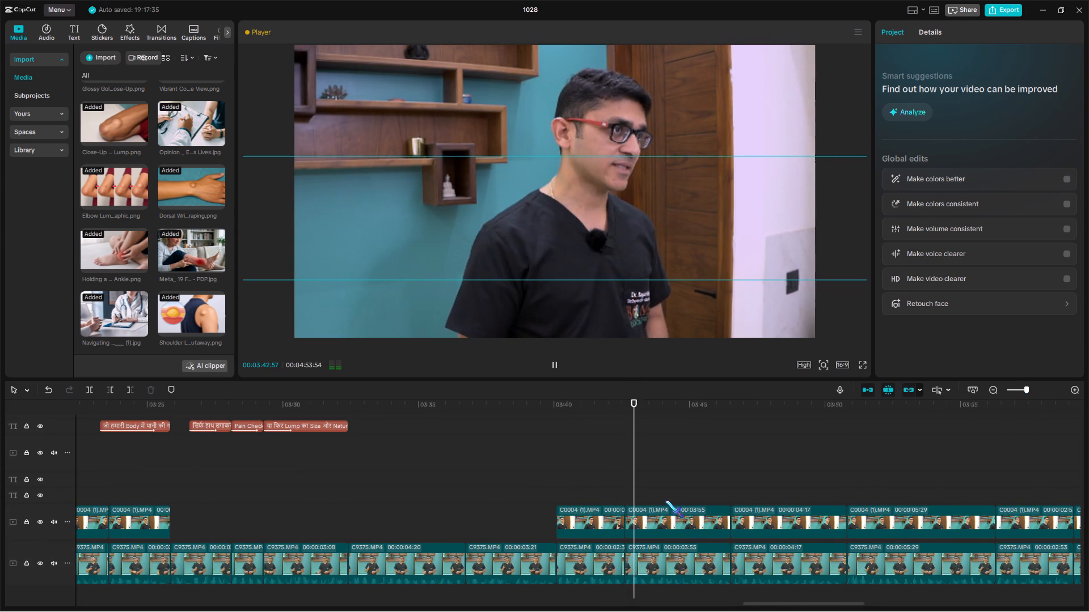
click(627, 478)
Switch to Pinterest in Chrome, search for "ultrasound" and browse the image results.
click(645, 597)
click(480, 0)
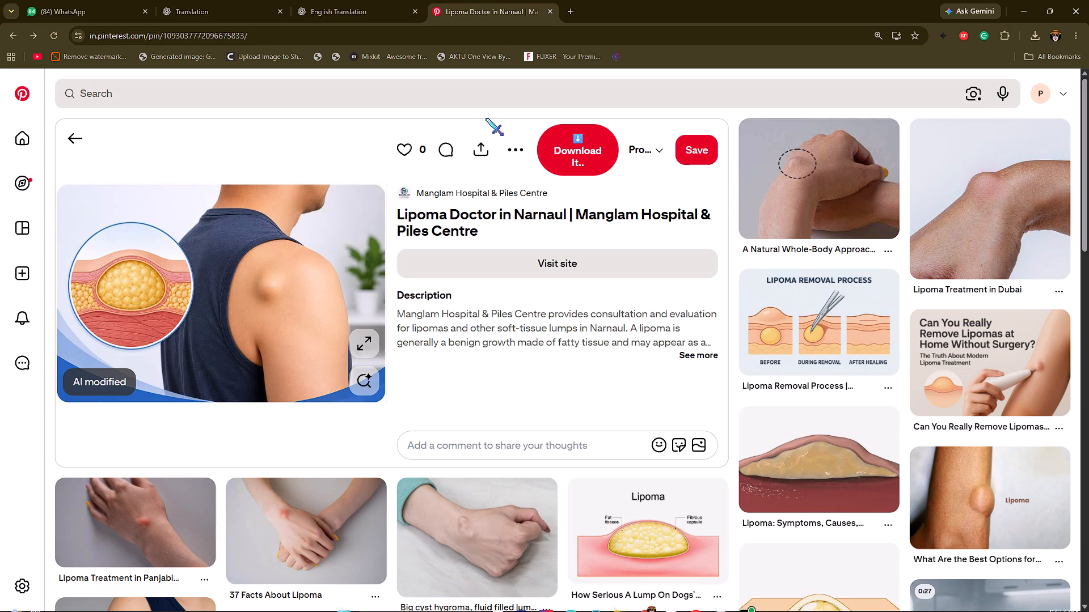
click(492, 90)
text(ultrasounf)
key(Return)
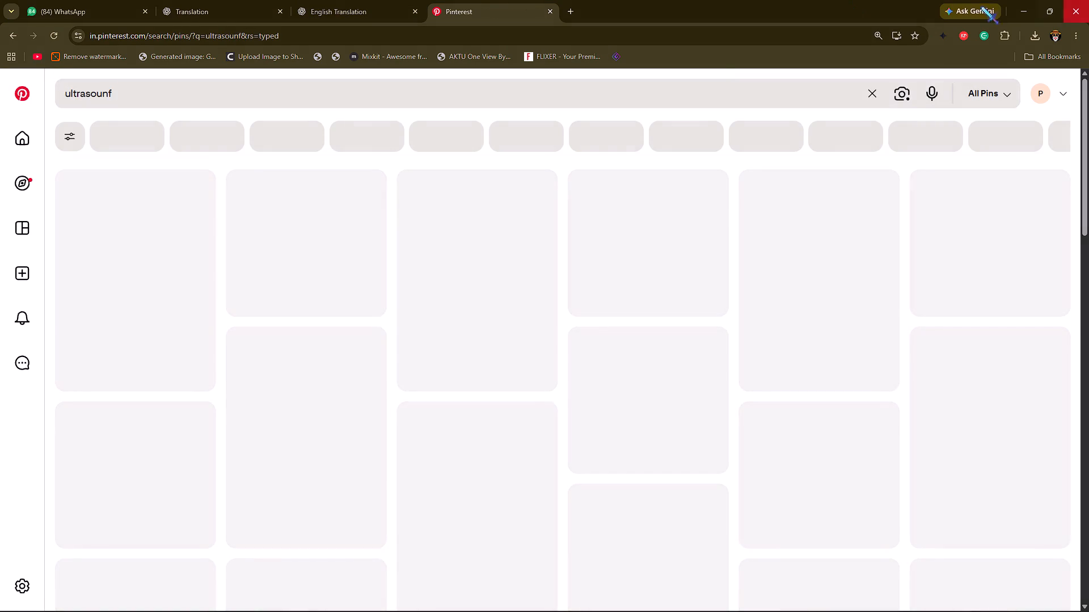
click(268, 98)
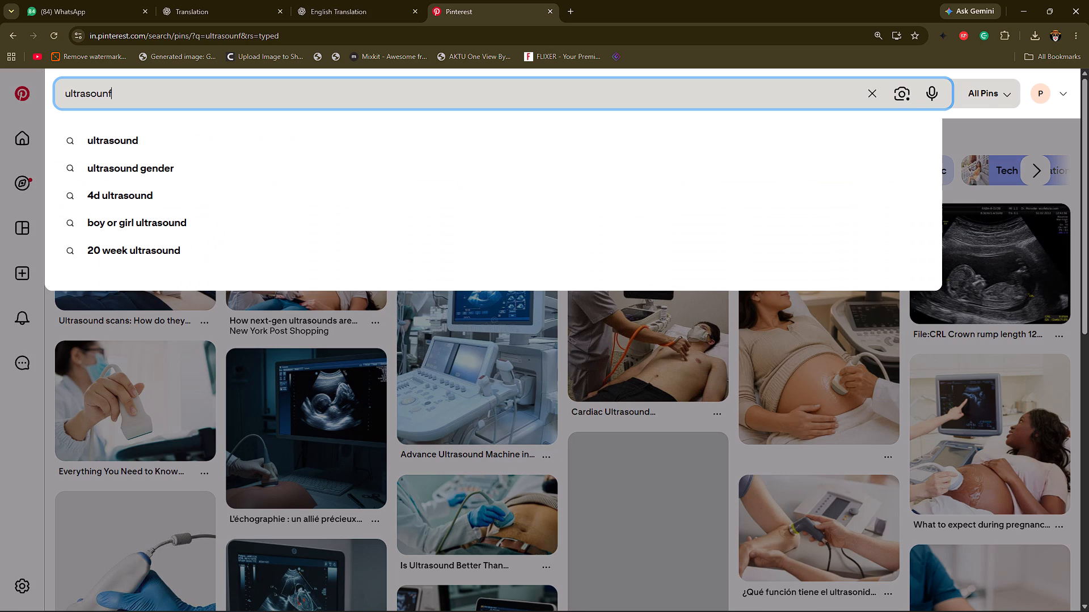
key(BackSpace)
key(d)
key(Return)
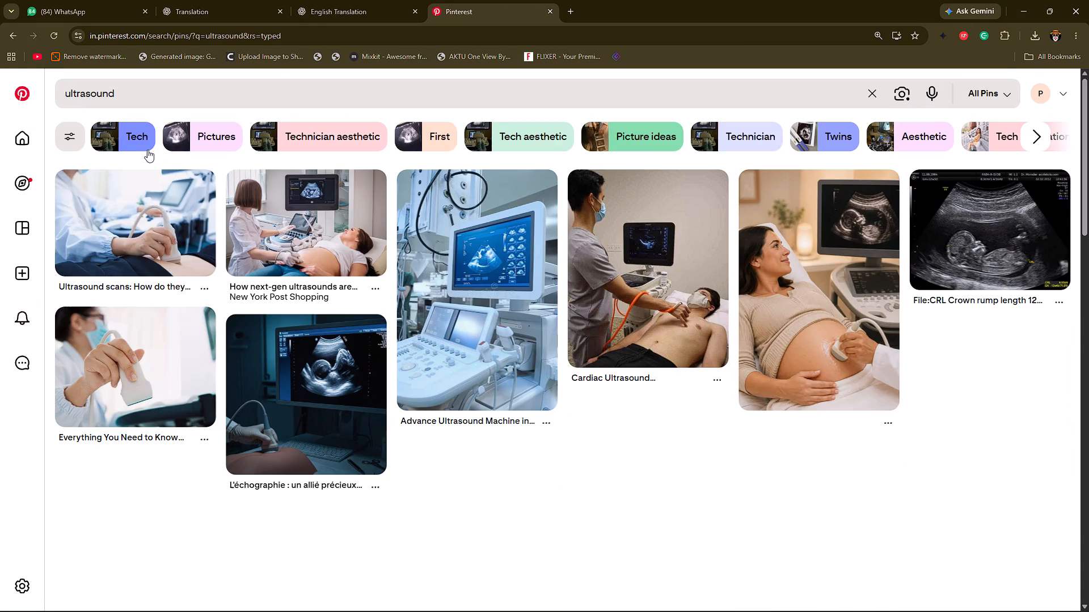
scroll(693, 365, down, 2)
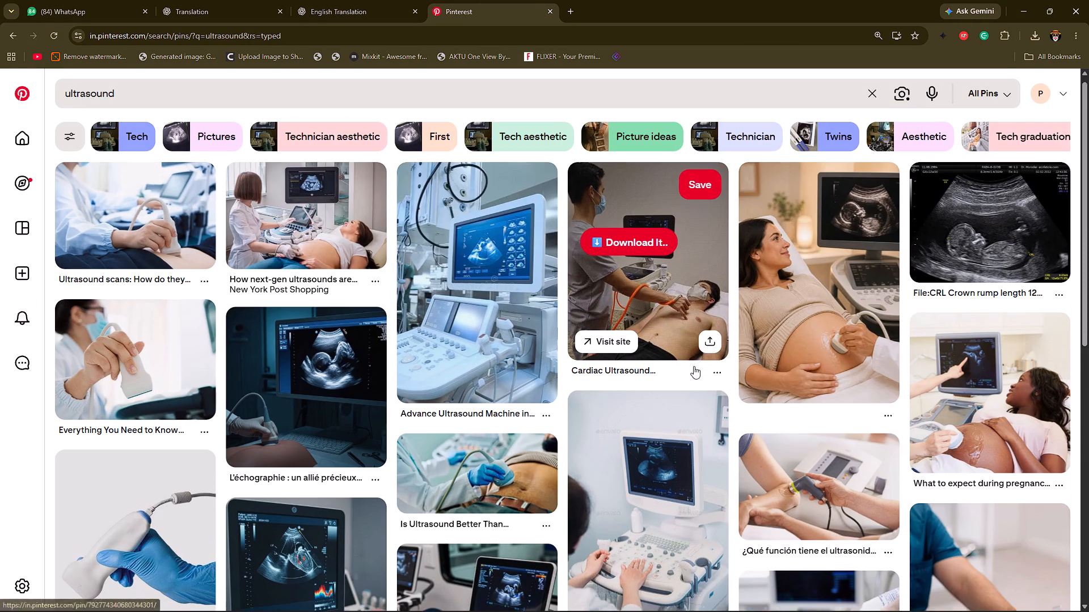
Download the "Ultrasonidos" image of a handheld ultrasound probe from the Pinterest results.
scroll(694, 366, down, 1)
click(853, 362)
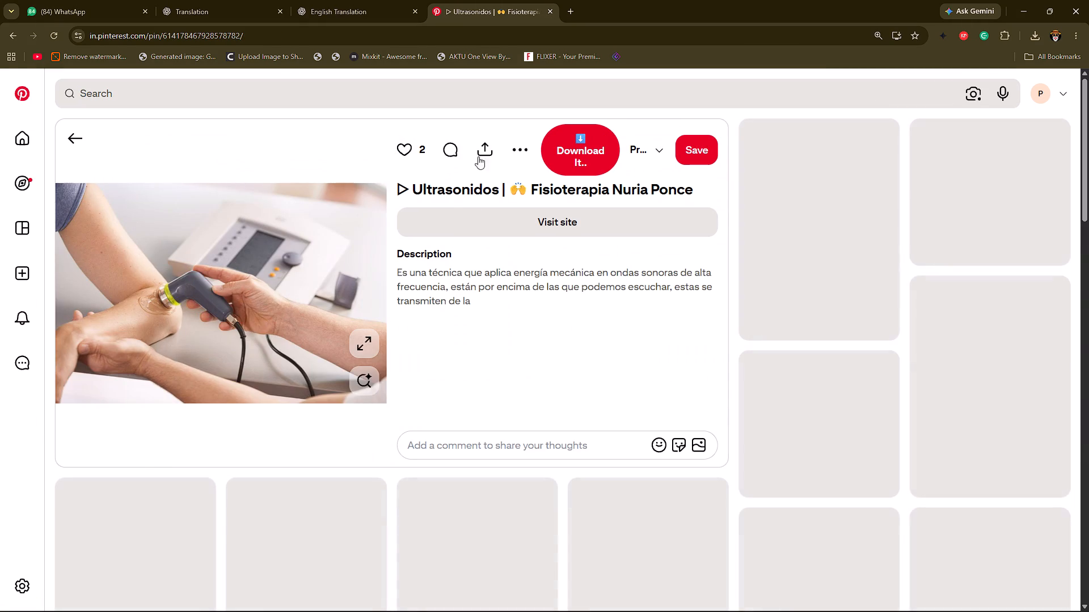
click(517, 153)
click(533, 188)
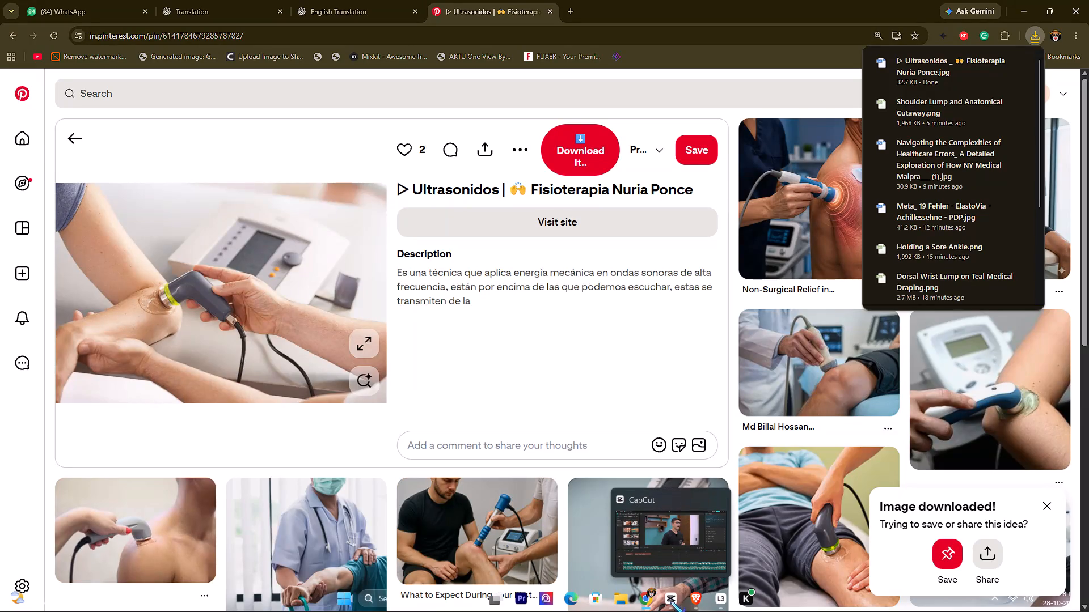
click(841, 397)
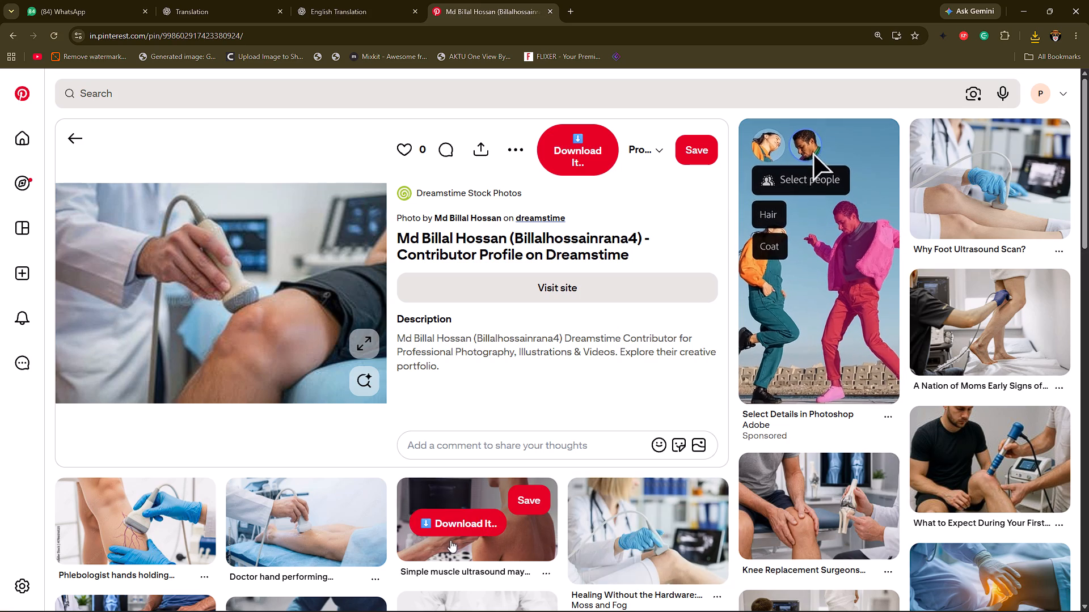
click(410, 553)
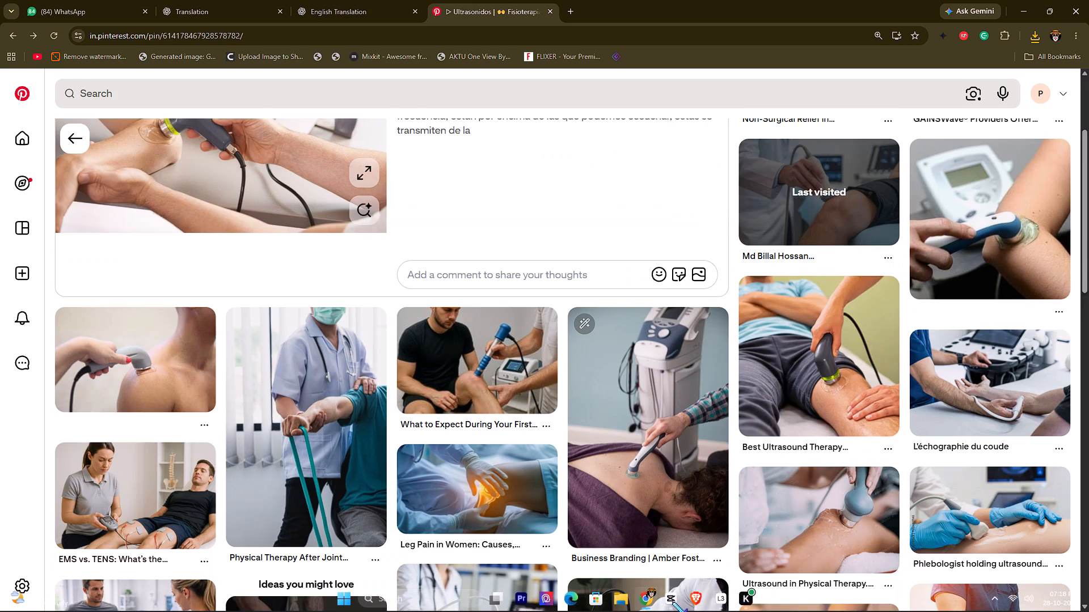
Switch to CapCut, search the Downloads for "jpg" and import the downloaded "Ultrasonidos" image.
click(672, 602)
click(98, 57)
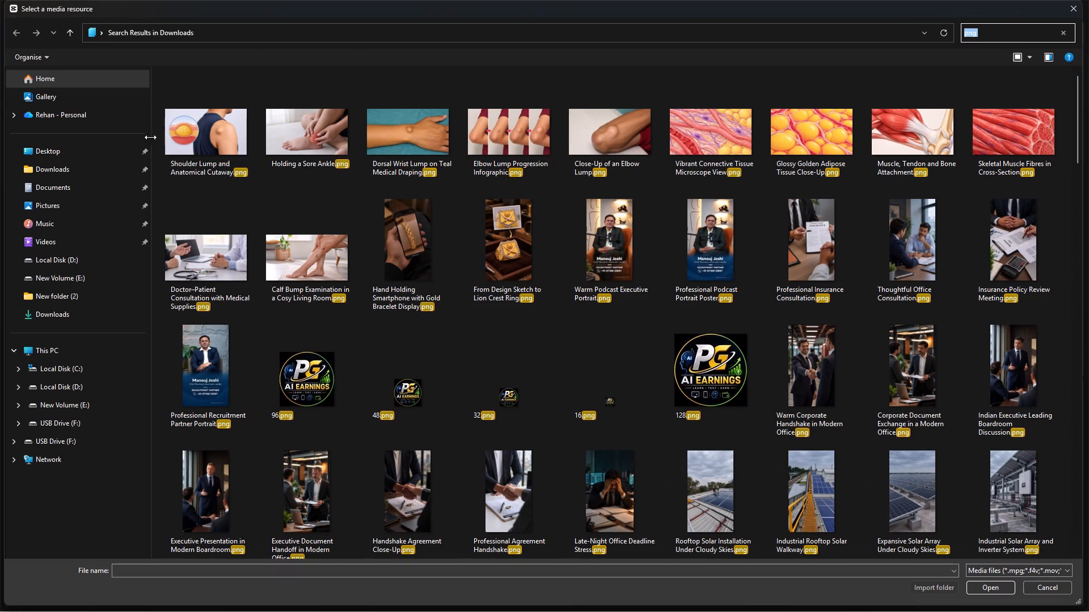
click(1061, 33)
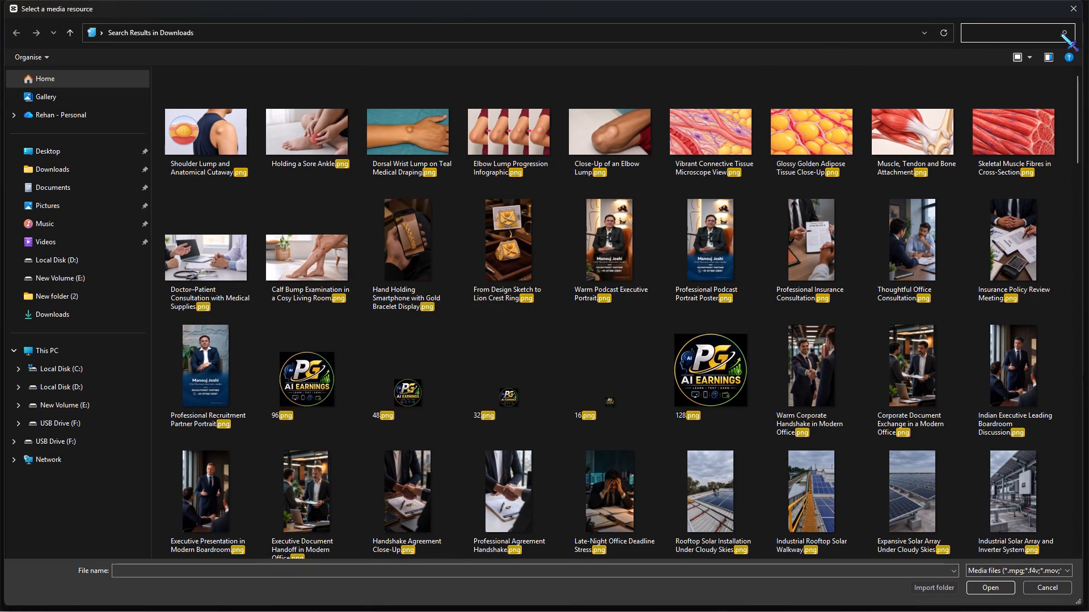
key(j)
key(p)
key(g)
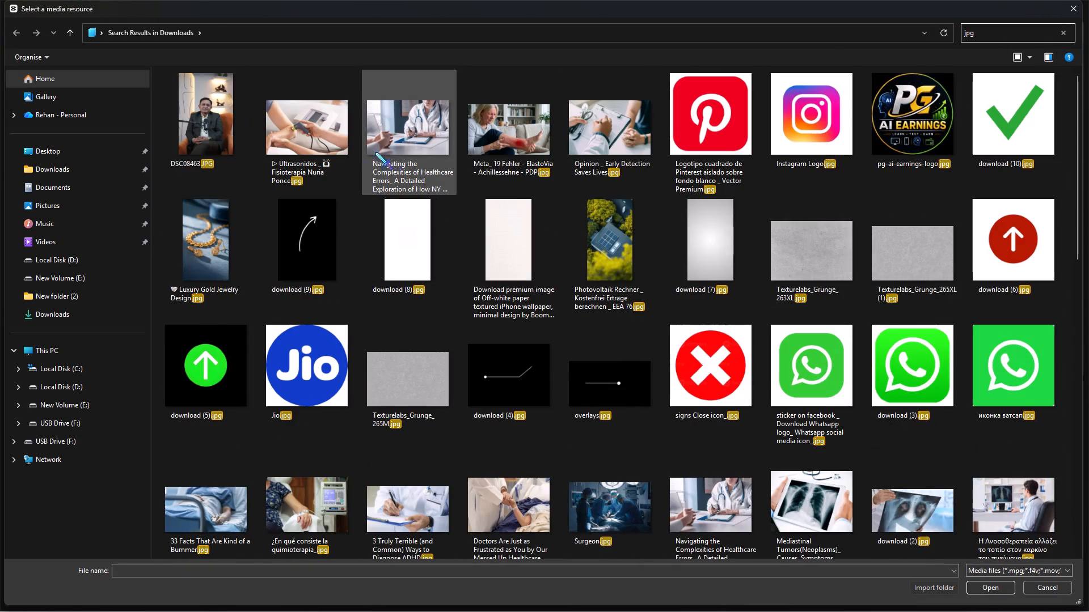
double_click(312, 137)
Place the ultrasound image above the doctor's footage, starting at the cut at 00:03:42:37.
double_click(624, 465)
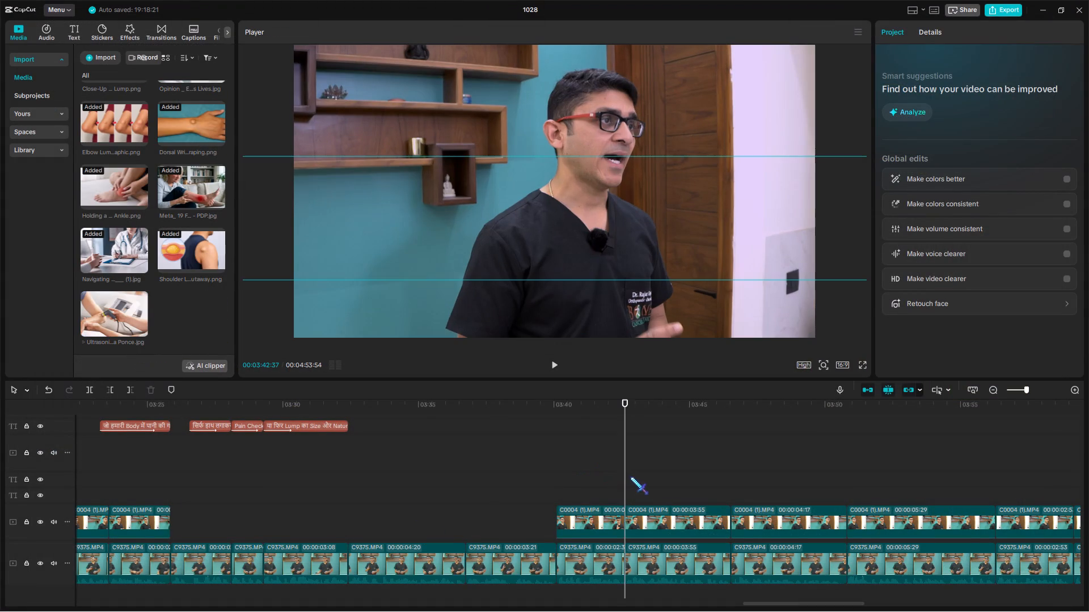
middle_click(630, 478)
scroll(630, 478, up, 7)
drag(137, 311, 625, 521)
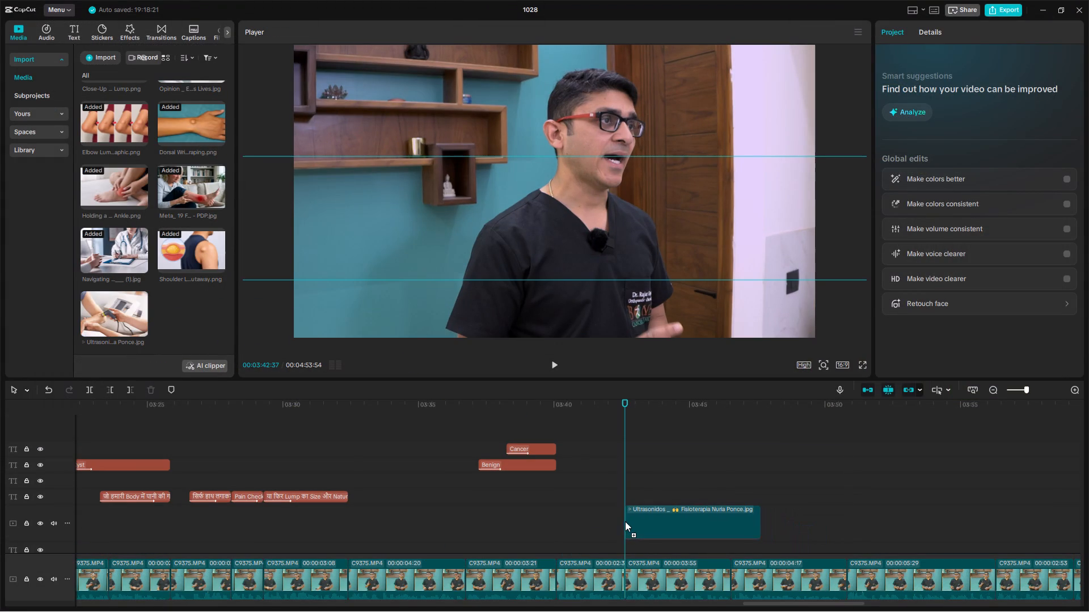
drag(609, 476, 414, 445)
Play back the ultrasound image's section and trim the image's end to about 00:03:43:28.
key(space)
scroll(408, 445, down, 5)
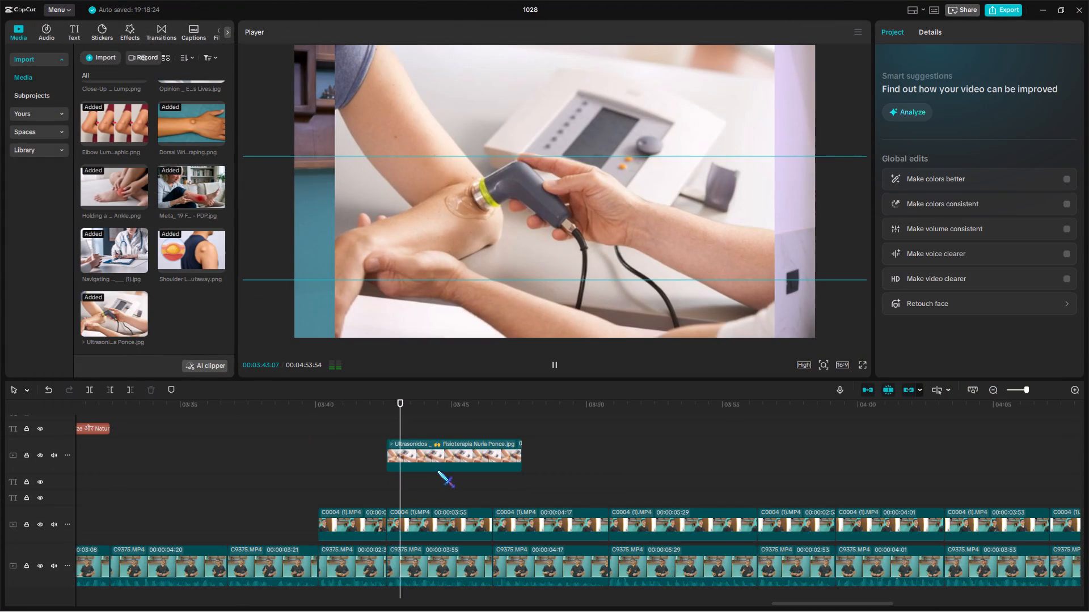
click(414, 486)
drag(414, 486, 410, 494)
key(space)
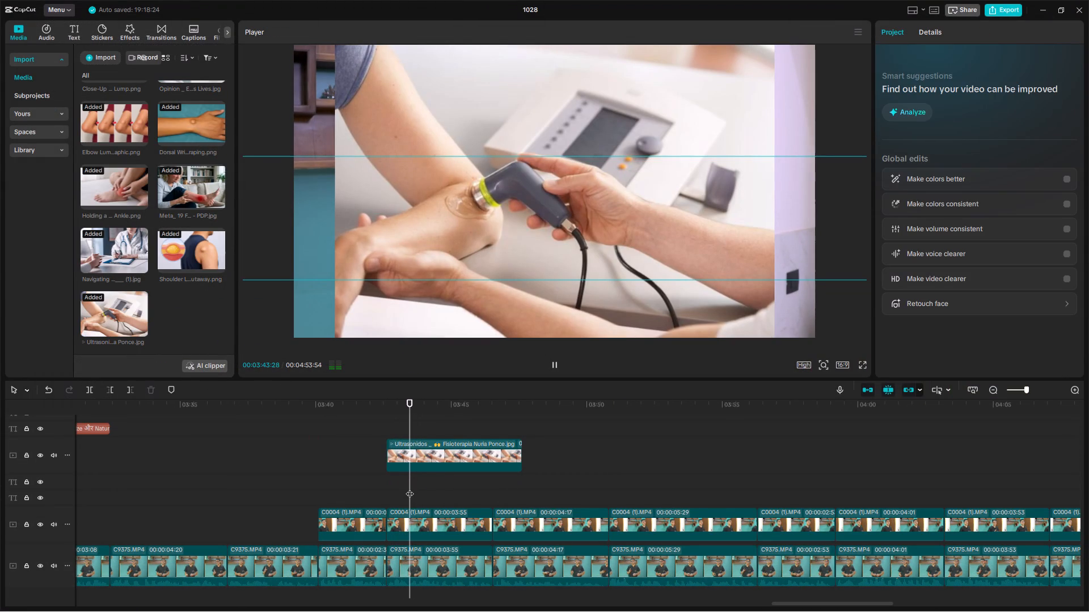
key(space)
click(410, 487)
click(411, 465)
key(w)
Enlarge the ultrasound image to fill the frame and give it a blurred zoom entrance animation.
click(403, 481)
click(403, 466)
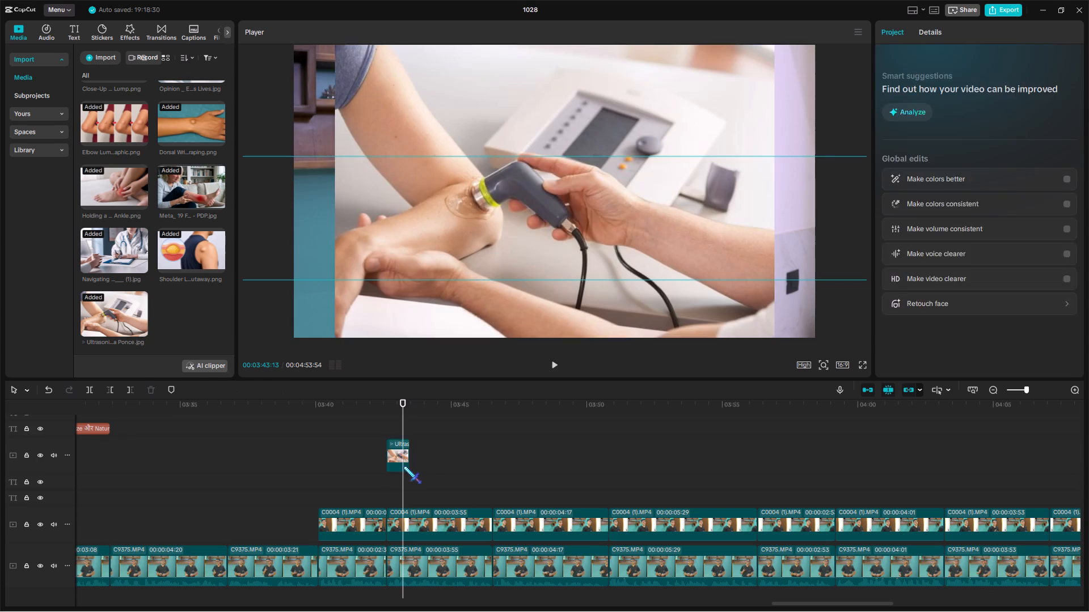
drag(775, 48, 867, 45)
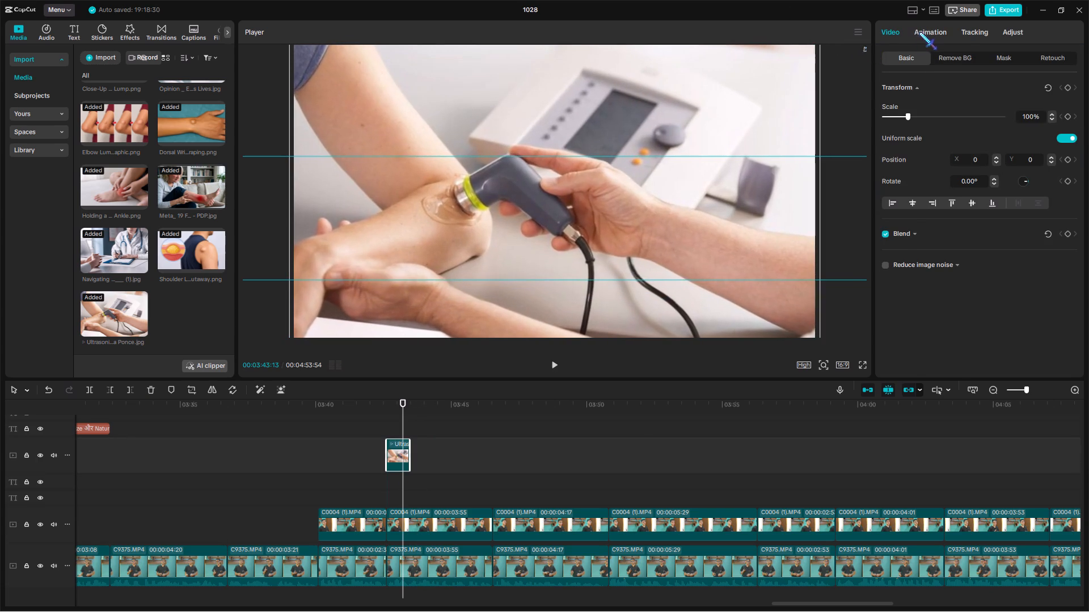
click(919, 31)
click(946, 114)
Copy the "Benign" title to the ultrasound image's start at 00:03:42:37 and trim it to end with the image.
scroll(446, 512, up, 6)
double_click(408, 495)
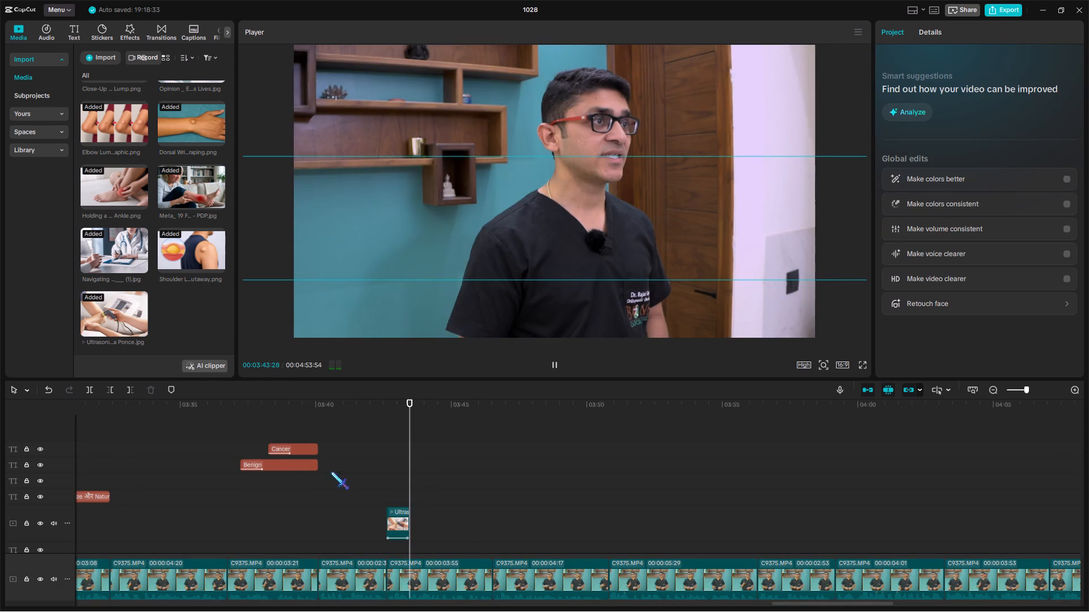
click(292, 463)
key(ctrl+c)
double_click(390, 477)
key(ctrl+v)
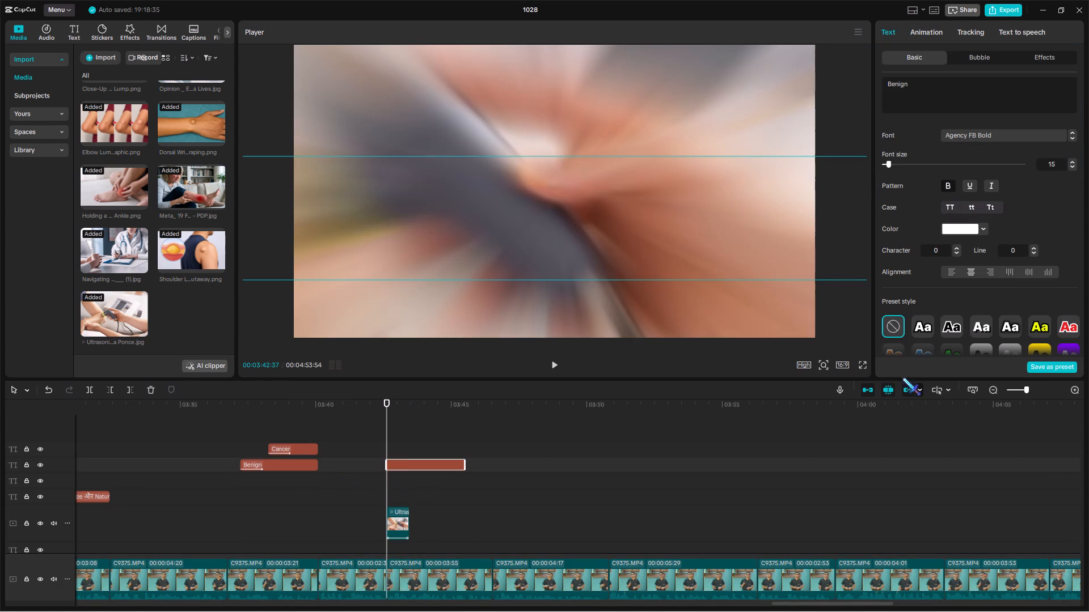
key(space)
click(1032, 390)
drag(422, 402, 428, 416)
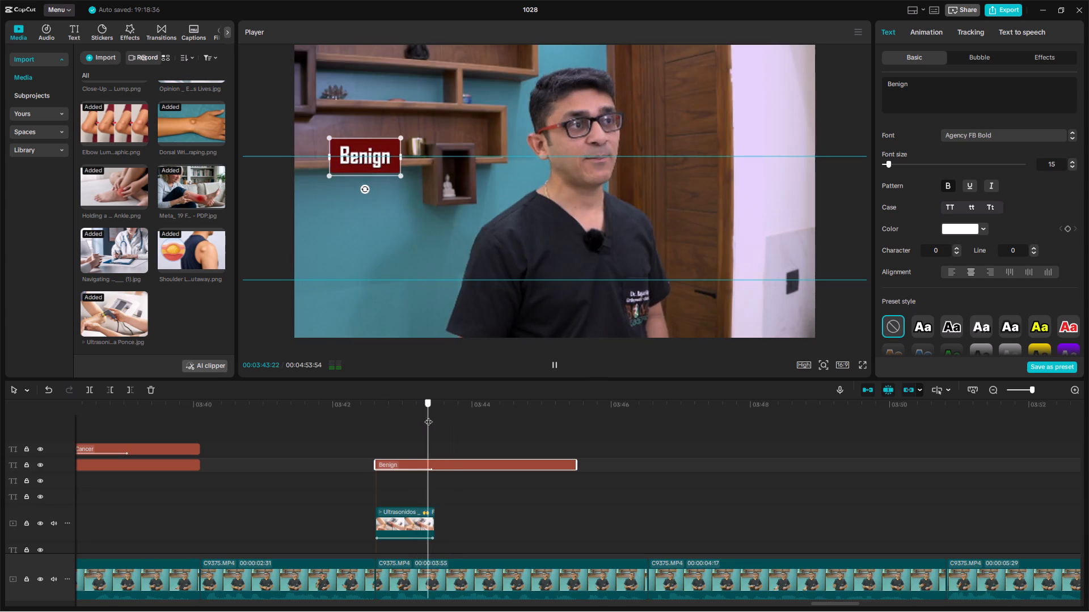
drag(428, 416, 419, 428)
key(w)
Change the copied title's text to "Ultrasound".
drag(965, 110, 819, 53)
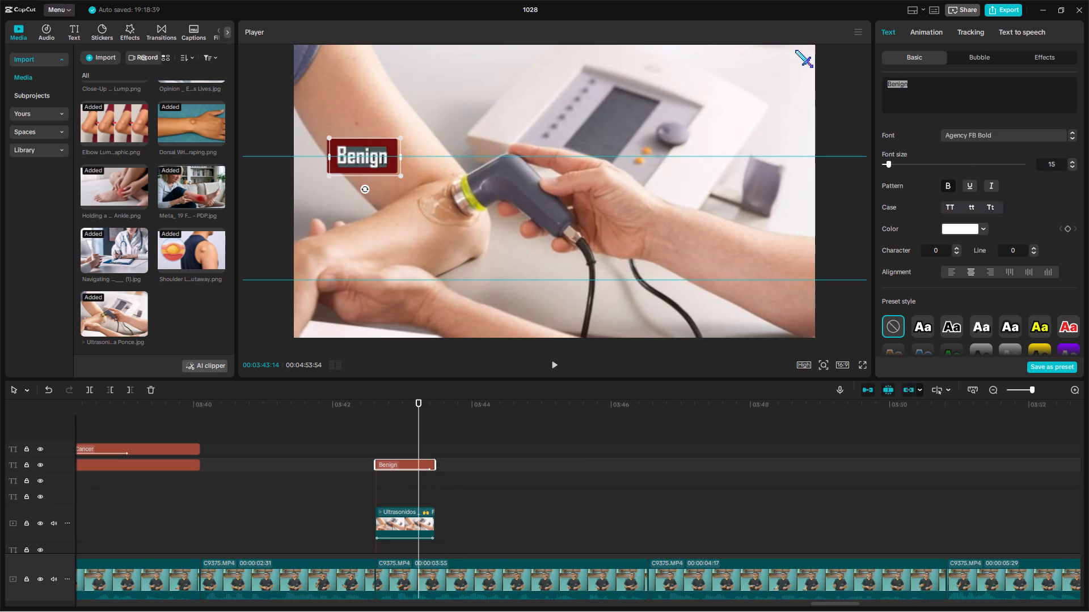
text(Ul;tra)
key(BackSpace)
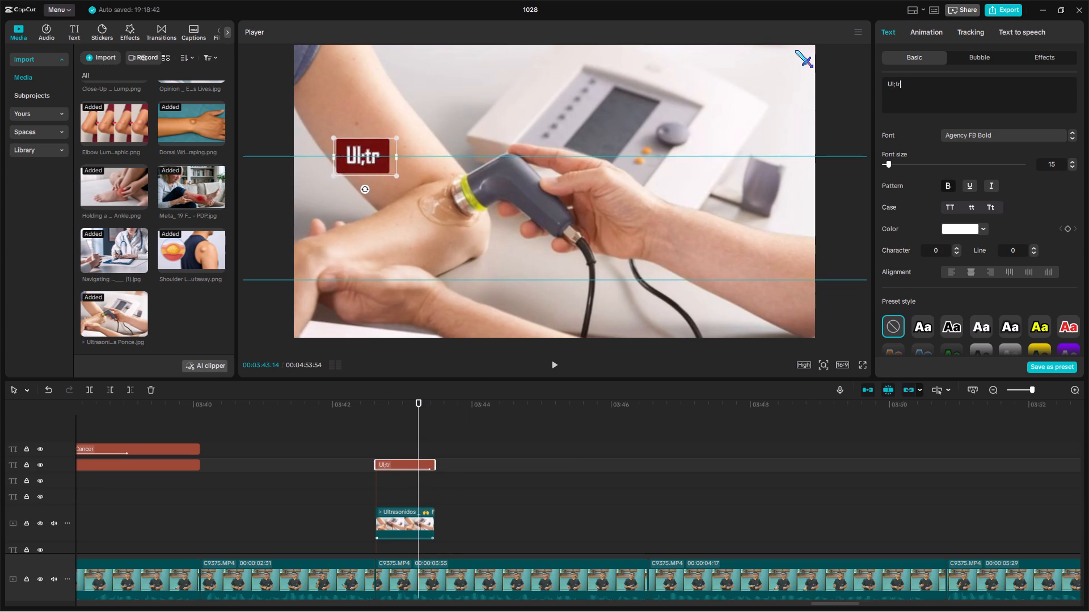
key(BackSpace)
key(BackSpace)
key(BackSpace)
text(trasoj)
key(BackSpace)
text(und)
Move the "Ultrasound" title to the upper-left corner of the video frame and make it slightly smaller.
drag(417, 449, 429, 460)
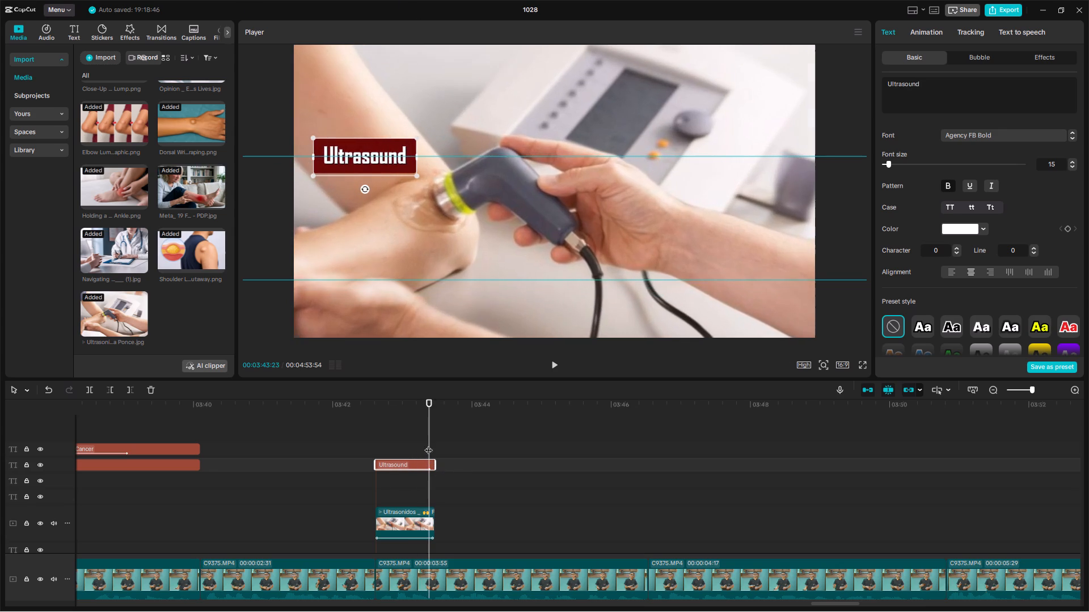
drag(420, 177, 408, 174)
drag(385, 167, 374, 85)
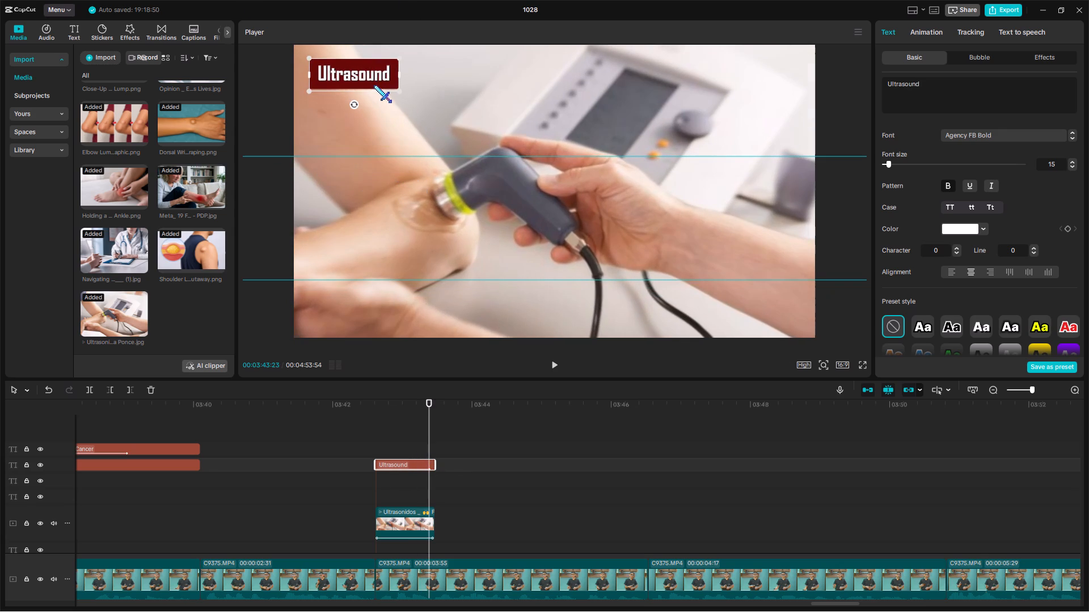
drag(374, 85, 373, 86)
drag(398, 93, 404, 99)
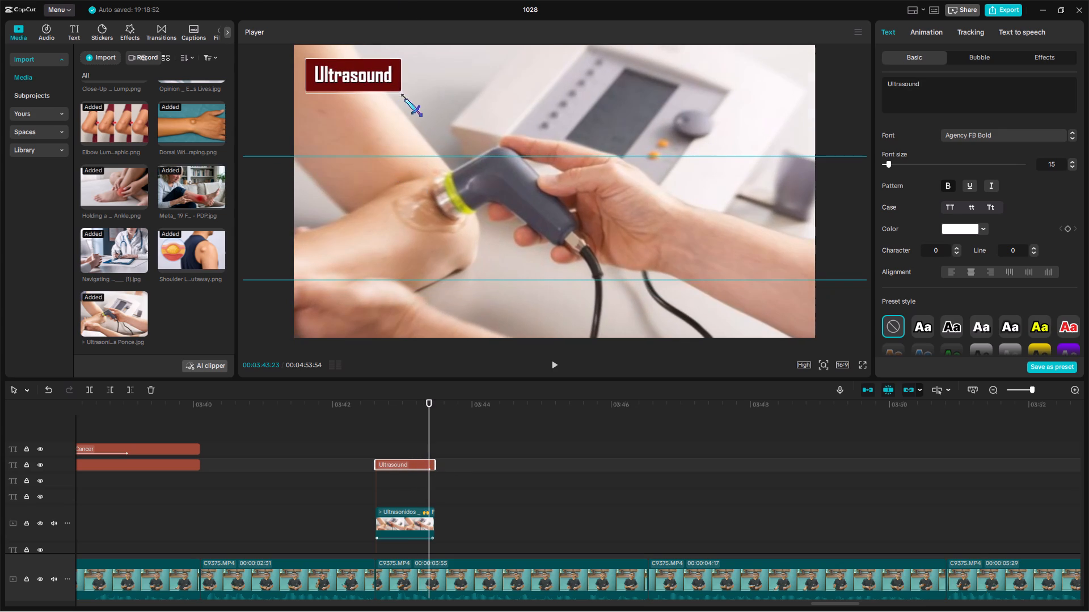
drag(404, 99, 405, 99)
Duplicate the "Ultrasound" title directly after the original and extend the copy to the next footage cut at about 00:03:46.
click(377, 78)
key(ctrl+c)
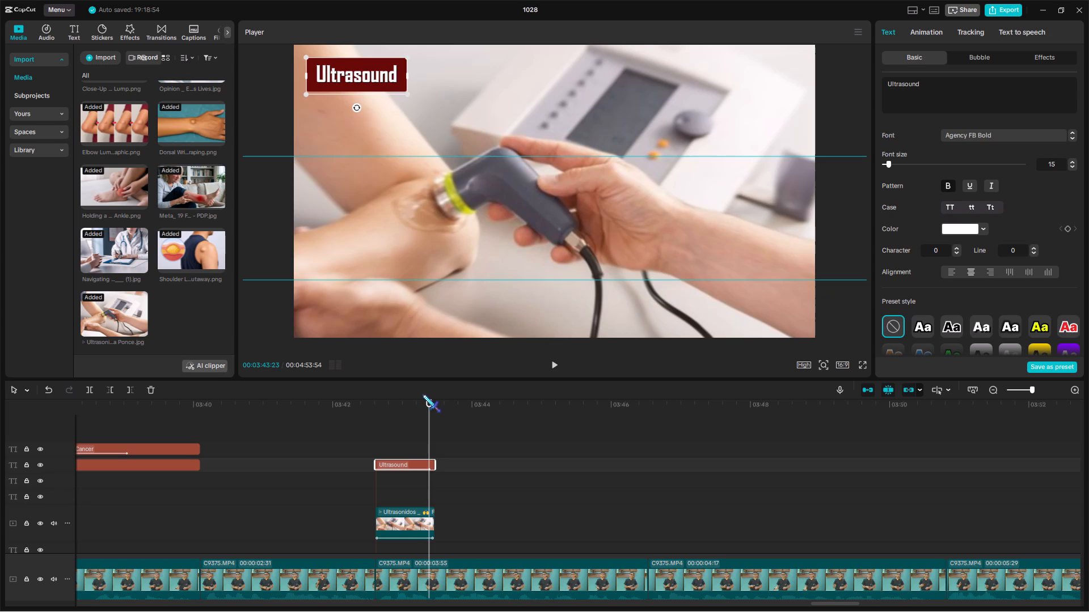
click(434, 430)
ctrl+click(433, 423)
key(ctrl+v)
key(space)
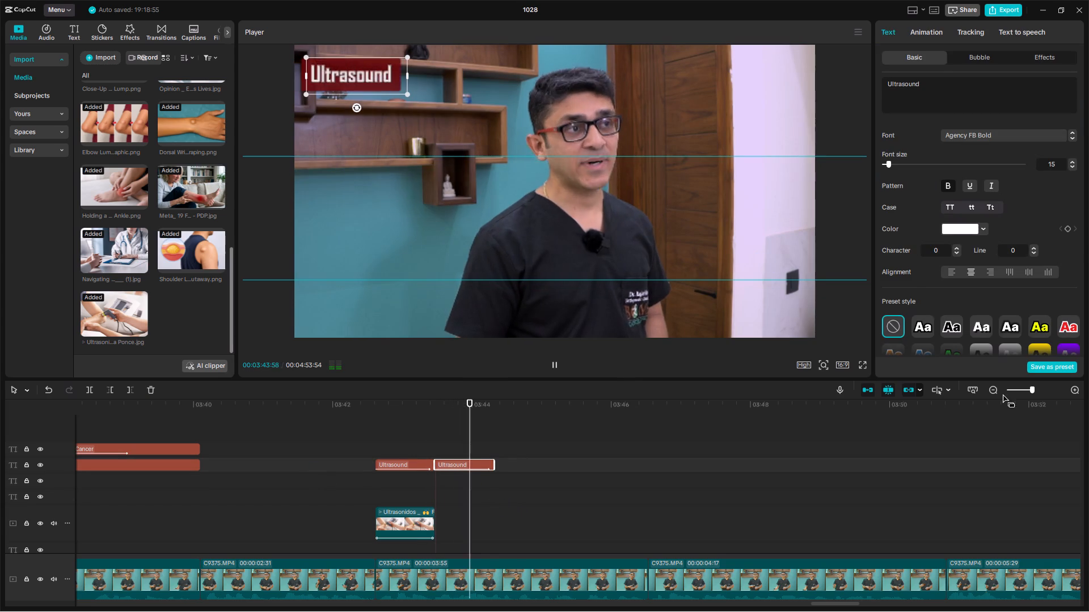
click(1029, 392)
drag(504, 463, 510, 460)
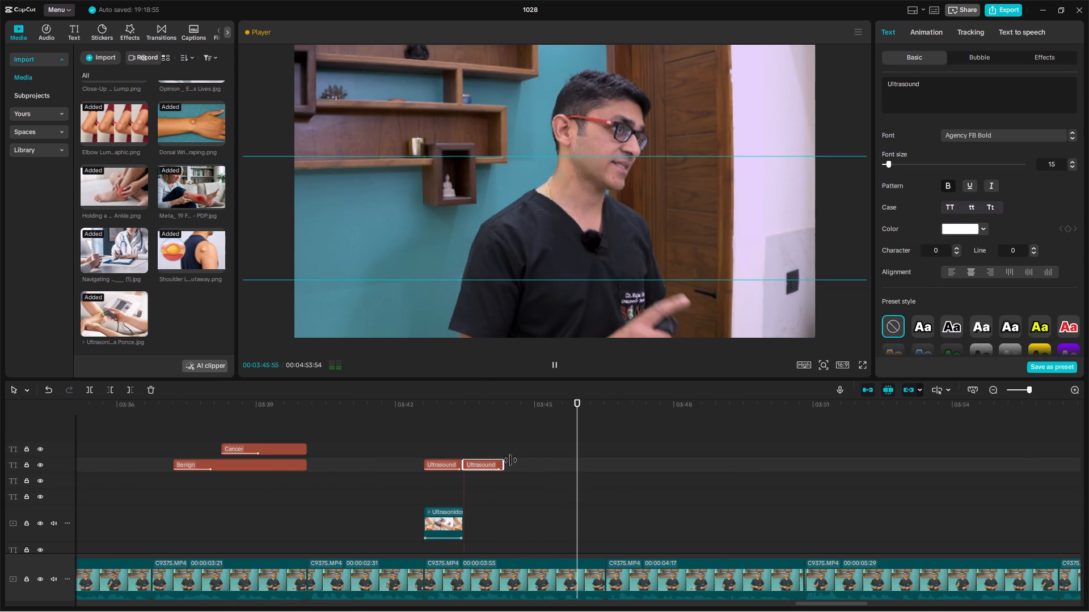
drag(510, 460, 604, 435)
Change the duplicated title's text to "MRI" and shift it toward the upper-left corner of the video frame.
drag(942, 99, 829, 65)
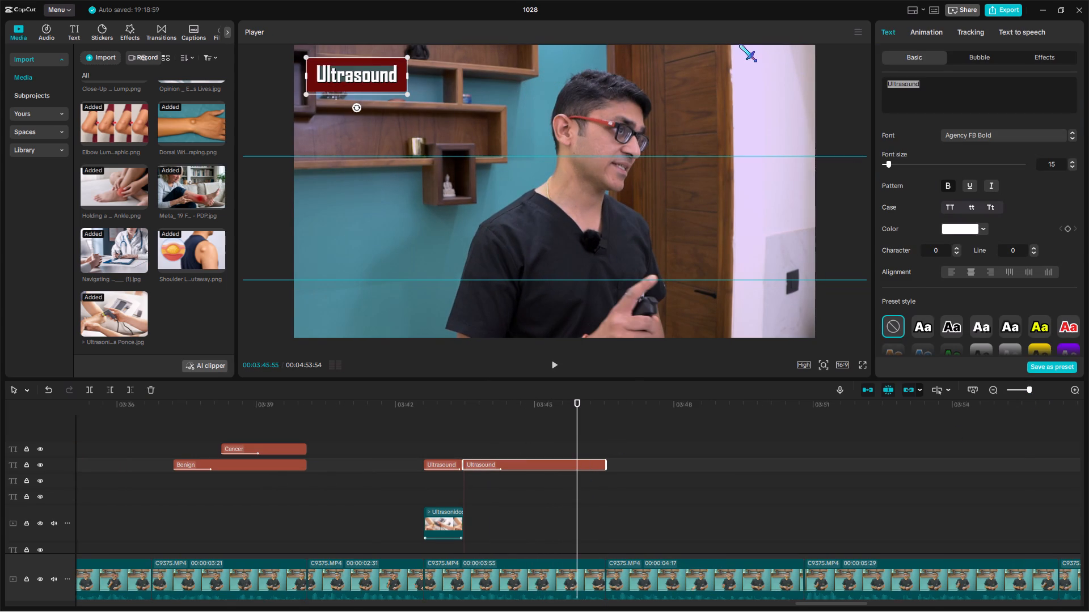
text(MRi)
key(BackSpace)
key(shift+i)
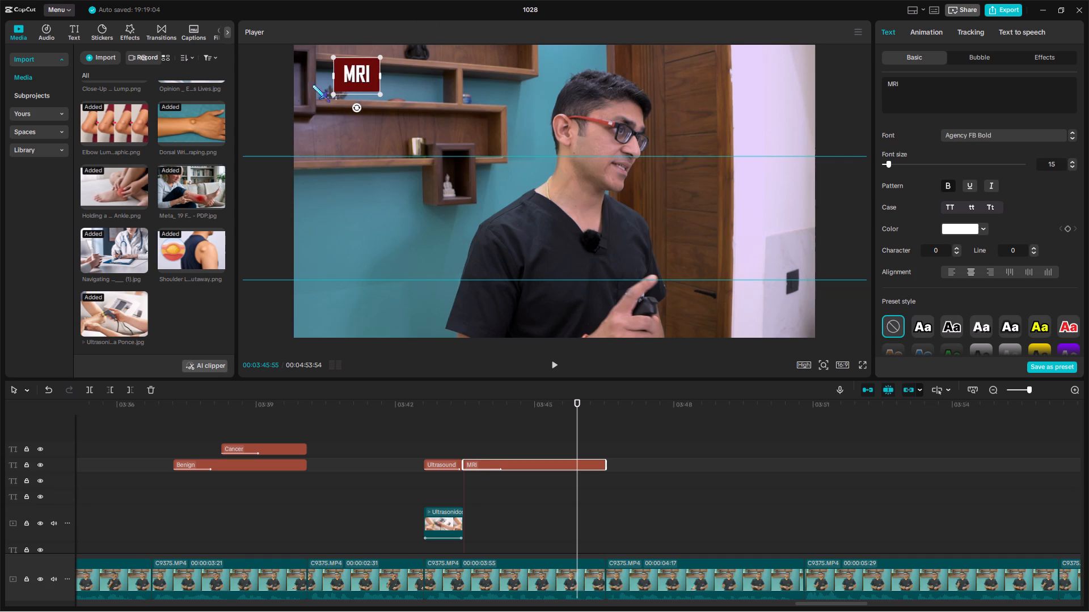
drag(361, 84, 343, 86)
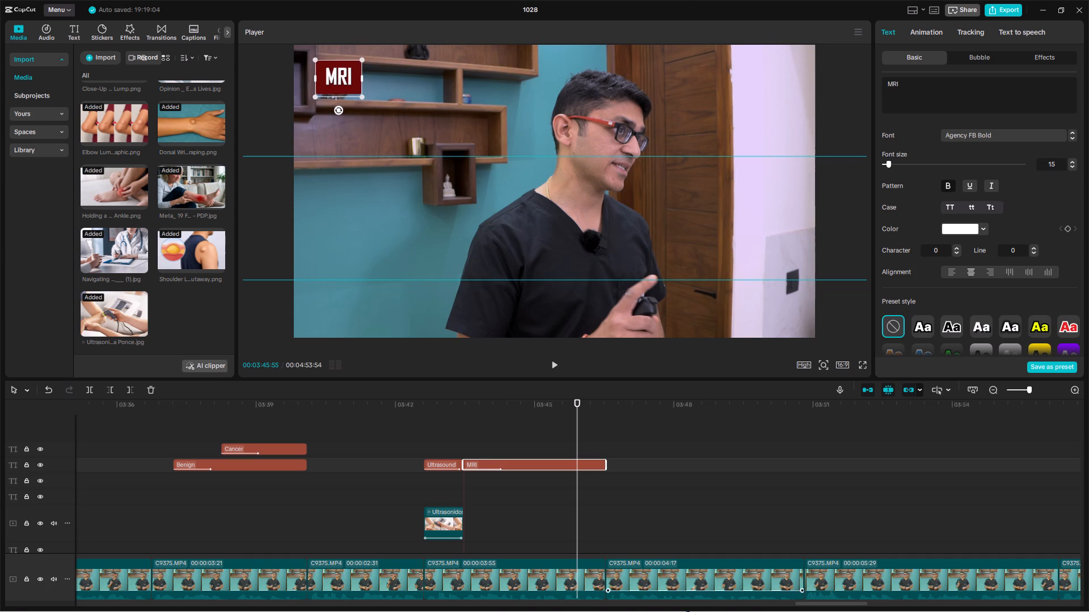
Switch to Pinterest in Chrome, search for "mri" and download the image of a patient in the scanner with a technician.
click(648, 599)
click(329, 1)
click(482, 0)
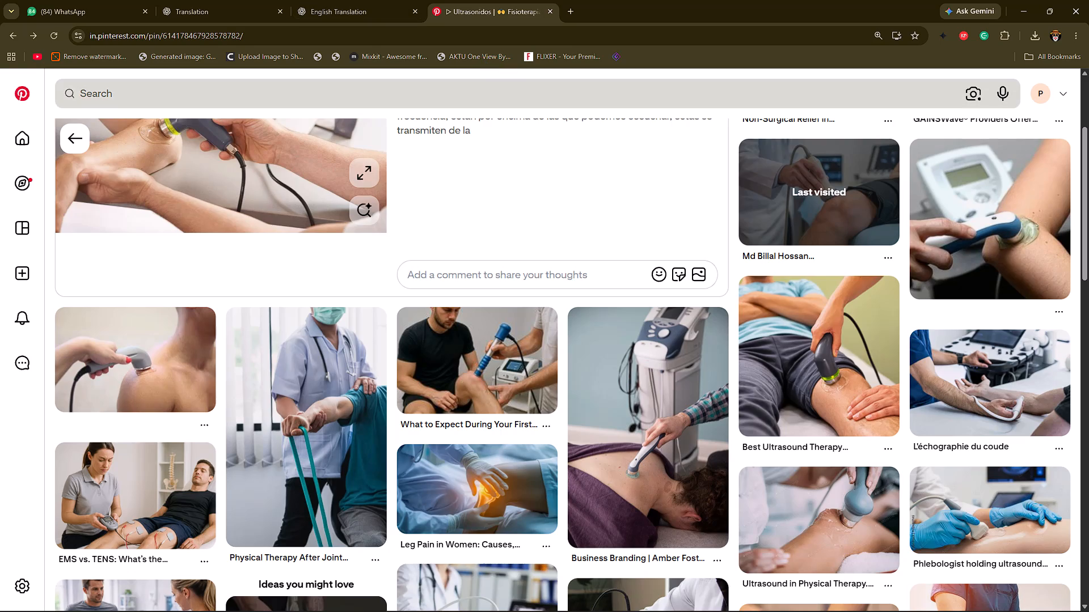
click(490, 91)
text(mri)
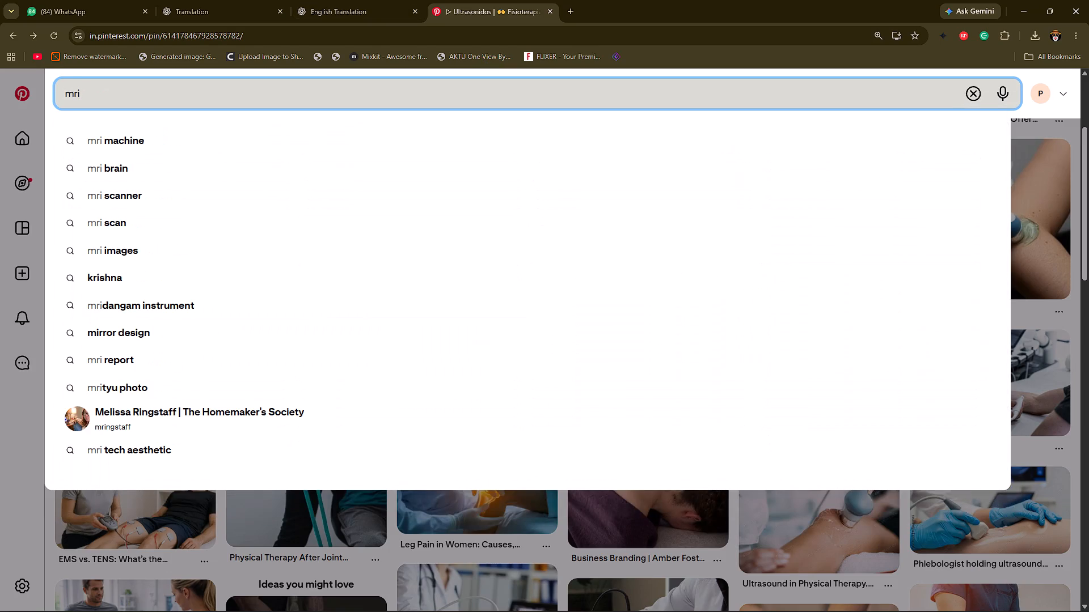
key(Return)
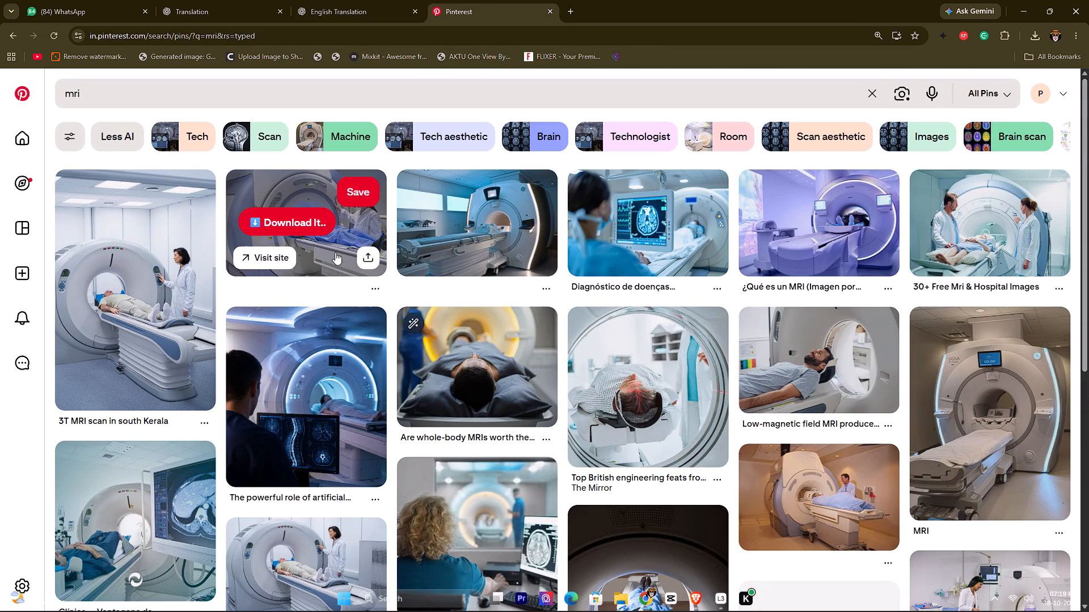
click(336, 250)
click(521, 147)
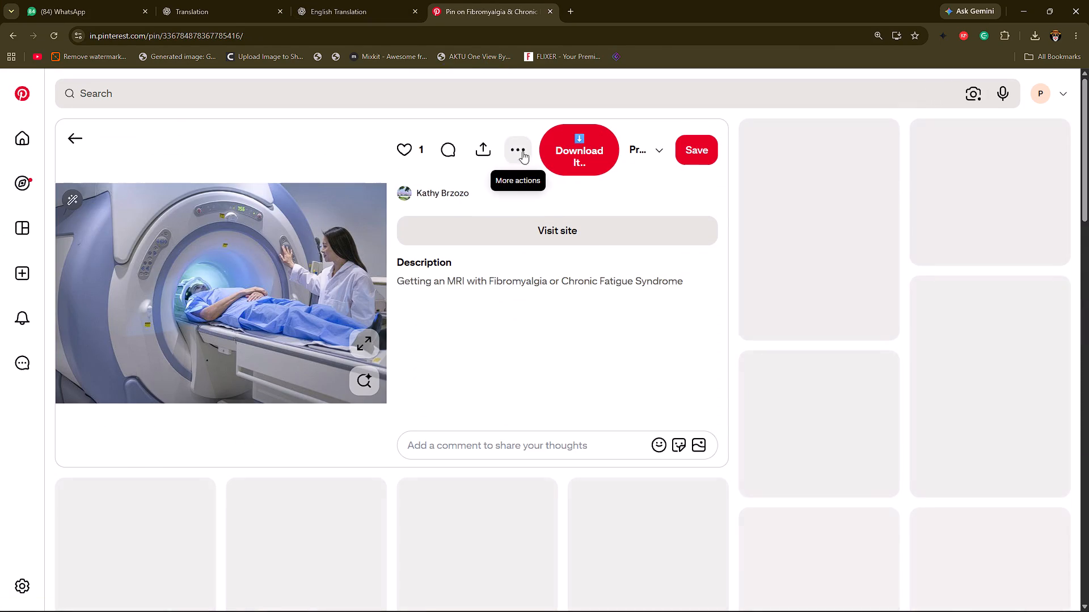
click(544, 189)
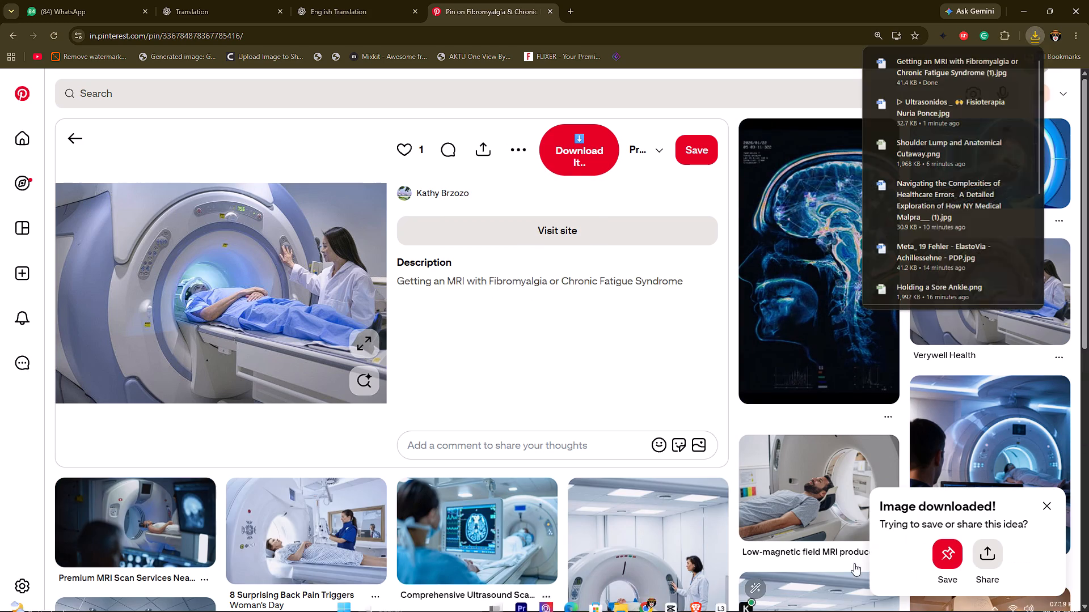
Switch to CapCut, import the downloaded MRI image and place it directly after the ultrasound image on the timeline.
click(673, 602)
click(105, 61)
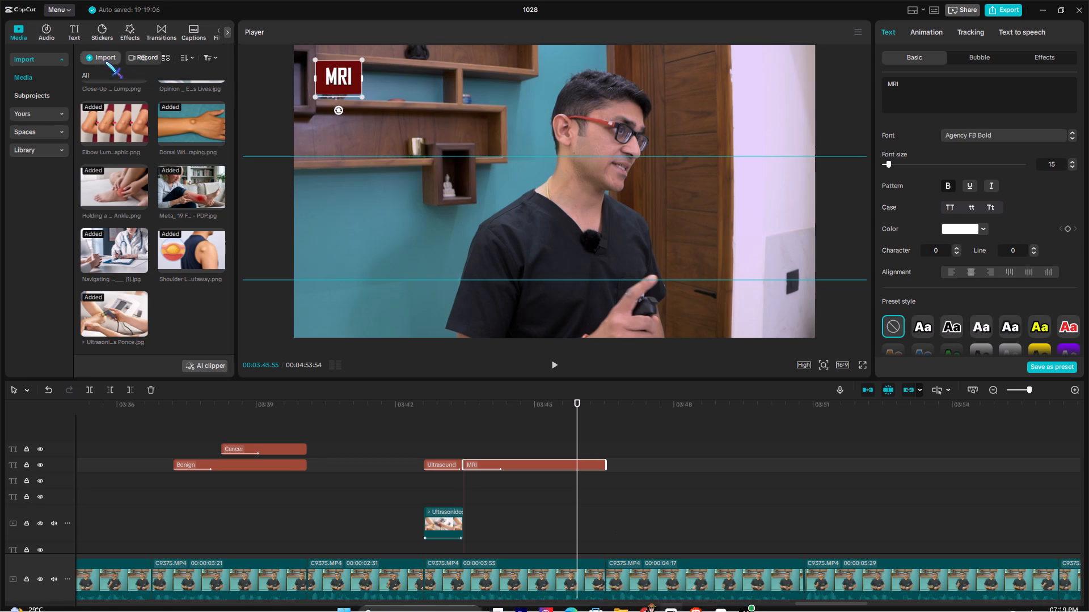
double_click(298, 127)
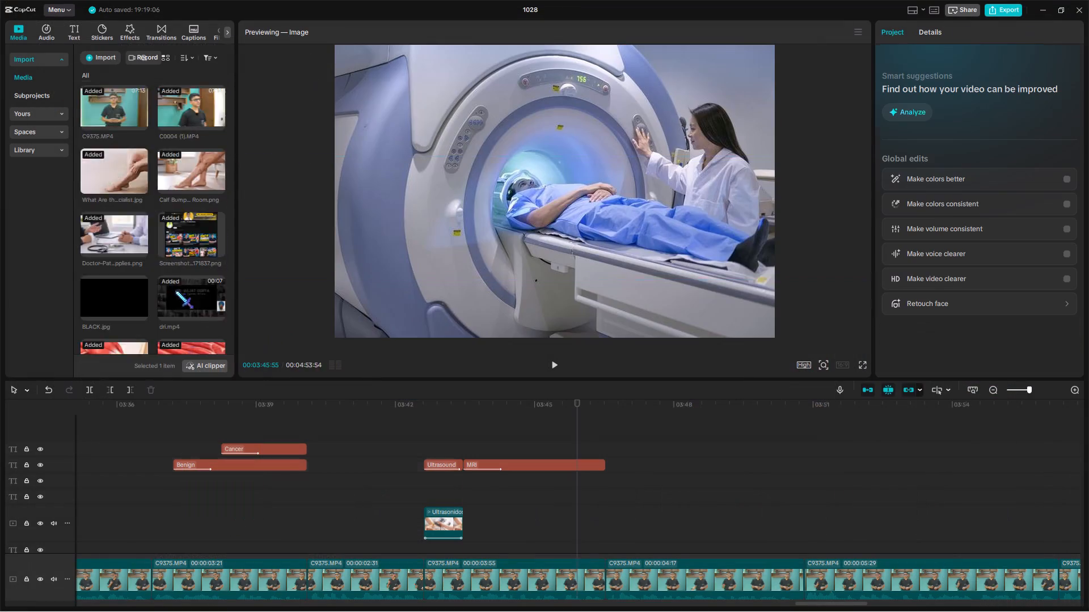
drag(193, 311, 463, 528)
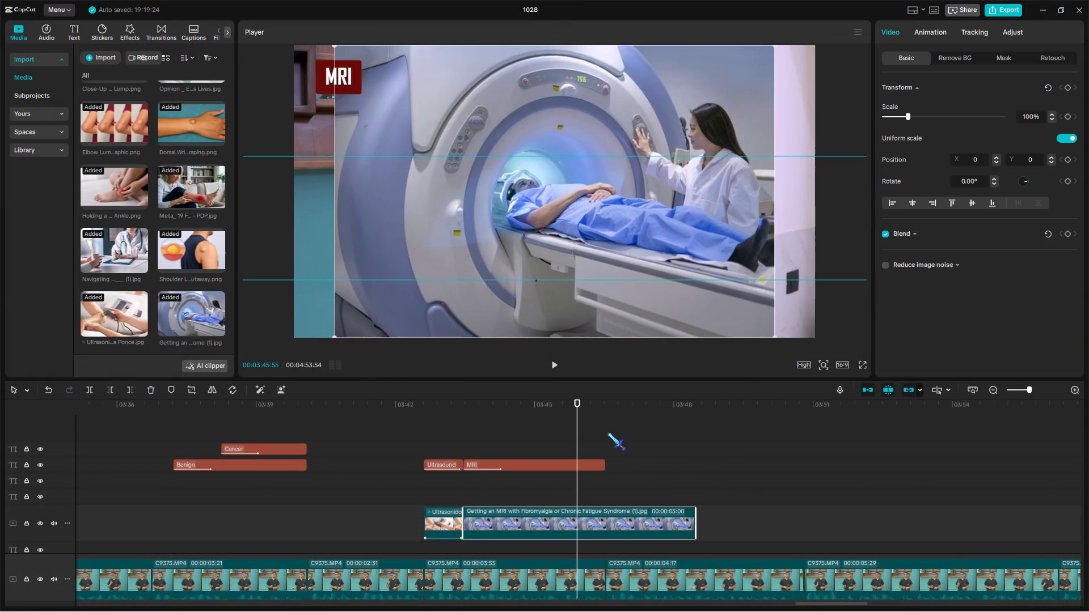
Trim the MRI image to end with the "MRI" title and enlarge it to 121% so it fills the frame.
drag(602, 408, 586, 422)
key(w)
click(529, 510)
click(522, 501)
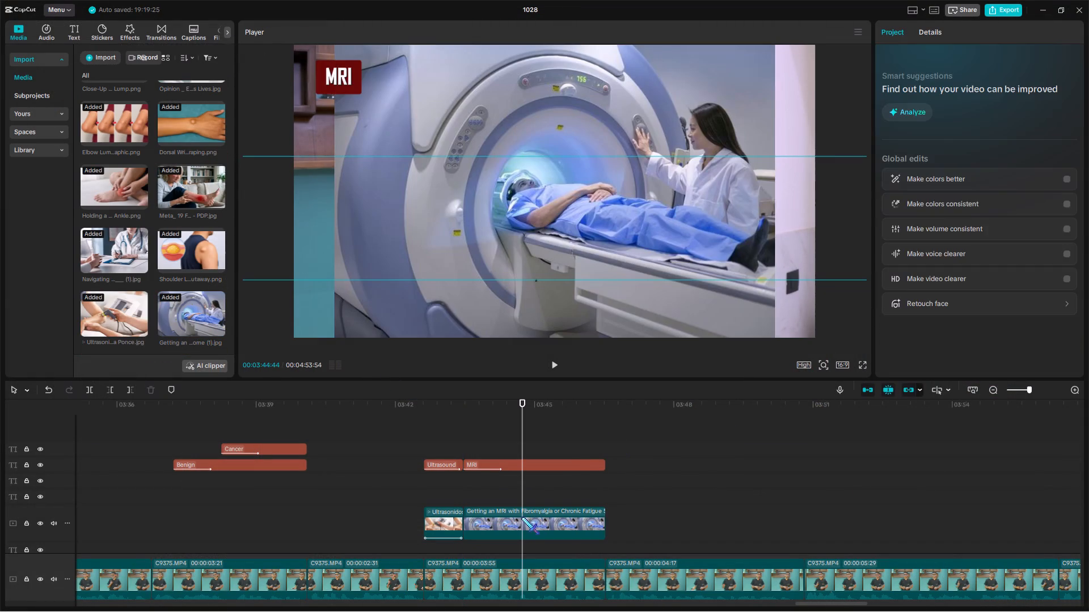
click(521, 518)
drag(772, 46, 851, 49)
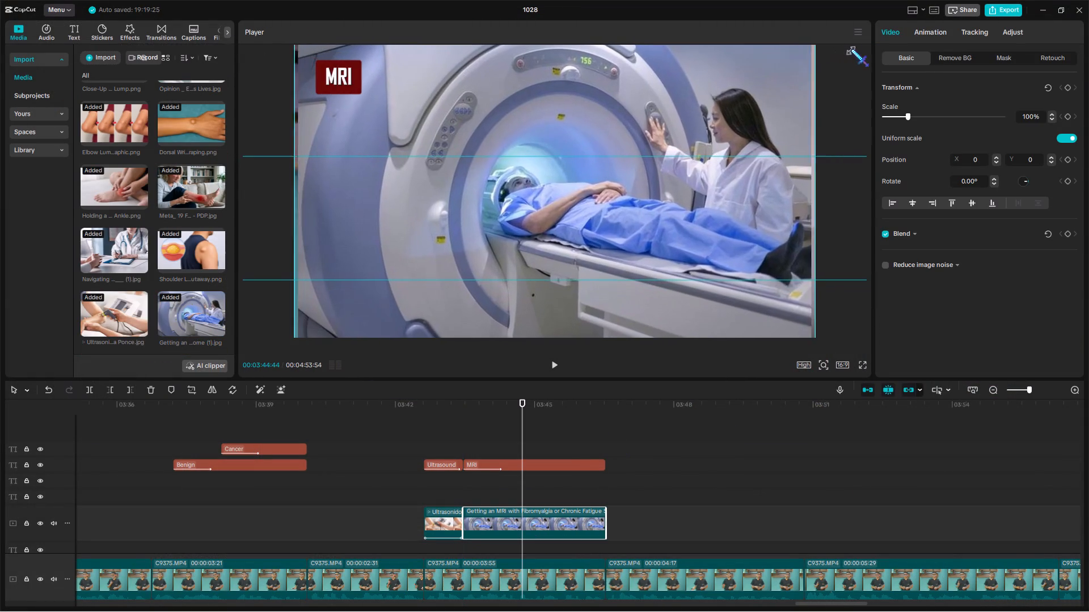
drag(851, 49, 864, 44)
click(868, 43)
Apply a slow zoom-in animation to the MRI image and play back that section.
click(930, 40)
click(936, 37)
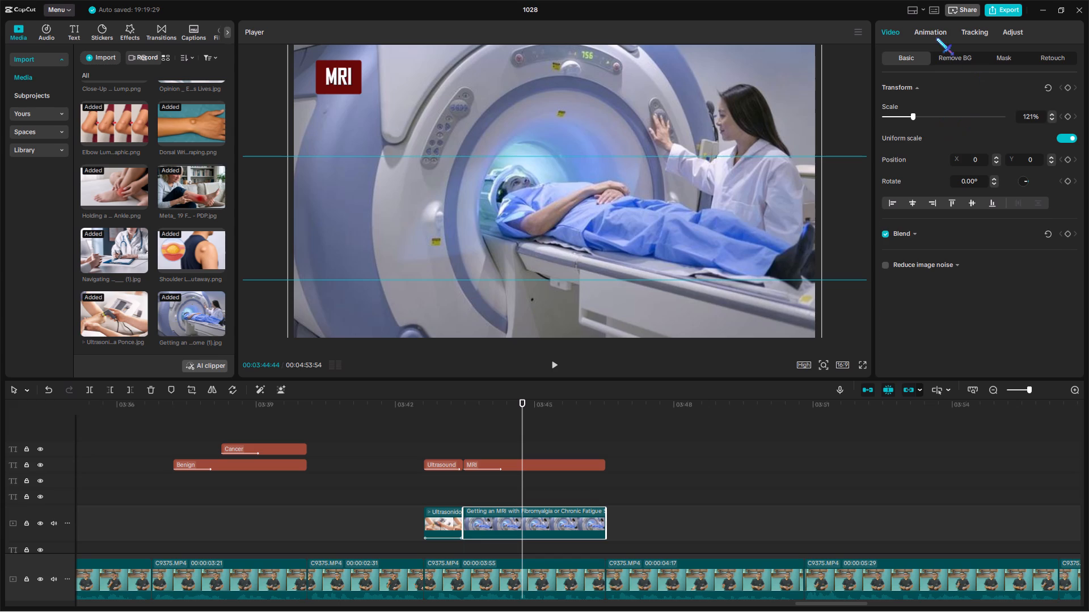
click(946, 121)
scroll(587, 500, up, 5)
drag(453, 437, 444, 437)
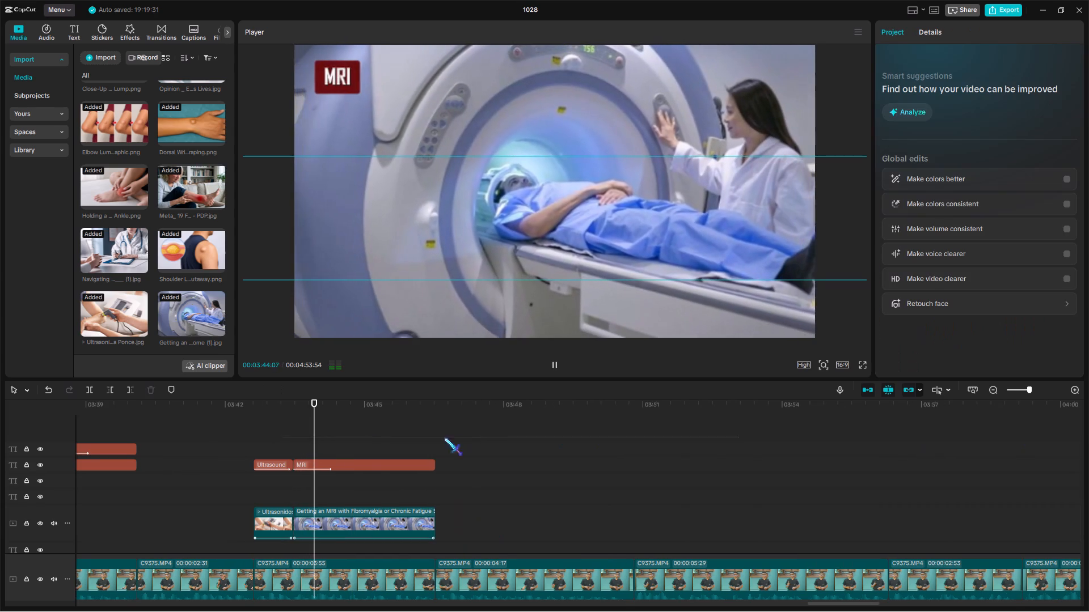
drag(444, 437, 364, 432)
click(451, 419)
click(427, 423)
drag(427, 423, 435, 434)
key(space)
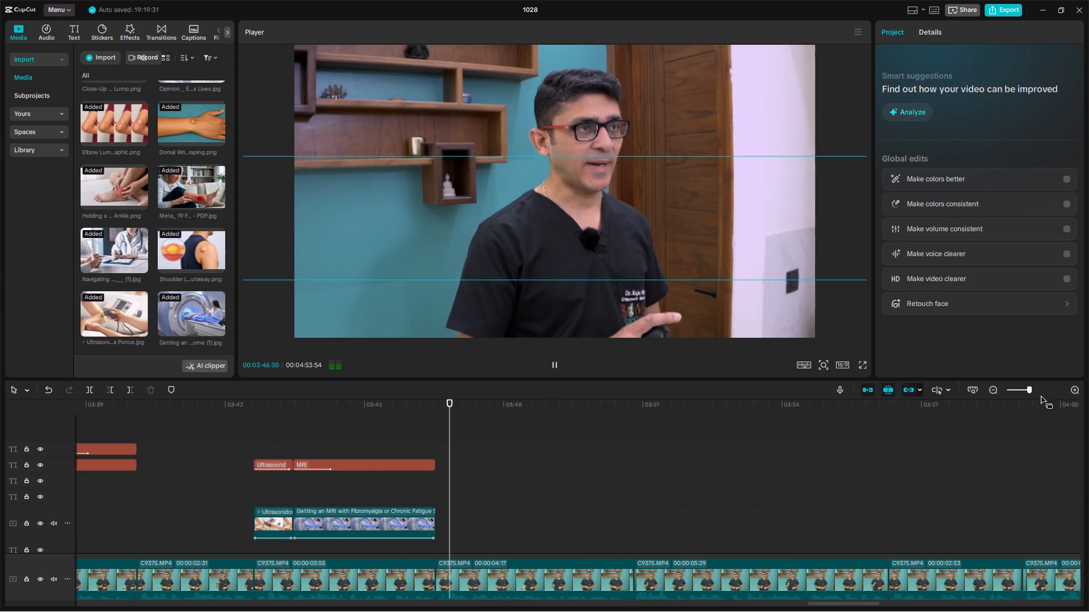
click(1028, 390)
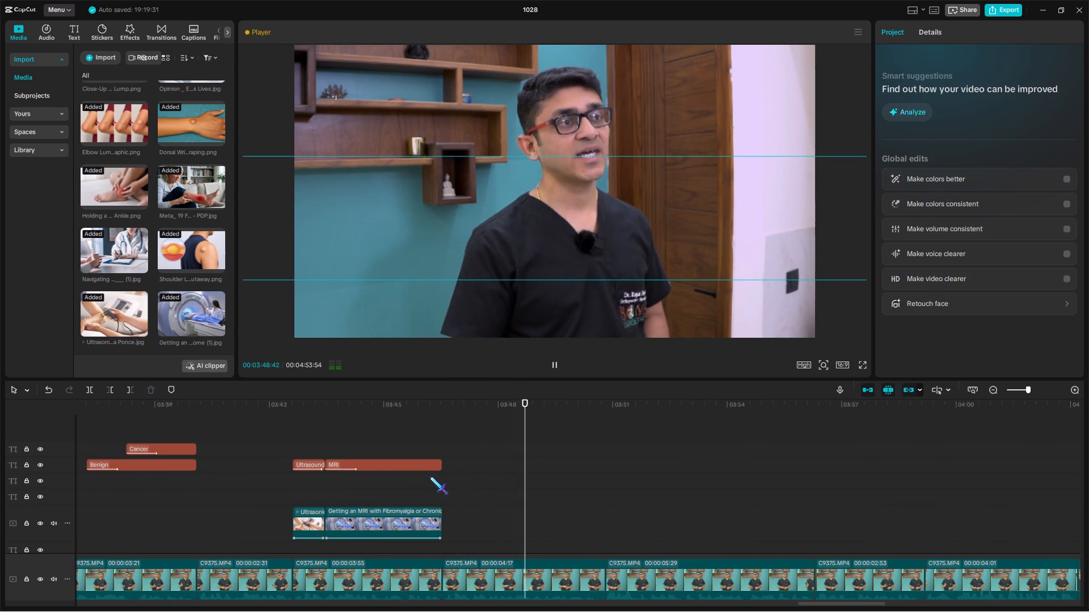
Copy the white "Size & Nature" callout located at about 00:03:03 on the timeline.
click(245, 462)
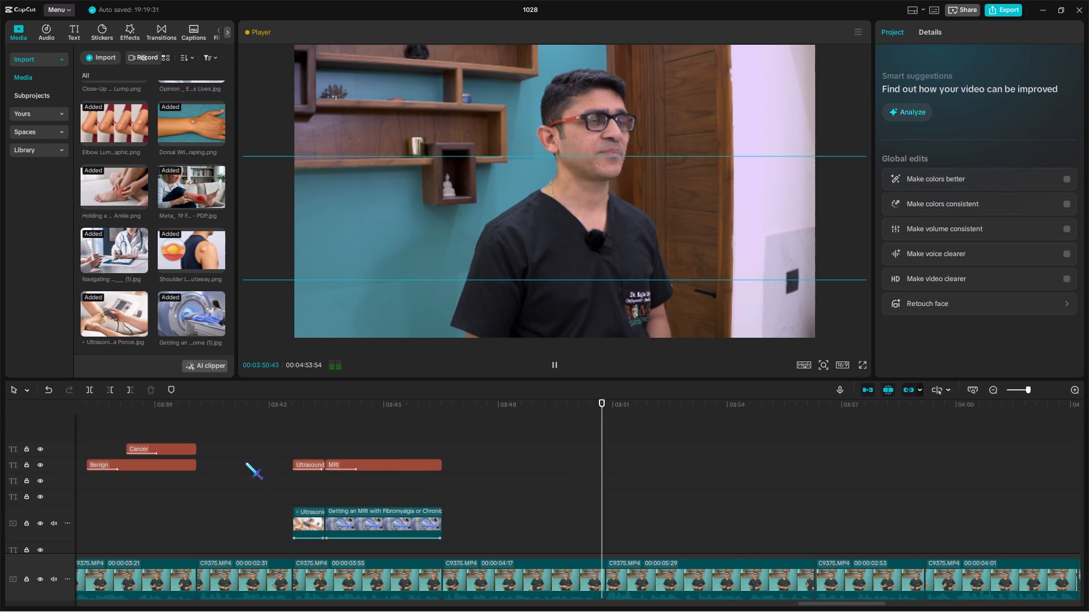
drag(245, 462, 82, 484)
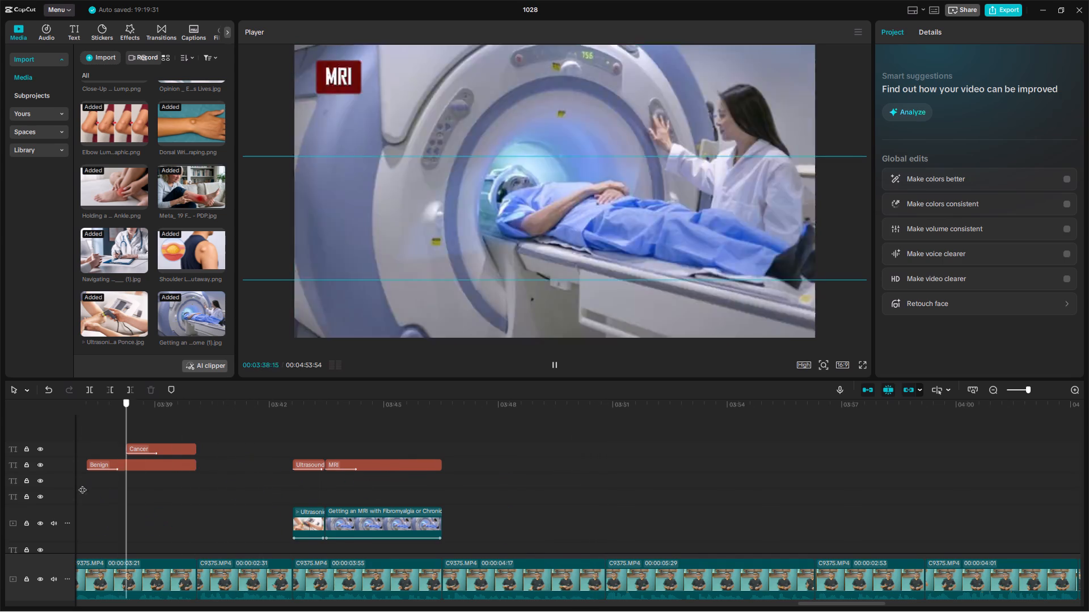
drag(82, 484, 145, 503)
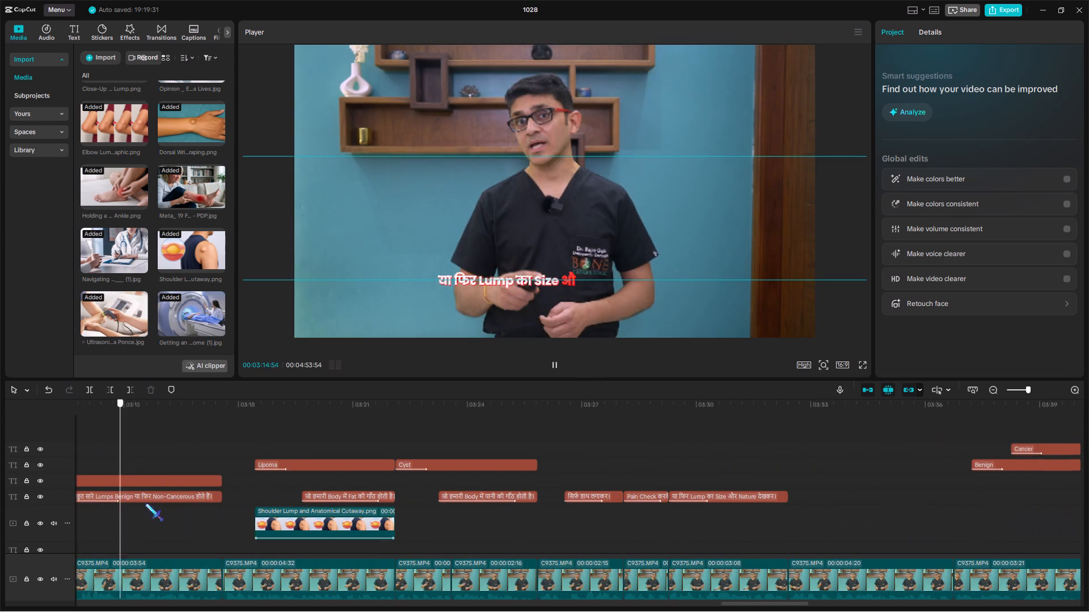
drag(145, 503, 407, 470)
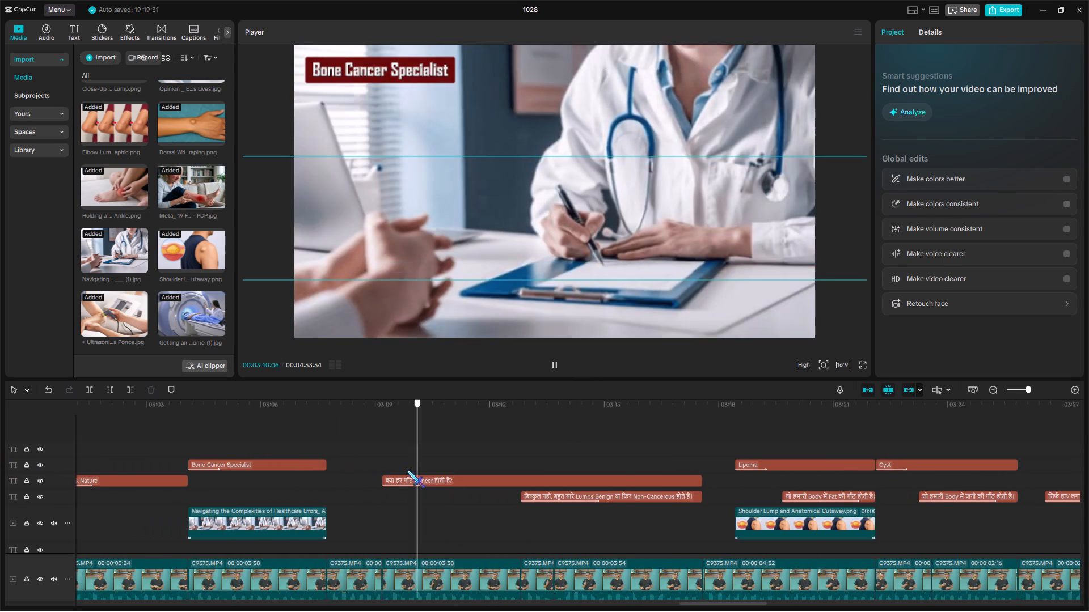
drag(407, 470, 150, 467)
click(151, 477)
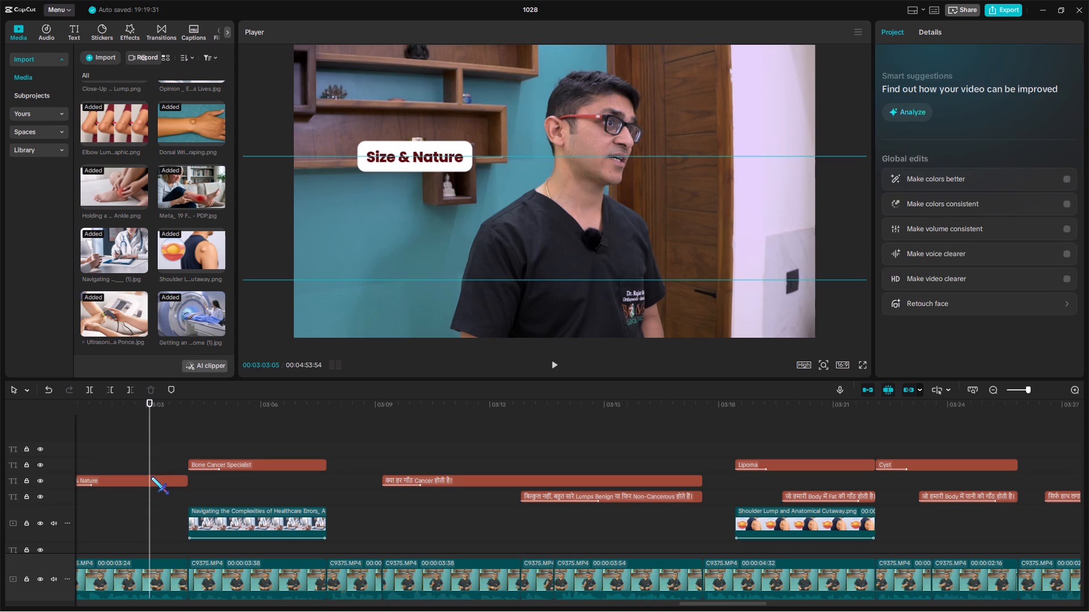
key(ctrl+c)
Paste the copied callout at about 00:03:47, after the MRI image, and extend it to the next footage cut at about 00:03:50.
click(626, 440)
drag(625, 440, 1088, 442)
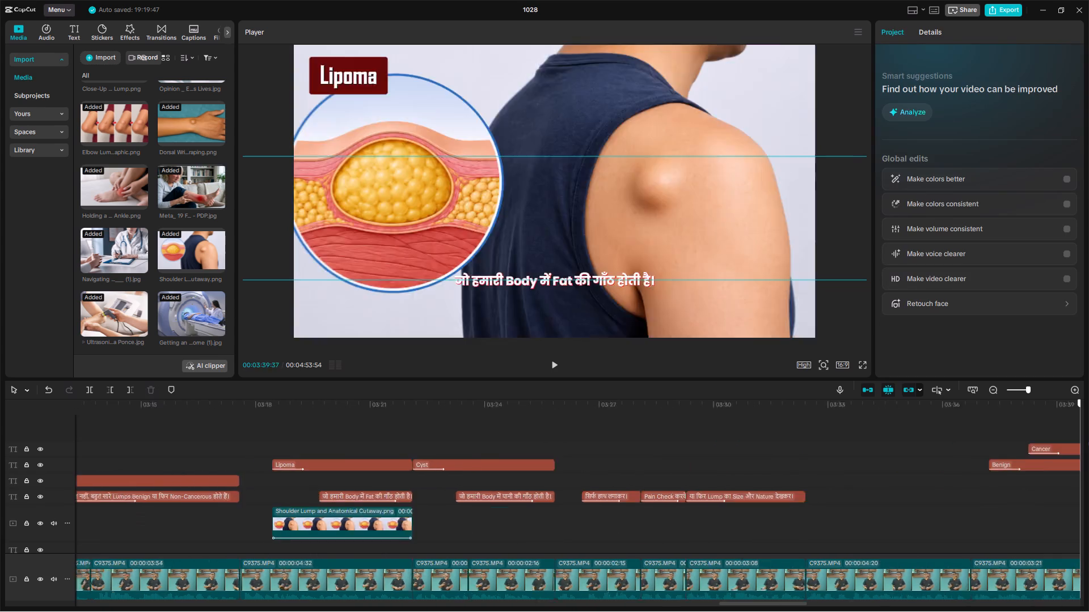
drag(1088, 442, 473, 474)
click(512, 484)
scroll(614, 486, down, 8)
key(space)
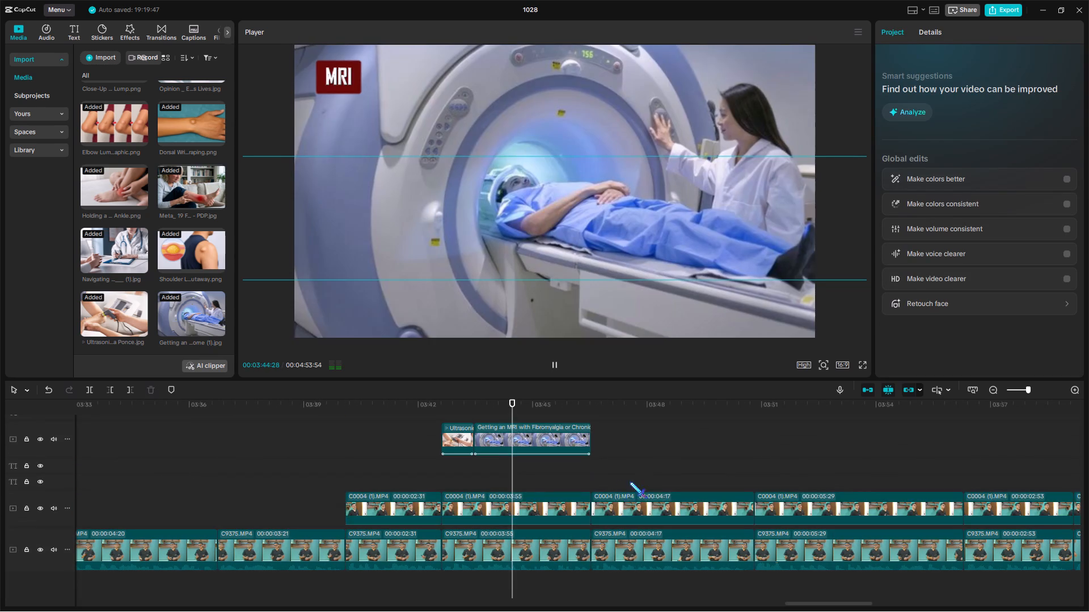
scroll(609, 482, up, 5)
drag(578, 469, 468, 470)
scroll(465, 471, down, 6)
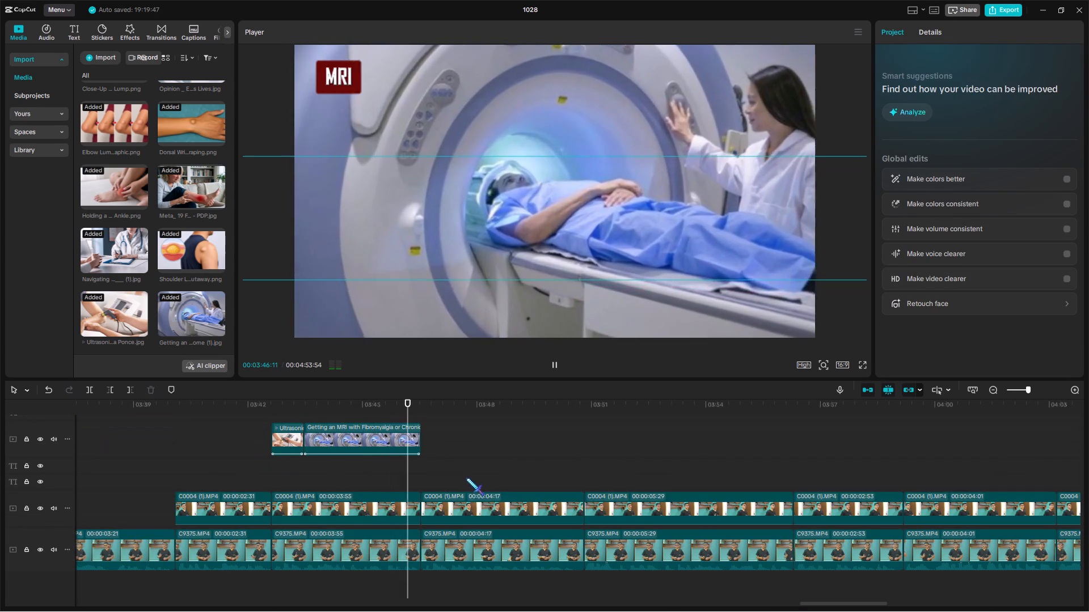
scroll(470, 505, up, 3)
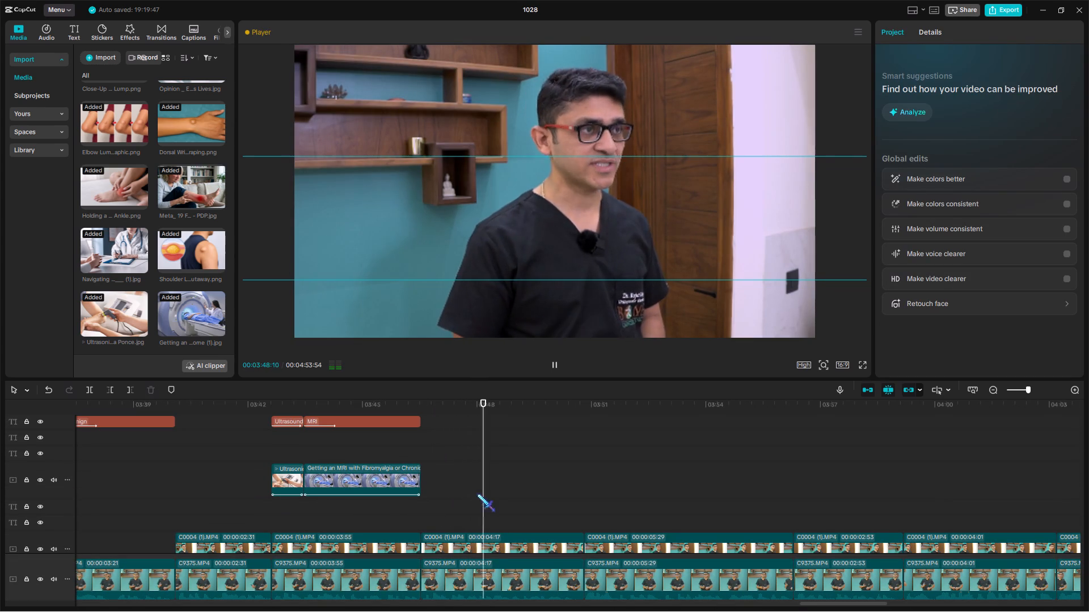
triple_click(459, 494)
key(v)
key(space)
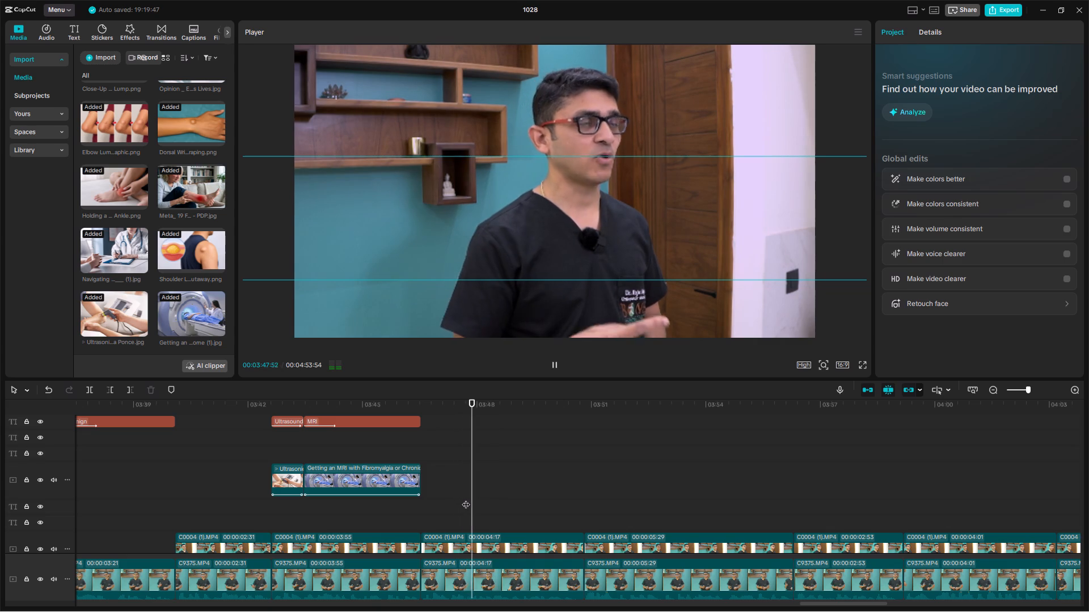
ctrl+click(465, 494)
ctrl+double_click(446, 495)
key(ctrl+v)
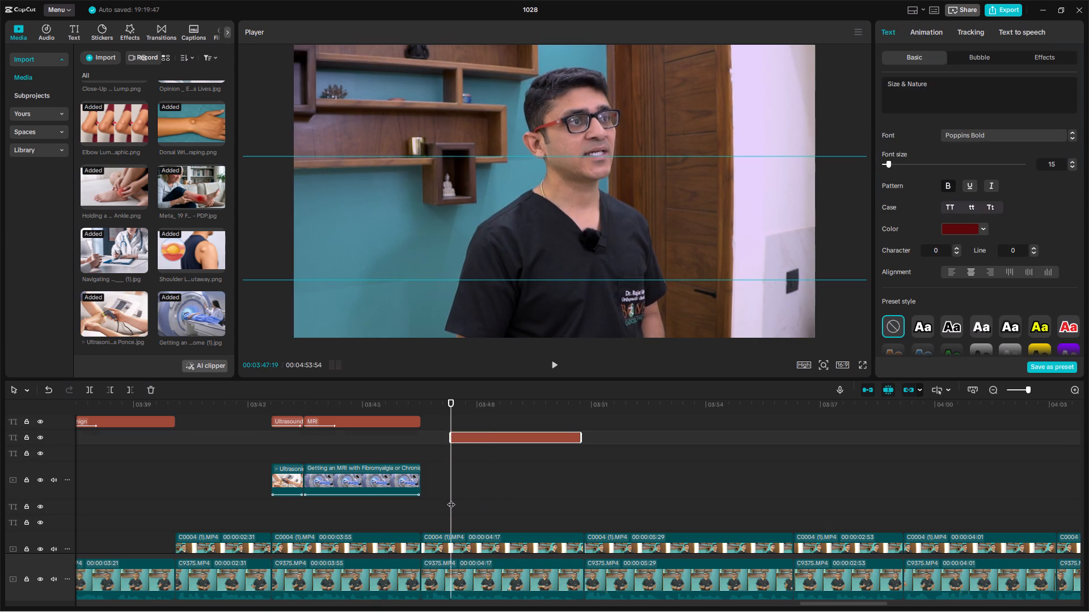
key(space)
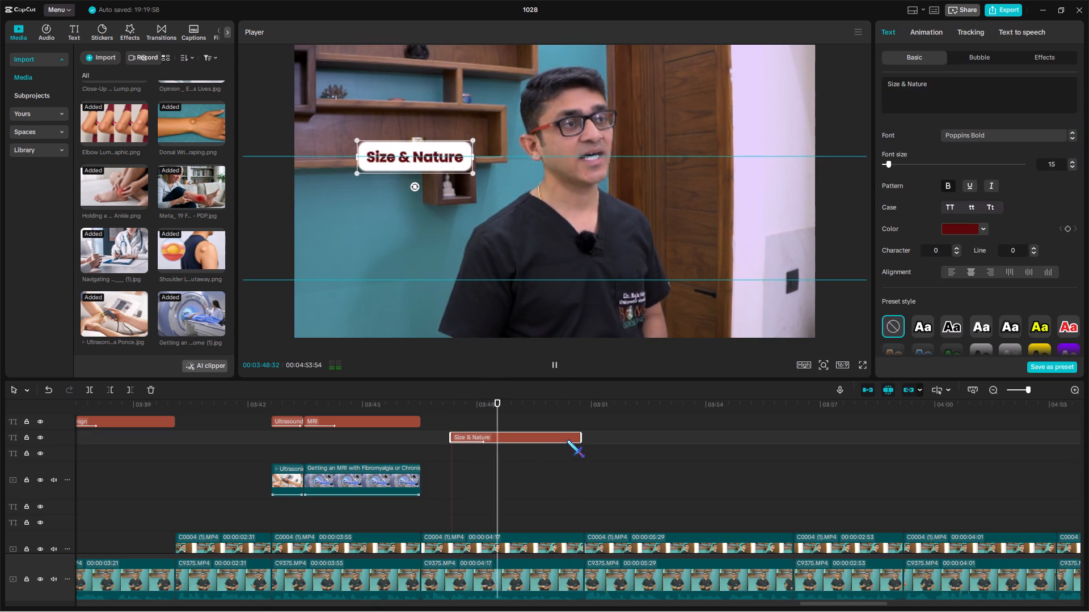
drag(581, 437, 583, 447)
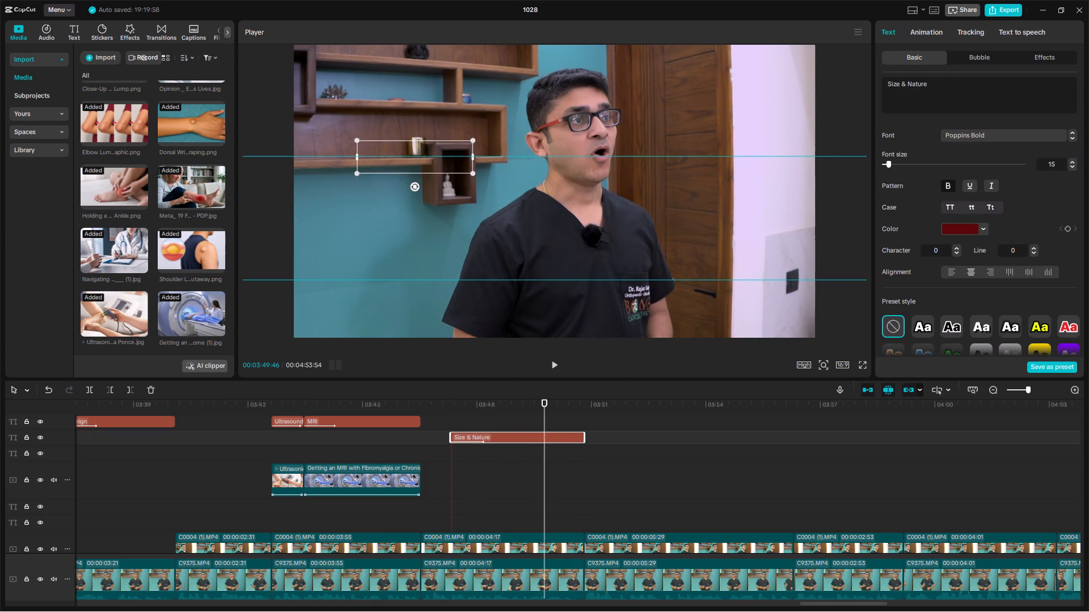
Change the pasted callout's text to "Lump Location" and shrink it slightly in the frame.
drag(971, 99, 809, 61)
text(Lump Location)
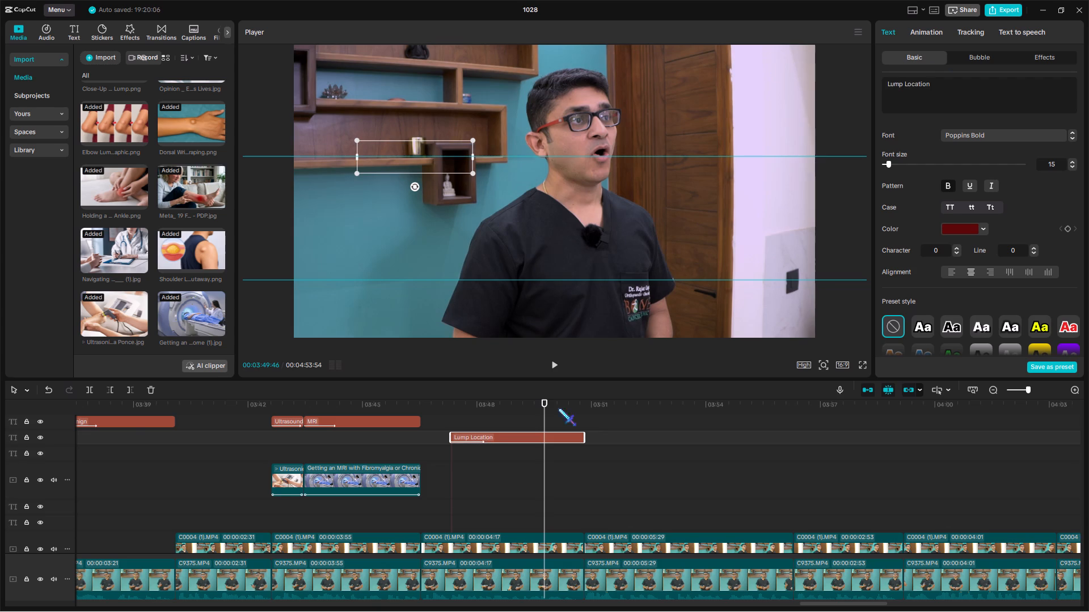
scroll(487, 468, up, 3)
click(536, 495)
click(539, 477)
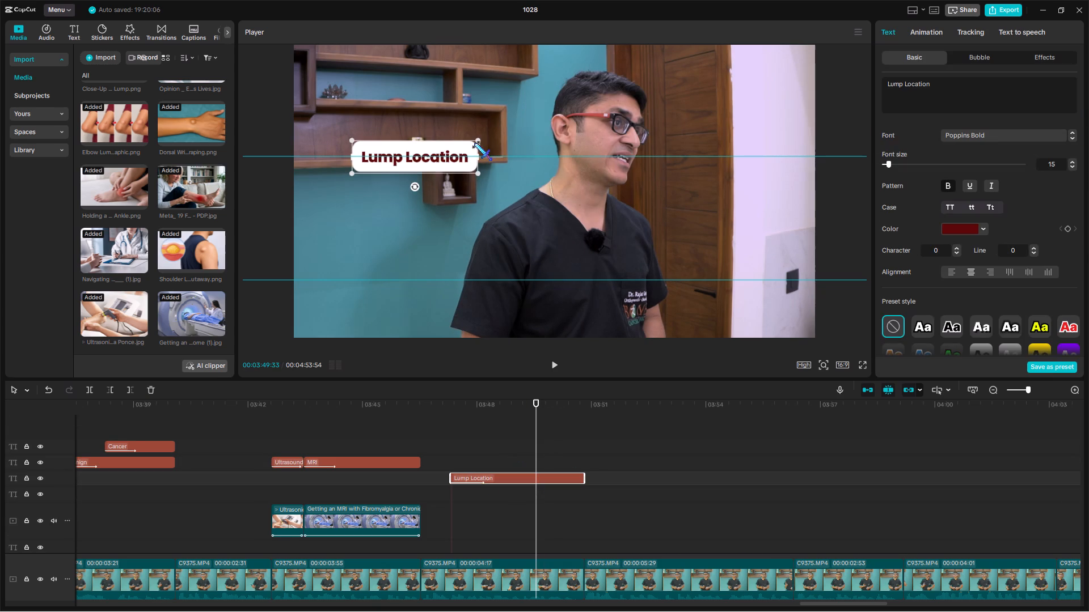
drag(478, 143, 475, 158)
click(451, 163)
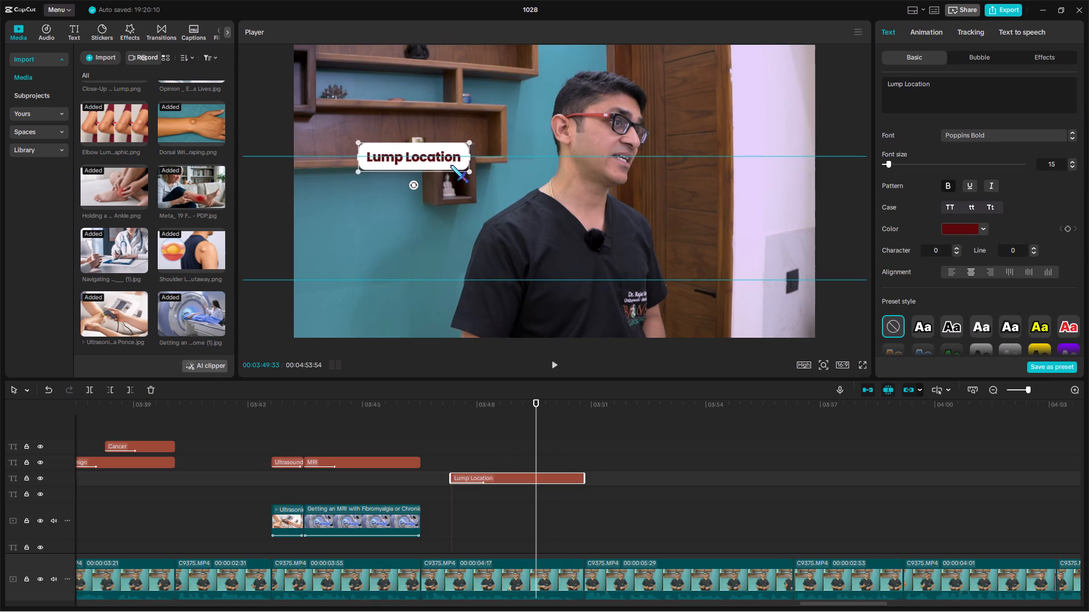
Duplicate the "Lump Location" callout at about 00:03:48 on the track above and trim the copy to end with the original.
key(ctrl+c)
click(505, 447)
key(space)
double_click(509, 448)
key(ctrl+v)
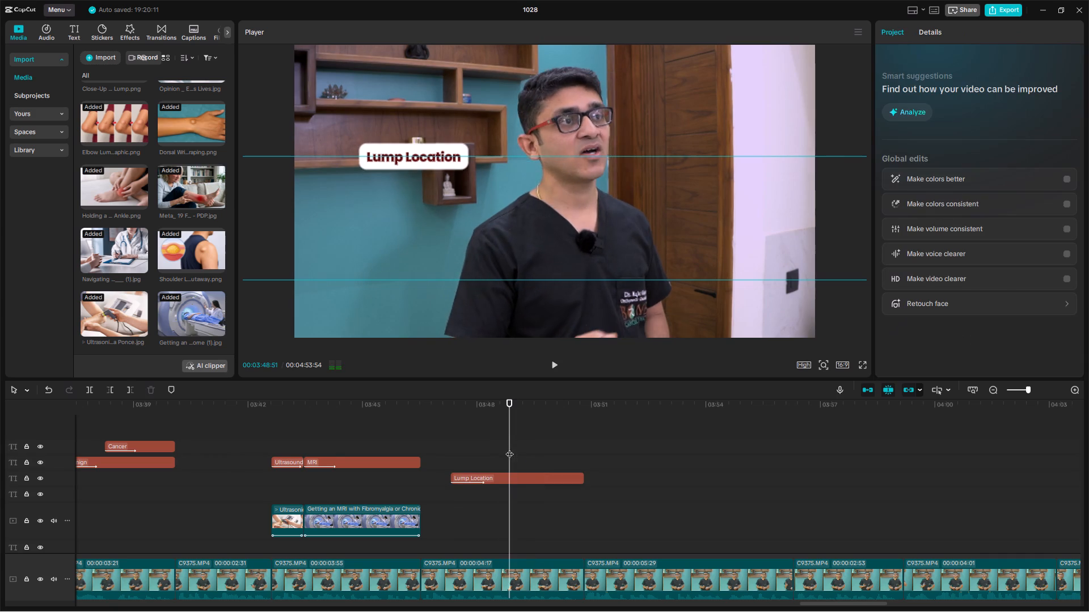
key(space)
drag(580, 405, 582, 420)
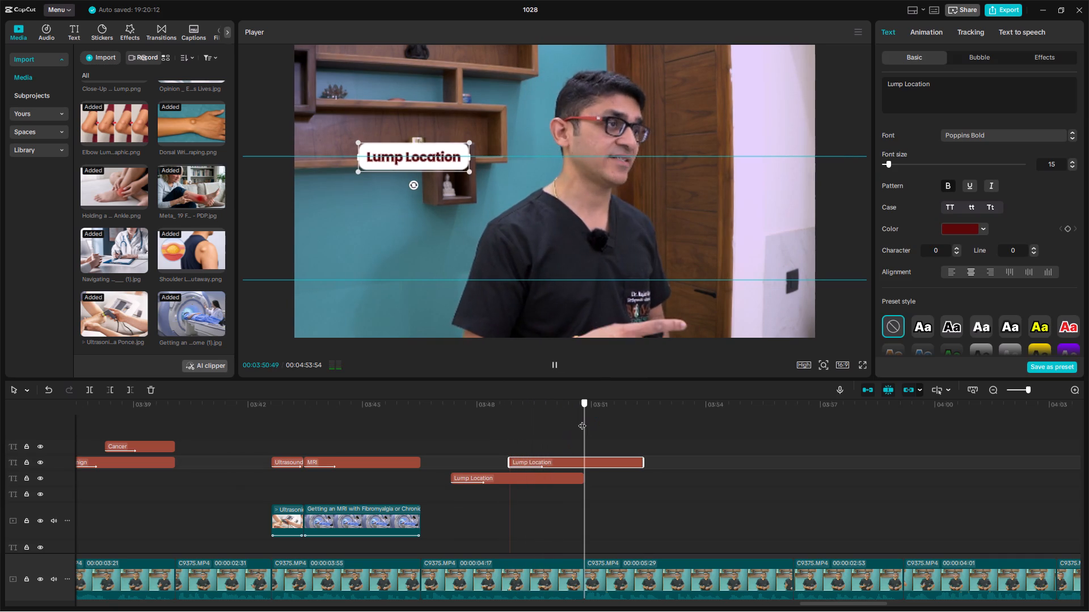
drag(582, 420, 575, 422)
key(w)
Change the duplicated callout's text to "Clinical Findings" and place it centered directly below the "Lump Location" callout.
drag(981, 90, 855, 72)
text(Clinical Findinf)
key(BackSpace)
text(gd)
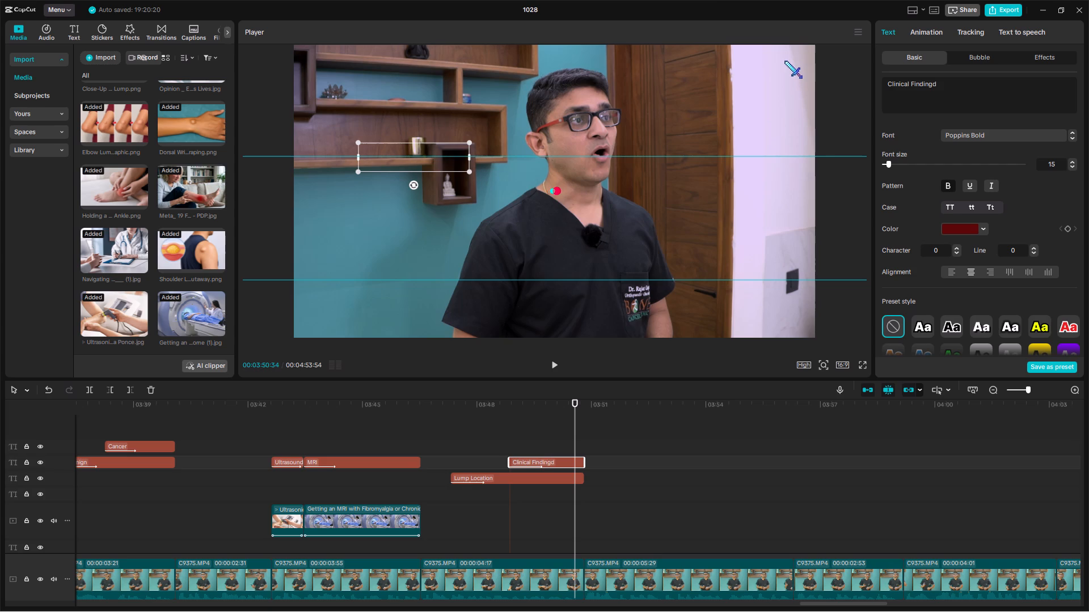
key(BackSpace)
key(s)
click(561, 497)
drag(562, 497, 567, 494)
click(573, 462)
drag(442, 169, 442, 169)
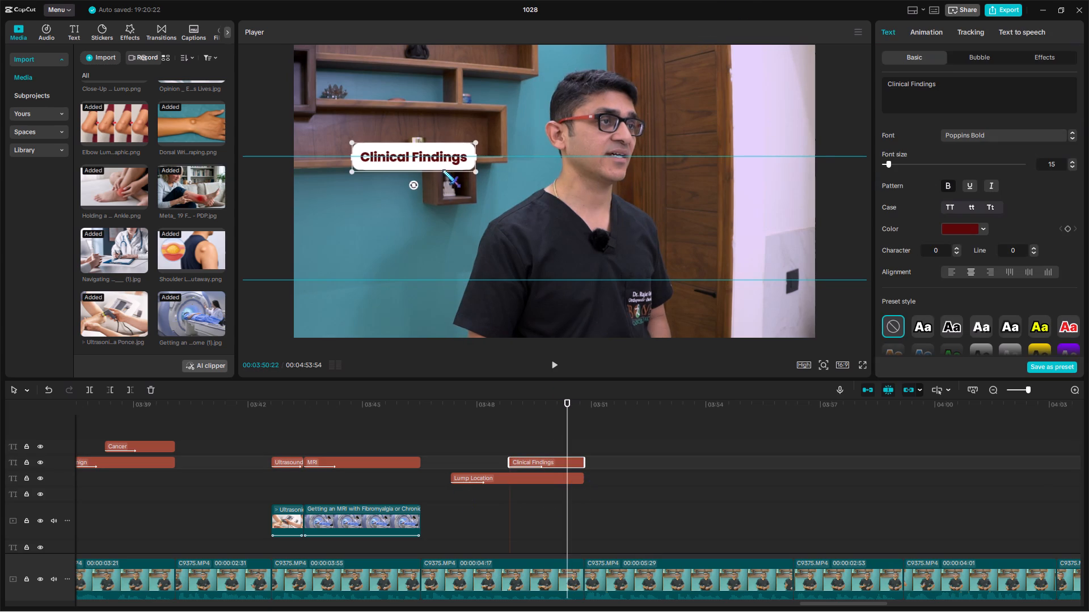
drag(442, 169, 441, 201)
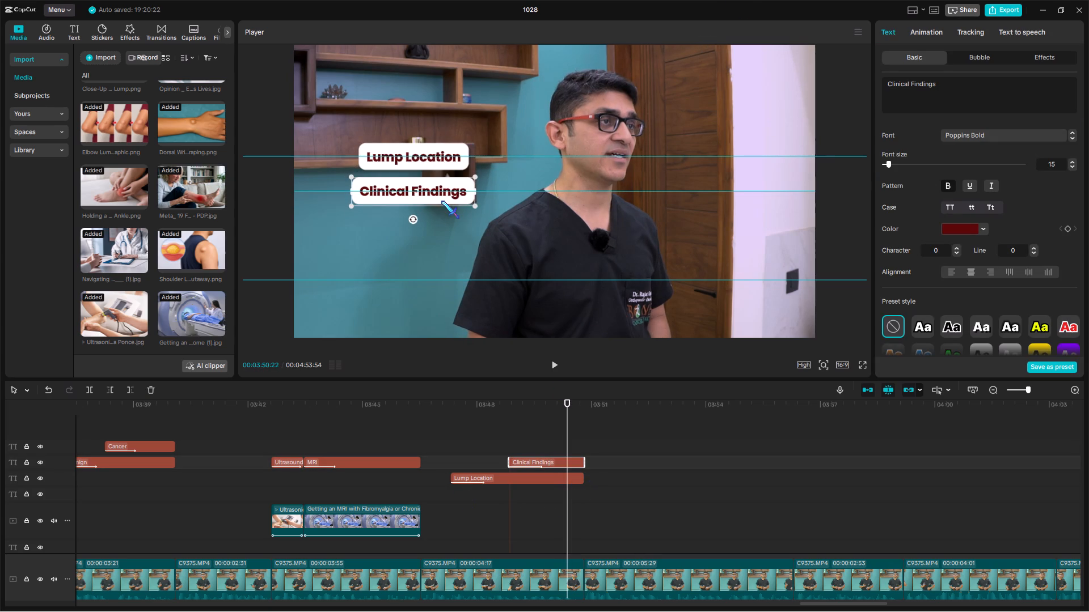
drag(441, 201, 442, 201)
Enlarge the "Lump Location" and "Clinical Findings" callouts slightly together, shift the pair upward in the frame and play them back.
drag(603, 450, 544, 532)
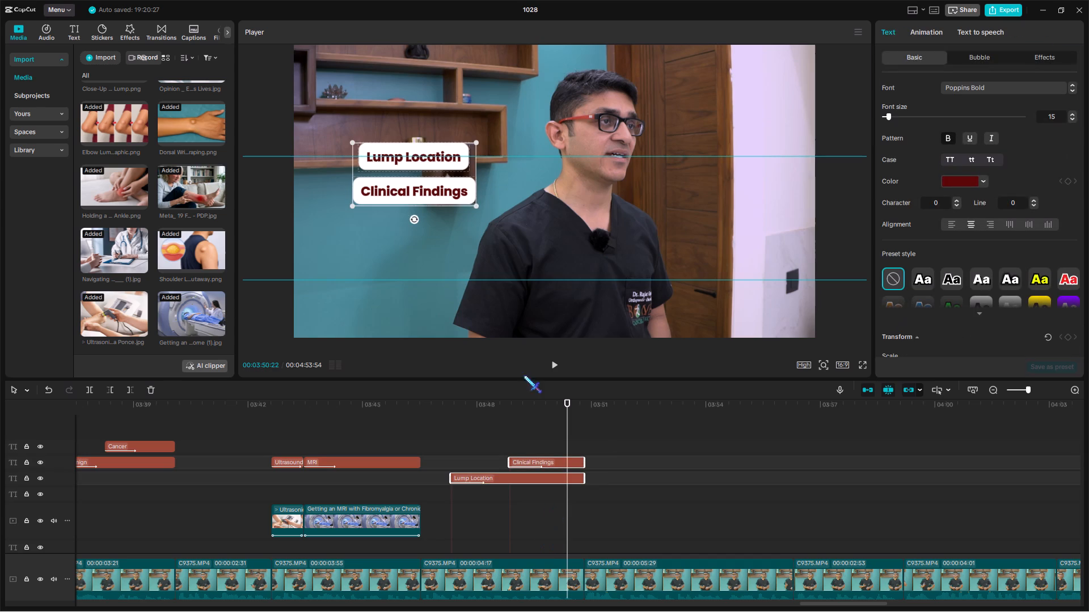
click(476, 207)
drag(442, 175, 438, 158)
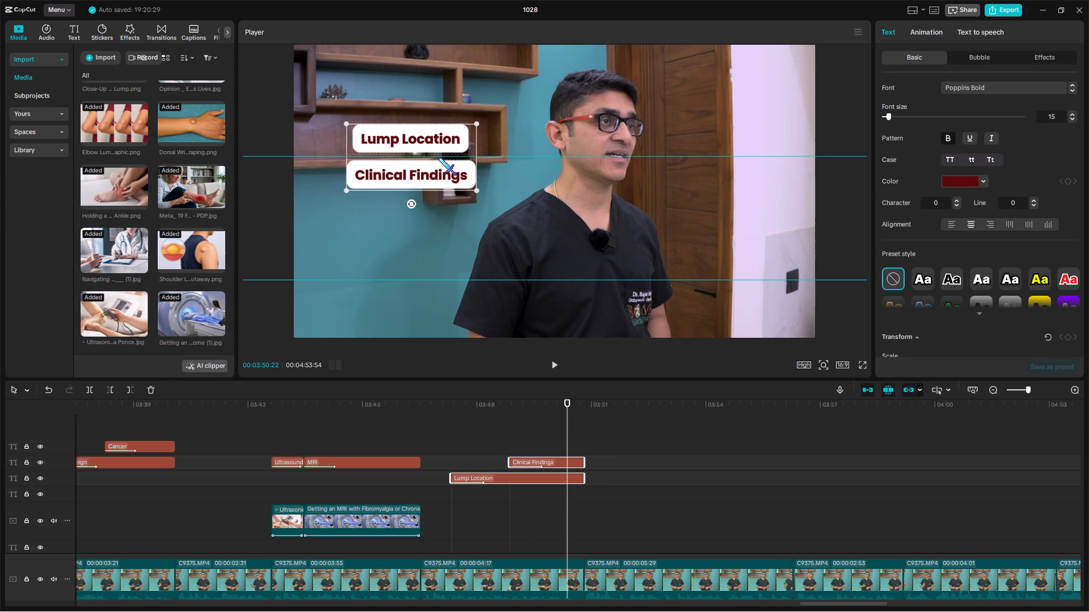
drag(438, 158, 438, 159)
click(455, 439)
key(space)
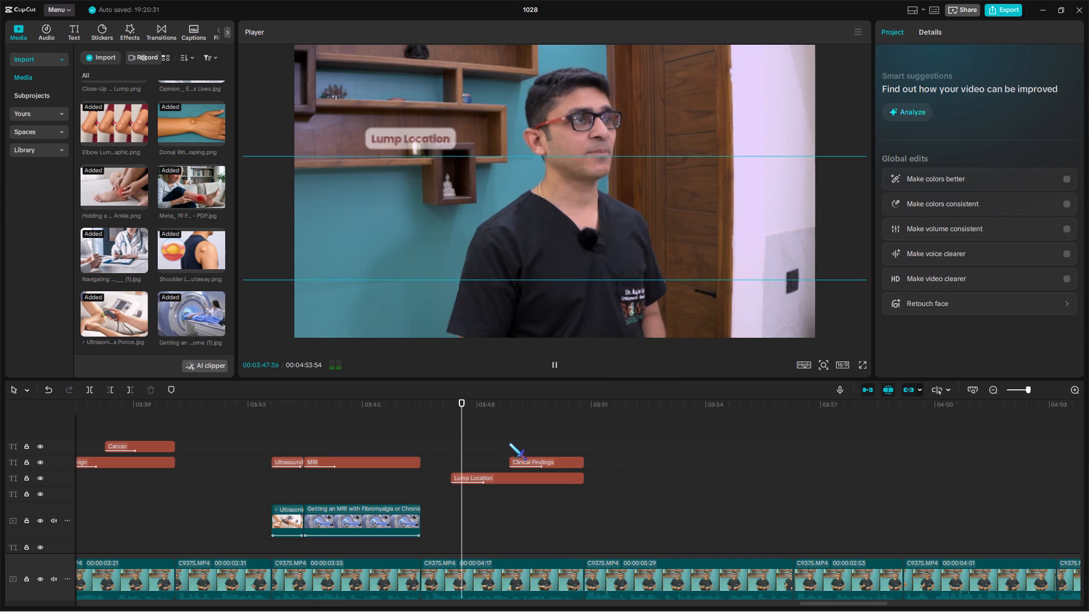
click(510, 436)
key(space)
drag(472, 419, 543, 423)
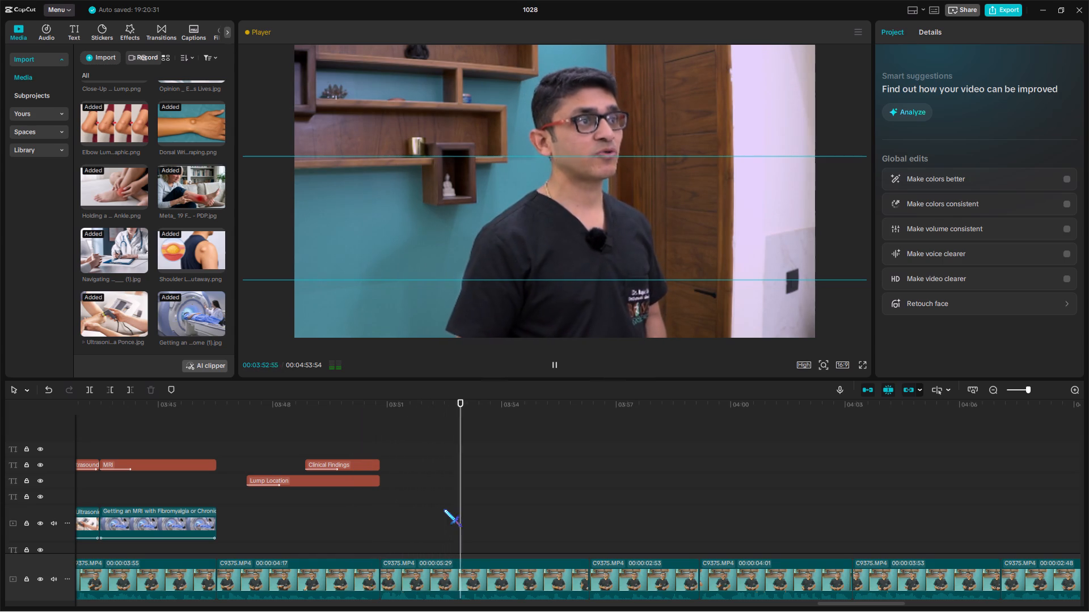
Delete the two C0004 (1).MP4 clips between about 00:03:51 and 00:03:59 from the upper footage track and play from there.
scroll(546, 461, down, 5)
click(1025, 392)
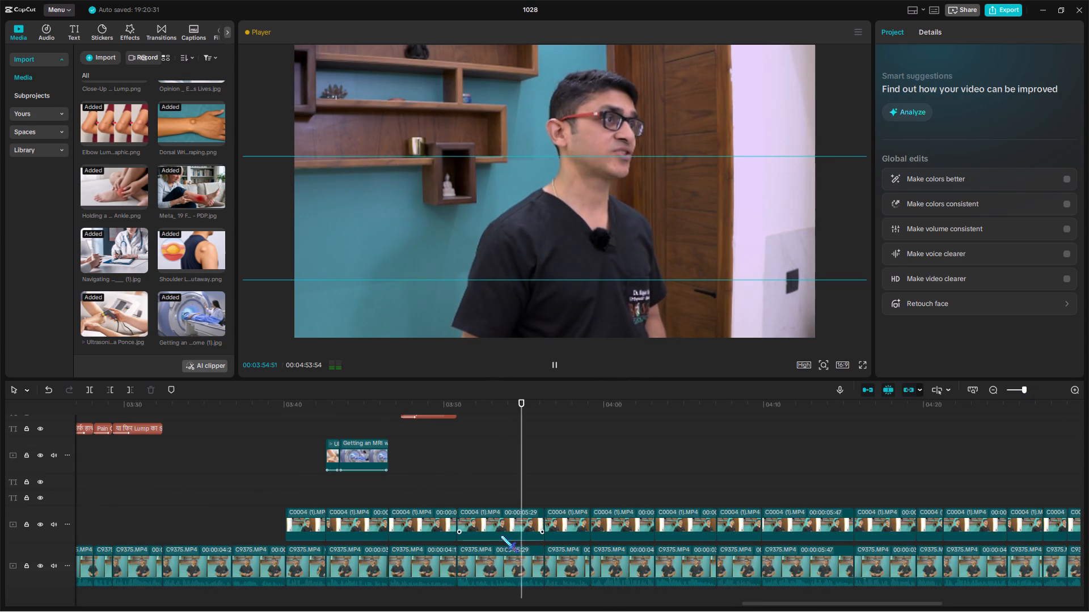
click(1026, 390)
drag(506, 503, 509, 503)
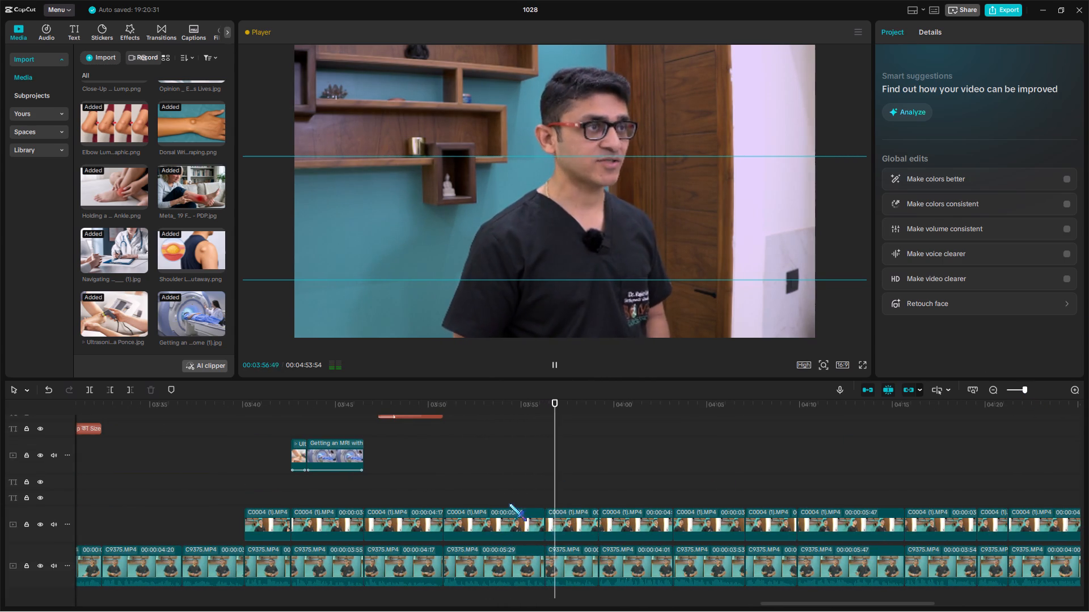
drag(509, 503, 554, 522)
key(BackSpace)
click(446, 489)
key(space)
scroll(448, 491, up, 2)
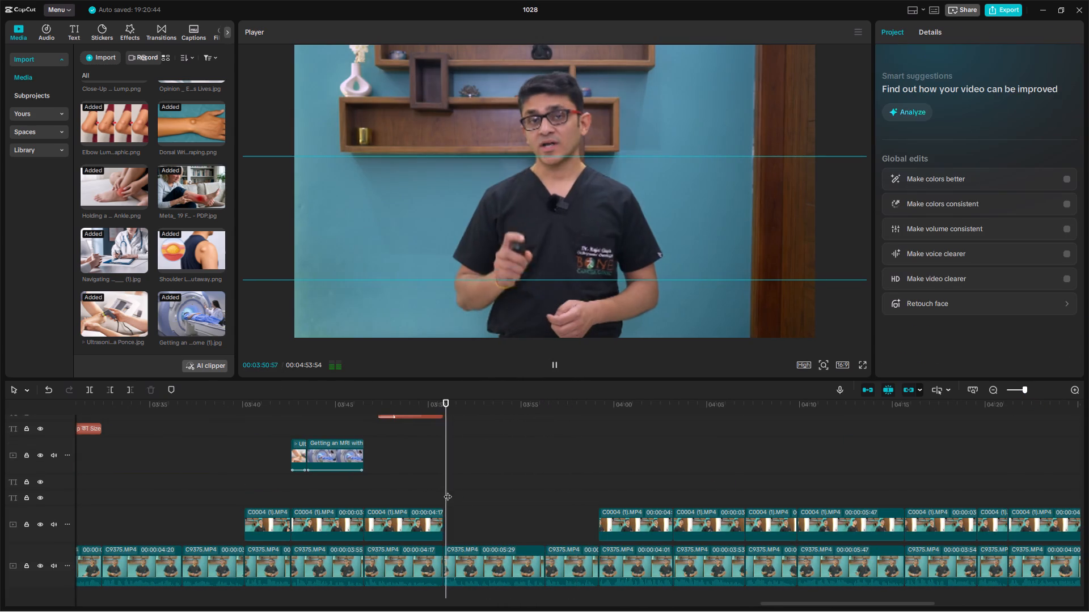
Play the footage after about 00:03:51 and find the moment near 00:03:52 where the next b-roll image should start.
scroll(448, 491, up, 4)
click(1029, 390)
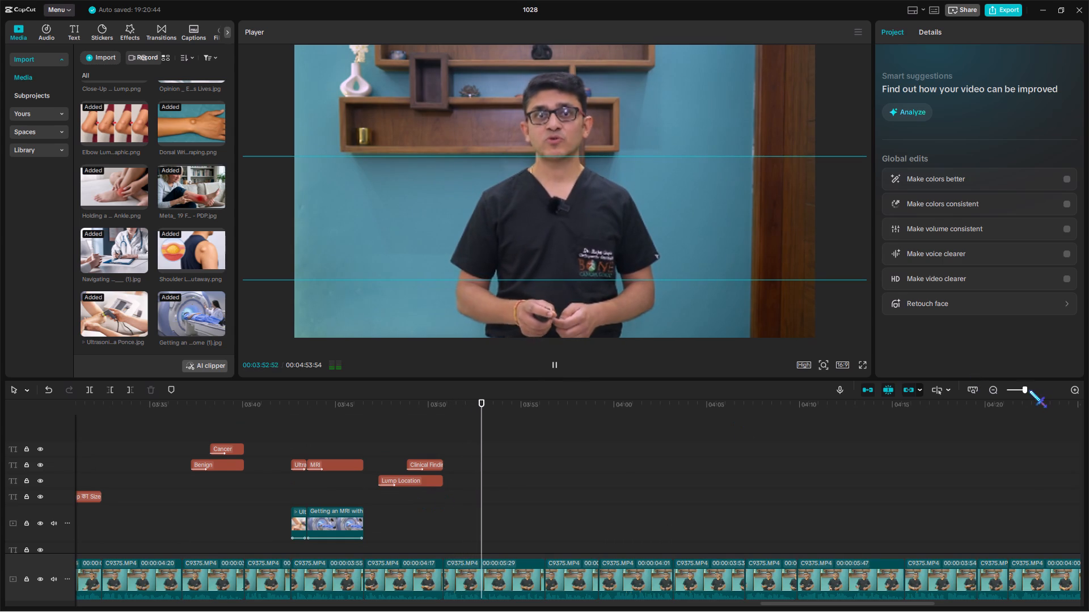
click(213, 466)
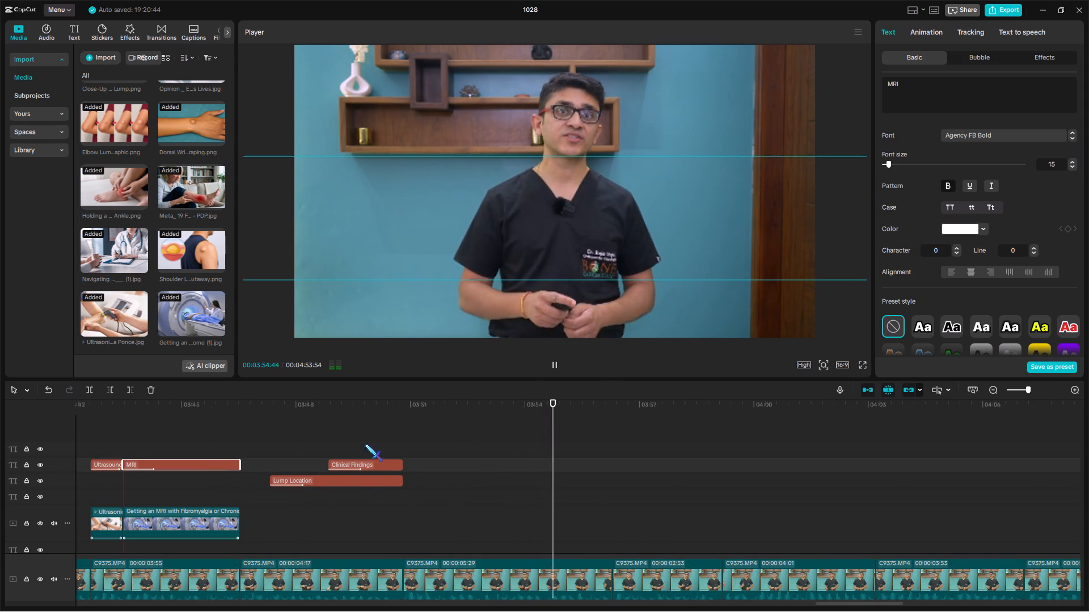
click(481, 448)
scroll(493, 448, down, 7)
key(space)
click(503, 454)
drag(500, 454, 493, 468)
key(space)
triple_click(478, 467)
key(space)
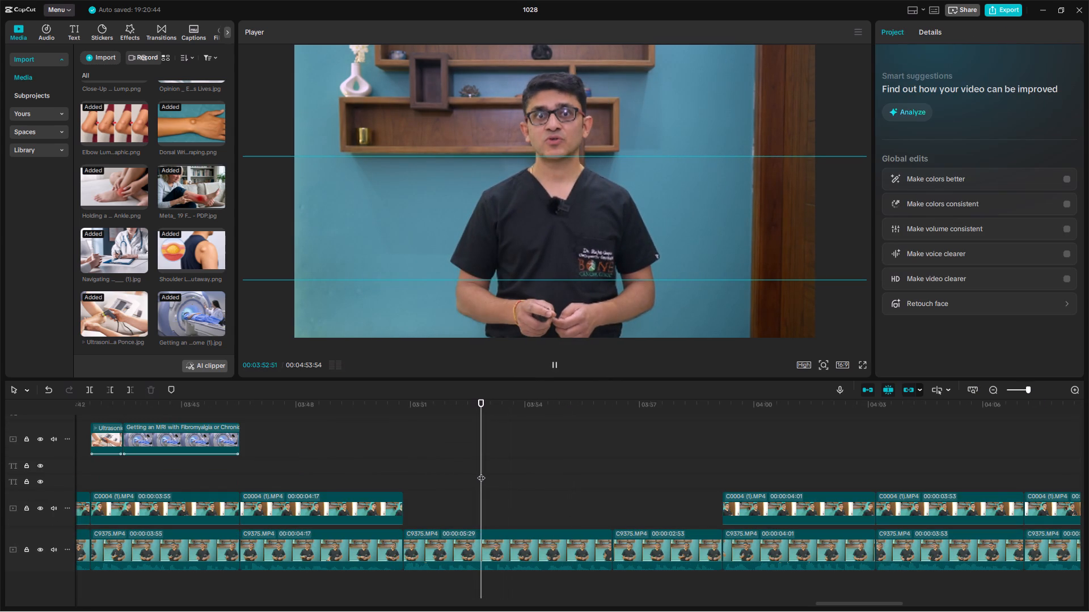
click(481, 472)
double_click(482, 472)
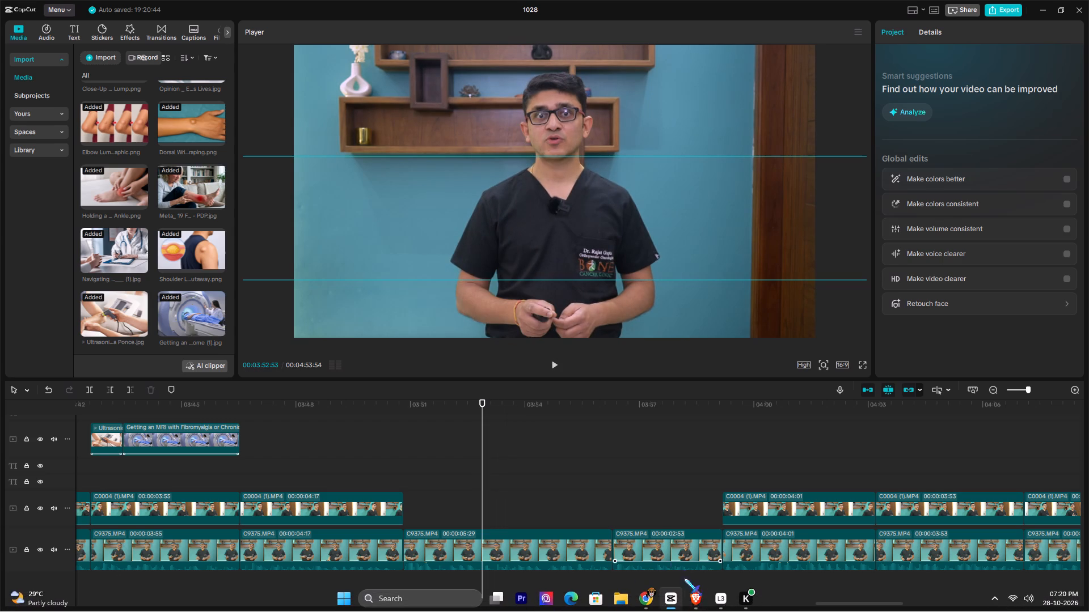
Switch to Pinterest in Chrome and look through images for "doctor consultation 16:9".
click(655, 598)
click(359, 101)
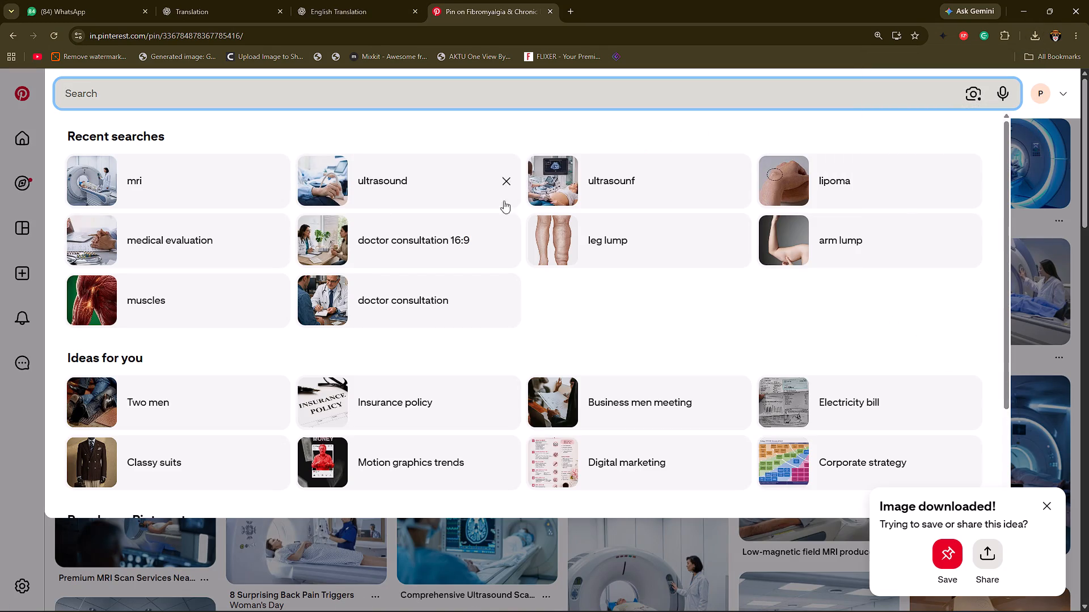
click(348, 251)
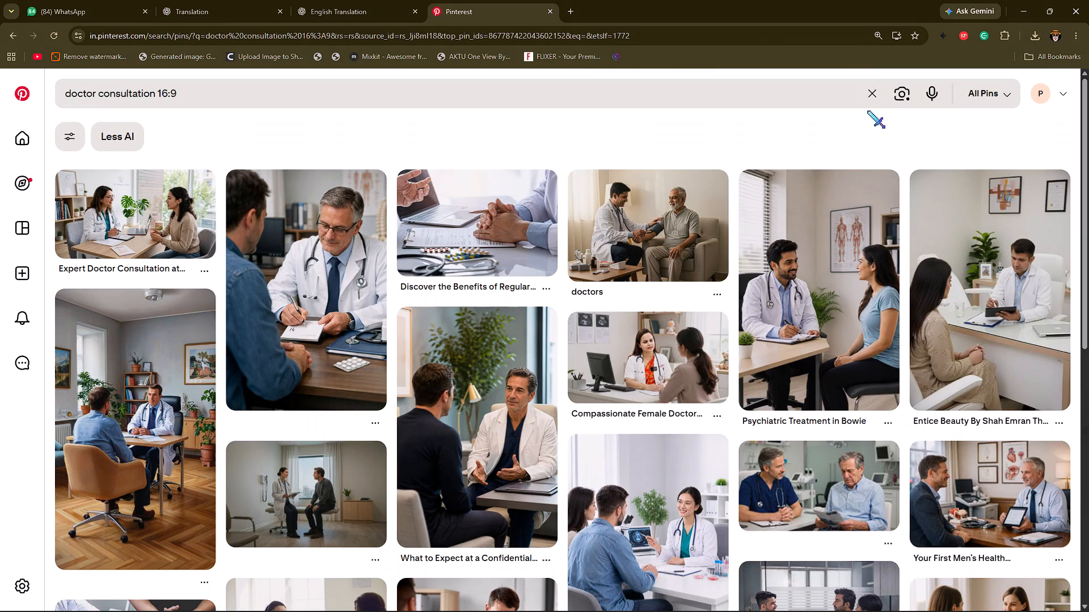
click(517, 255)
Search Pinterest for "medical evaluation" and download the image of a hand filling in a clipboard form beside a seated patient.
click(476, 97)
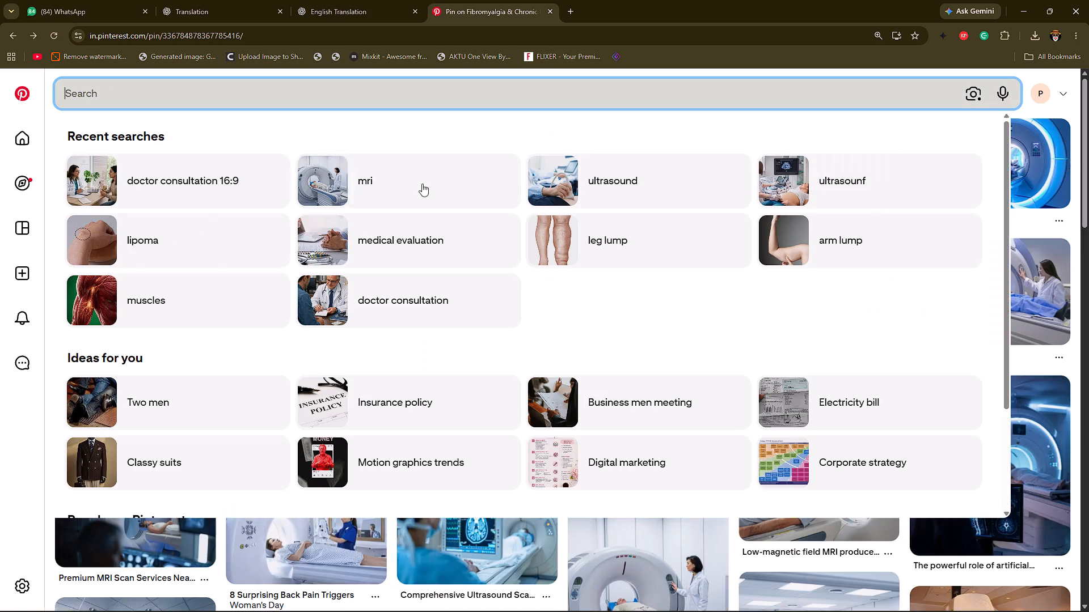
click(400, 249)
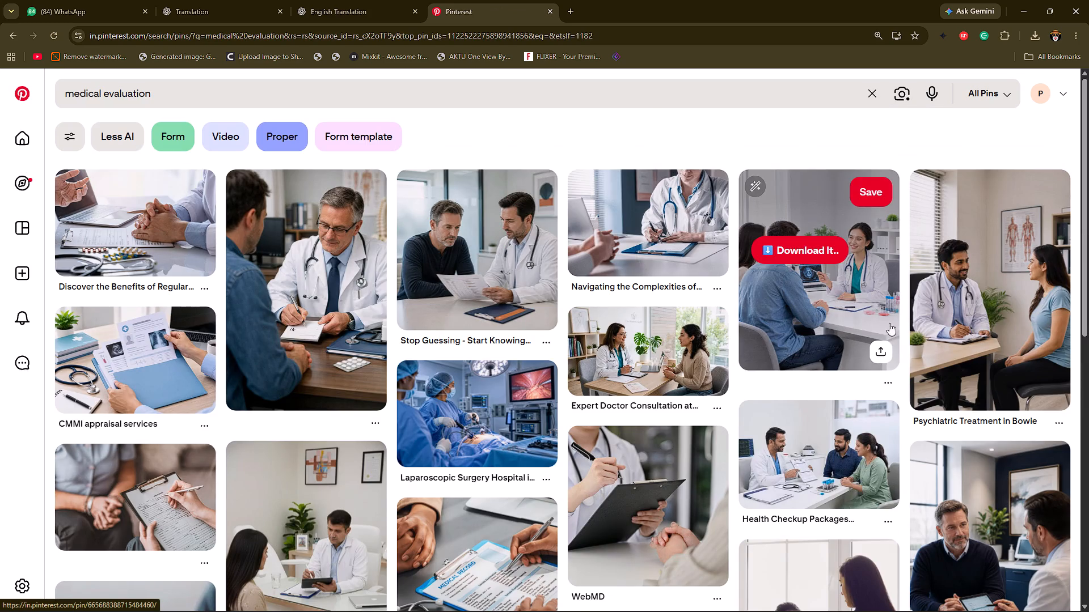
scroll(455, 373, down, 3)
scroll(791, 378, down, 2)
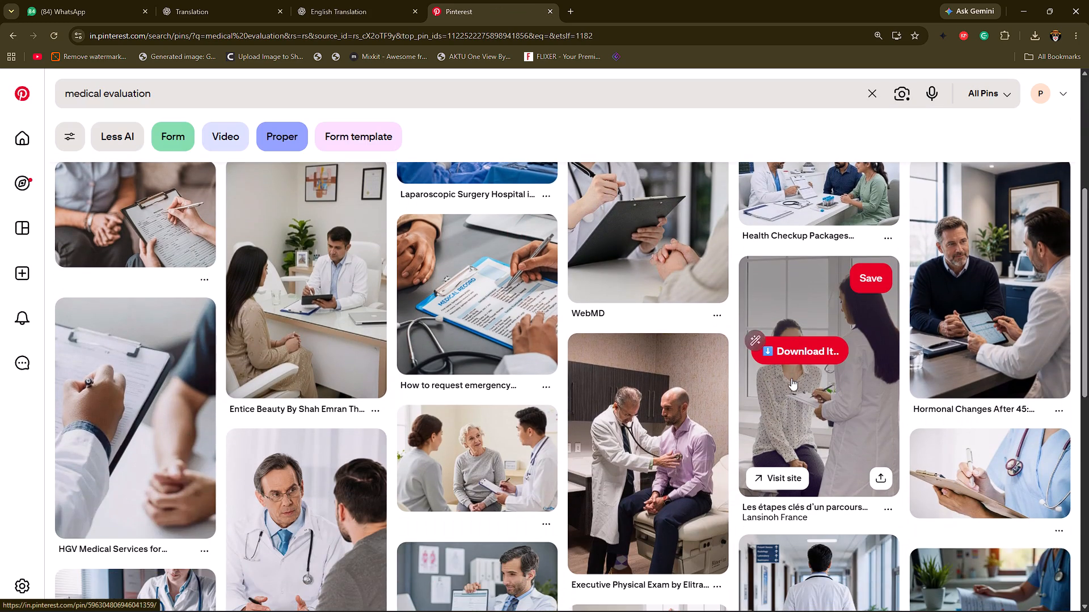
click(158, 244)
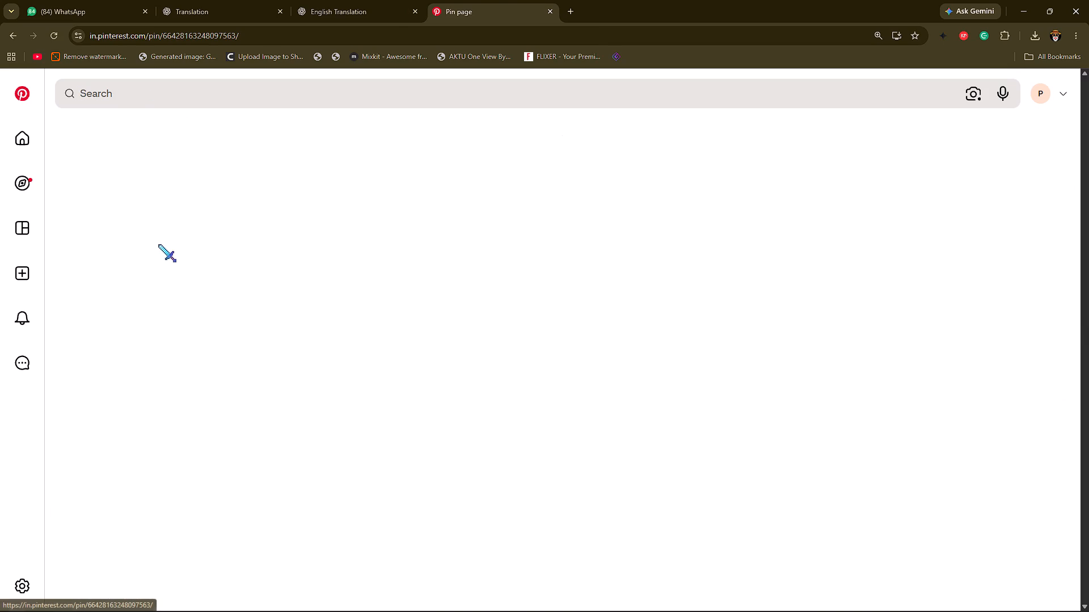
click(521, 150)
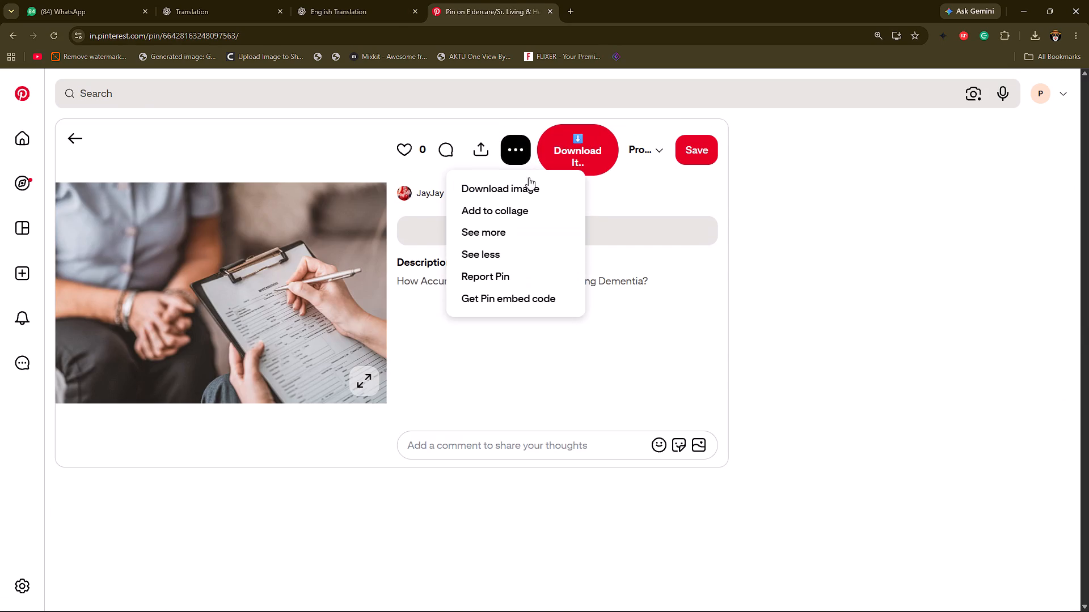
click(533, 189)
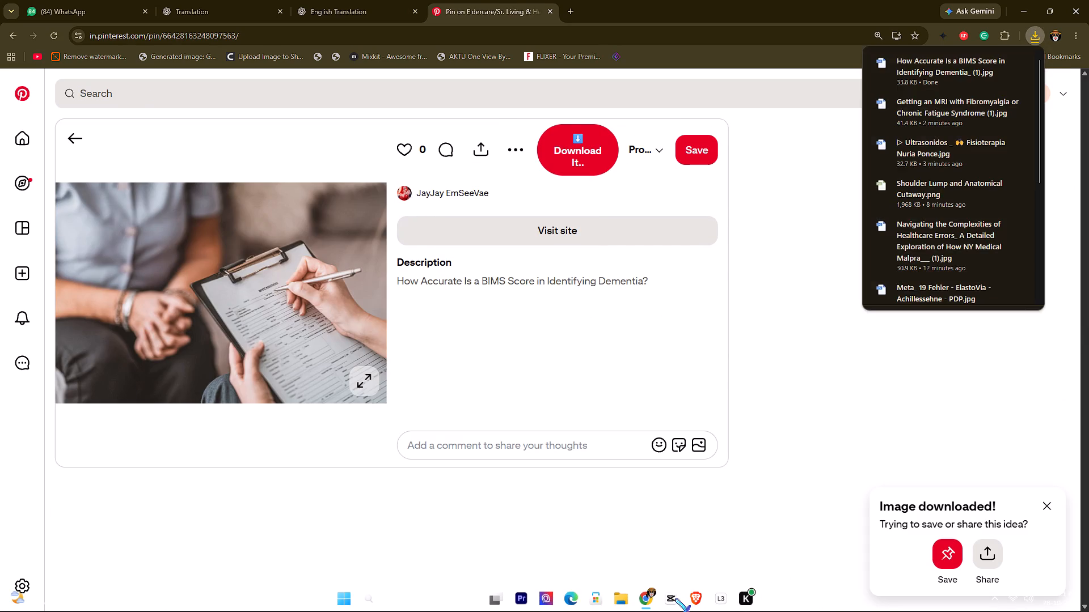
Back in CapCut, import the downloaded clipboard image and place it on the b-roll track at about 00:03:52.
click(675, 598)
click(102, 59)
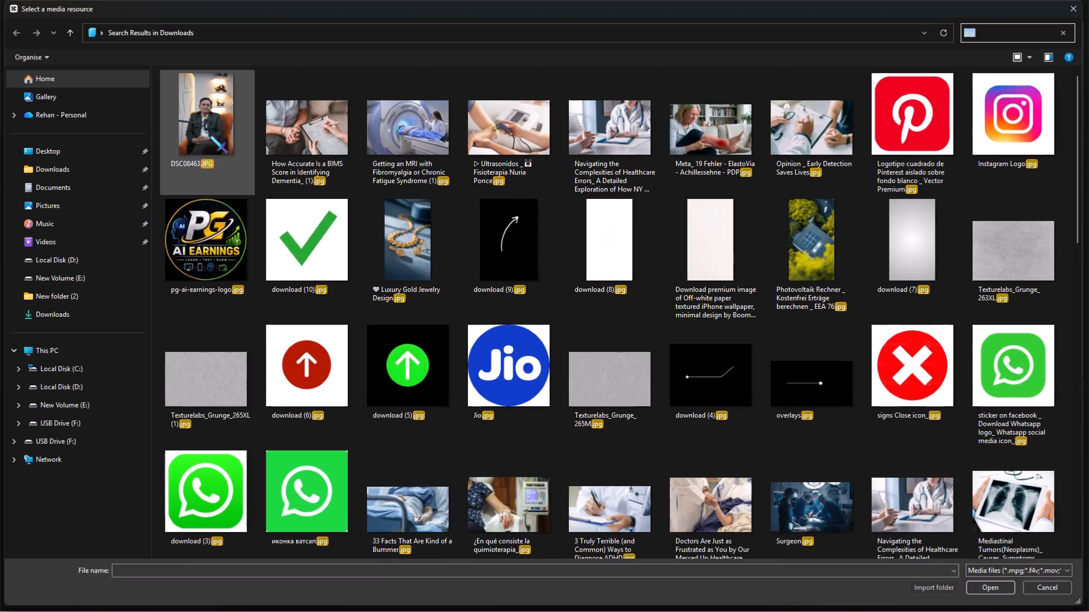
double_click(306, 129)
drag(139, 323, 416, 393)
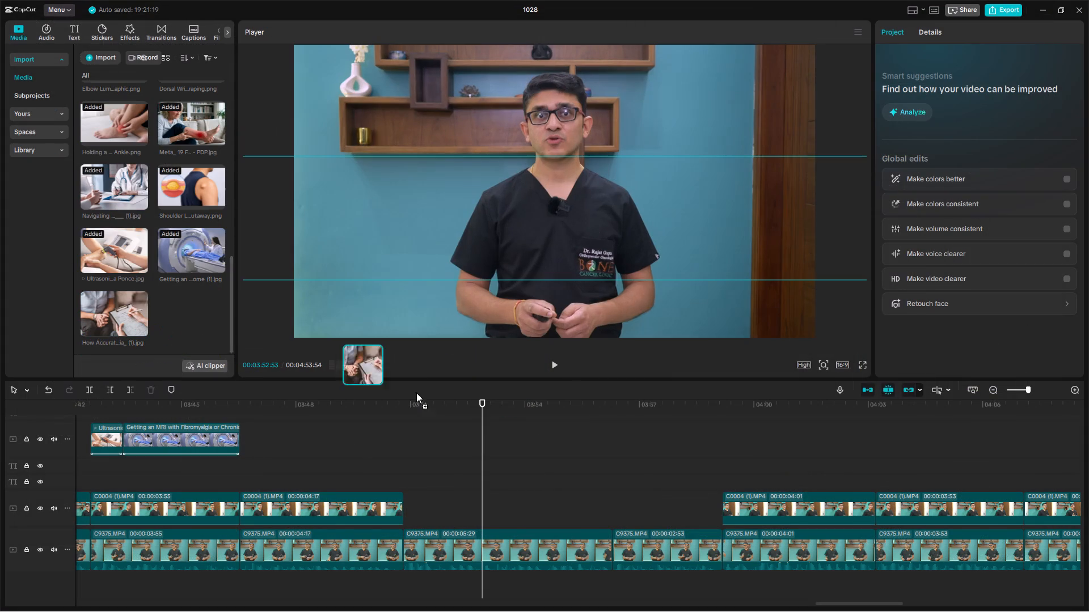
drag(416, 393, 485, 444)
Play through the clipboard image and trim its end to about 00:03:54.
scroll(499, 450, up, 4)
click(479, 438)
key(space)
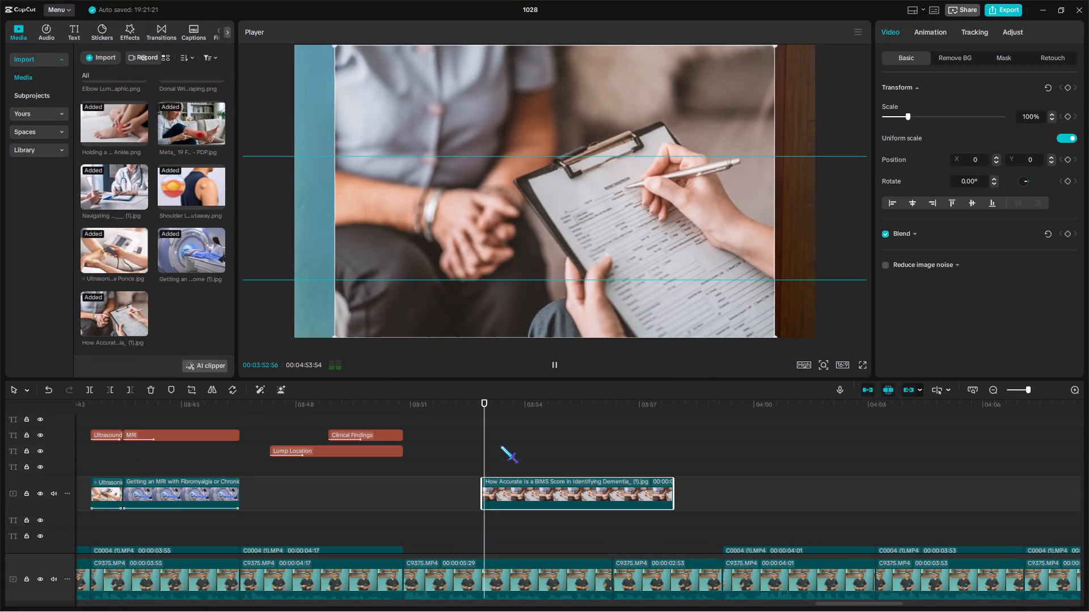
key(space)
key(space)
key(space)
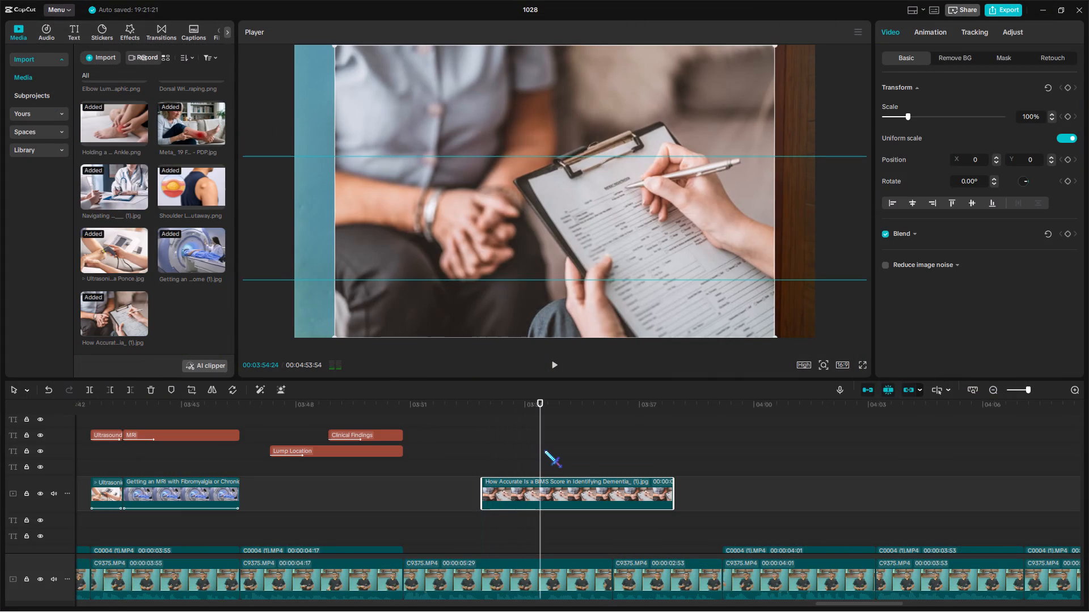
click(544, 450)
double_click(545, 454)
click(546, 482)
text(w)
key(space)
scroll(547, 482, up, 6)
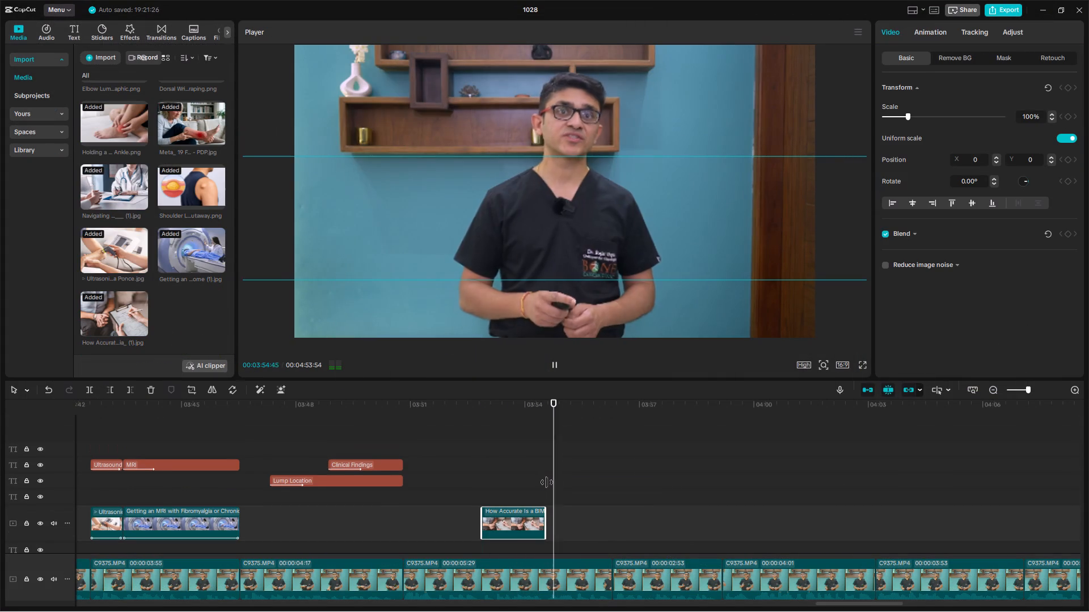
Copy the "Ultrasound" callout to the clipboard image's start and extend the copy to the image's end.
click(441, 470)
drag(441, 470, 389, 482)
click(389, 482)
click(220, 450)
click(221, 466)
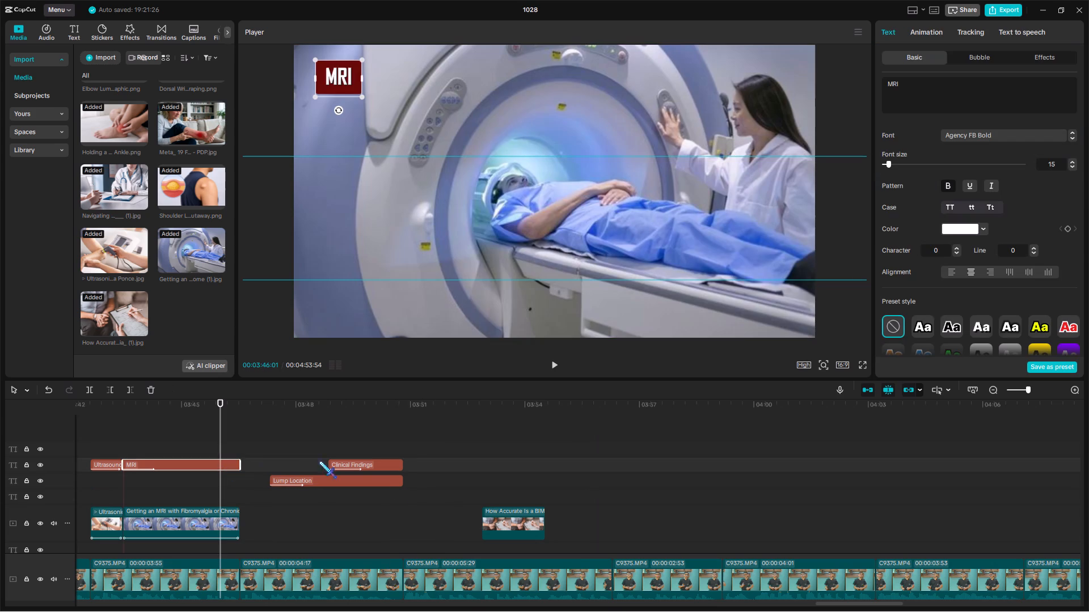
click(110, 466)
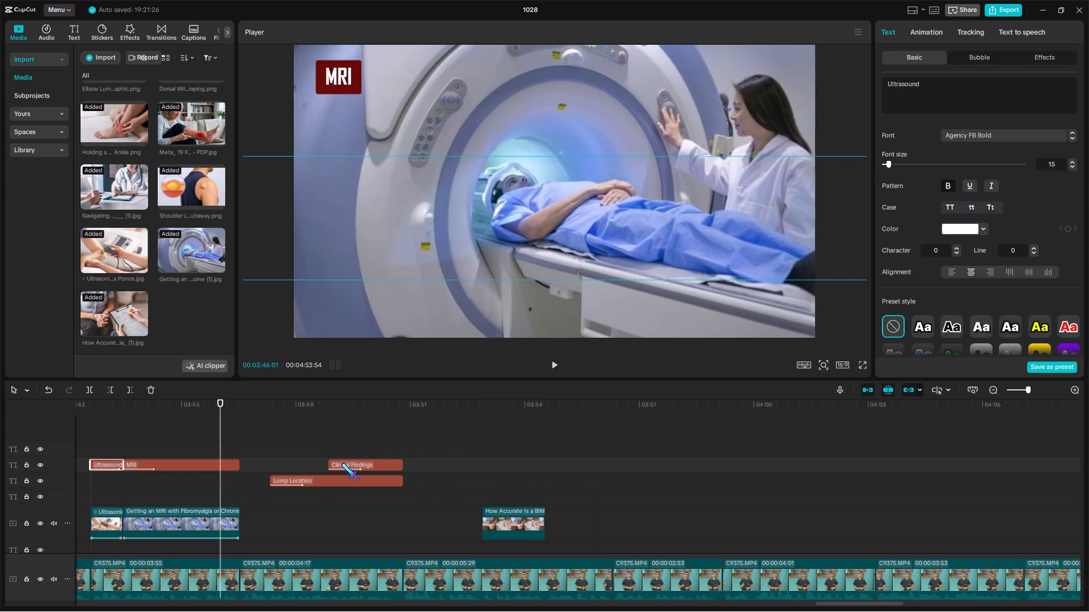
key(ctrl+c)
click(472, 459)
drag(472, 459, 482, 468)
key(ctrl+v)
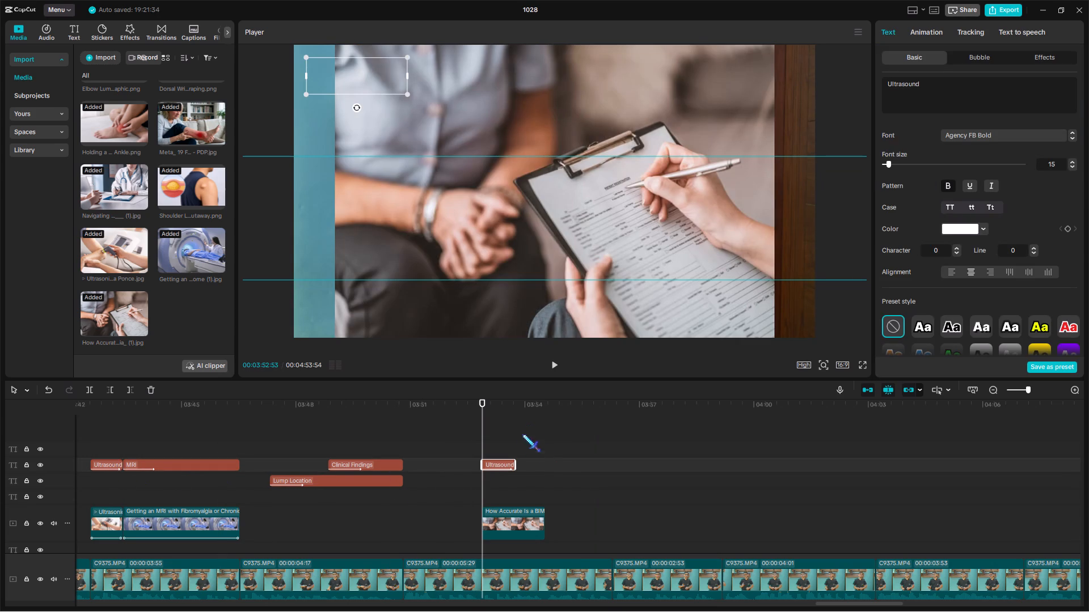
drag(517, 463, 546, 438)
click(536, 438)
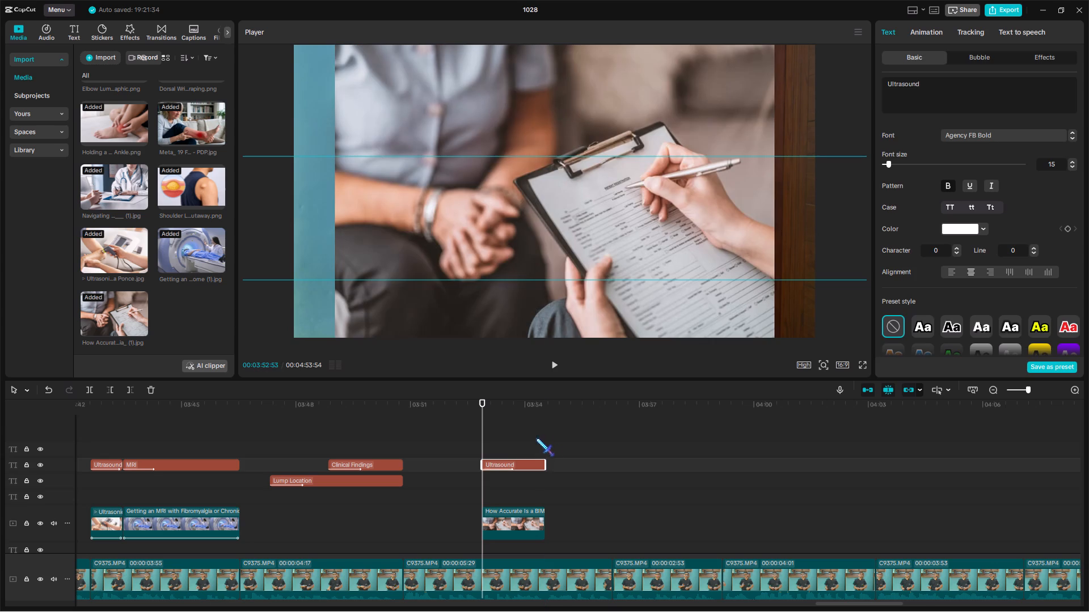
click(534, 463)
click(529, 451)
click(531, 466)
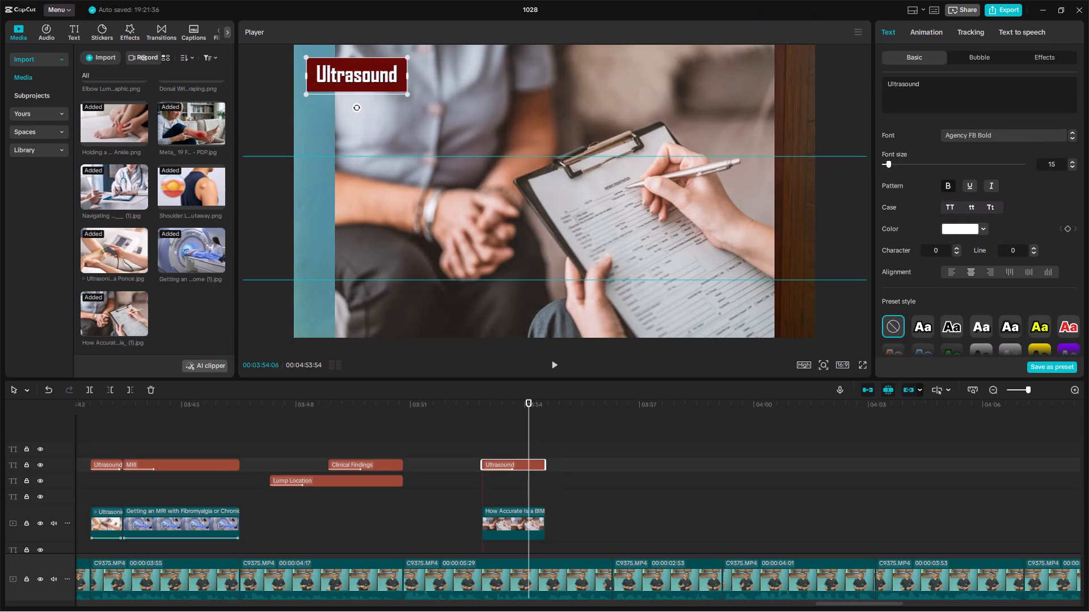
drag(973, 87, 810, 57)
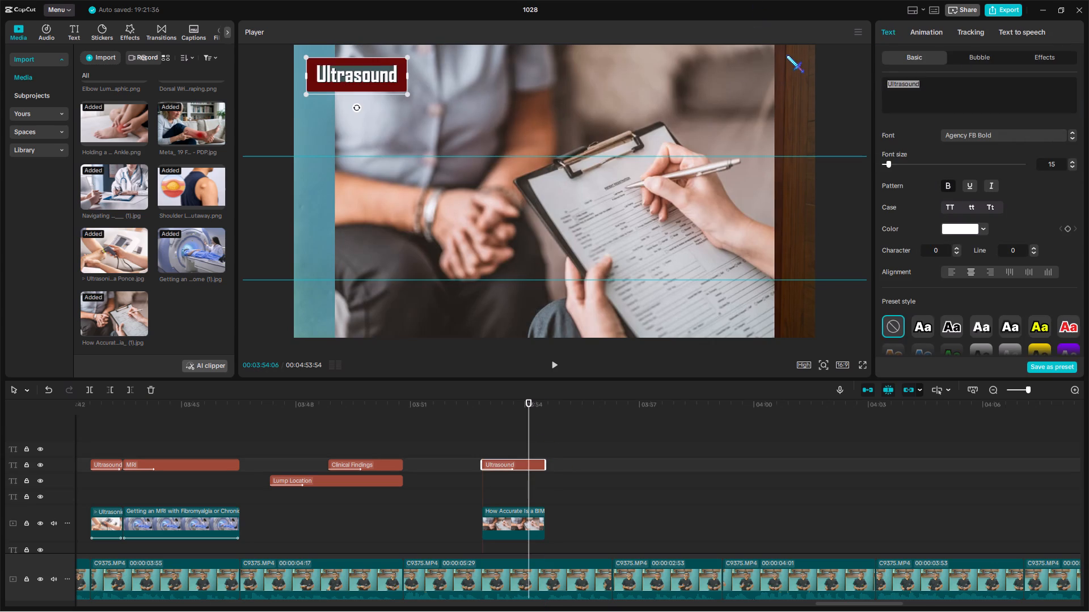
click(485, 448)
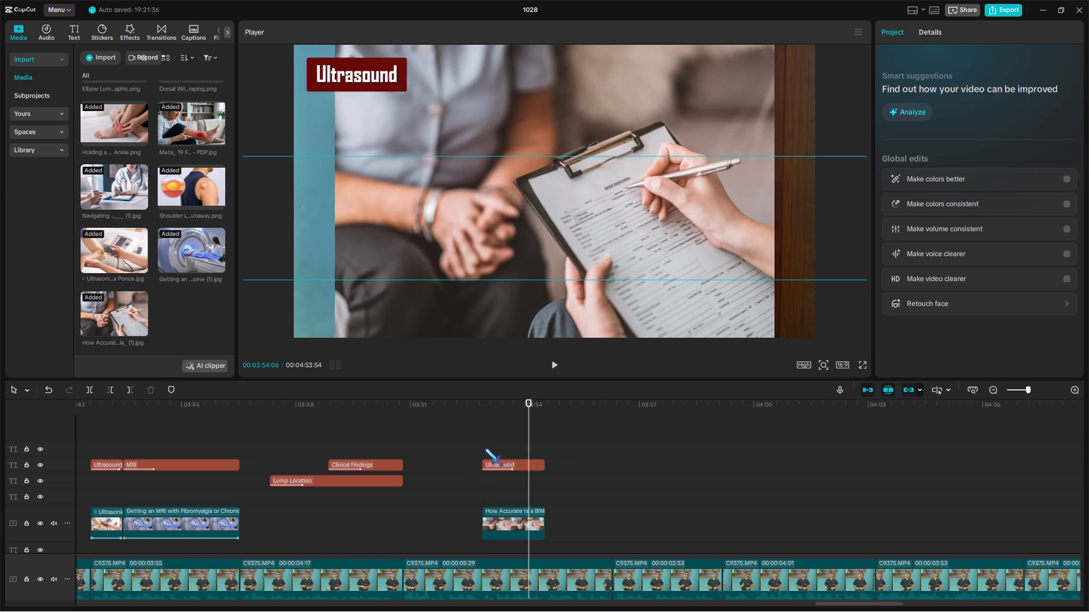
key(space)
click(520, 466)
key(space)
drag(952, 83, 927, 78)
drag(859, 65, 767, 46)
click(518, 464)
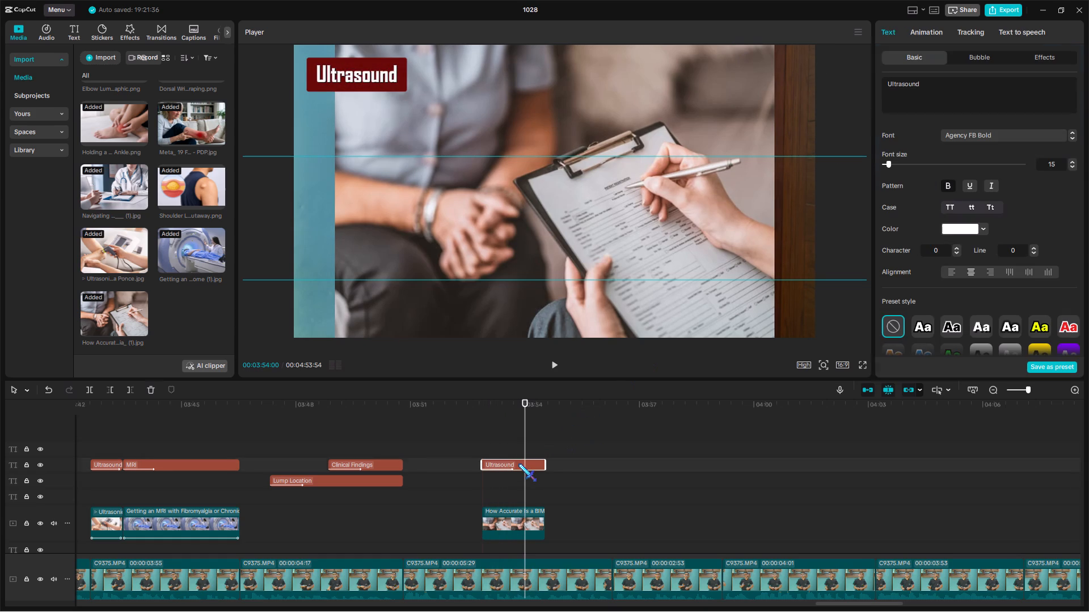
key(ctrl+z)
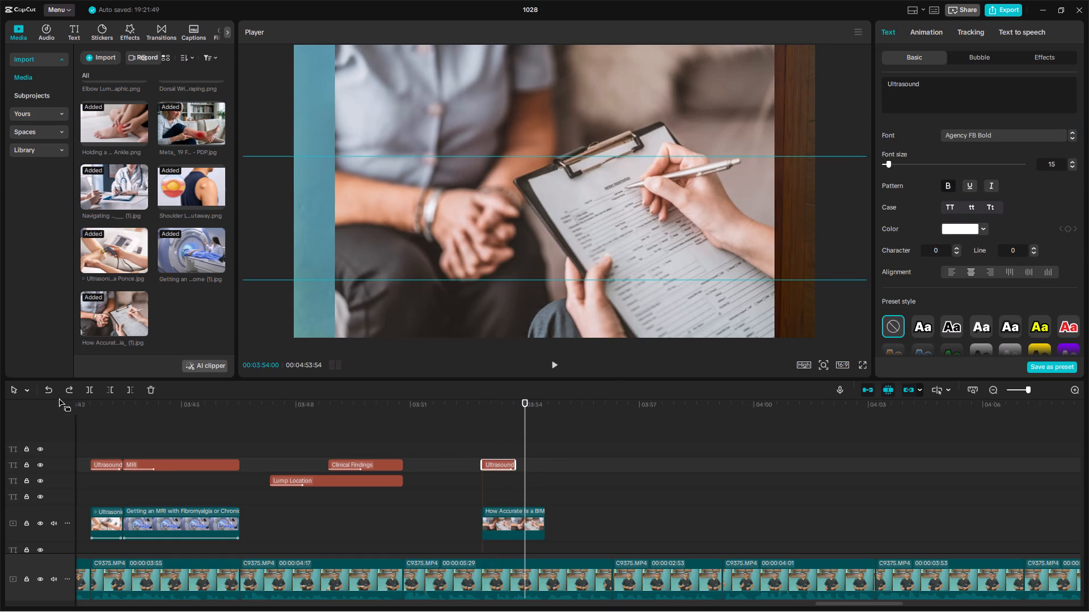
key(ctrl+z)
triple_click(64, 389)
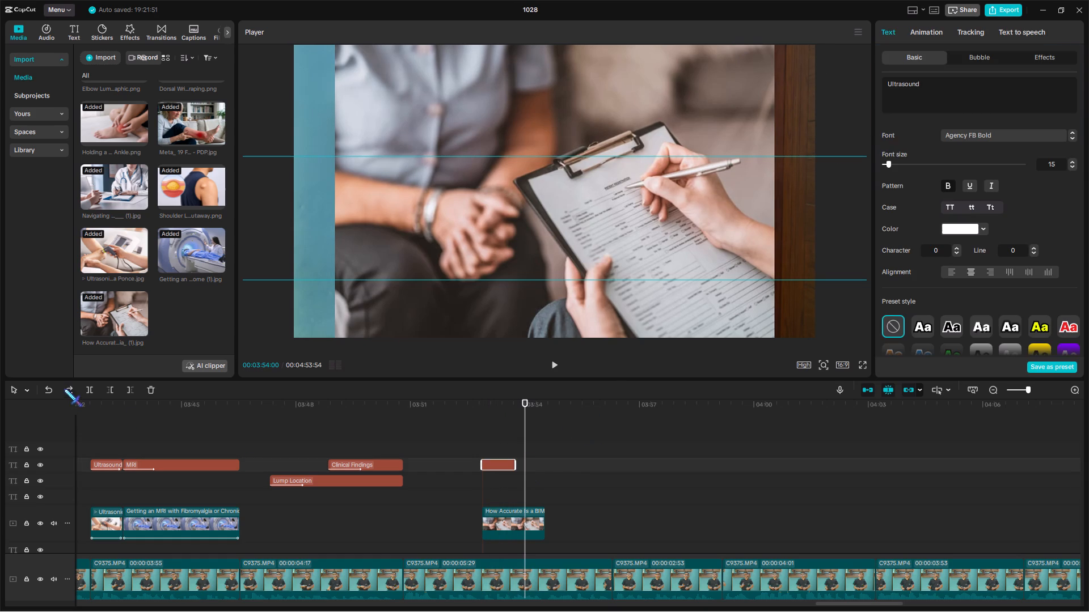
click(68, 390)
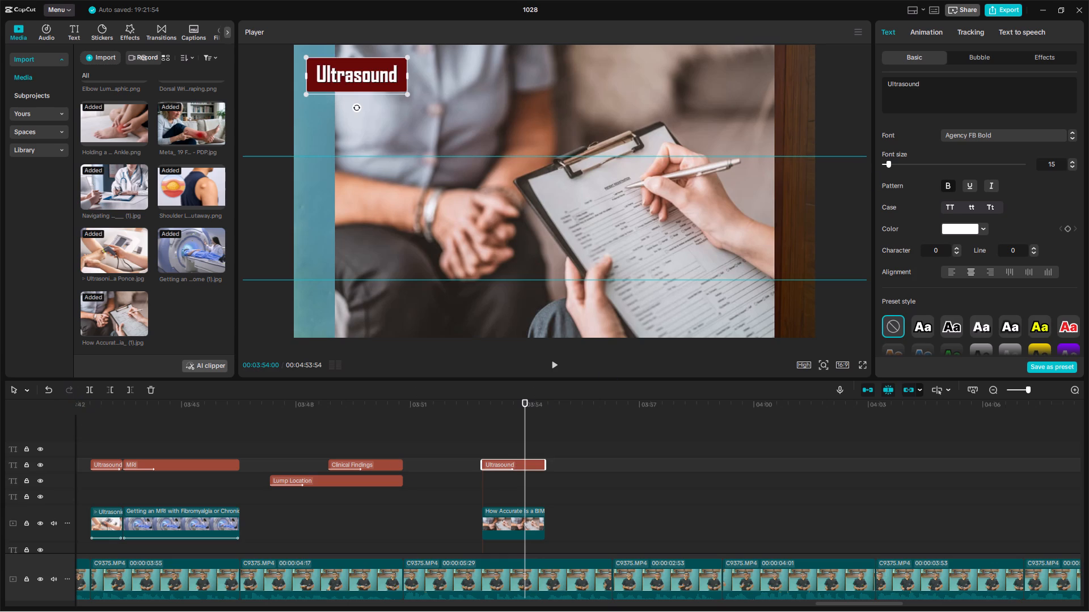
Change the copied callout's text to "Specialist Evaluation".
drag(982, 92, 808, 52)
text(Spe)
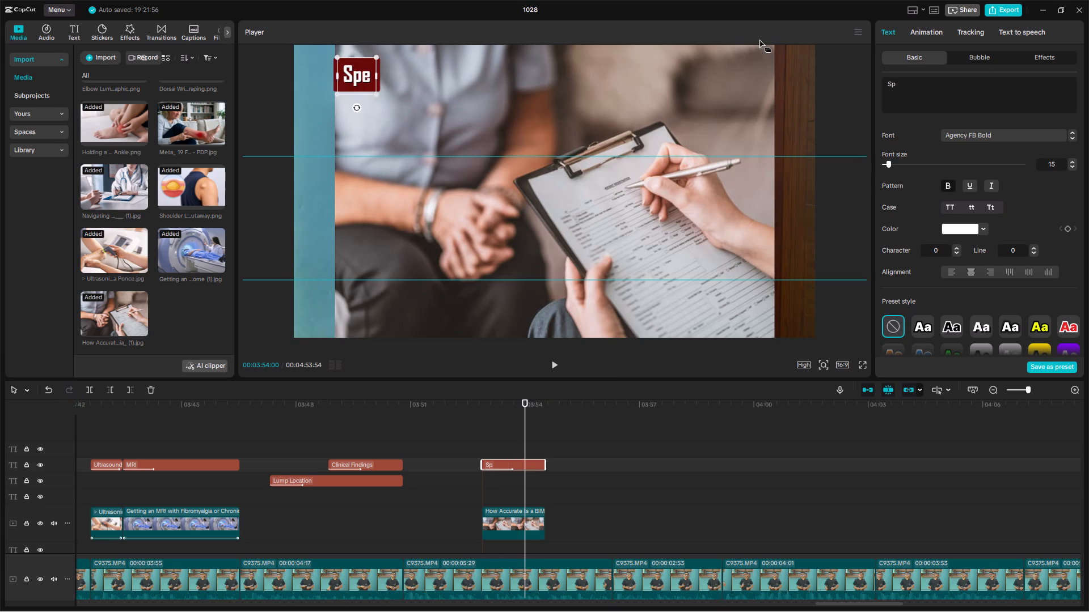
text(cialist Evaluation)
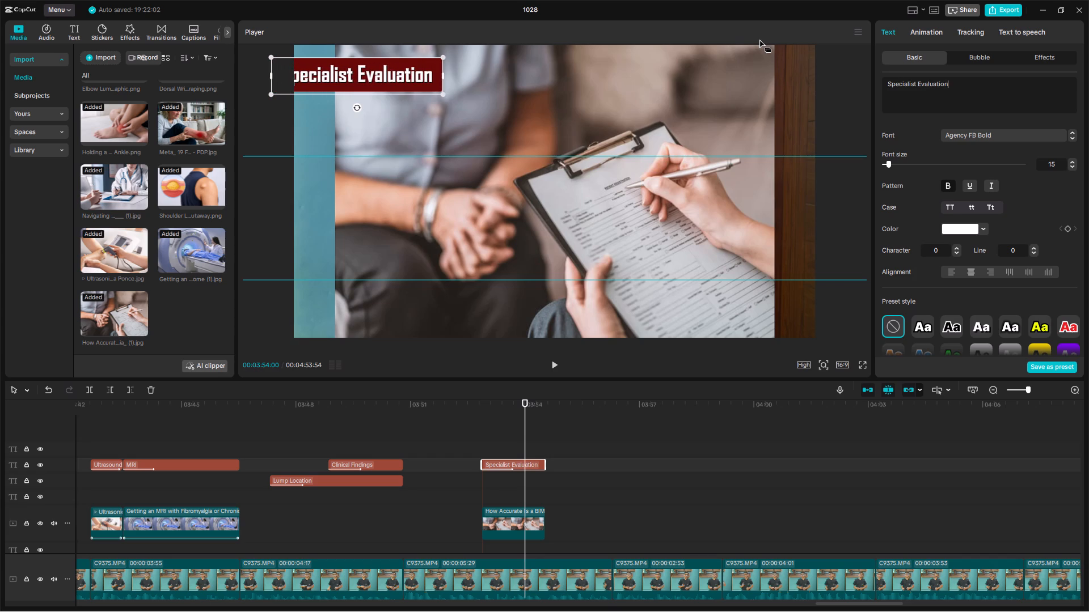
Shrink the "Specialist Evaluation" callout slightly and position it fully inside the upper-left corner of the video frame.
click(529, 449)
click(534, 455)
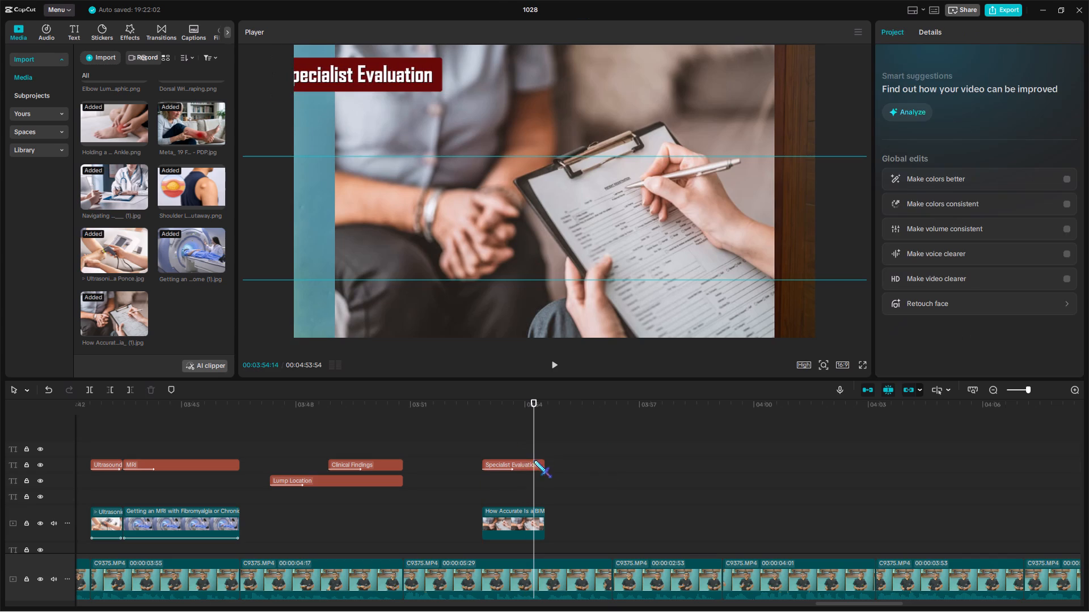
click(534, 464)
drag(441, 58, 423, 76)
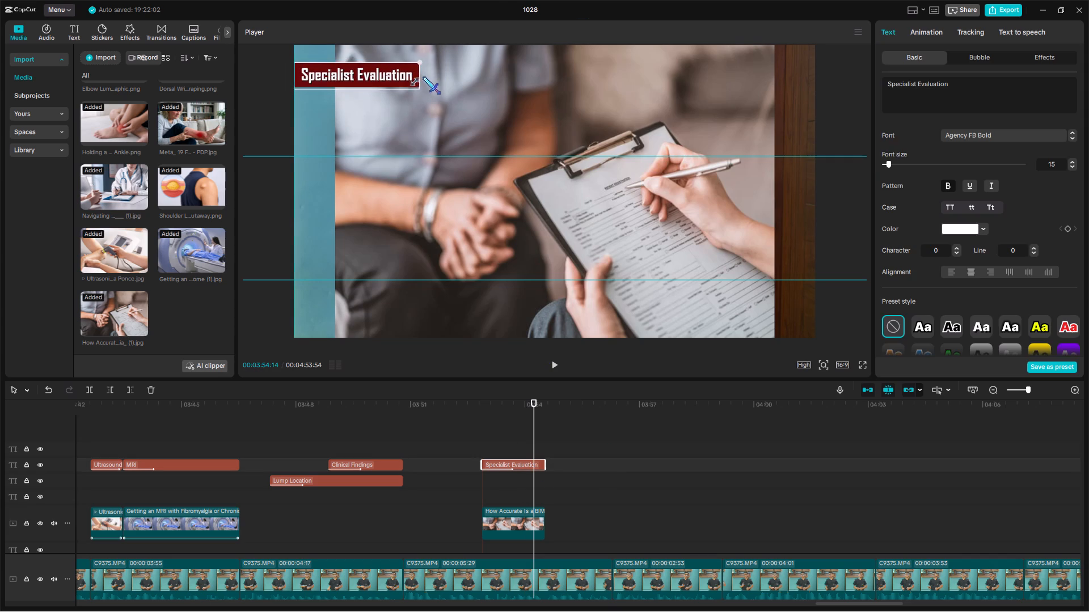
drag(423, 76, 426, 75)
drag(391, 74, 411, 71)
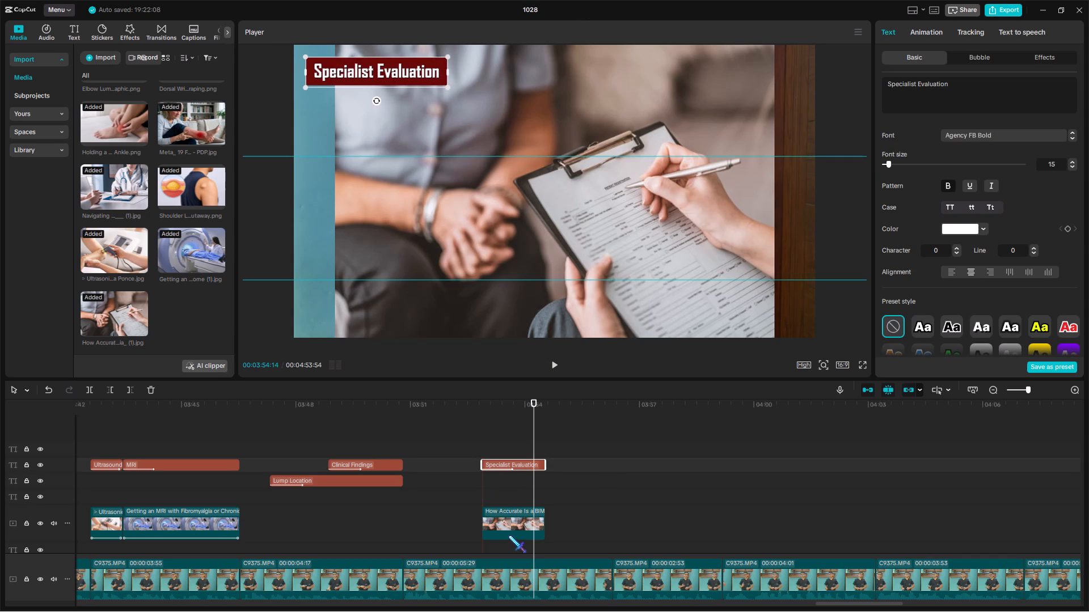
Scale up the clipboard image on the timeline until it just fills the full width of the video frame.
click(508, 535)
drag(910, 117, 914, 124)
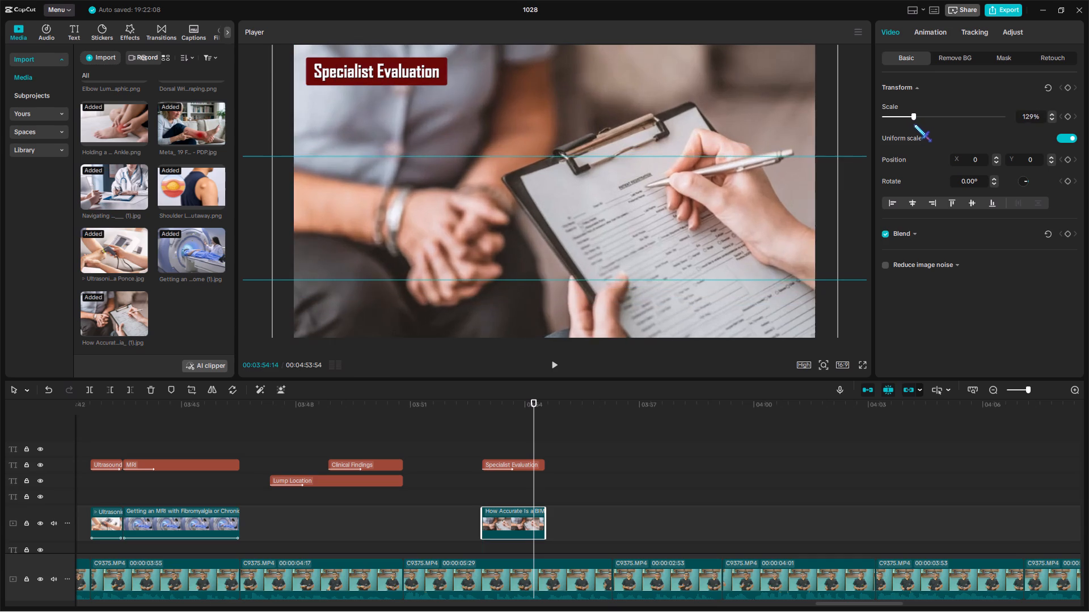
drag(914, 124, 913, 122)
click(1051, 114)
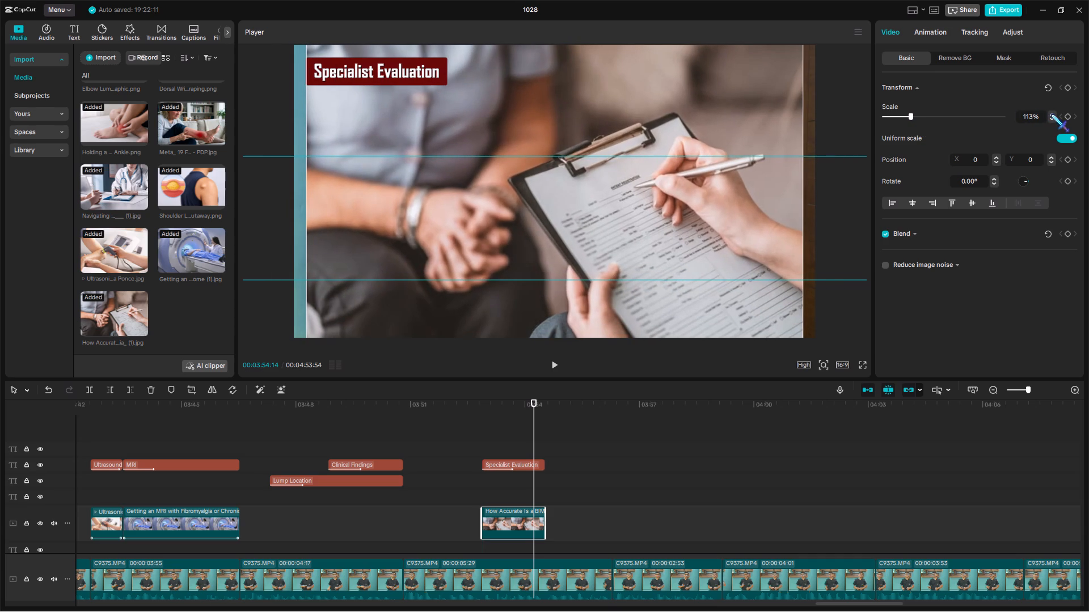
triple_click(1051, 114)
Apply the Zoom 1 combo animation to the clipboard image.
click(940, 30)
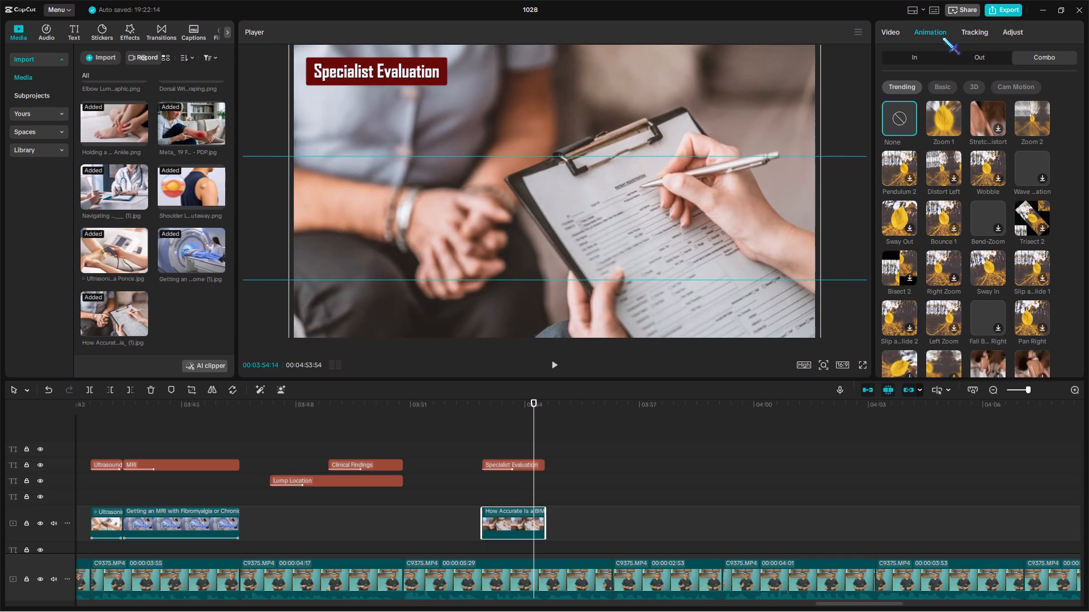
click(957, 126)
Copy the "Specialist Evaluation" callout directly after the original and align the copy's end with the next footage cut.
click(534, 468)
key(ctrl+c)
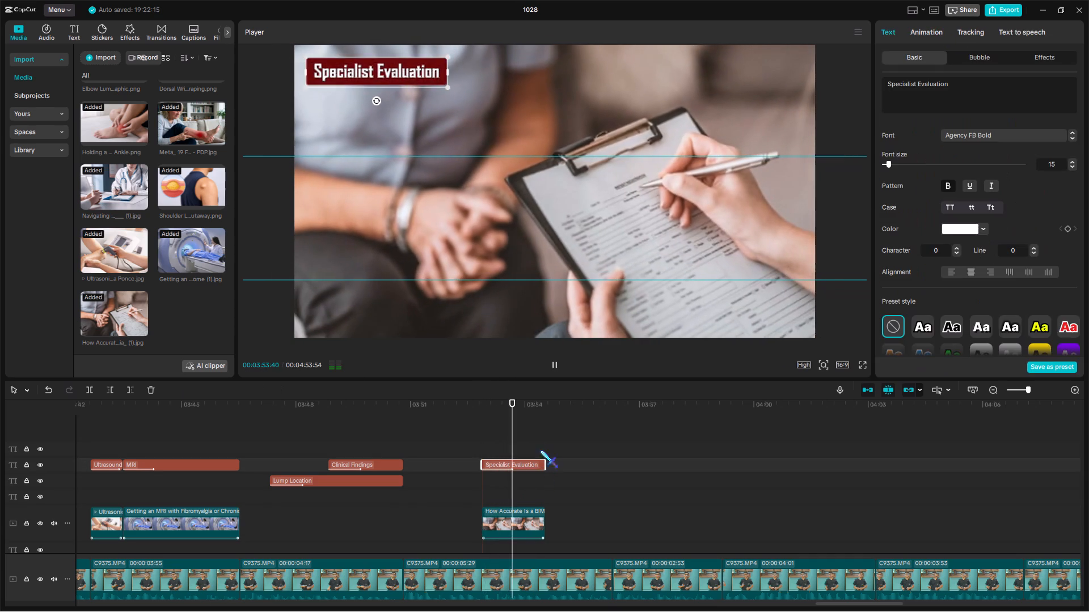
click(542, 444)
drag(542, 443, 545, 449)
key(ctrl+v)
key(space)
drag(608, 464, 611, 478)
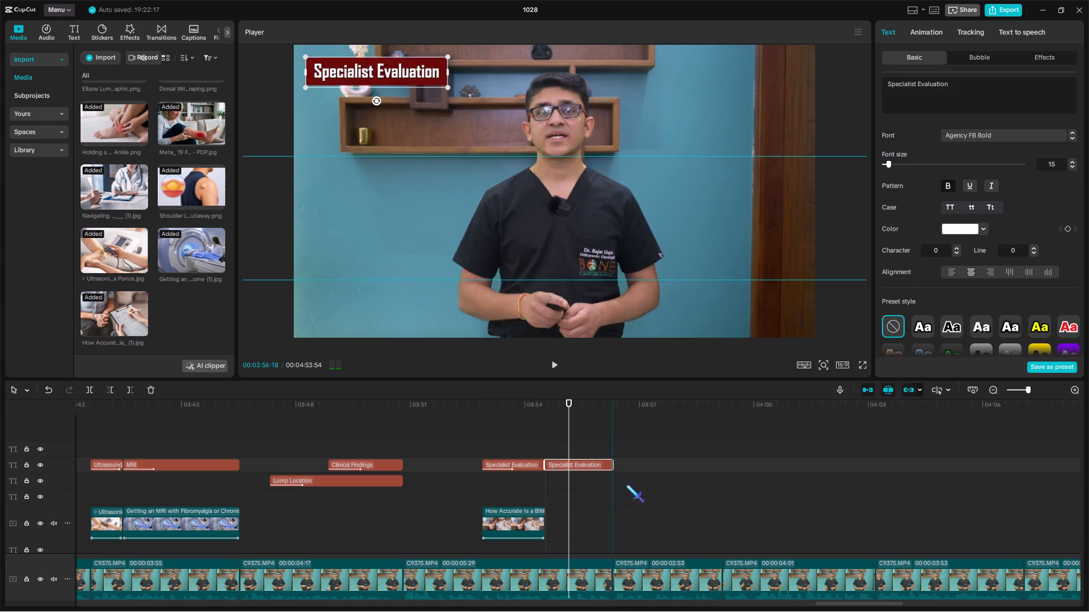
Change the copied callout's text to "Tests".
drag(974, 110, 890, 84)
key(BackSpace)
key(BackSpace)
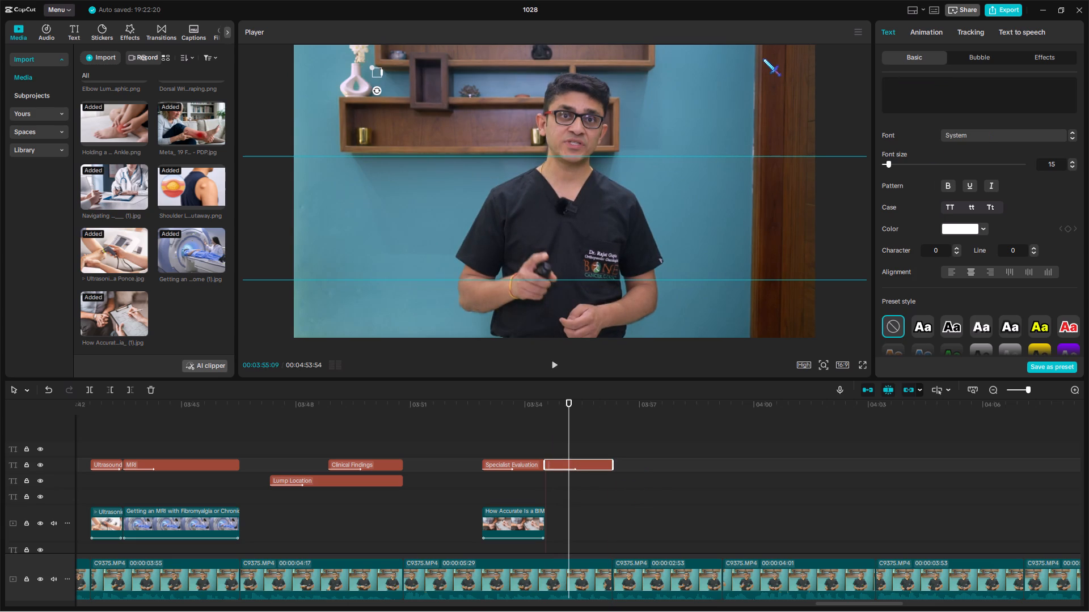
text(Tests)
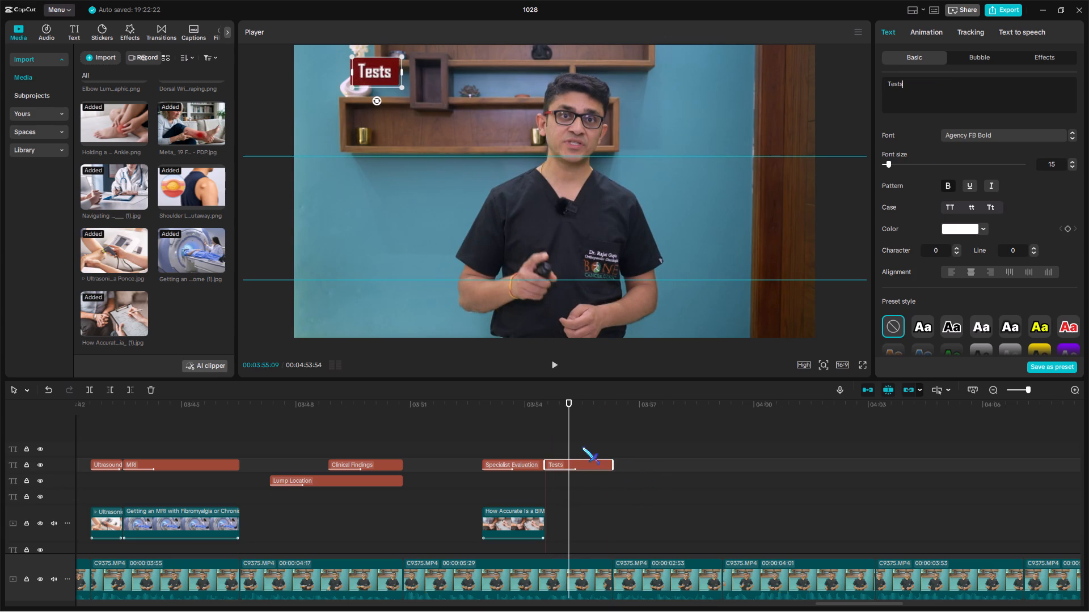
Enlarge the "Tests" callout slightly and position it in the upper-left corner of the video frame.
click(579, 444)
drag(579, 445, 588, 455)
click(589, 463)
drag(375, 77, 351, 81)
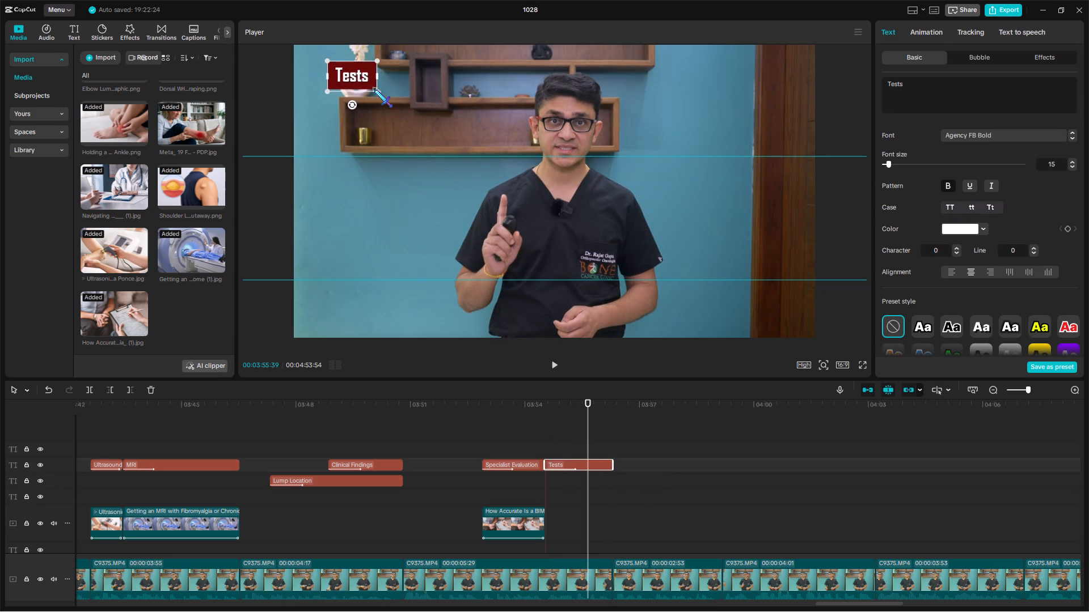
drag(375, 90, 380, 95)
drag(364, 77, 353, 76)
click(353, 76)
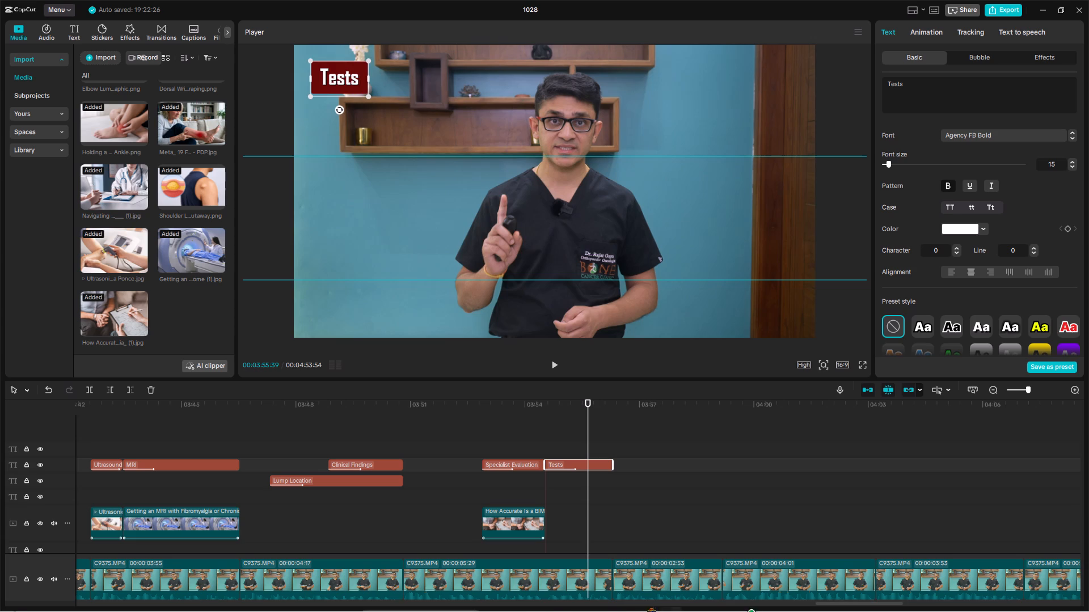
Switch to Brave, pause the playing YouTube song and browse the mix playlist and recommendations for another song.
click(690, 603)
scroll(659, 360, down, 5)
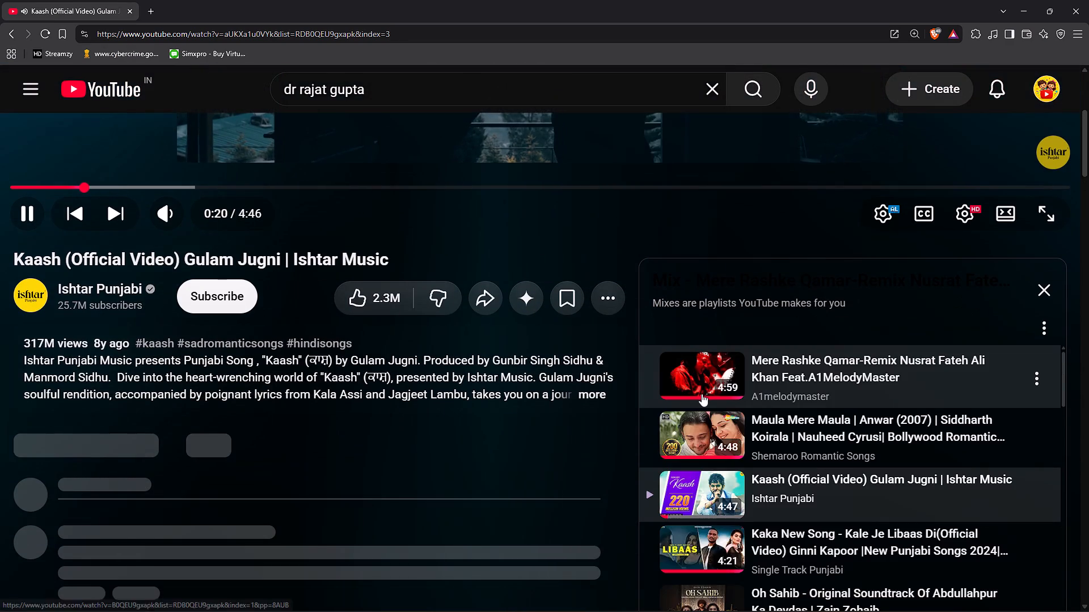
scroll(702, 395, up, 1)
click(656, 142)
scroll(858, 441, down, 5)
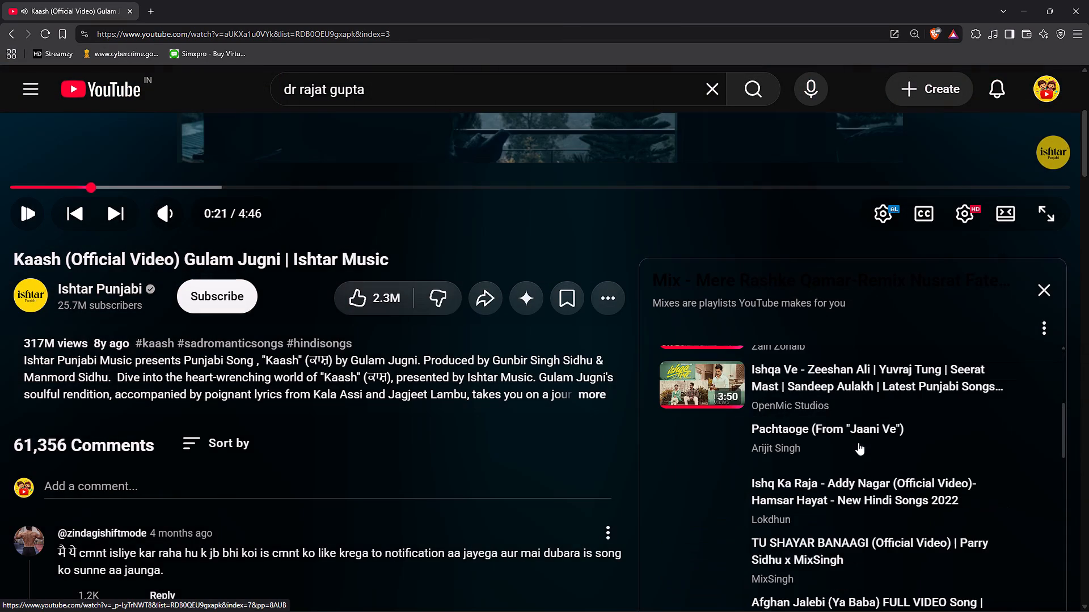
scroll(857, 445, down, 7)
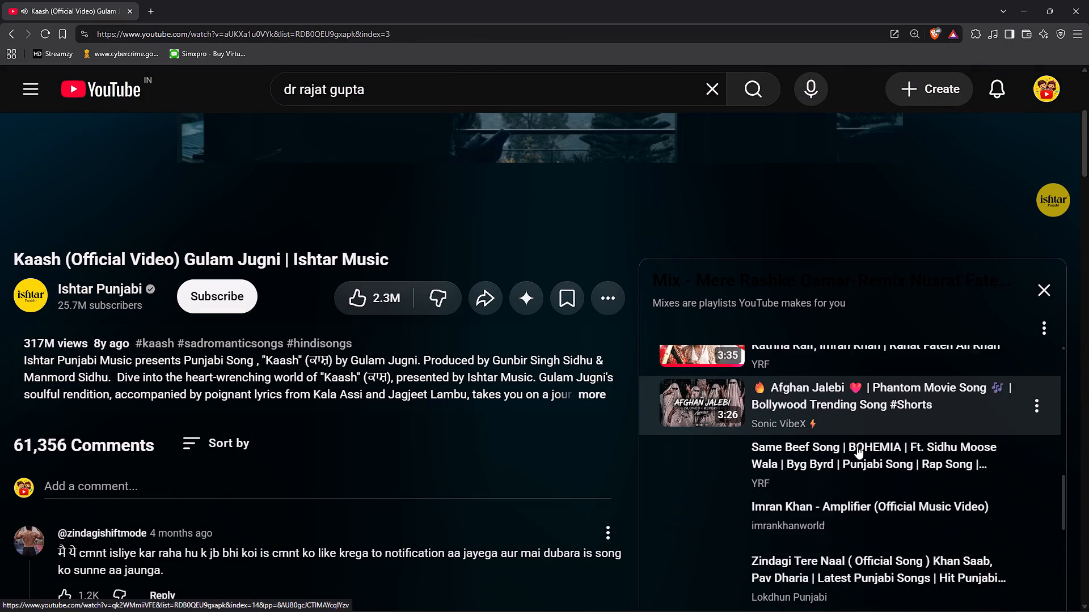
scroll(857, 447, down, 4)
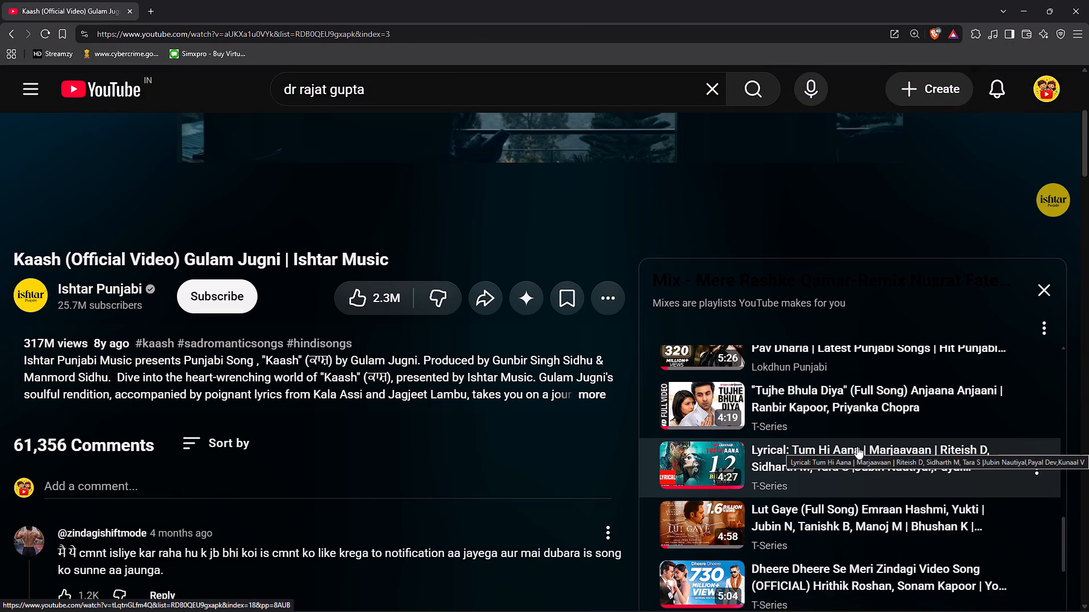
scroll(857, 447, down, 4)
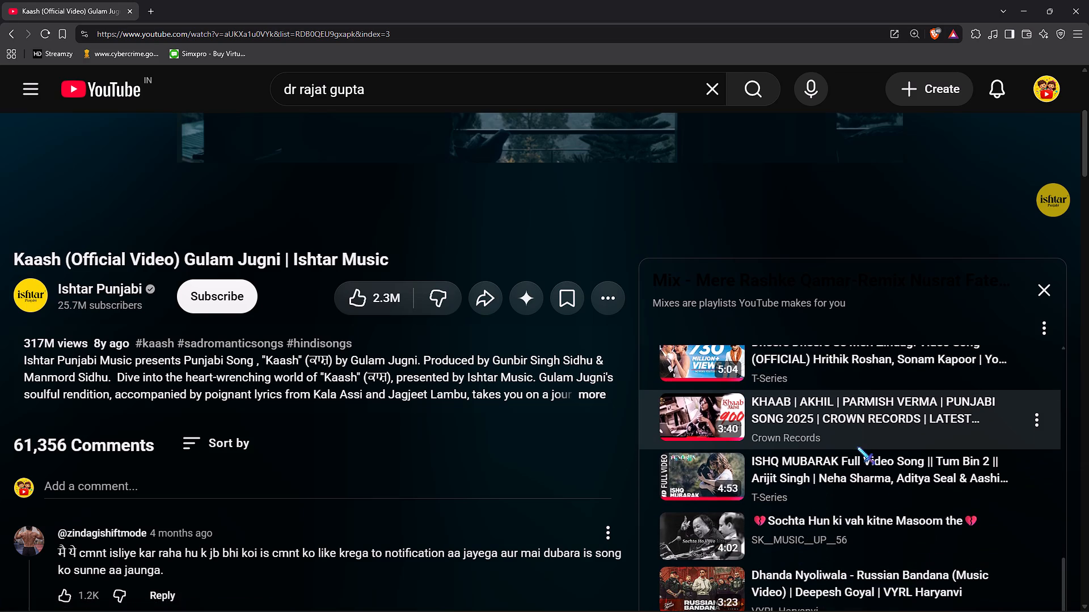
scroll(857, 447, down, 4)
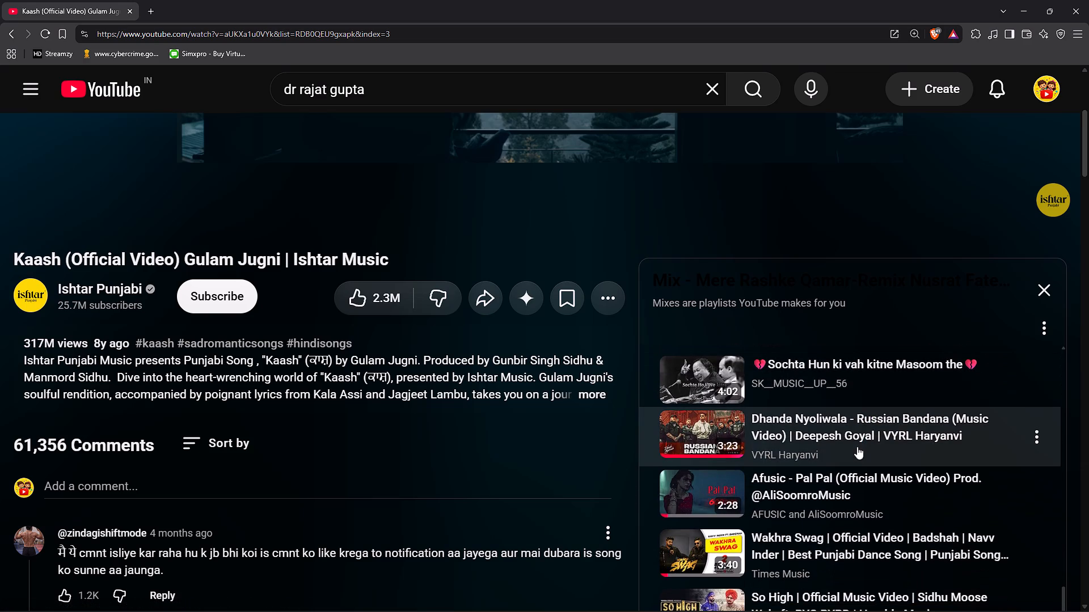
scroll(857, 447, down, 15)
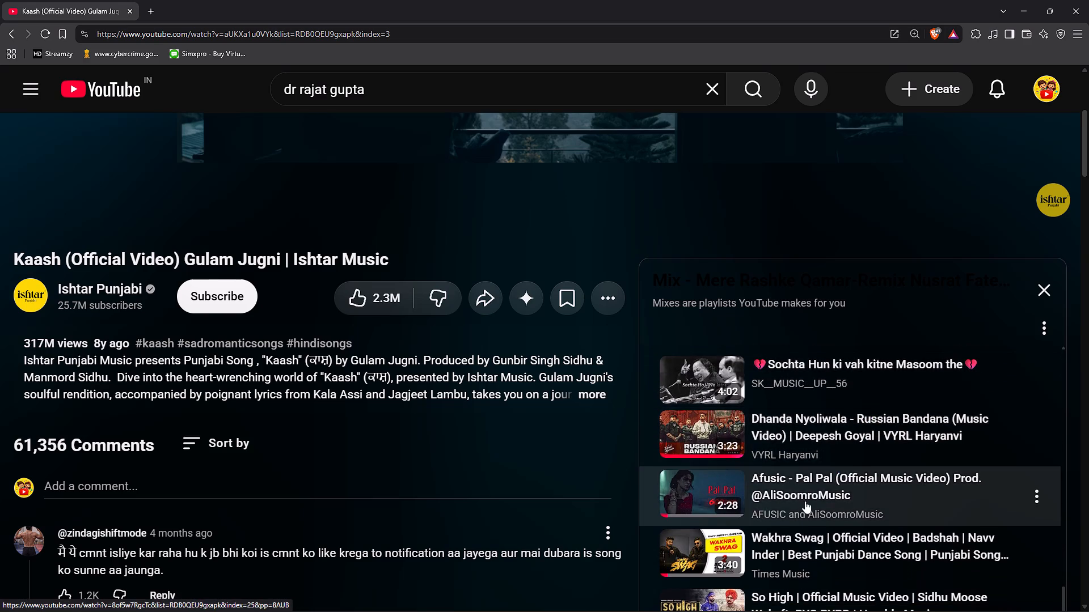
scroll(805, 501, down, 12)
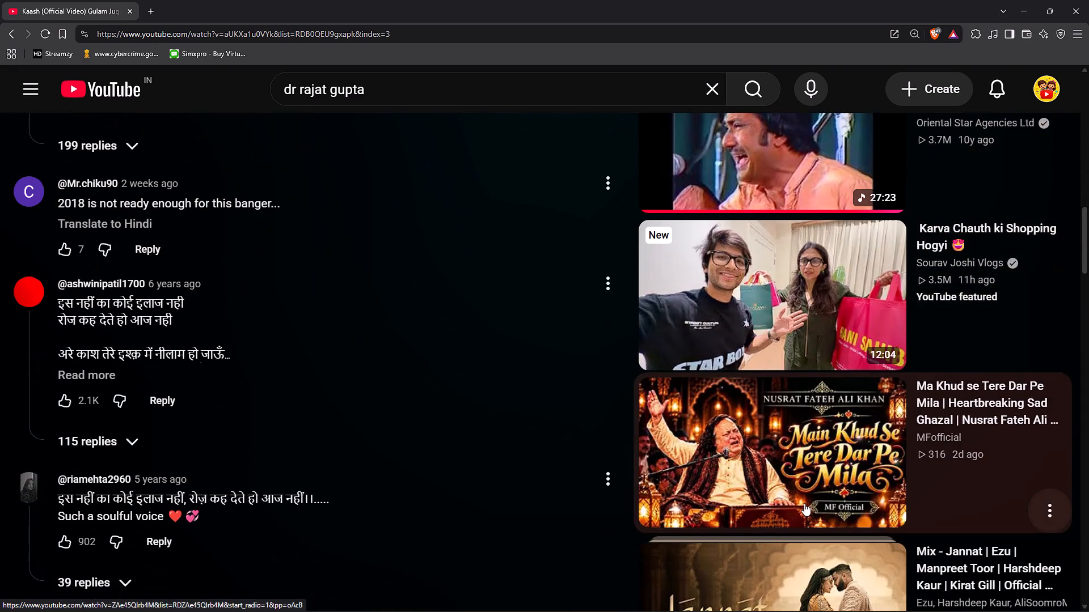
scroll(805, 503, down, 1)
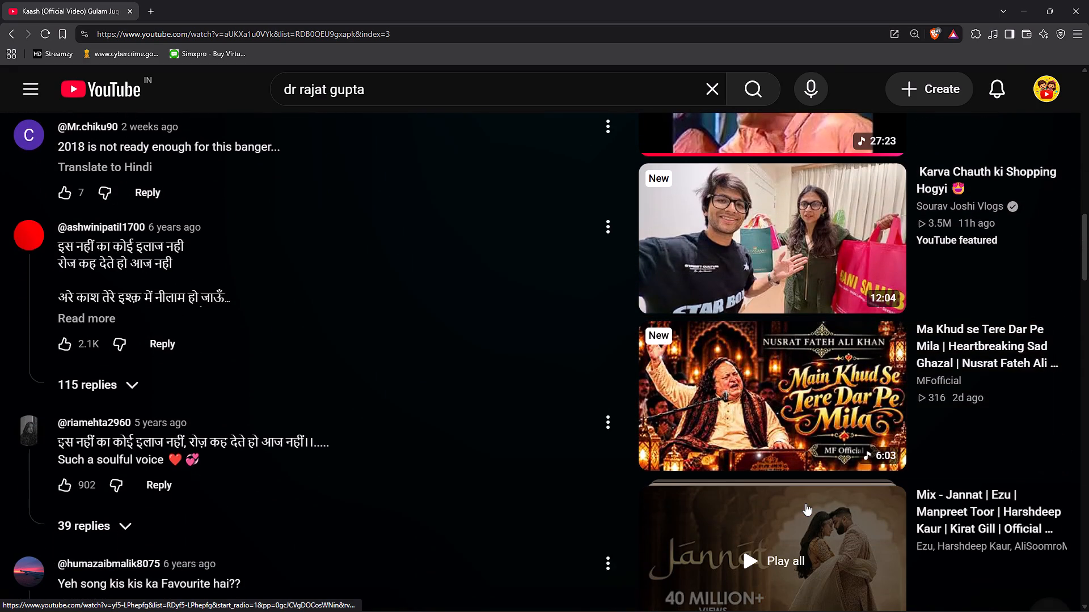
scroll(805, 503, down, 2)
scroll(805, 503, up, 2)
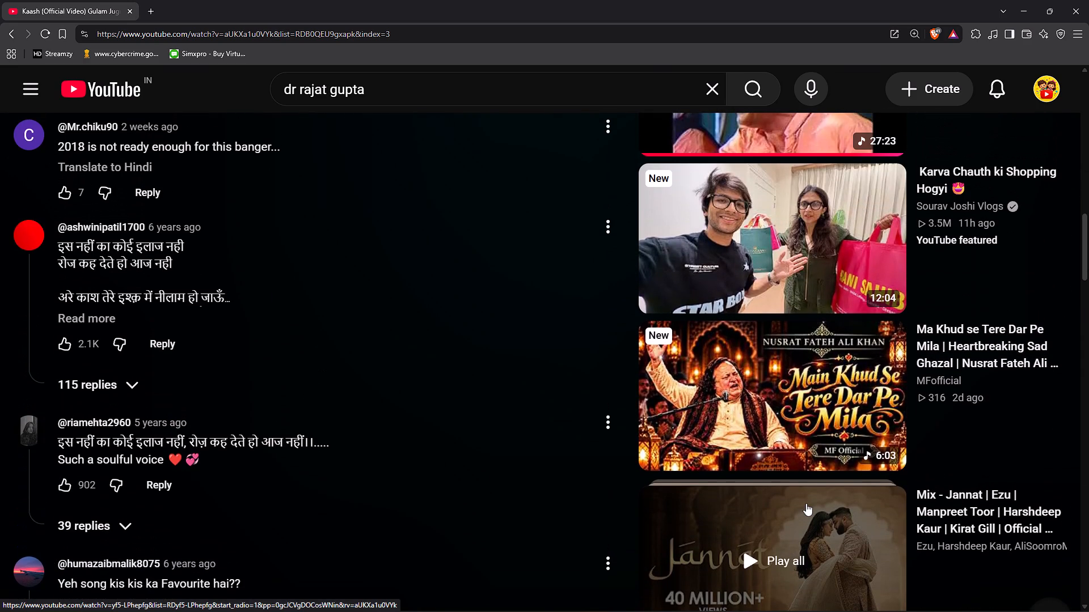
scroll(806, 503, down, 10)
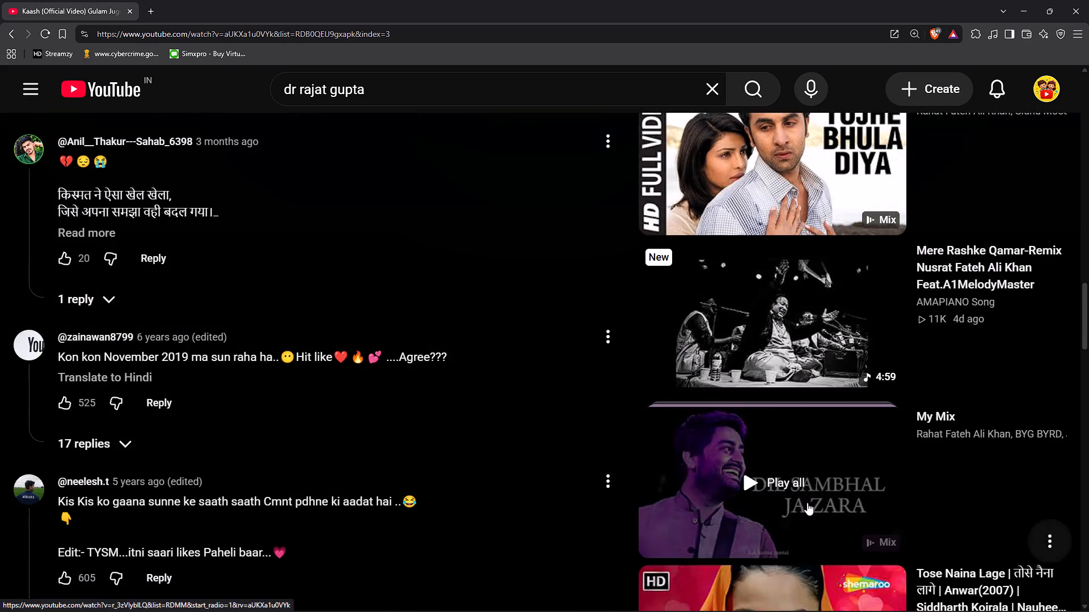
scroll(807, 502, down, 4)
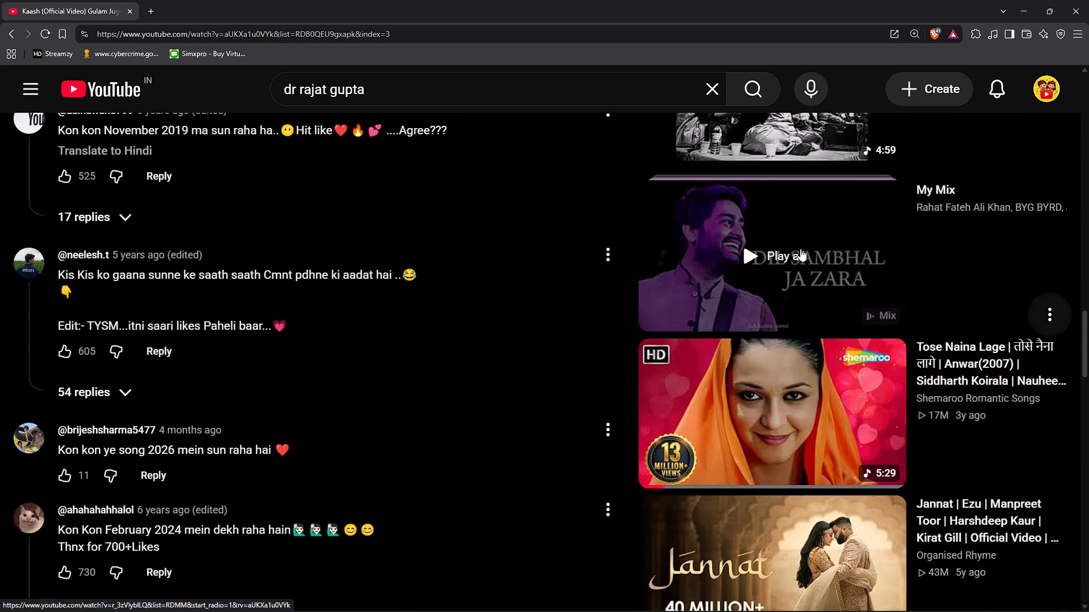
Play "Dil Sambhal Ja Zara" from My Mix, skip ahead to about 1:20 and lower the volume slightly.
click(800, 249)
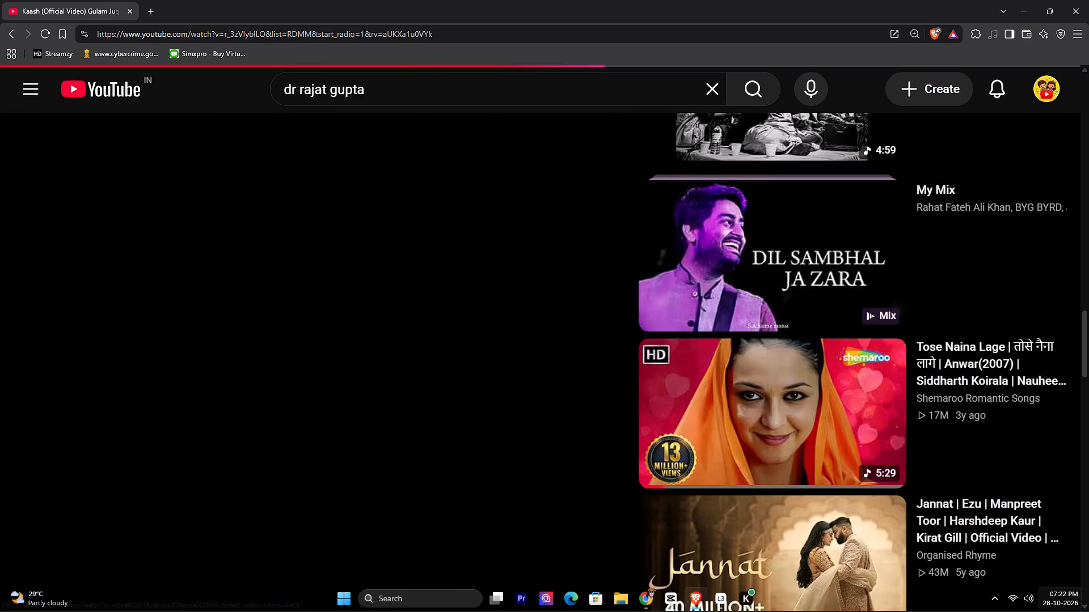
click(171, 471)
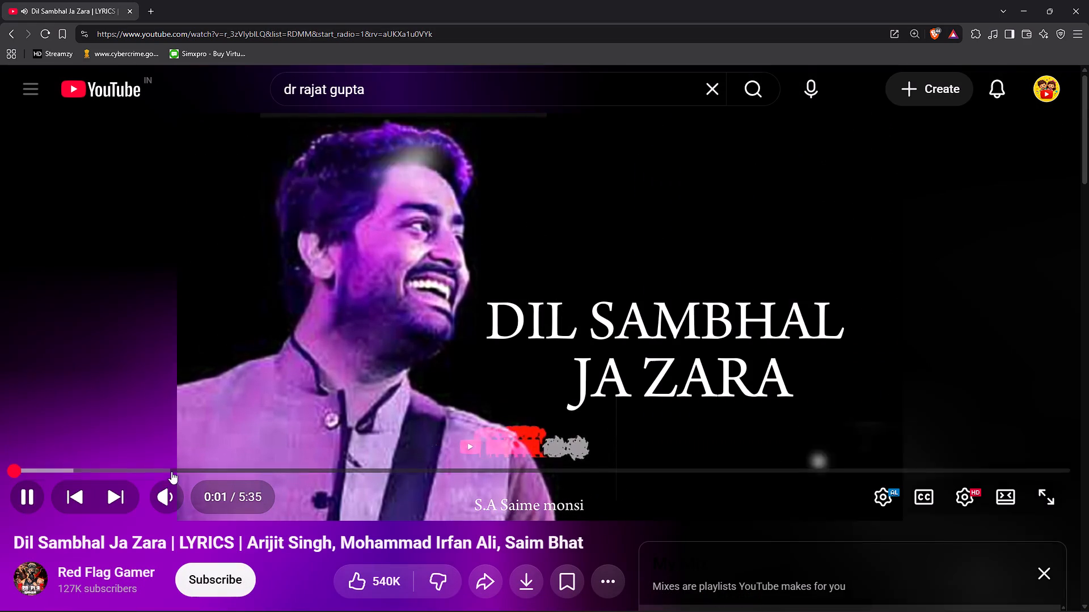
click(174, 470)
click(210, 469)
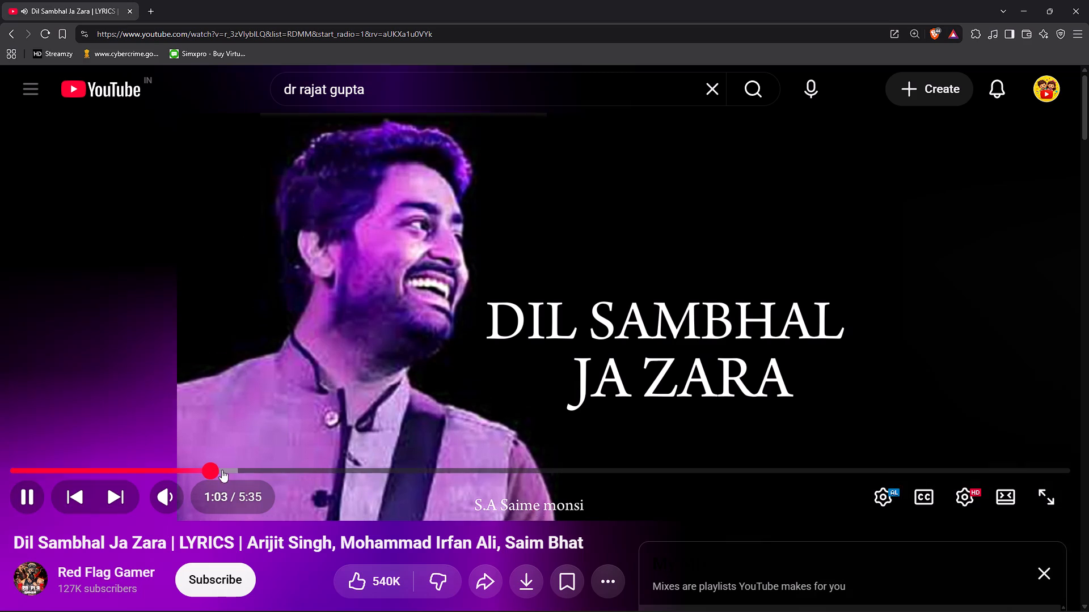
click(233, 470)
click(251, 470)
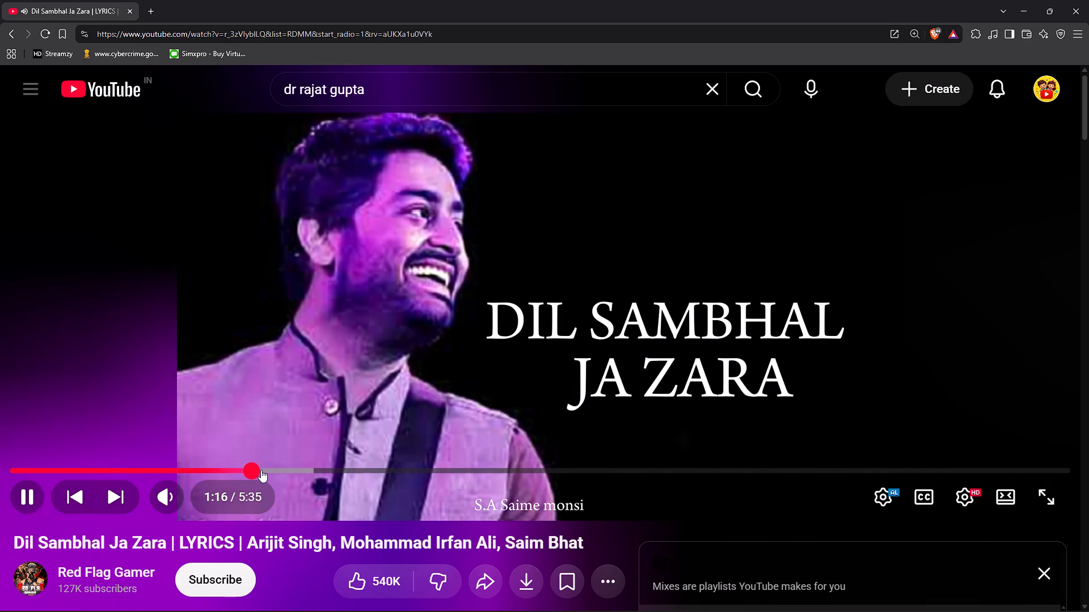
click(261, 470)
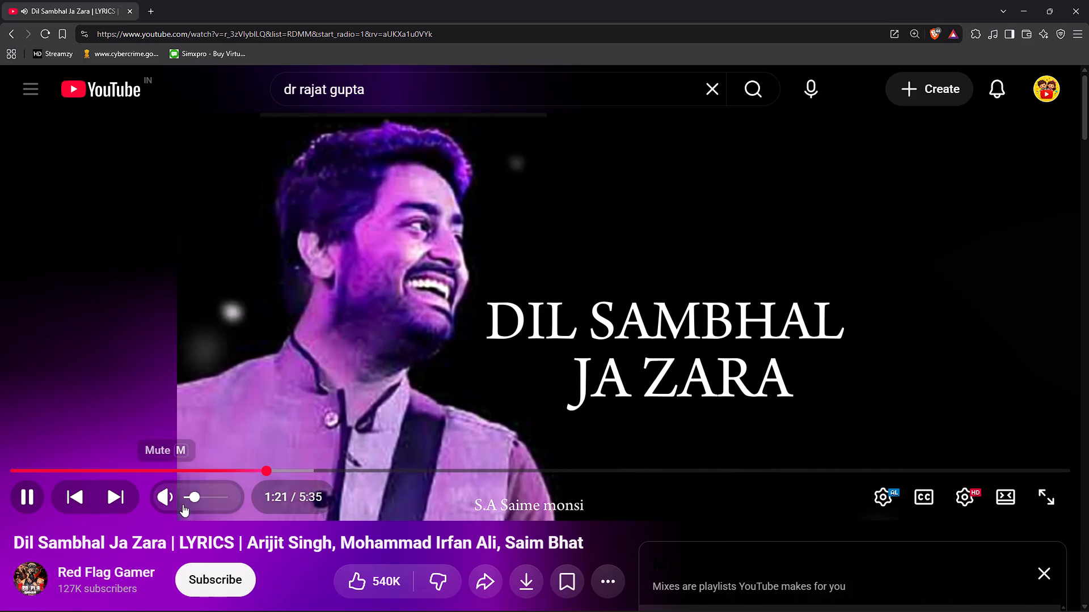
click(189, 500)
click(189, 500)
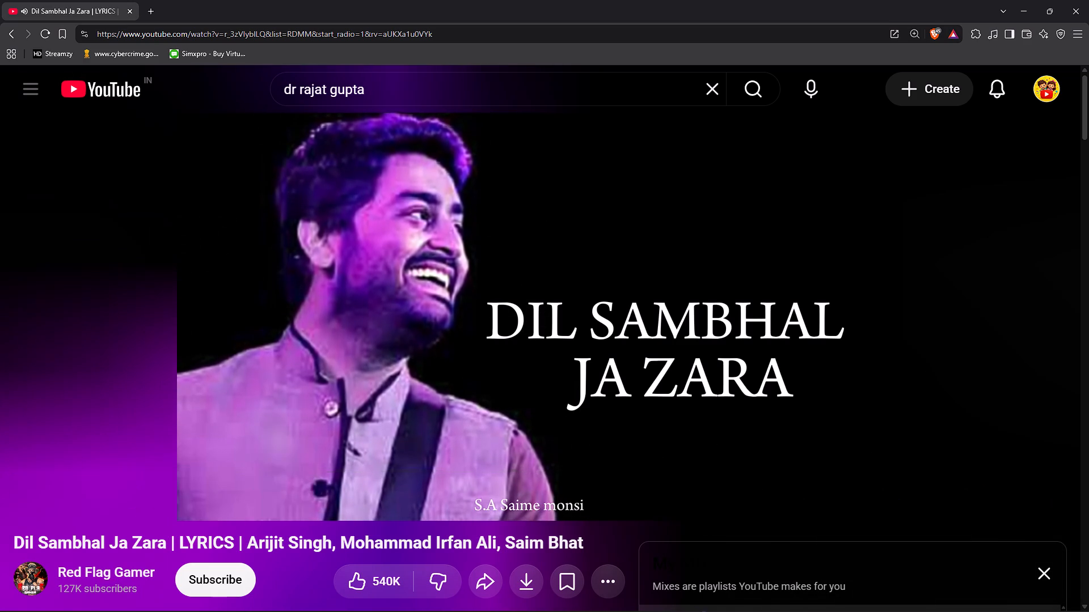
Switch to Chrome and search Pinterest for "medical tests".
click(673, 603)
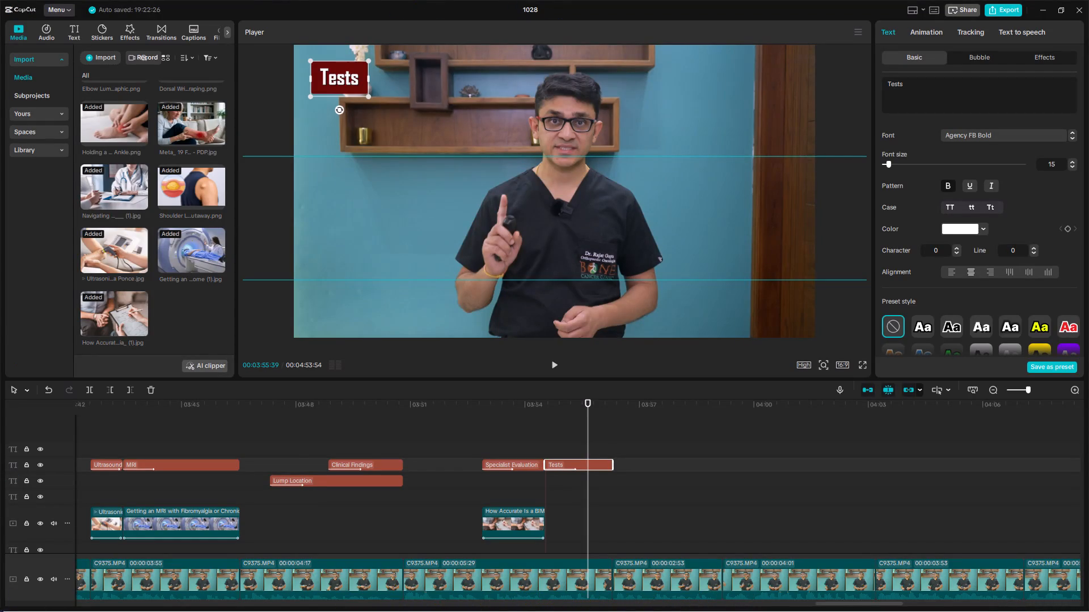
click(650, 600)
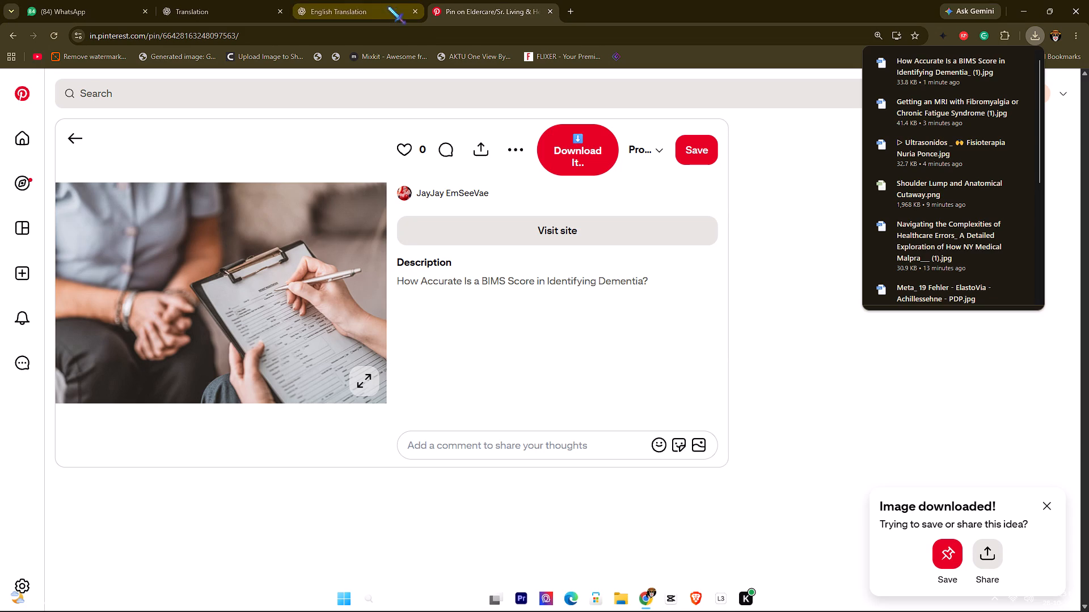
click(413, 93)
text(medical tets)
key(Return)
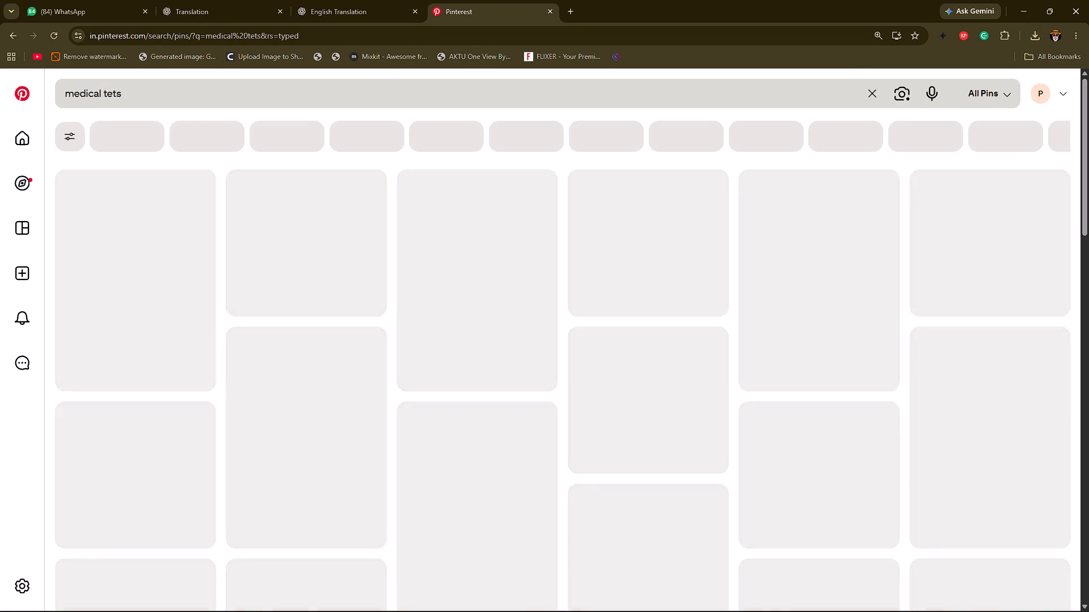
triple_click(116, 95)
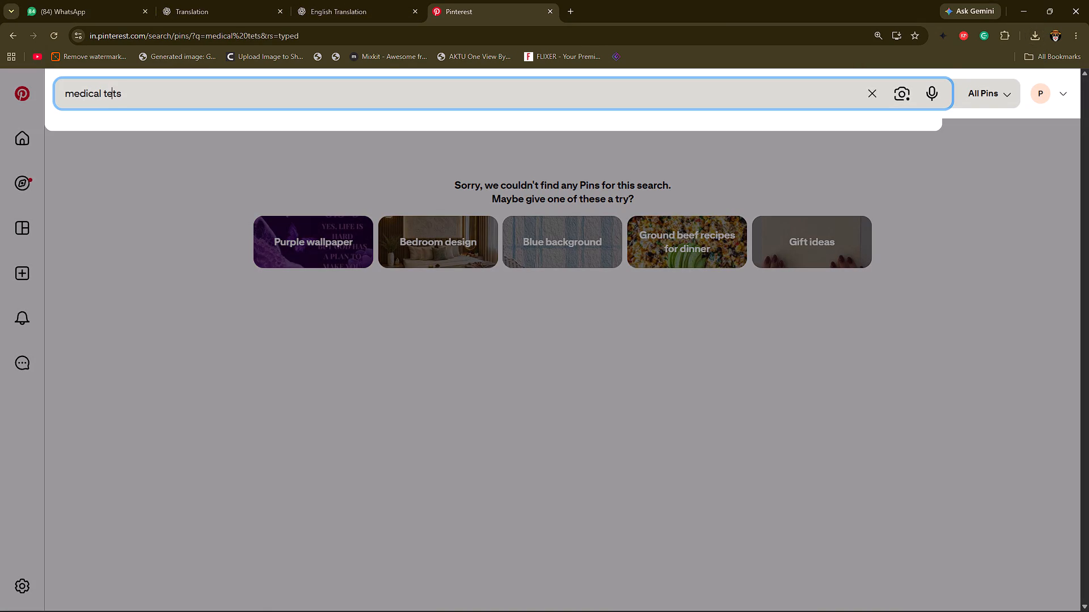
key(s)
key(Return)
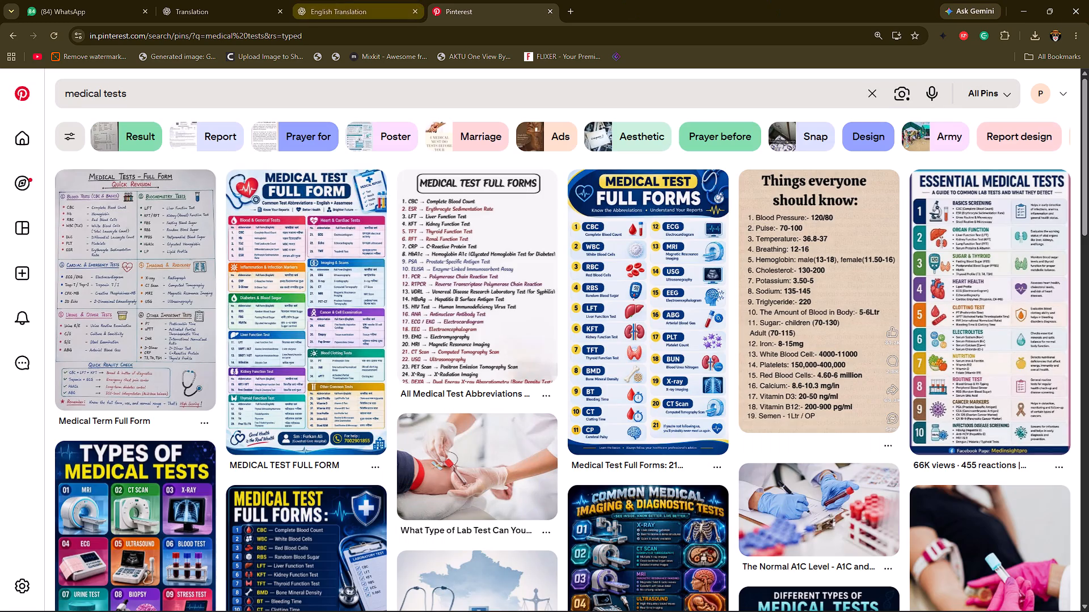
Browse the results and open the ELLE France pin showing a doctor writing on a clipboard.
scroll(471, 301, down, 6)
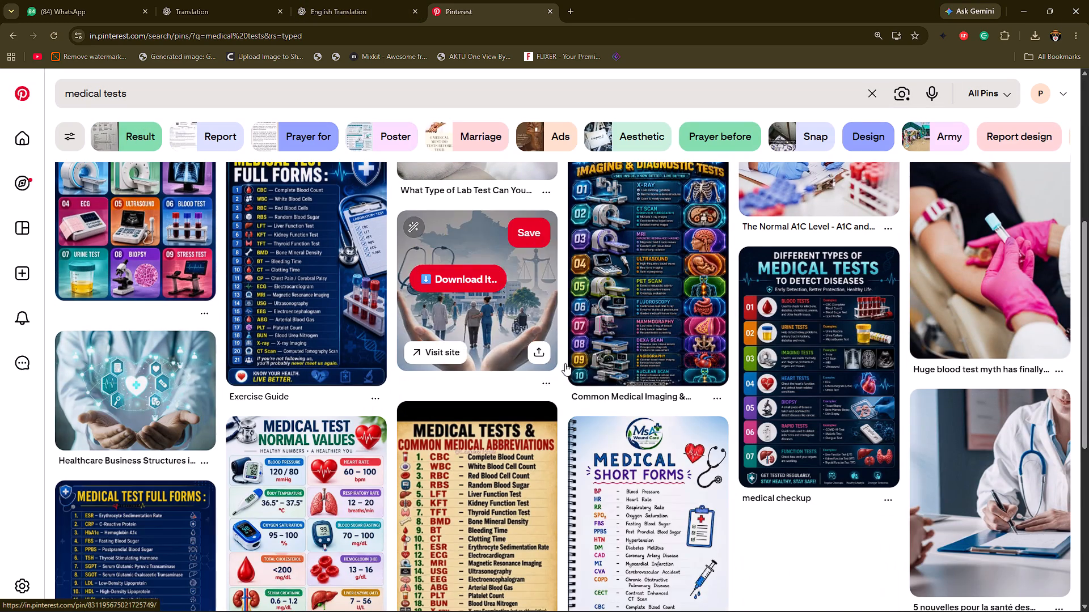
scroll(618, 377, up, 5)
scroll(618, 377, down, 7)
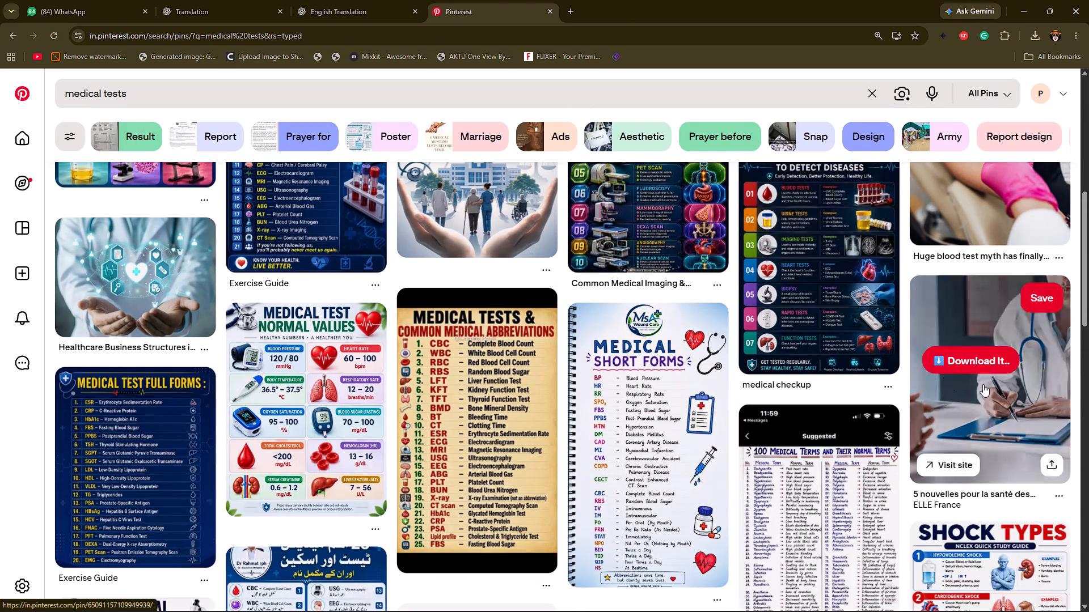
click(1004, 402)
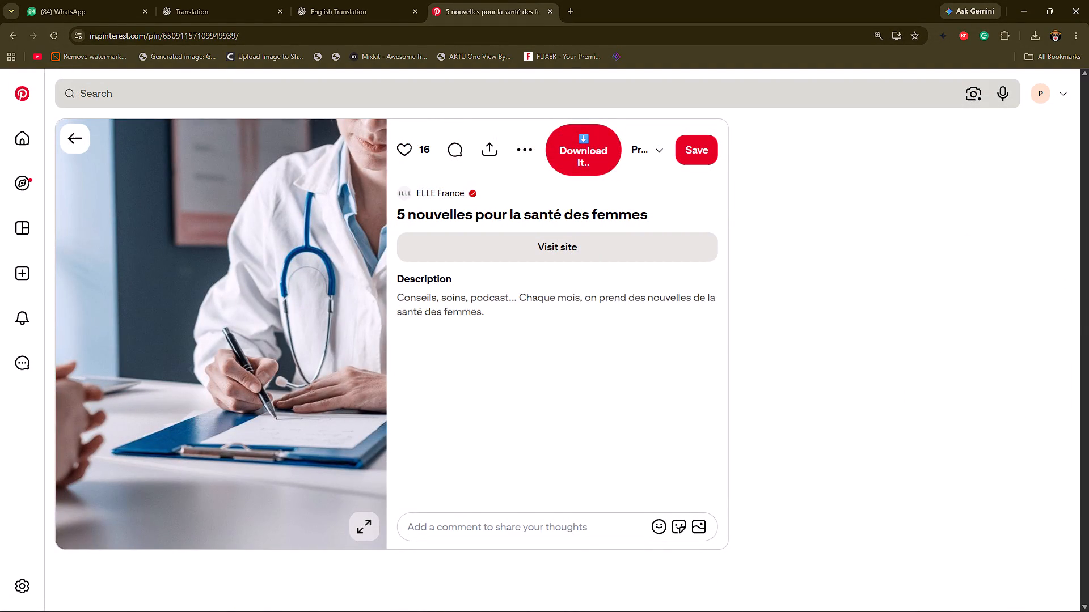
Refine the Pinterest search to "medical tests 16:9".
click(332, 92)
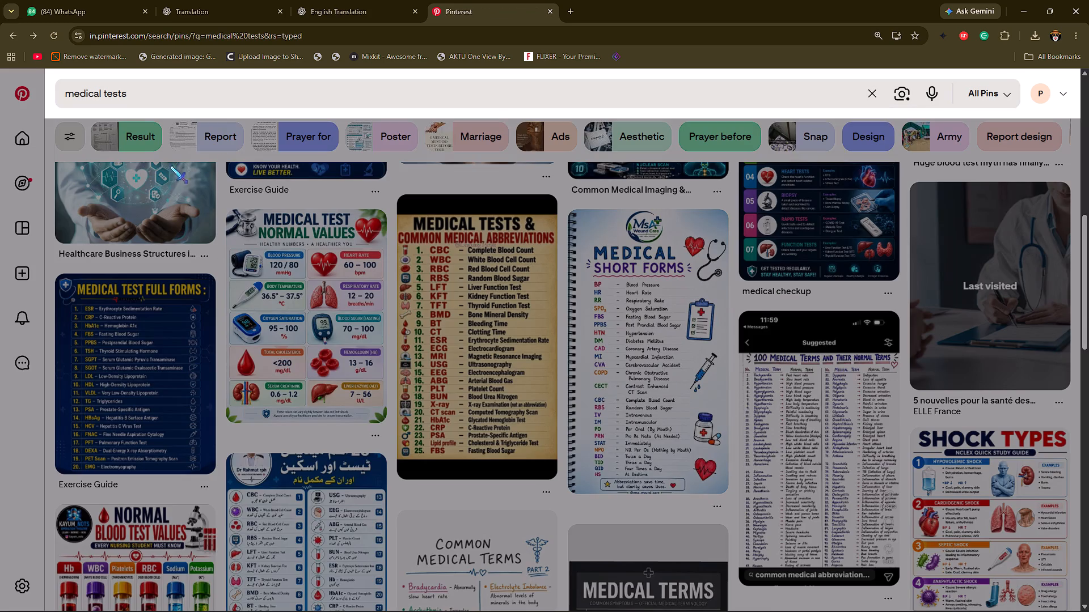
click(168, 96)
key(space)
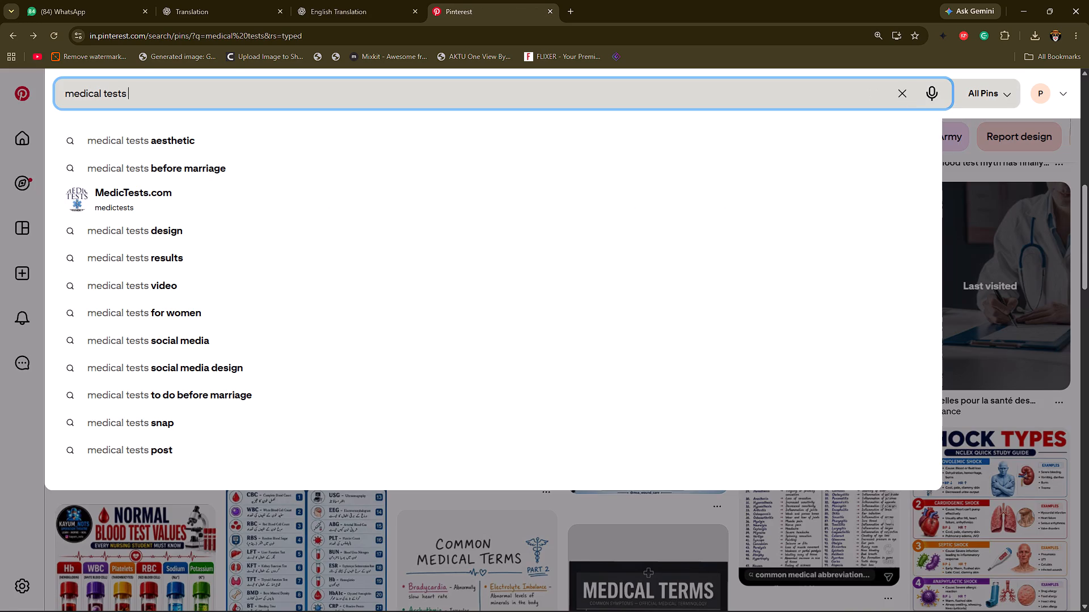
text(16:9)
key(Return)
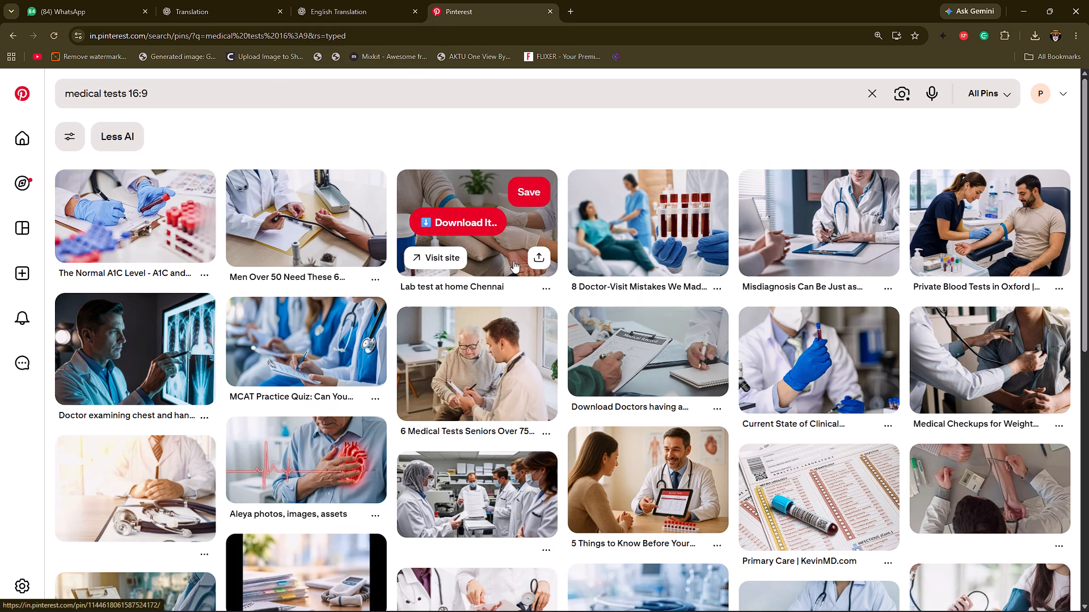
Open the HealthCentral pin "The Normal A1C Level" showing gloved hands with a blood sample and download its image.
click(183, 239)
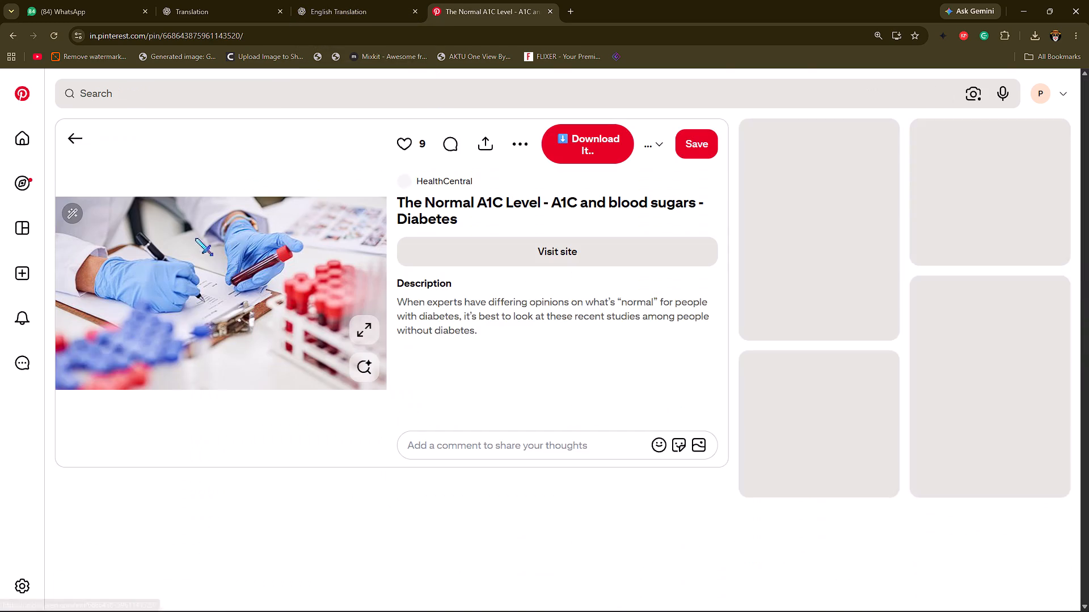
click(511, 152)
click(547, 185)
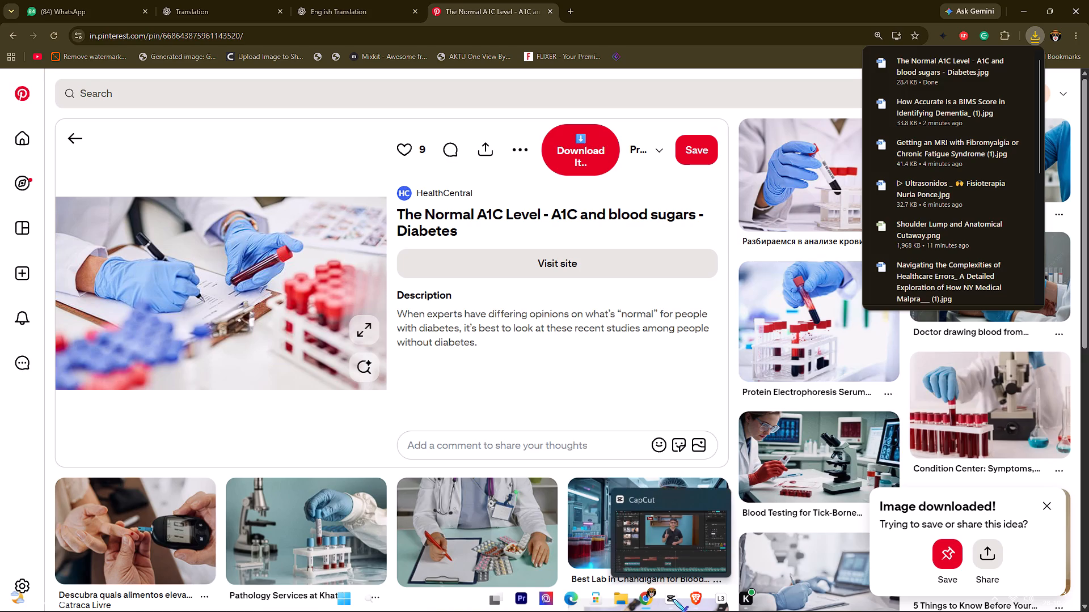
Switch to CapCut, import the A1C blood-test image, place it right after the specialist evaluation image and trim it to the end of the Tests title.
click(673, 599)
click(103, 59)
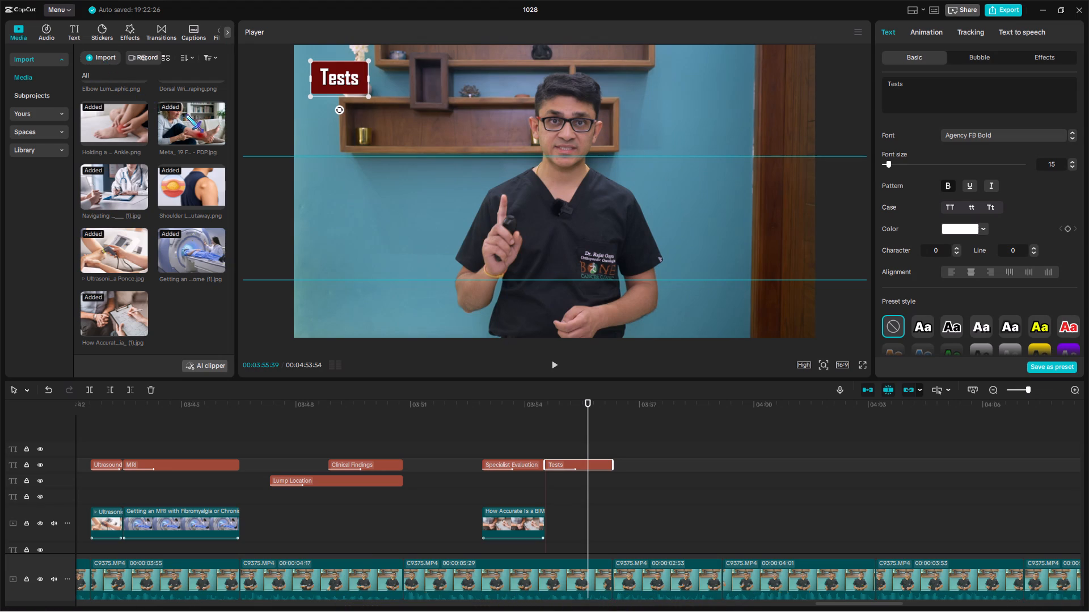
double_click(299, 143)
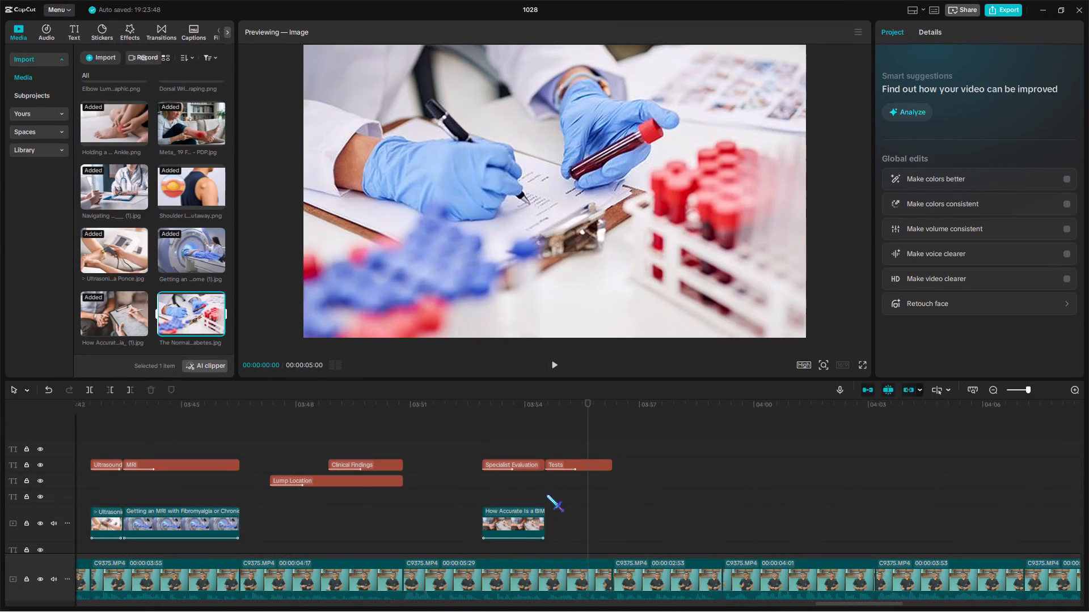
double_click(546, 492)
drag(187, 317, 542, 521)
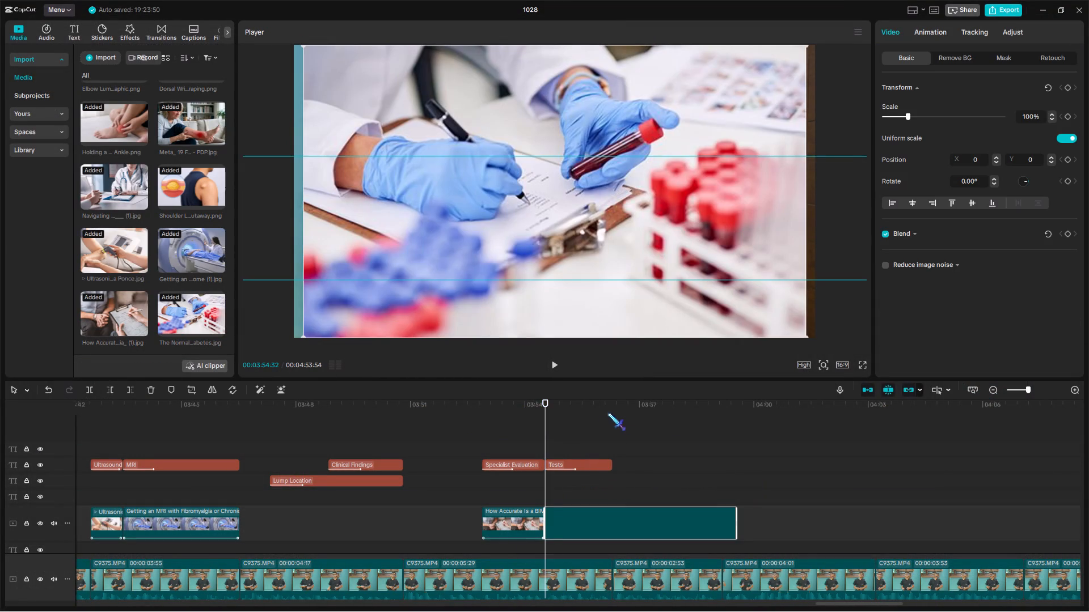
click(614, 406)
key(w)
key(space)
Apply an animation to the blood-test image and scale it up until it fills the whole frame.
click(597, 502)
click(593, 521)
click(932, 28)
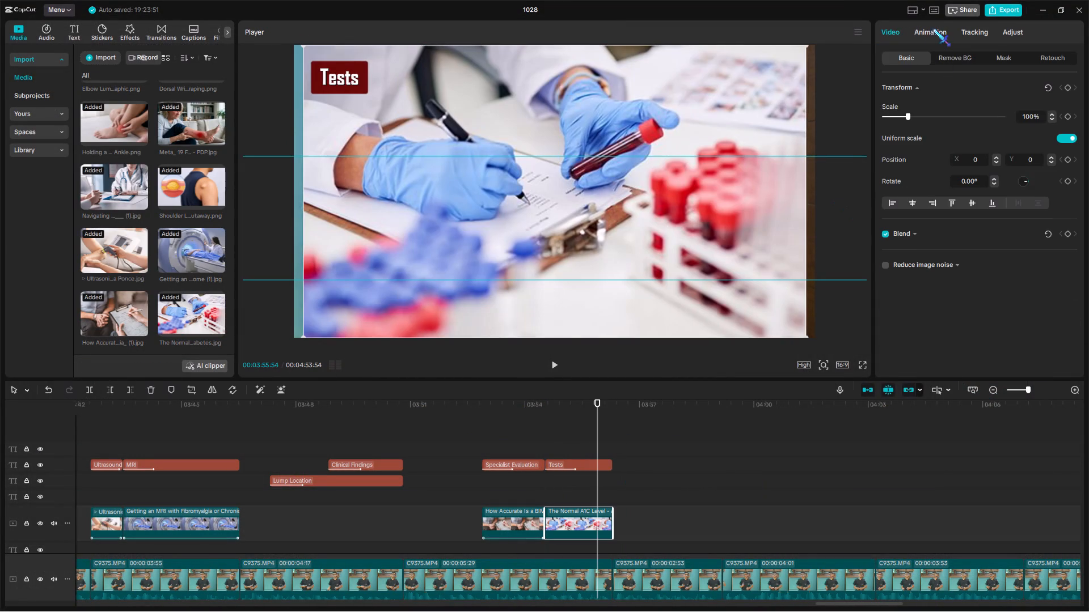
click(952, 119)
drag(804, 47, 827, 35)
Play back the Tests section and the footage following it to review the new image and the doctor's next line.
key(space)
click(611, 478)
key(space)
drag(580, 486, 543, 494)
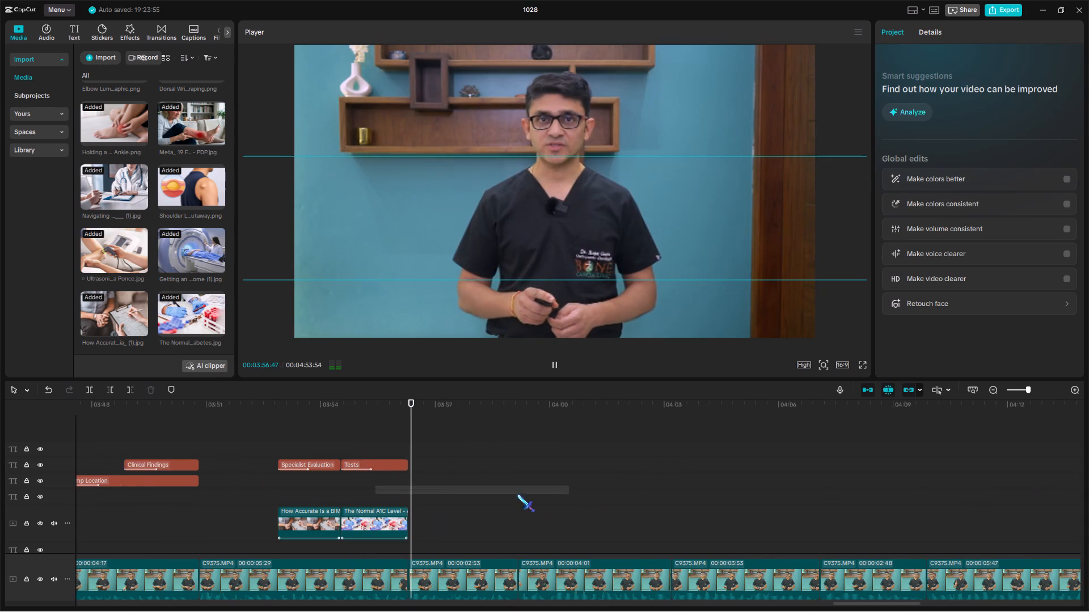
scroll(505, 494, down, 5)
scroll(407, 482, up, 5)
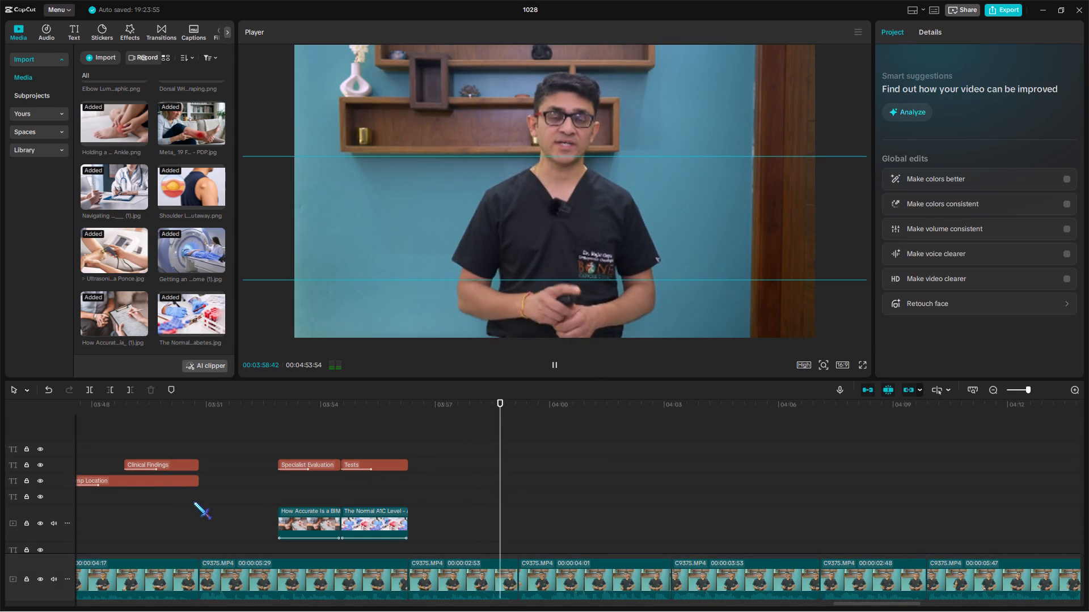
click(193, 501)
drag(193, 502, 724, 497)
click(753, 493)
key(space)
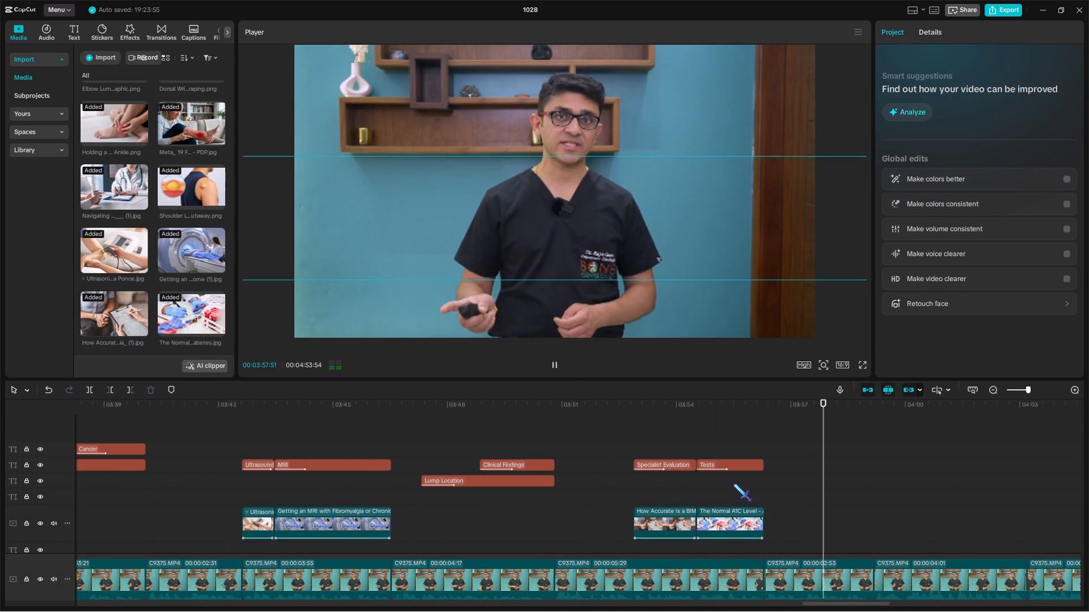
click(703, 490)
drag(703, 490, 729, 479)
click(734, 466)
triple_click(742, 503)
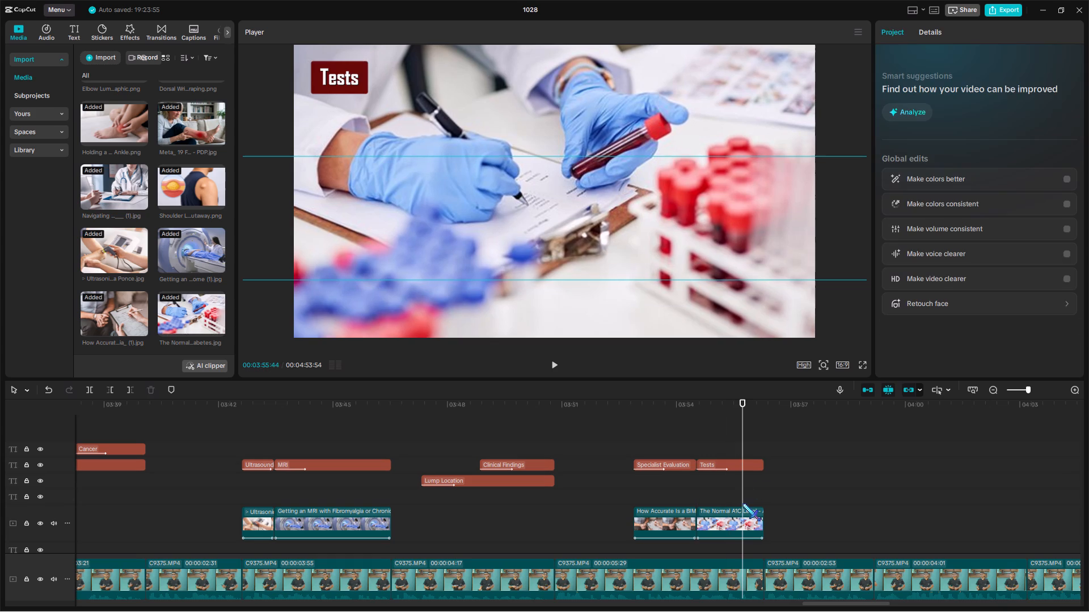
Copy the "या फिर Lump का Size और Nature देखकर।" title, paste it right after the Tests image and trim it to the end of that camera clip.
drag(743, 503, 392, 488)
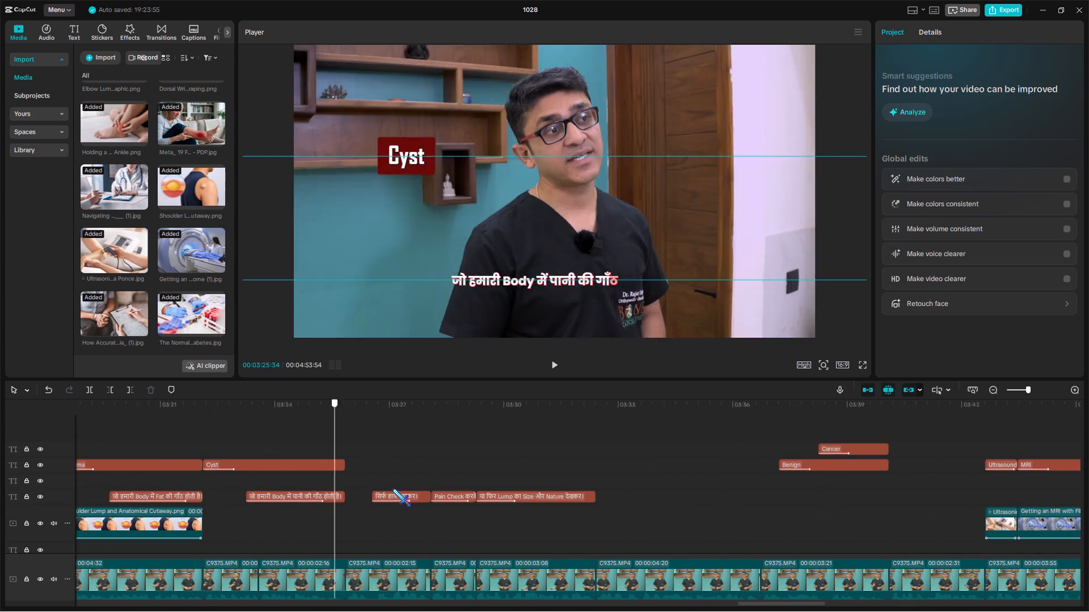
drag(392, 488, 531, 496)
click(531, 496)
key(ctrl+c)
click(649, 471)
drag(649, 471, 1088, 478)
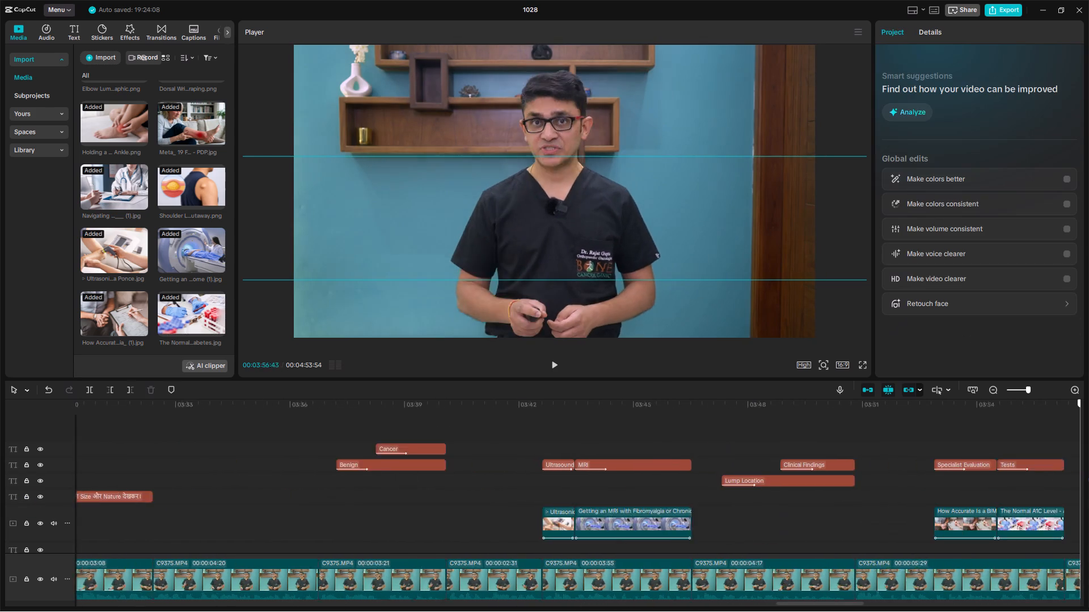
drag(1088, 478, 469, 434)
key(ctrl+v)
key(space)
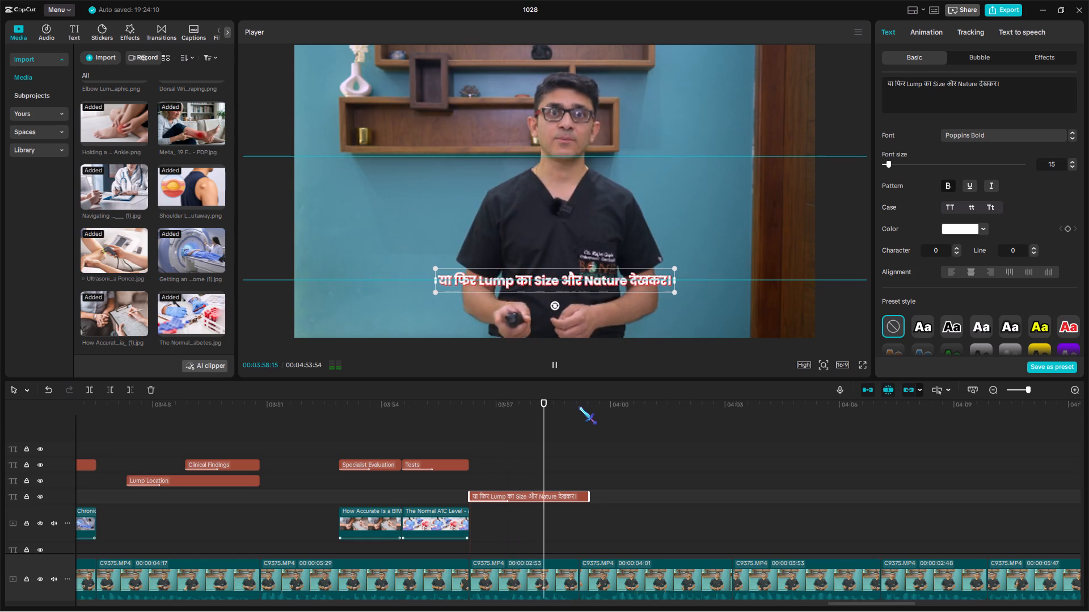
drag(579, 406, 563, 407)
key(w)
drag(1035, 94, 852, 53)
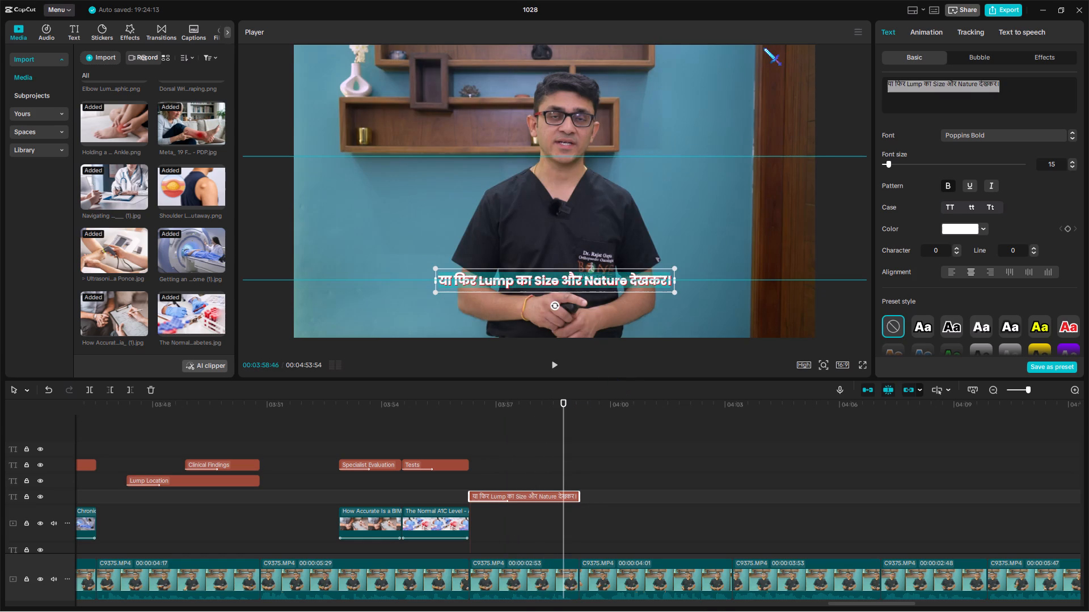
Switch to Brave and pause the YouTube song.
click(657, 603)
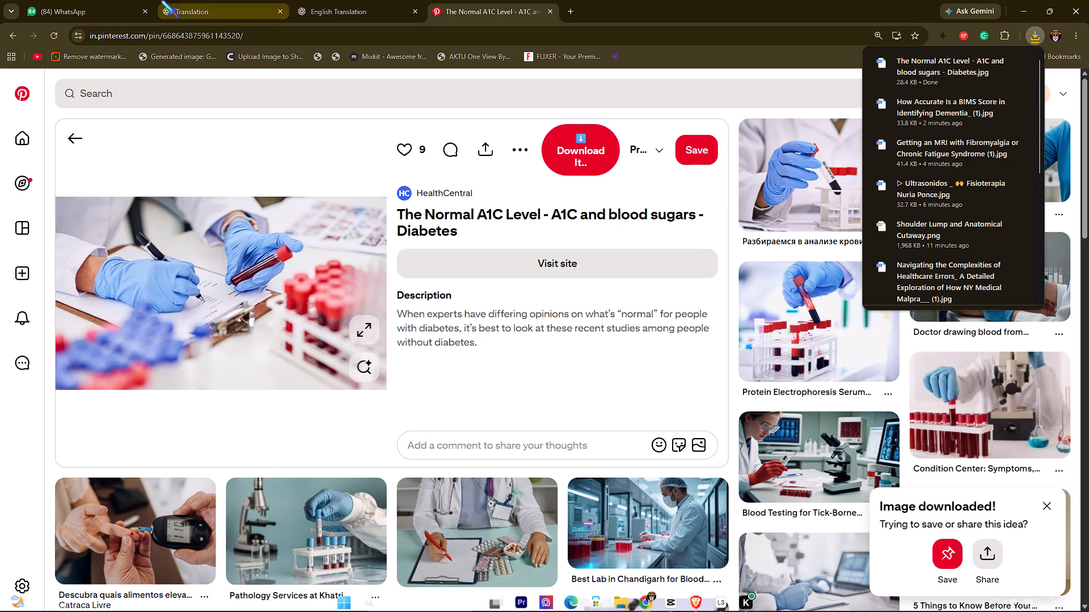
click(693, 592)
click(528, 263)
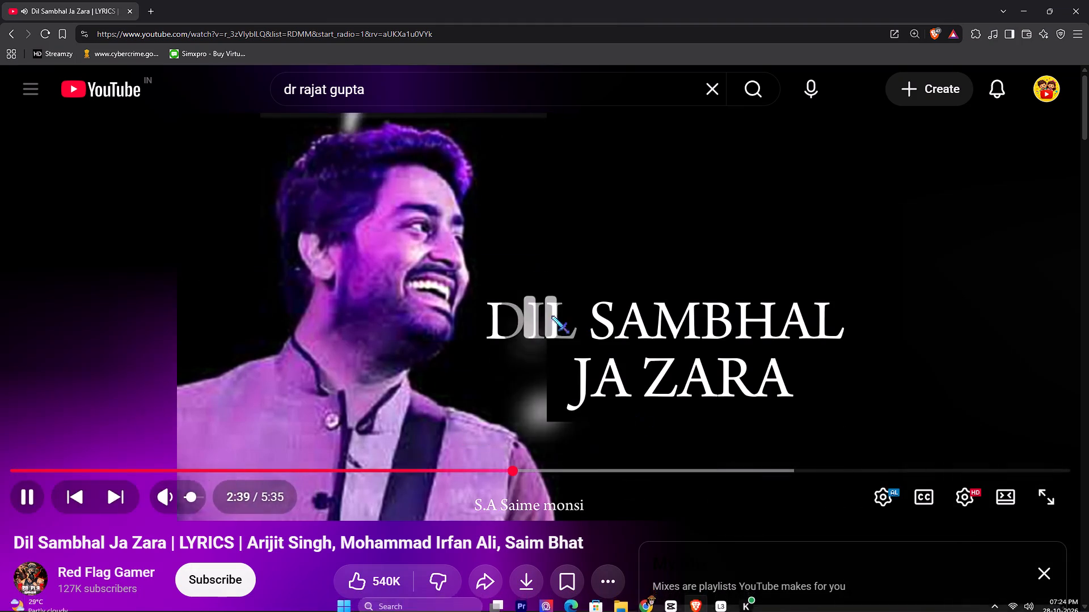
click(640, 603)
click(206, 0)
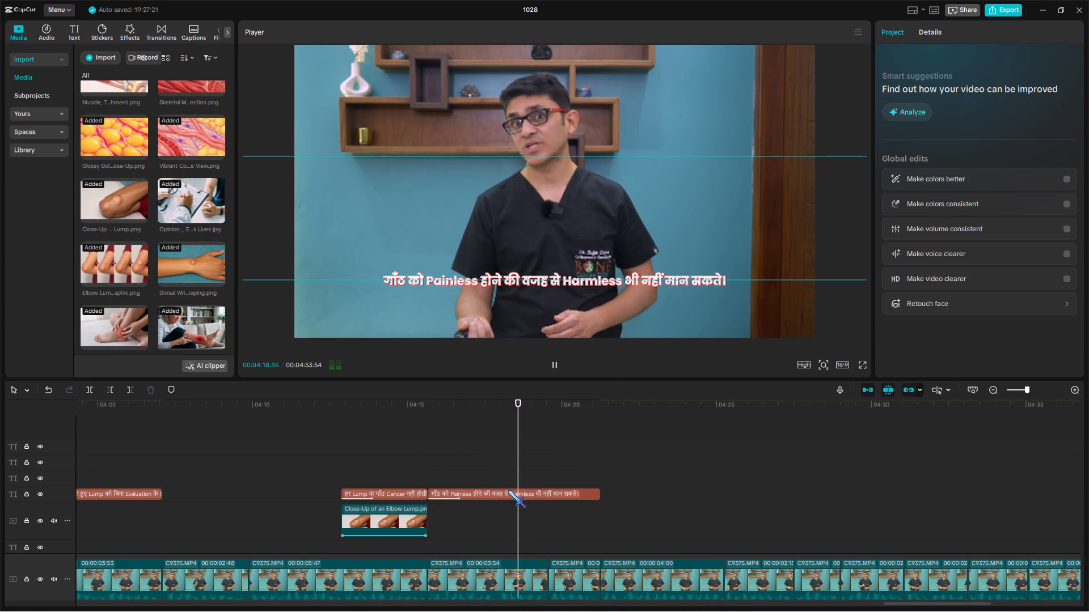
click(508, 490)
drag(510, 443, 1082, 465)
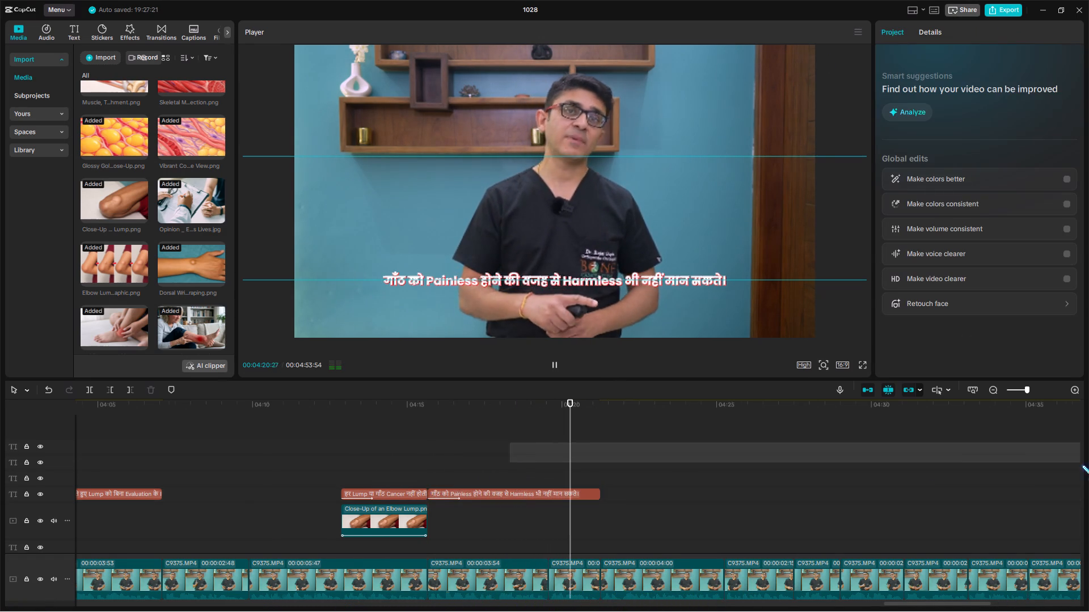
drag(1082, 465, 471, 465)
scroll(471, 465, down, 6)
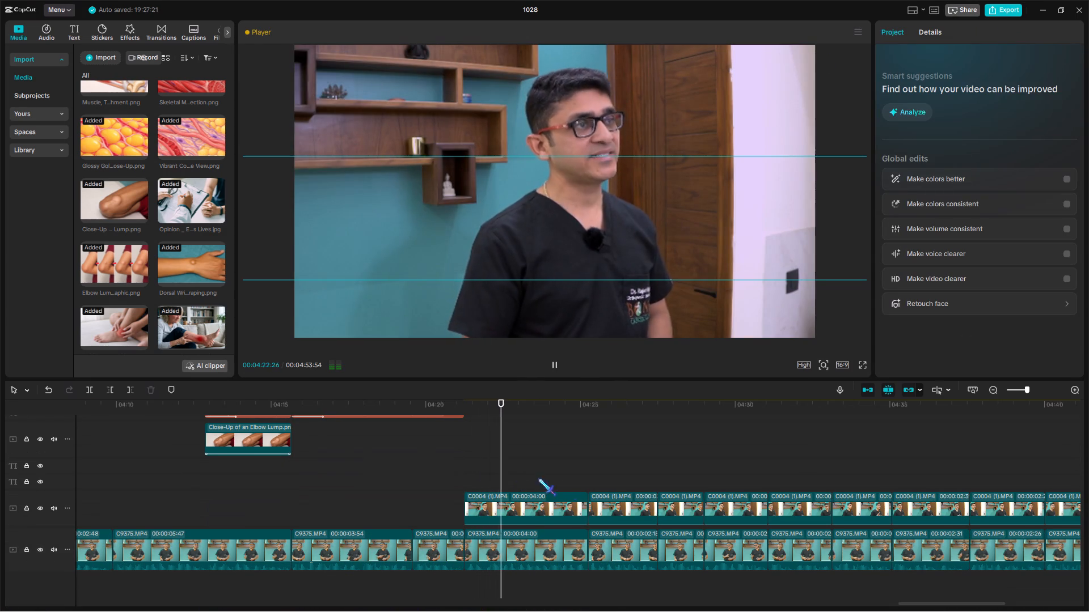
scroll(560, 482, up, 3)
scroll(561, 482, down, 3)
drag(495, 463, 423, 475)
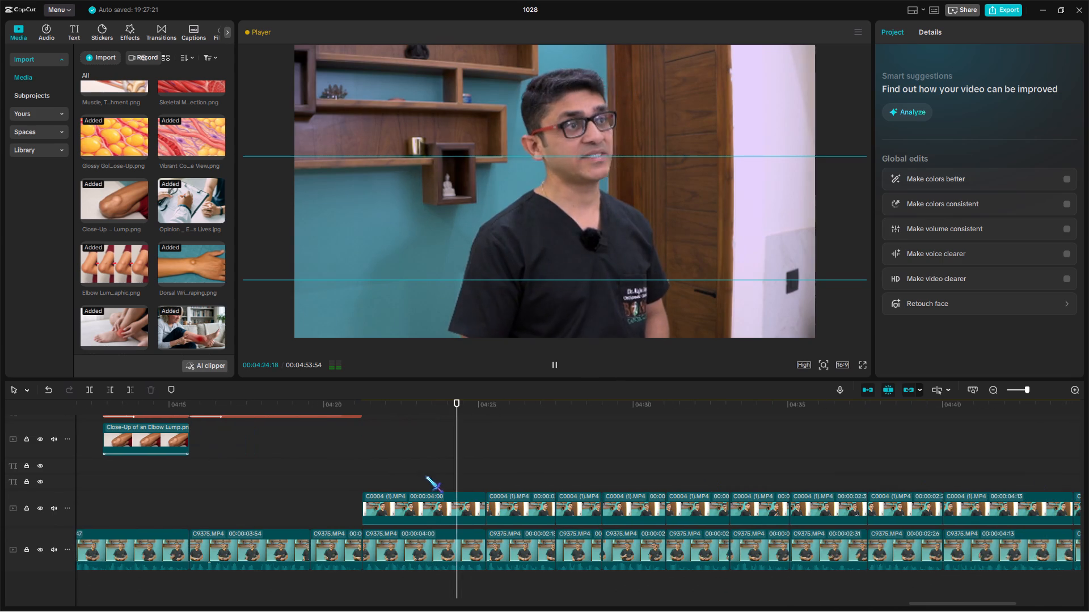
Copy the Lump Location label from about 03:50, paste it at about 04:22 and extend its end to about 04:27.
scroll(507, 475, up, 3)
click(344, 480)
drag(344, 480, 379, 511)
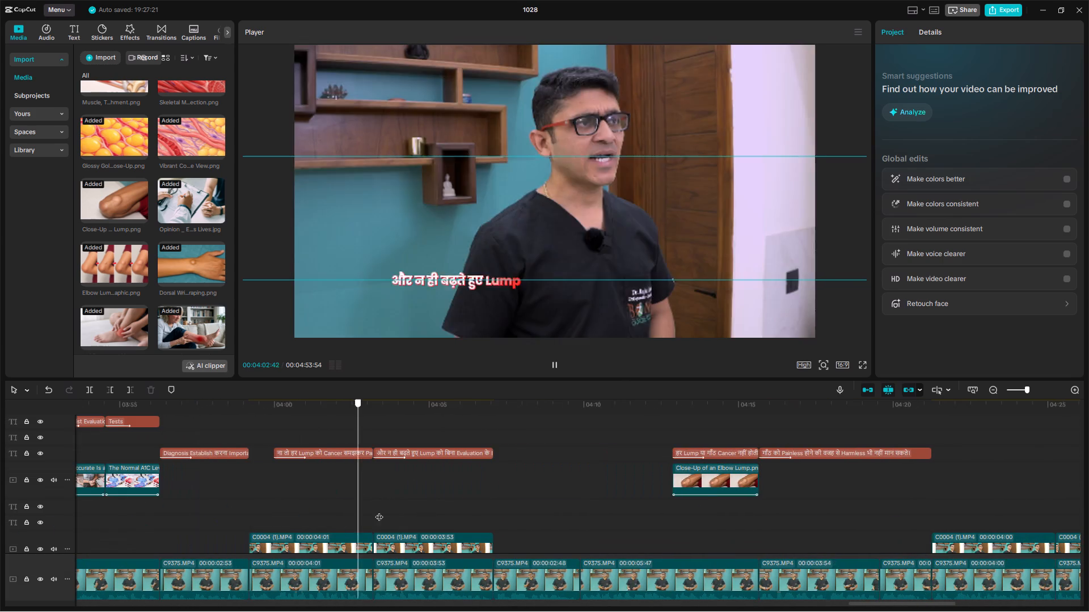
drag(379, 511, 413, 464)
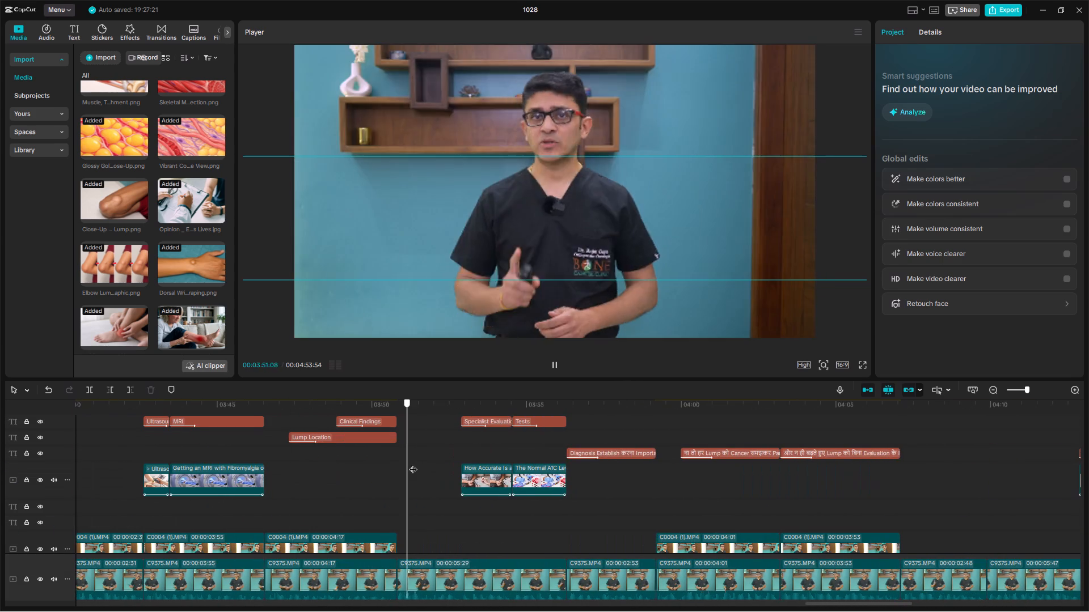
drag(413, 464, 373, 432)
click(373, 430)
click(375, 442)
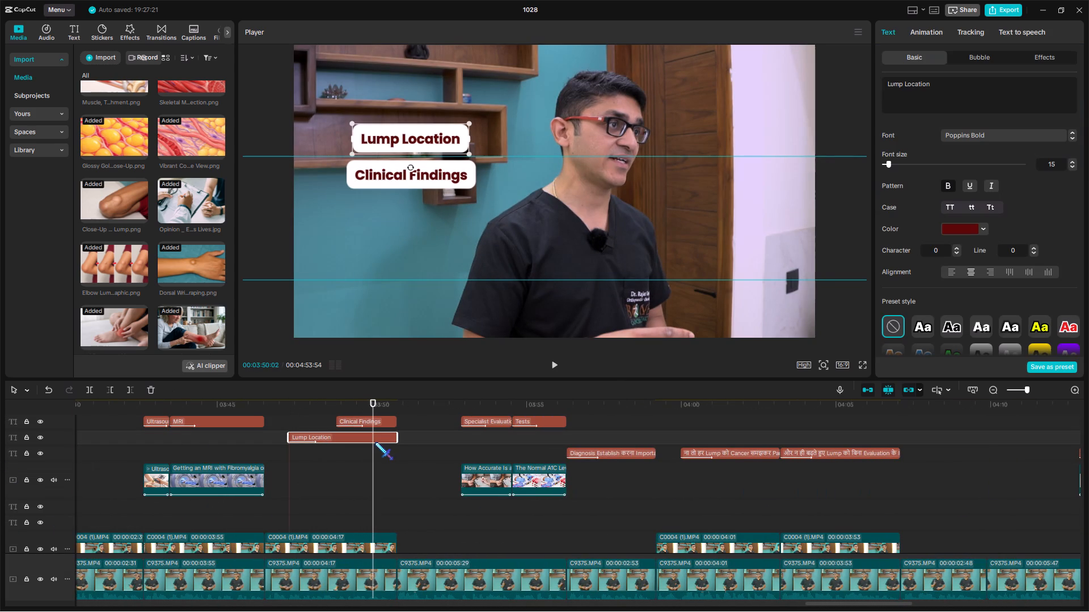
key(ctrl+c)
click(966, 447)
drag(966, 447, 1027, 455)
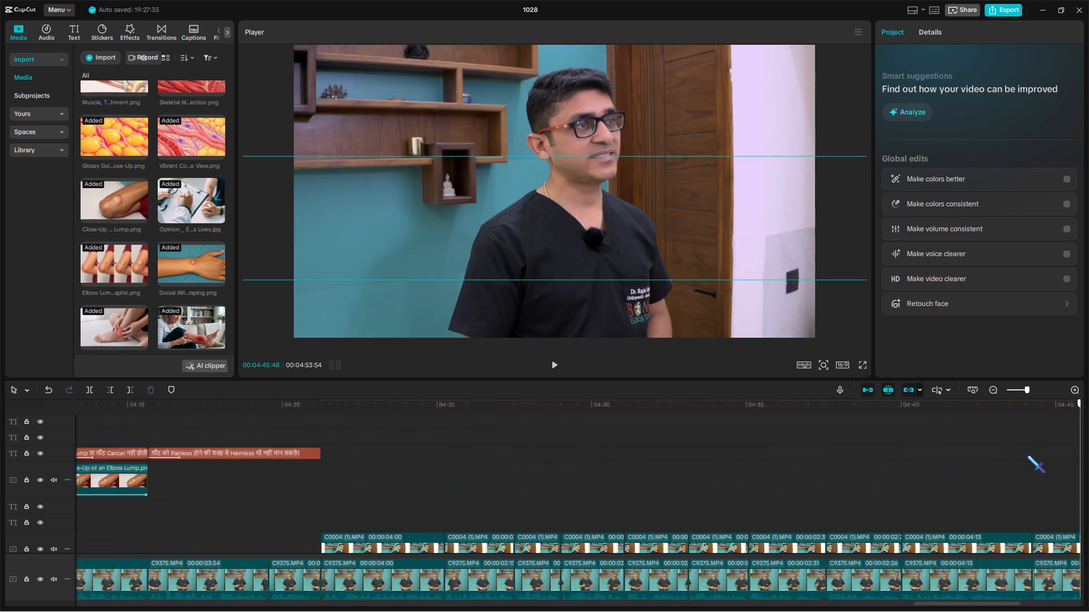
drag(1027, 455, 423, 455)
click(294, 446)
key(space)
scroll(341, 470, down, 3)
click(299, 461)
drag(299, 461, 300, 463)
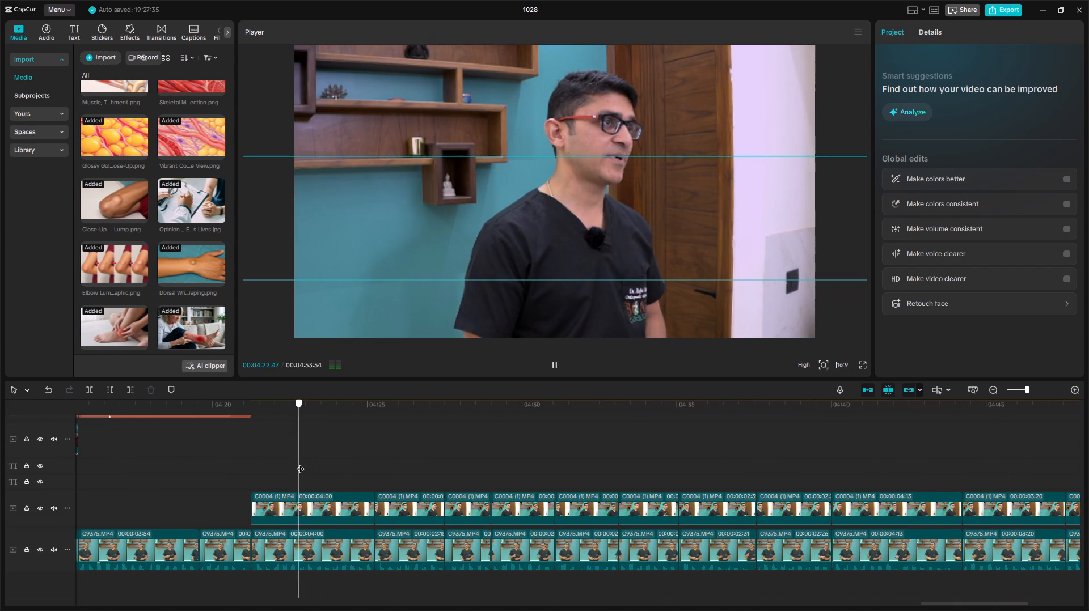
drag(300, 463, 303, 468)
key(ctrl+v)
key(space)
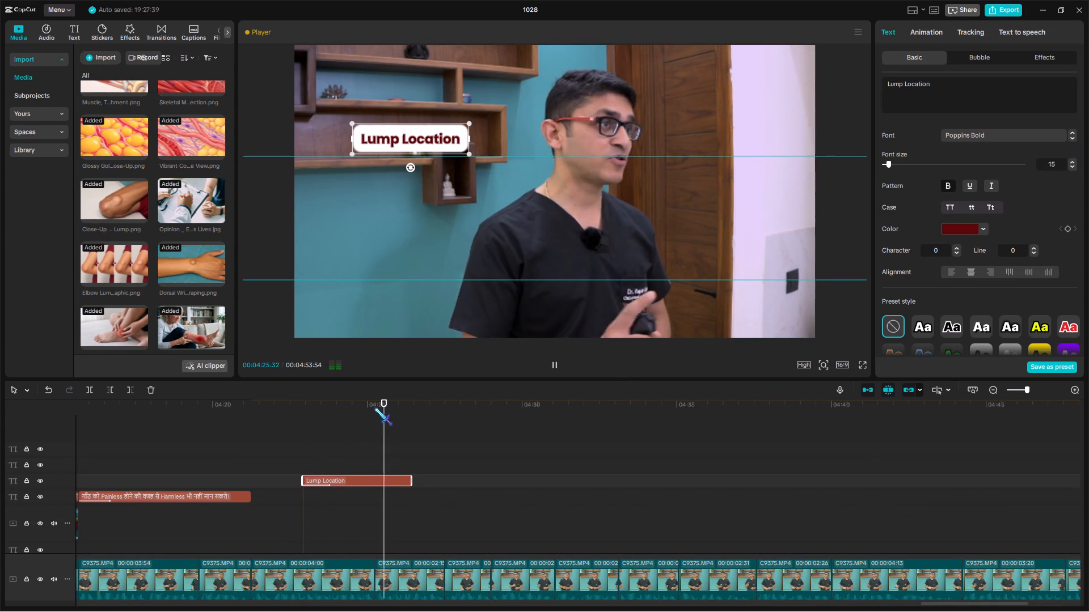
drag(409, 479, 441, 460)
Replace the pasted label's text with "Examination & Imaging".
click(347, 461)
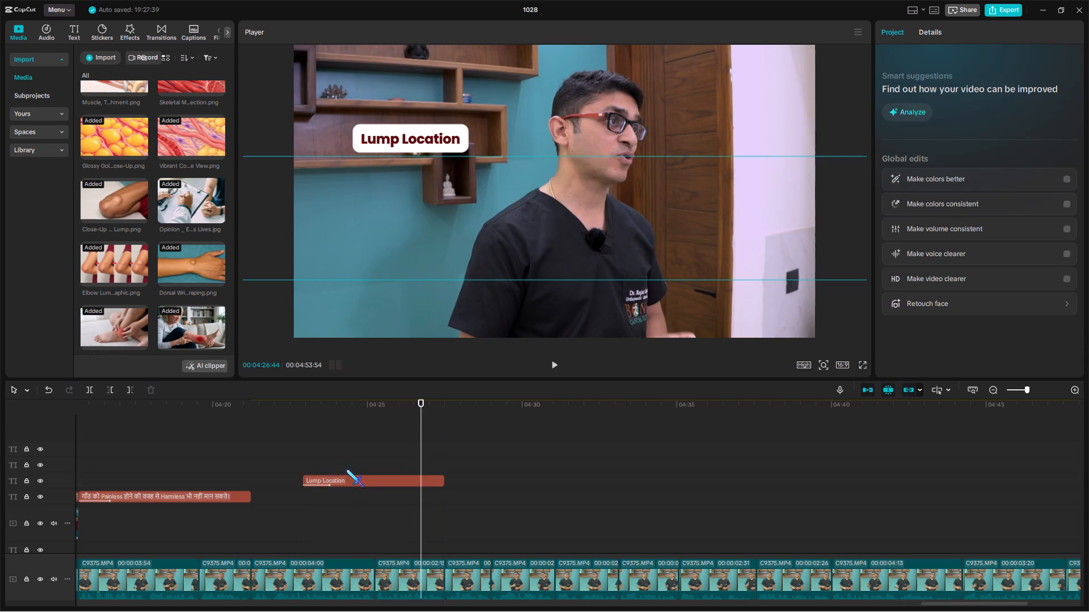
click(348, 478)
drag(951, 104, 813, 67)
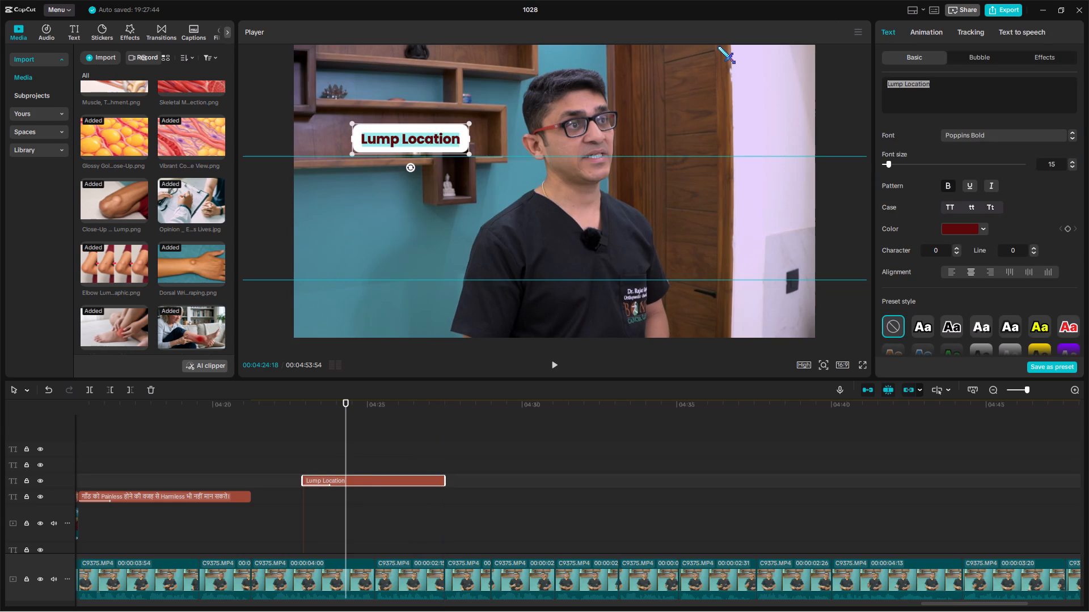
click(297, 447)
key(space)
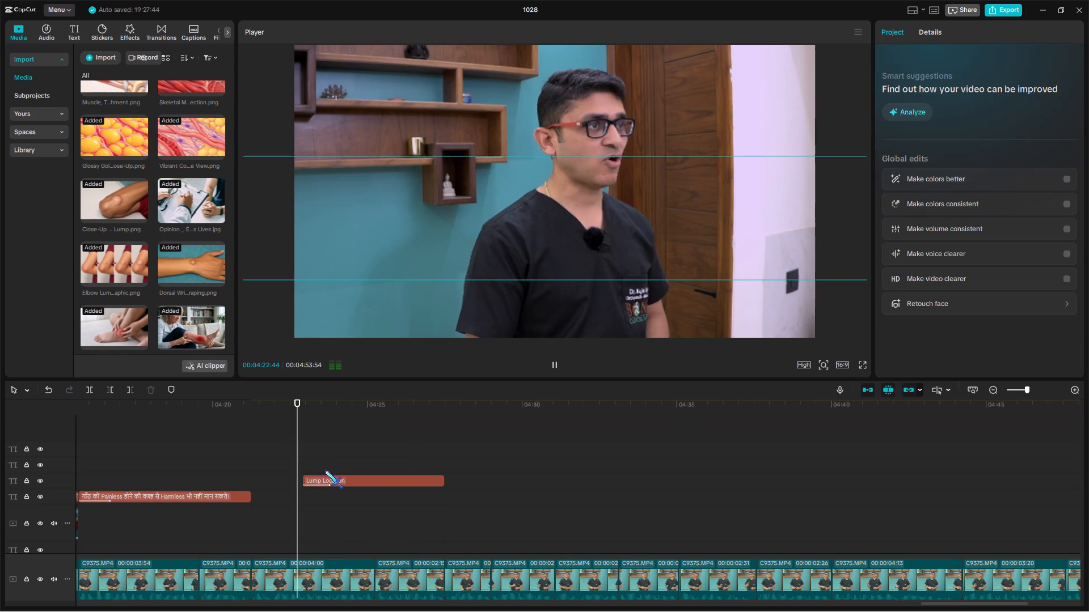
click(328, 477)
key(space)
drag(964, 92, 814, 59)
text(Examination)
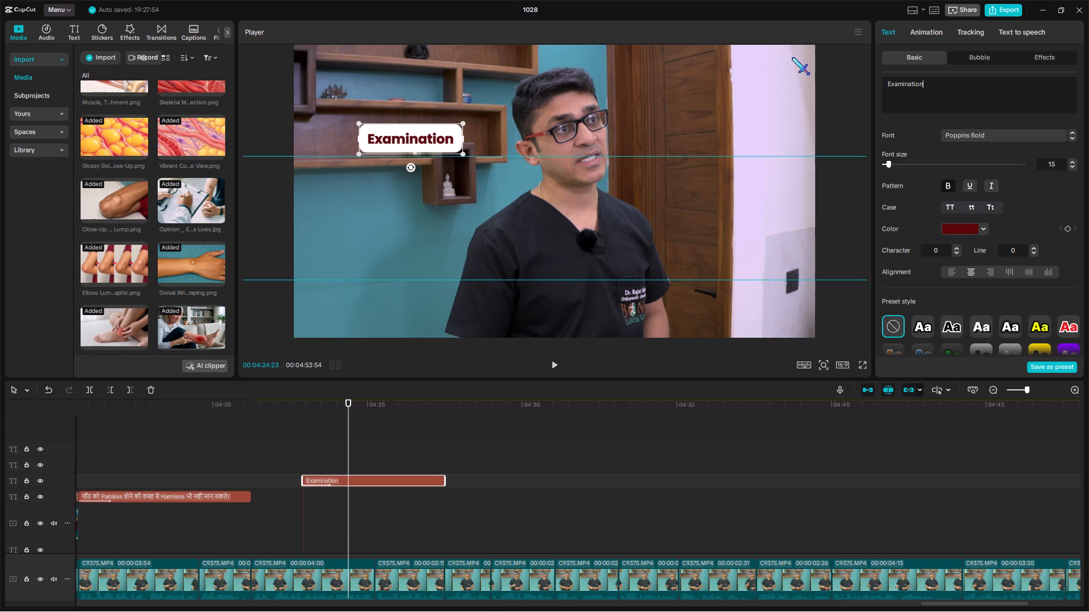
key(space)
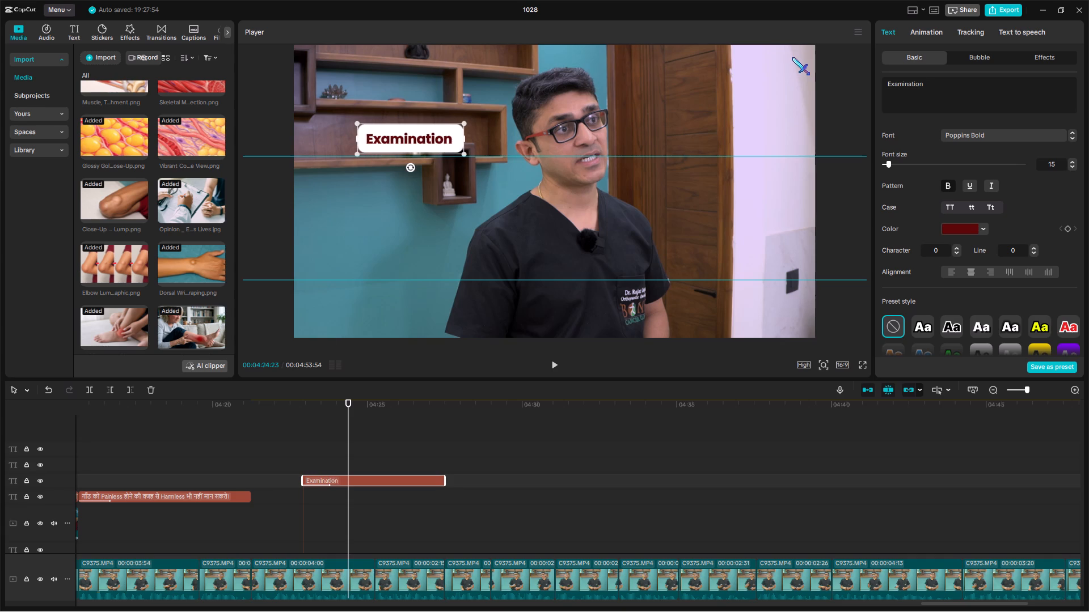
text(&)
key(space)
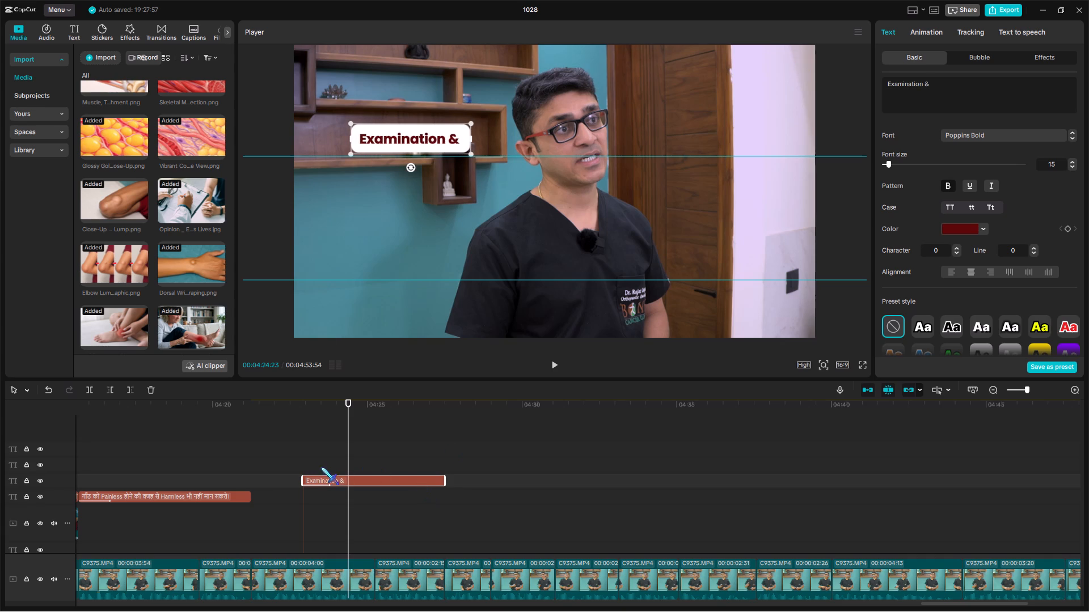
click(307, 458)
key(space)
click(334, 477)
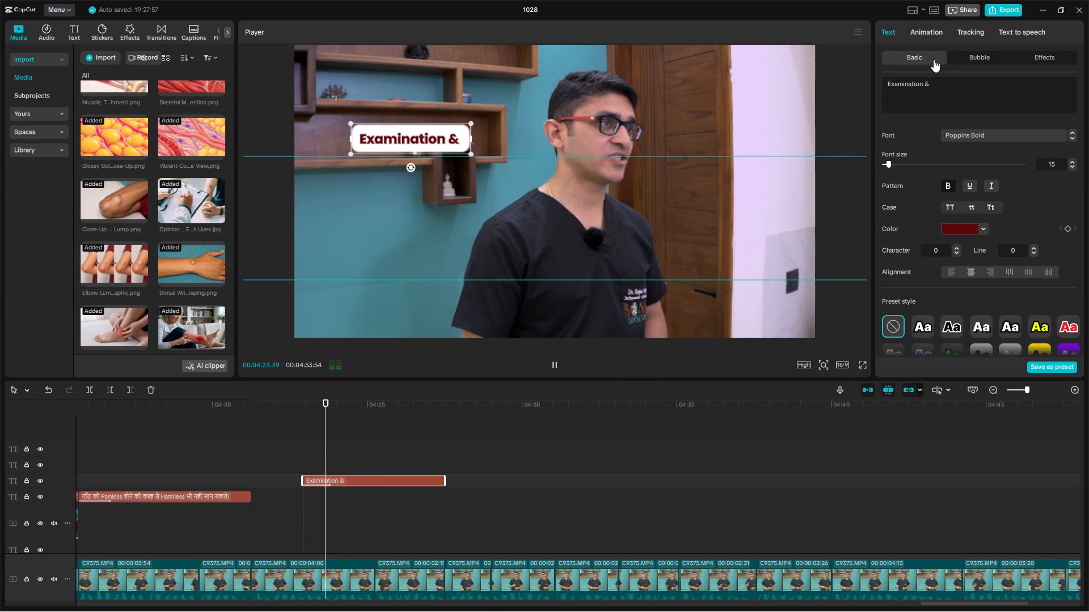
key(space)
click(944, 92)
text(Imaginf)
key(BackSpace)
key(g)
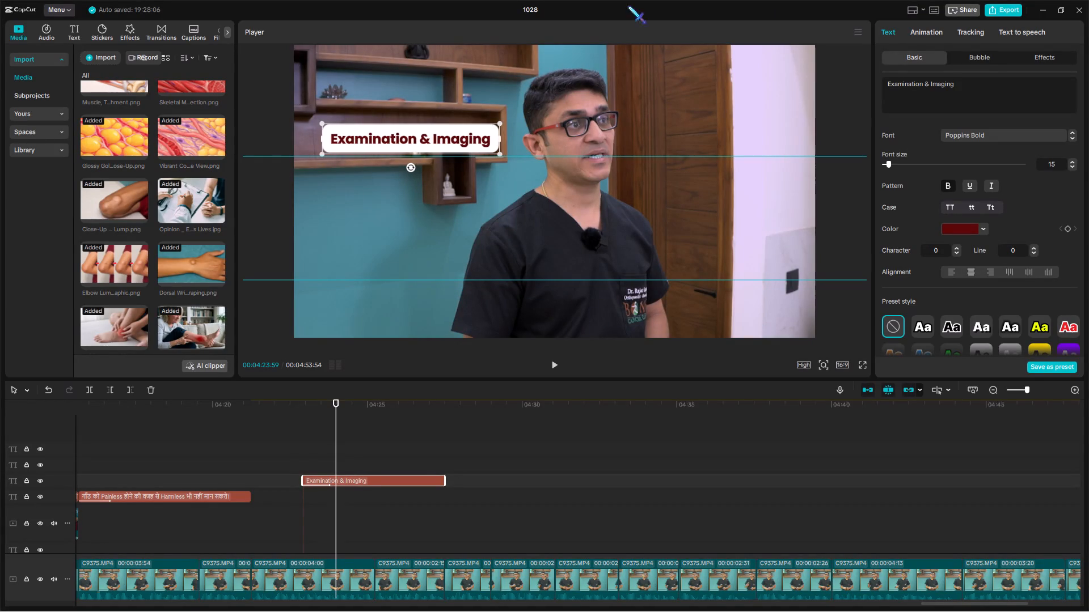
Shrink the Examination & Imaging label slightly and move it a little lower in the frame, beside the doctor.
click(502, 126)
drag(495, 127, 486, 133)
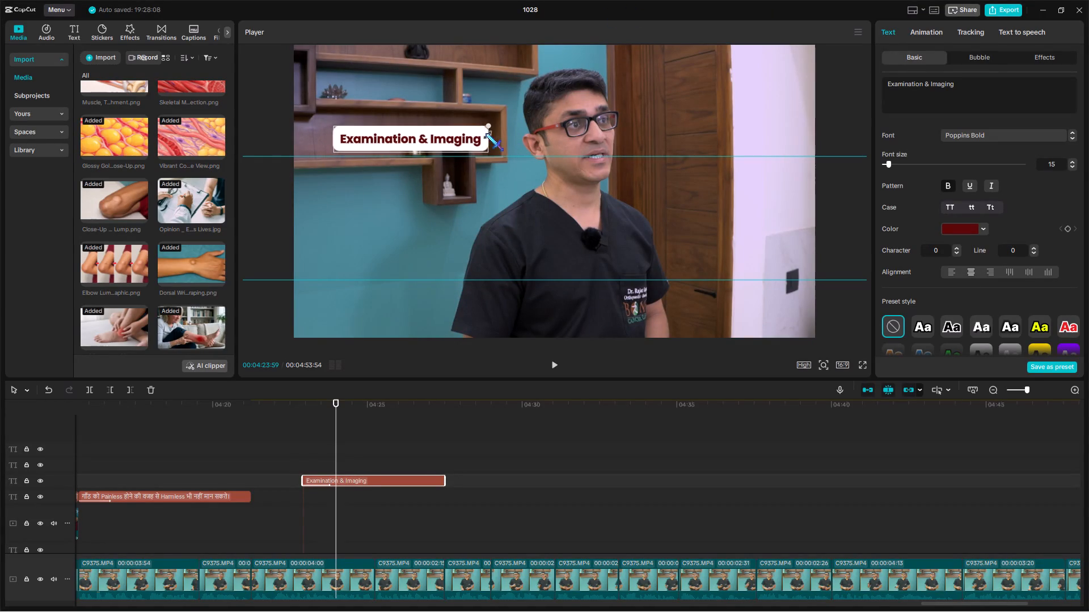
drag(486, 133, 484, 134)
drag(478, 140, 484, 158)
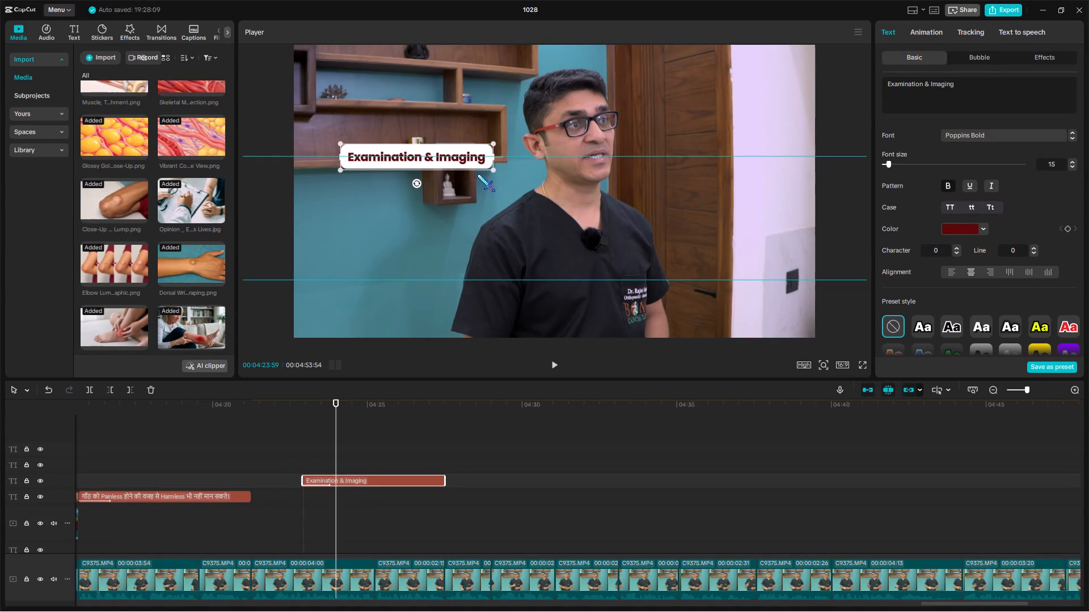
Play the Examination & Imaging label through and trim its end to about 04:25.
click(295, 464)
click(301, 462)
key(space)
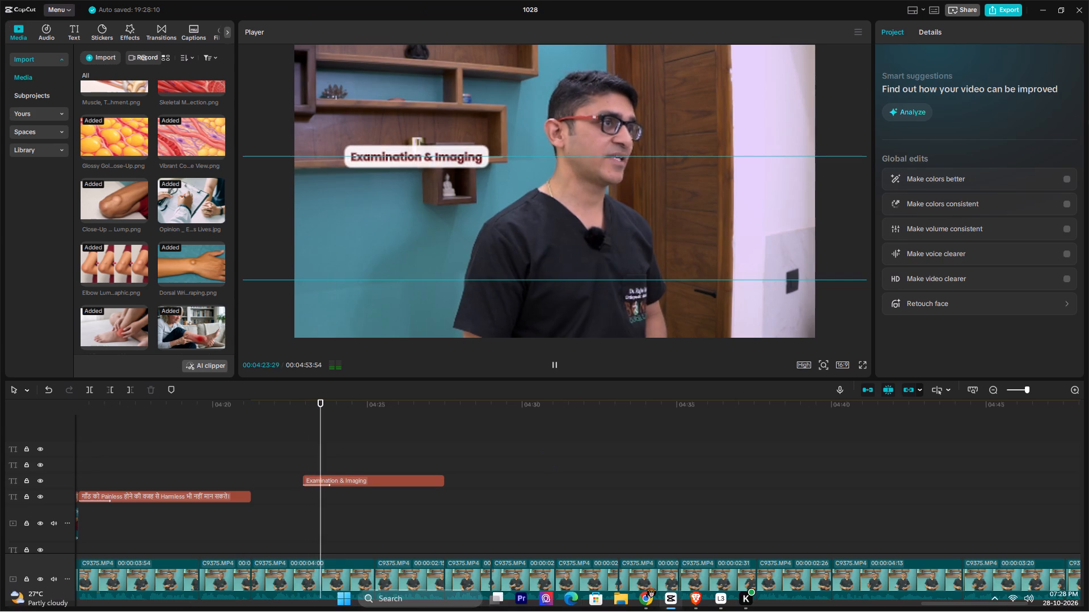
scroll(418, 510, down, 6)
scroll(406, 484, up, 4)
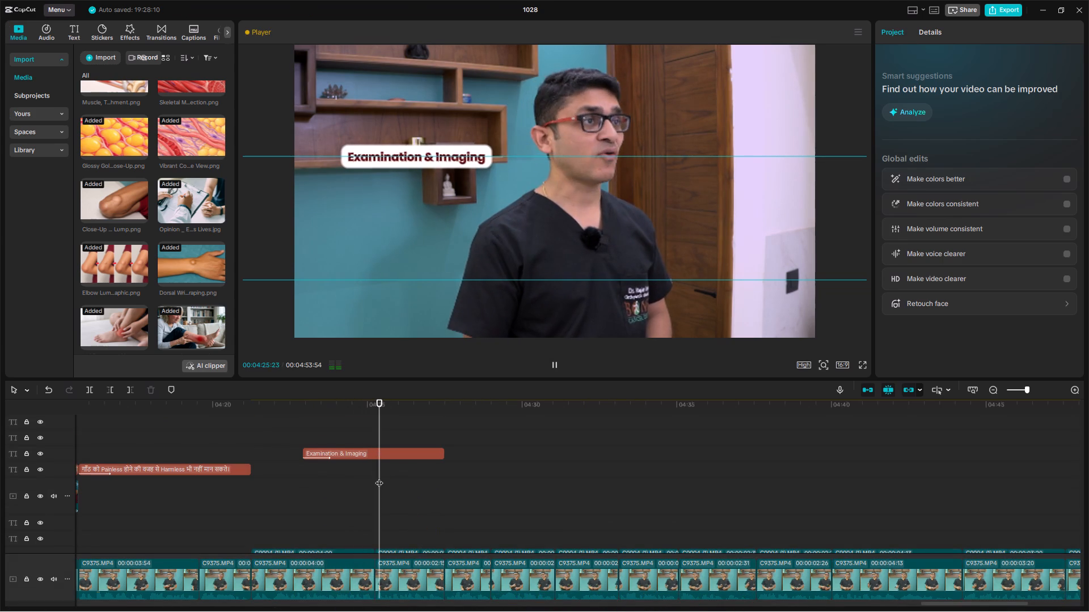
double_click(379, 477)
click(377, 456)
key(w)
Copy the original Lump Location label from before 04:00 and paste it at about 04:25.
drag(263, 496, 292, 486)
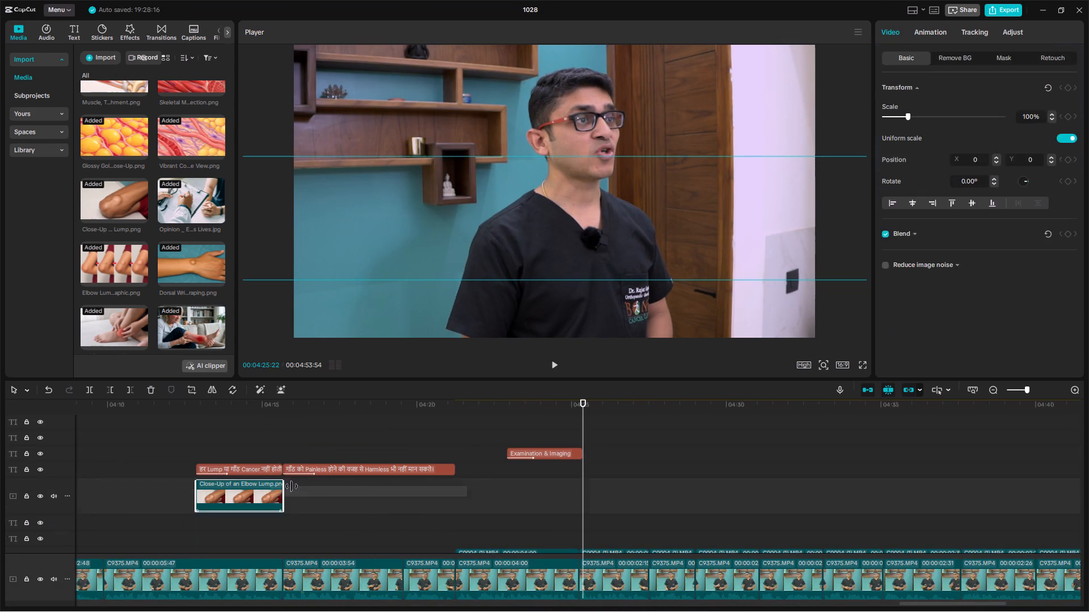
drag(292, 486, 641, 491)
click(1023, 391)
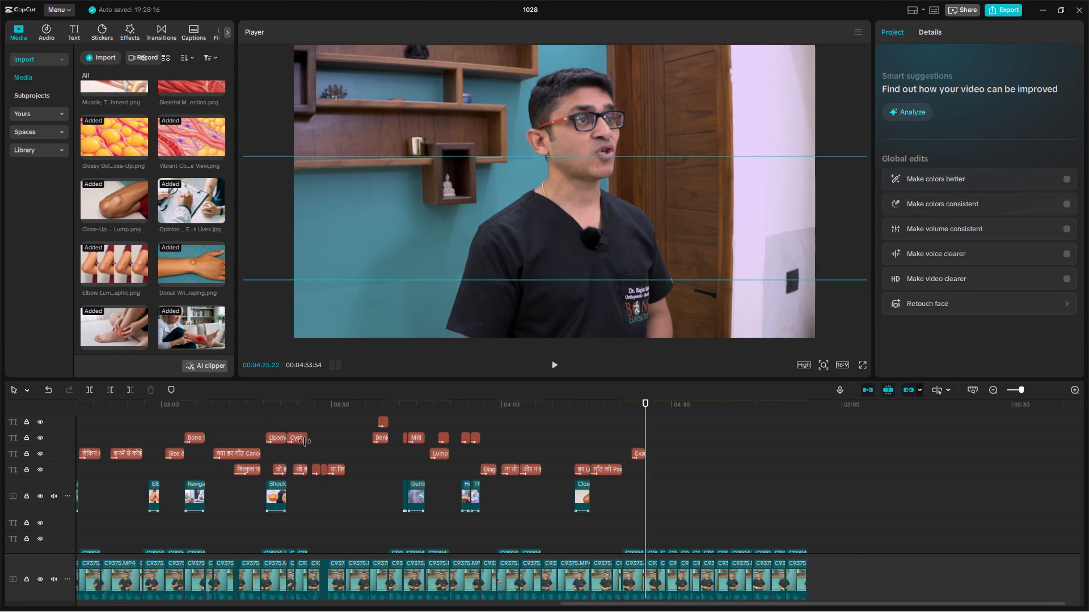
click(440, 455)
key(ctrl+c)
key(ctrl+v)
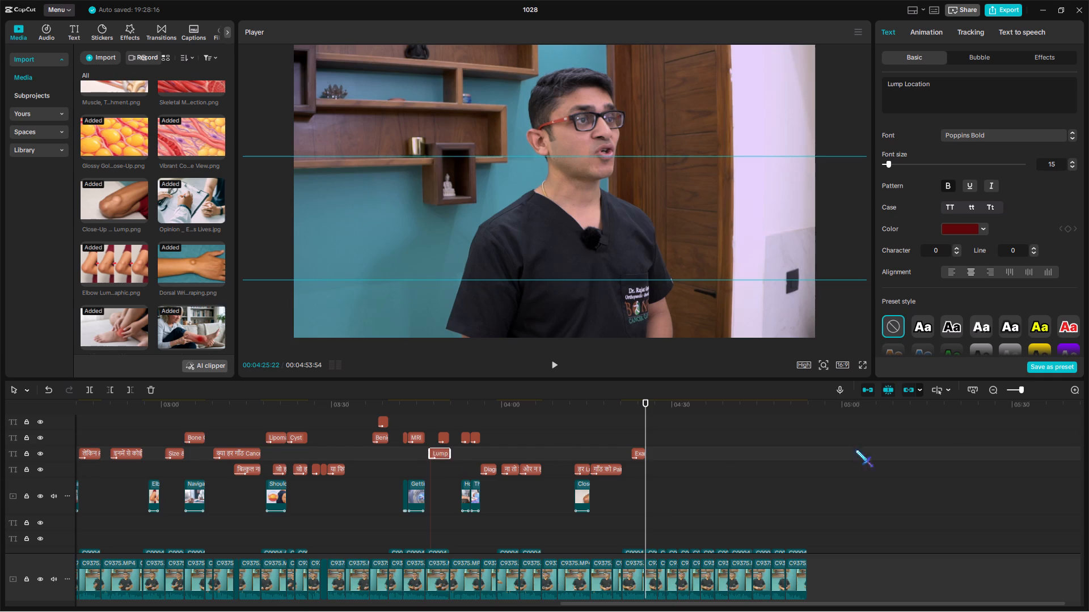
Check the pasted Lump Location label at about 04:25 in playback and delete it.
key(space)
click(1028, 385)
click(1028, 389)
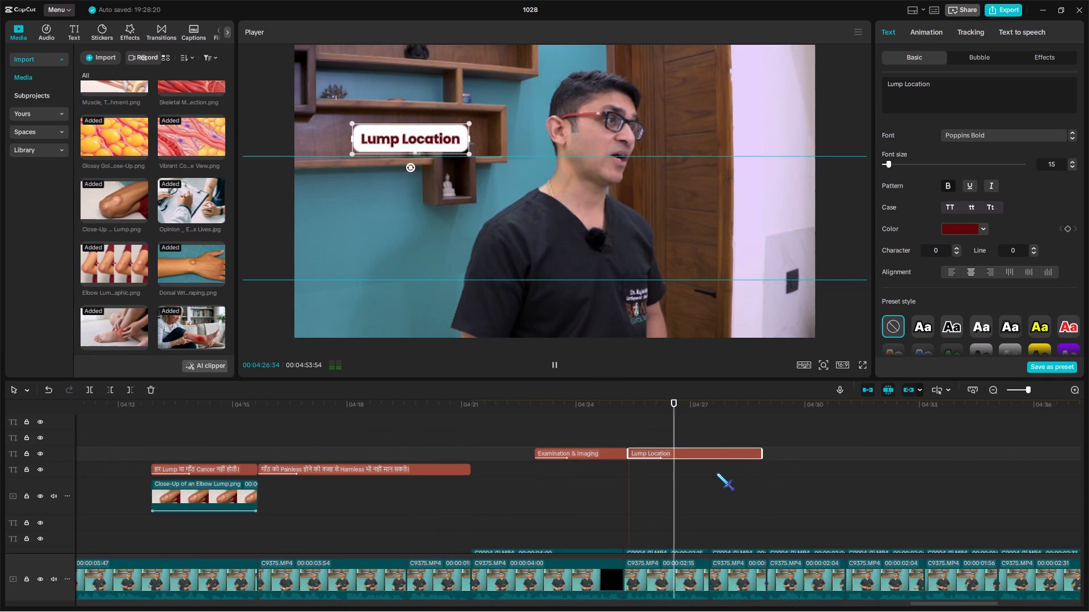
key(BackSpace)
Copy the red Specialist Evaluation label from about 03:53 and paste it at about 04:25, after the Examination & Imaging label.
double_click(1023, 389)
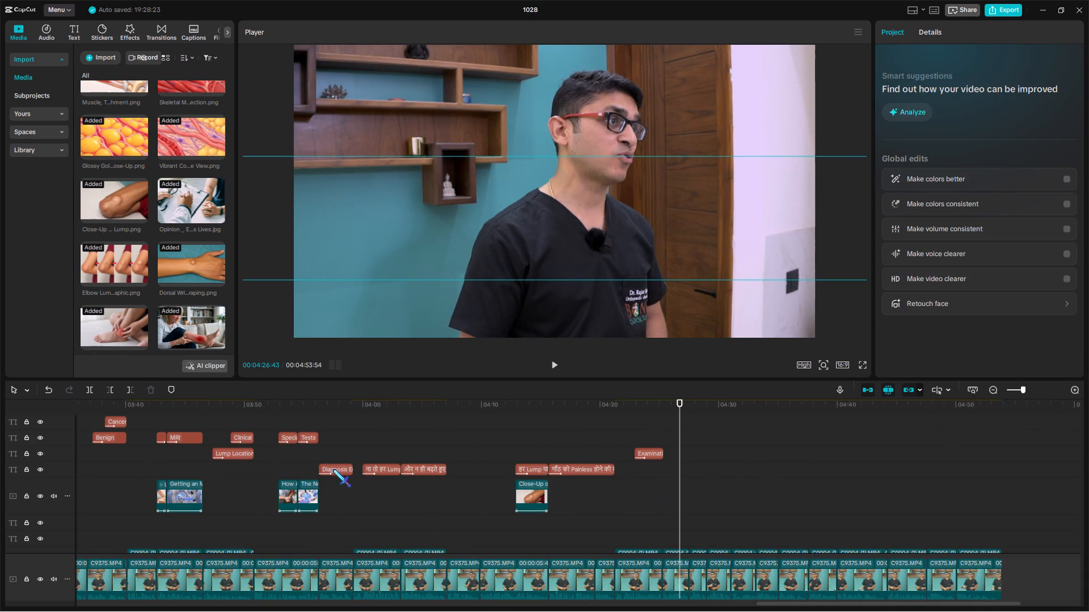
click(333, 469)
key(ctrl+c)
click(651, 433)
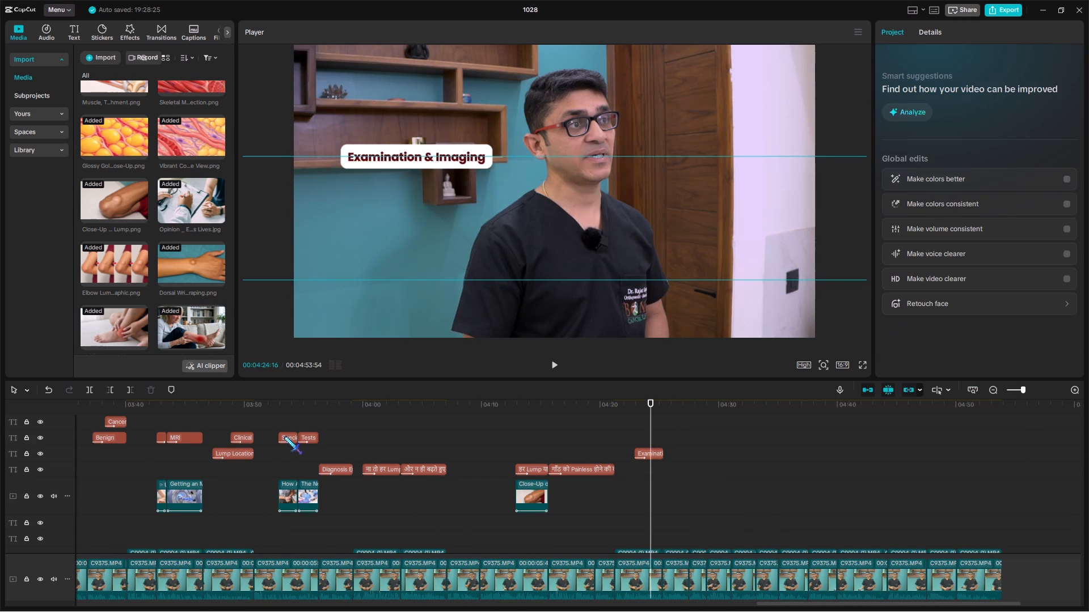
click(308, 419)
click(303, 438)
click(282, 429)
click(285, 438)
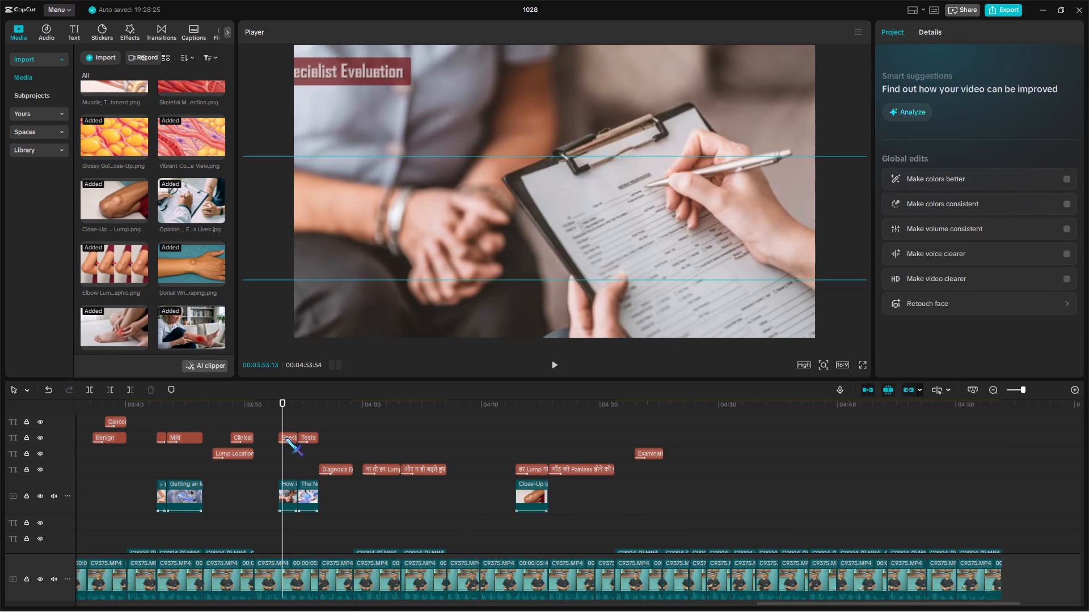
key(ctrl+c)
click(660, 415)
key(ctrl+v)
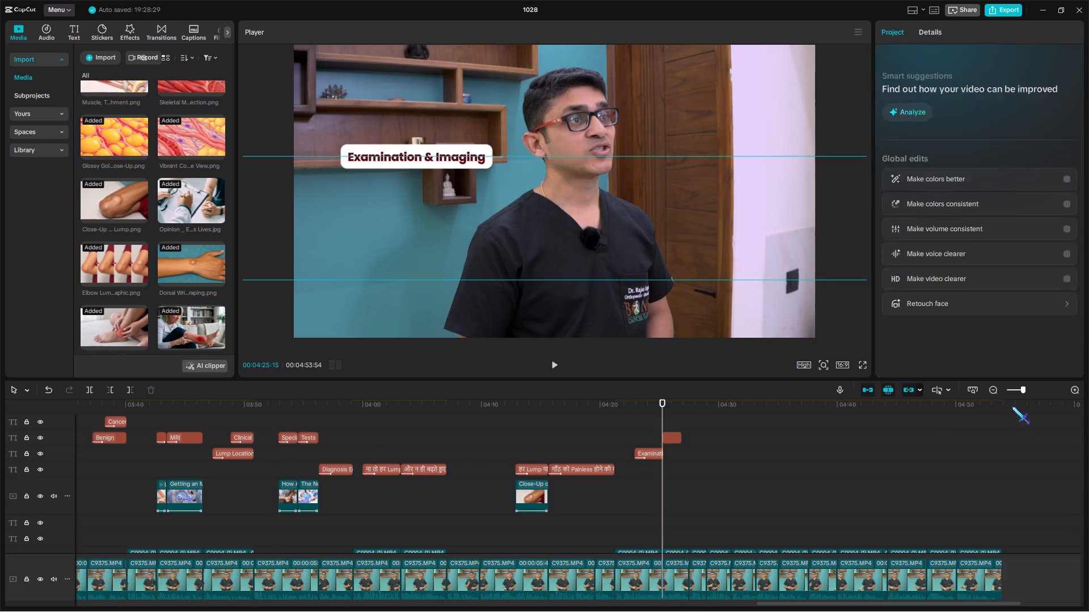
Play through the pasted Specialist Evaluation label and extend its end to about 04:29.
key(space)
click(1030, 390)
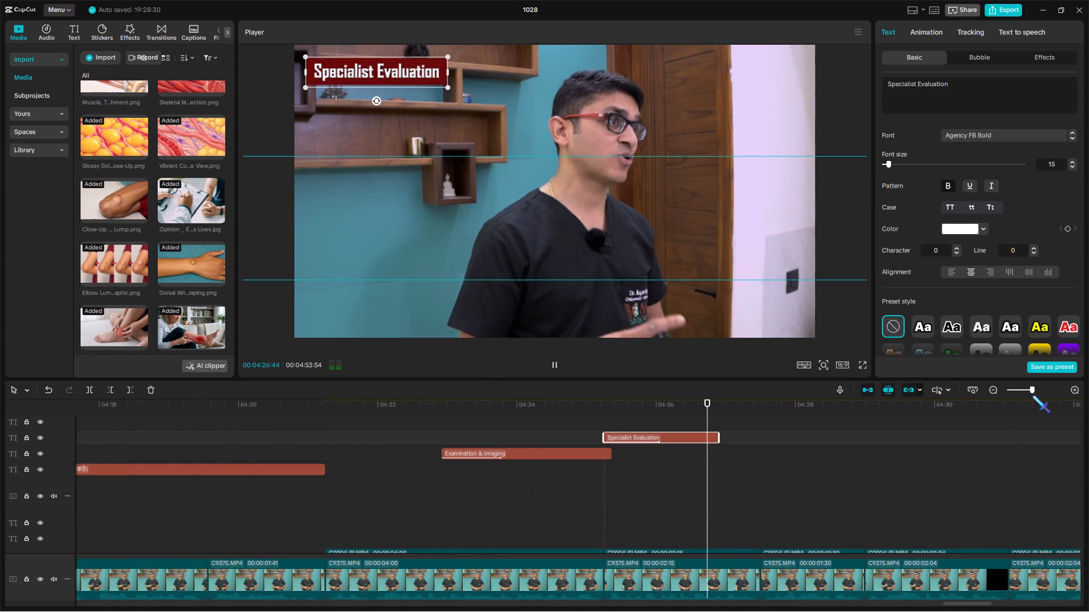
click(1029, 389)
drag(749, 469, 1079, 484)
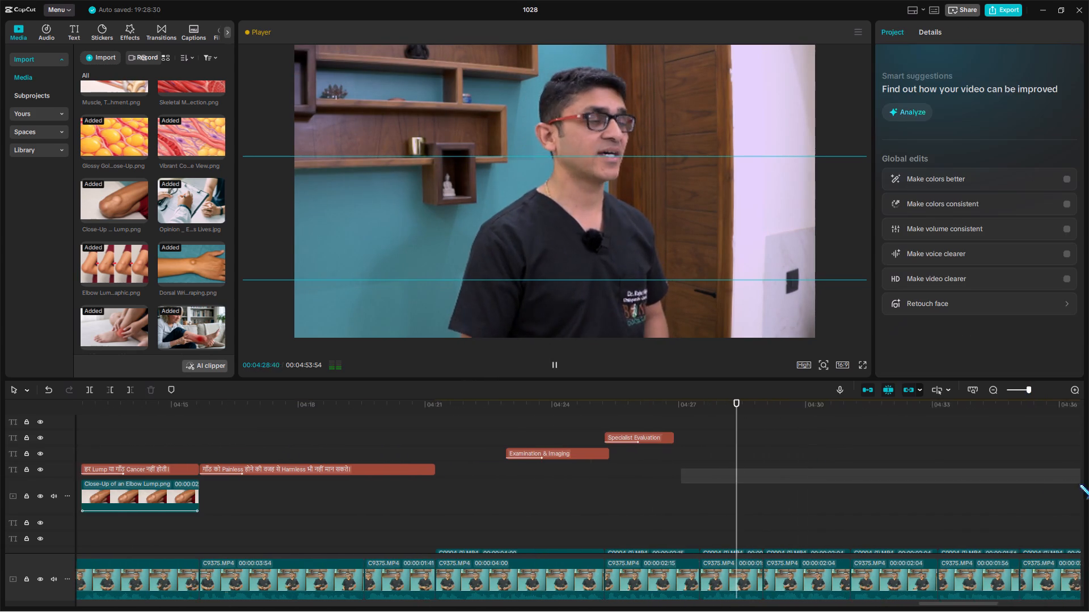
drag(1079, 484, 655, 484)
click(668, 475)
drag(669, 475, 662, 487)
scroll(662, 488, down, 2)
scroll(583, 466, up, 3)
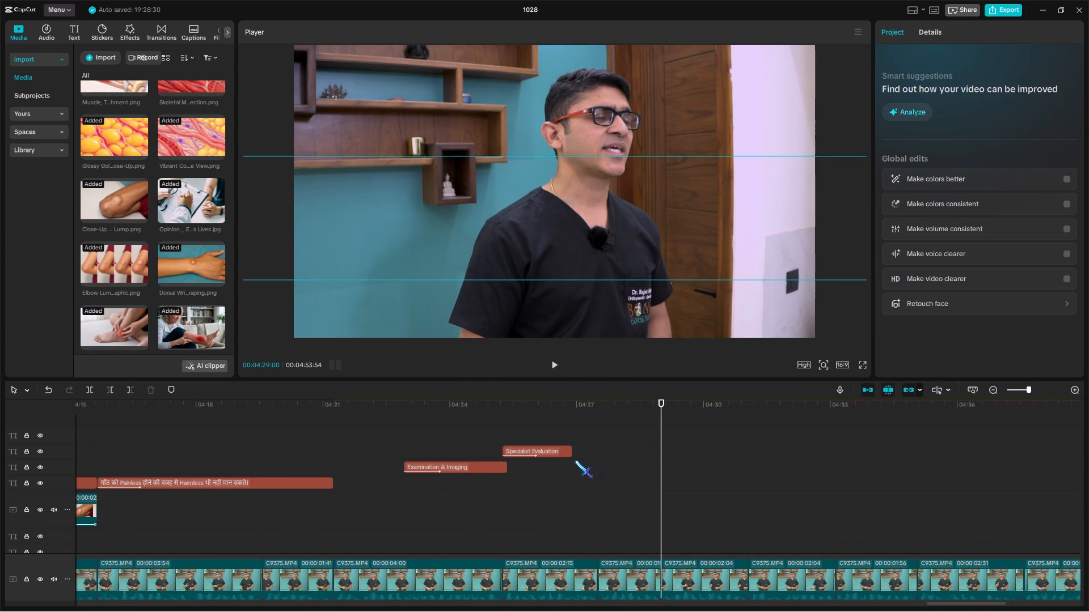
drag(569, 452, 654, 474)
drag(657, 454, 657, 460)
Replace the pasted Specialist Evaluation label's text with "Soft Tissue Sarcoma".
click(604, 470)
click(607, 451)
drag(968, 89, 849, 53)
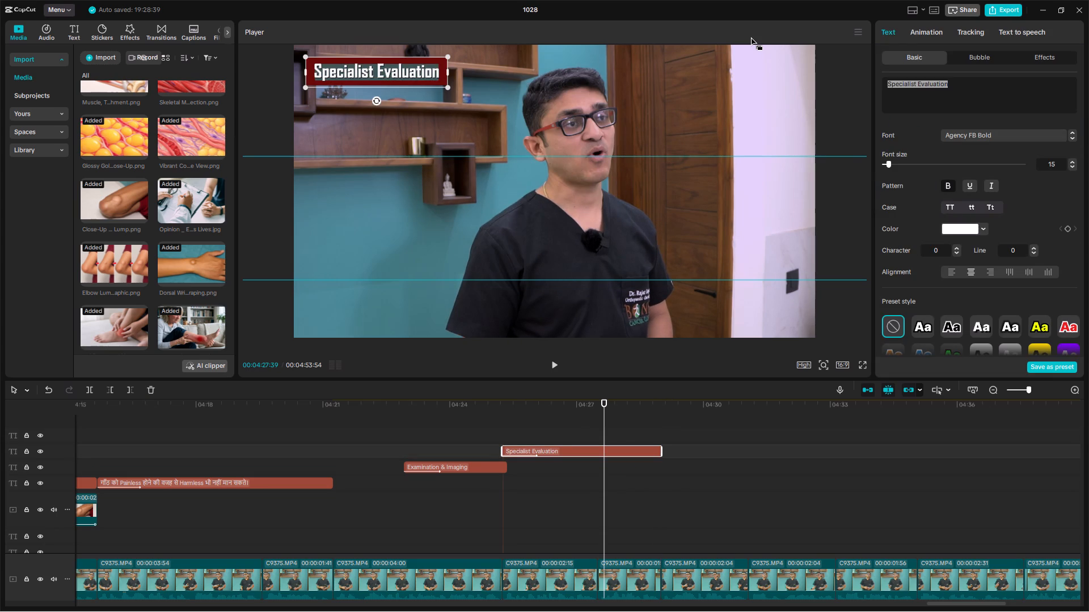
text(Soft Tissue Sarcoma)
Move the Soft Tissue Sarcoma label lower in the frame, beside the doctor, and enlarge it slightly.
drag(415, 75, 438, 124)
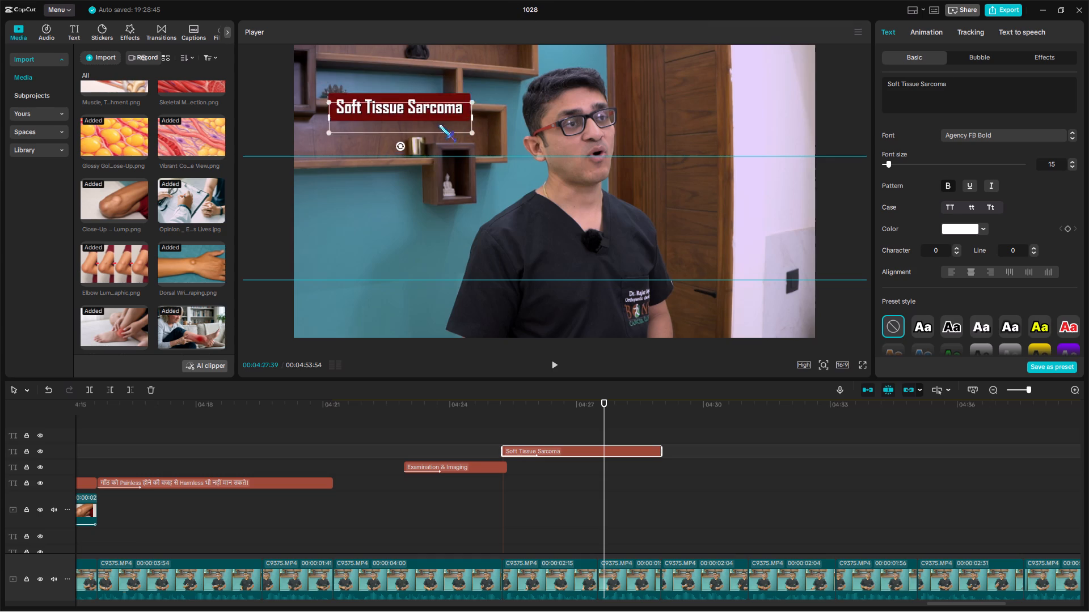
drag(438, 124, 453, 161)
drag(486, 175, 496, 181)
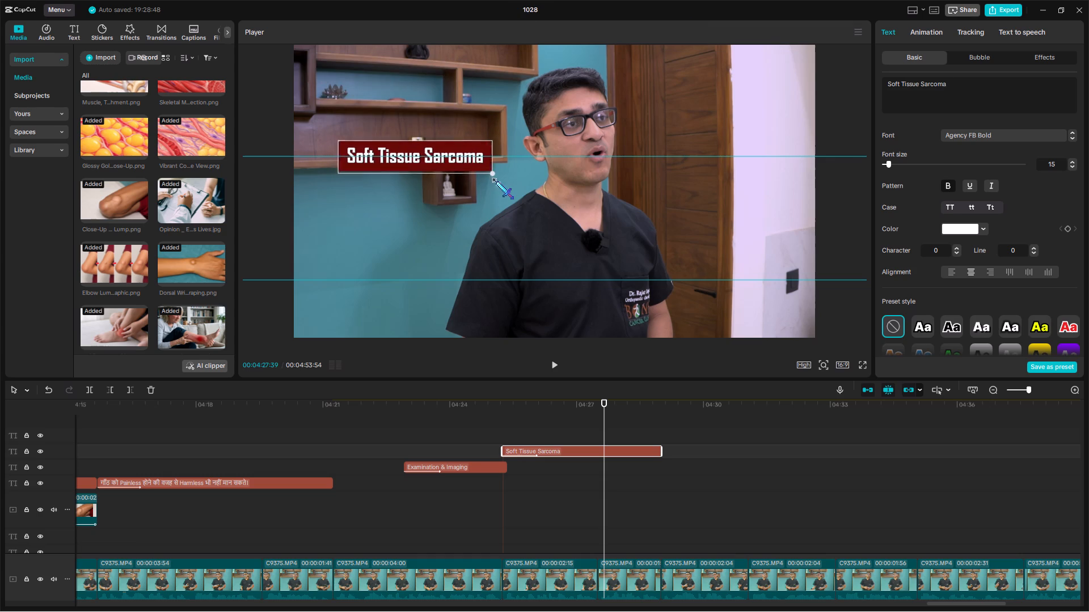
drag(496, 181, 498, 184)
click(487, 165)
Trim the end of the Examination & Imaging label to the start of the Soft Tissue Sarcoma label.
click(488, 445)
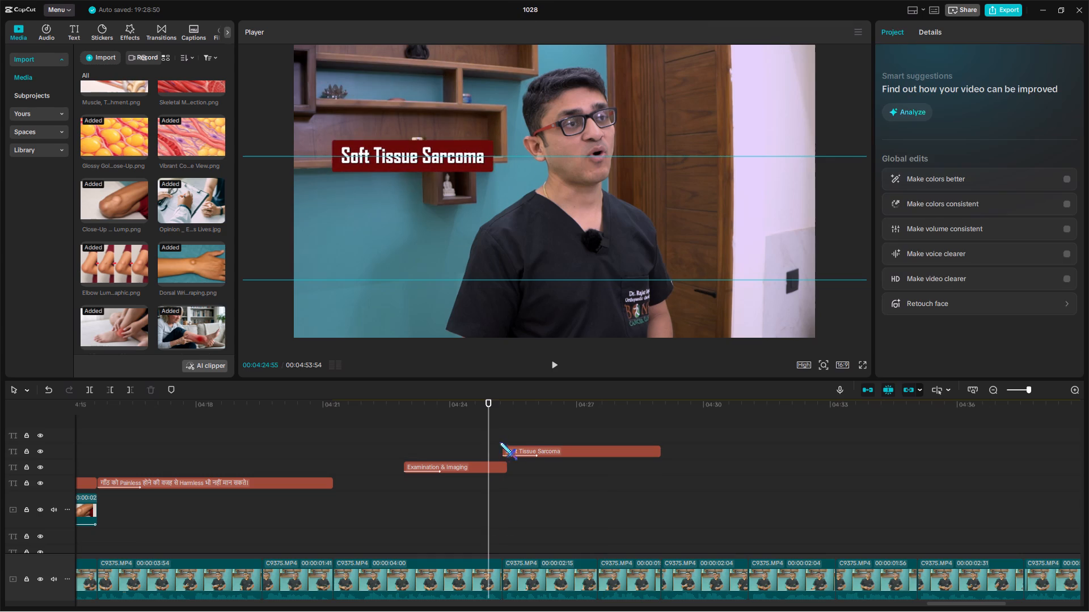
double_click(503, 431)
click(497, 465)
key(w)
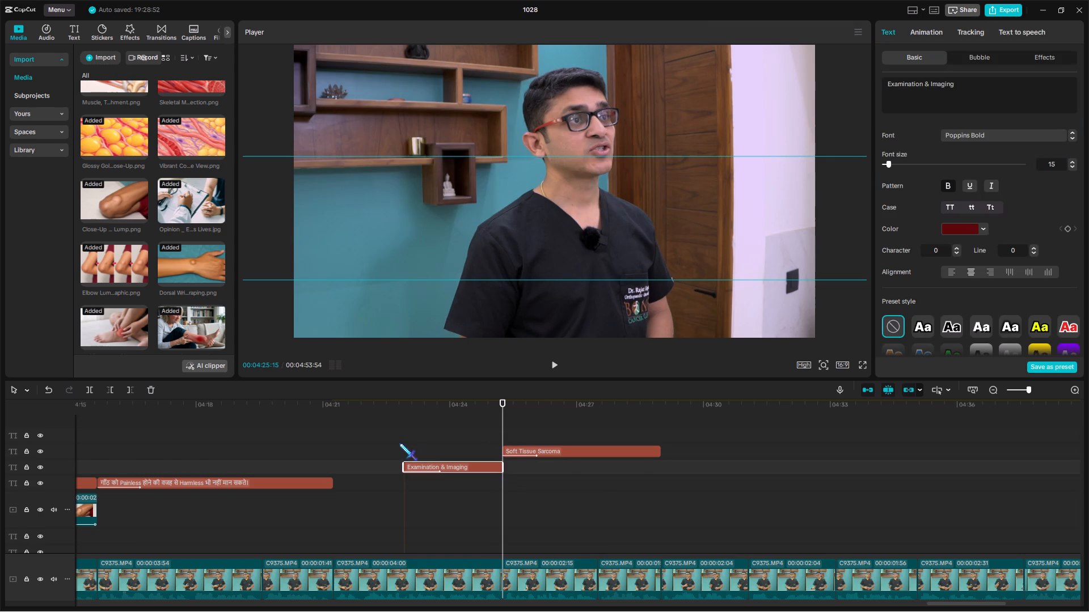
Play the Examination & Imaging label and set the duration of its Zoom In entrance animation to 0.5 s.
click(394, 440)
click(398, 441)
click(403, 444)
key(space)
scroll(547, 464, up, 4)
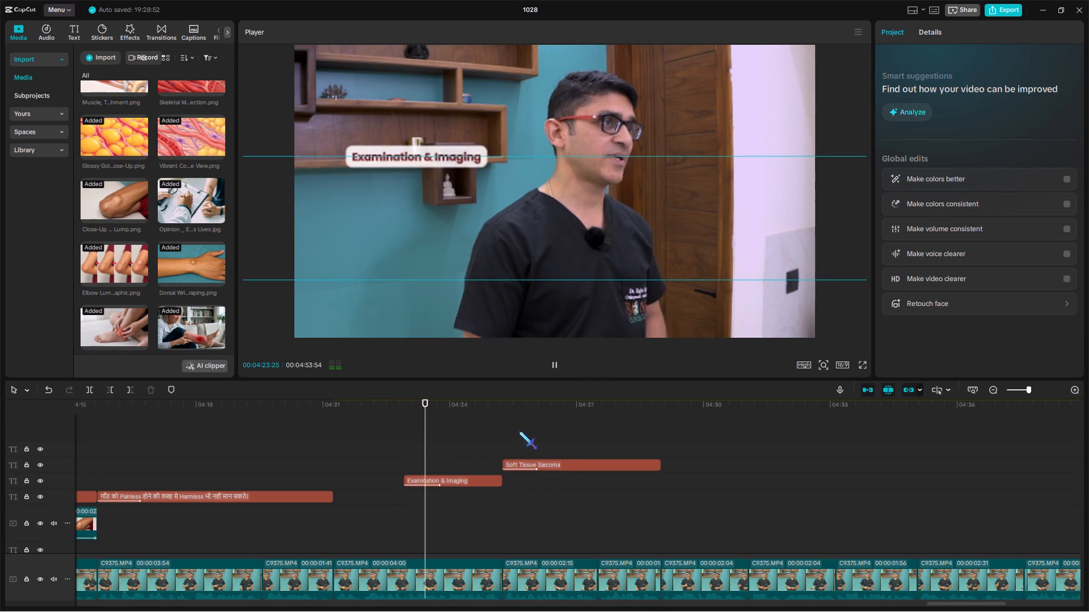
click(476, 478)
key(space)
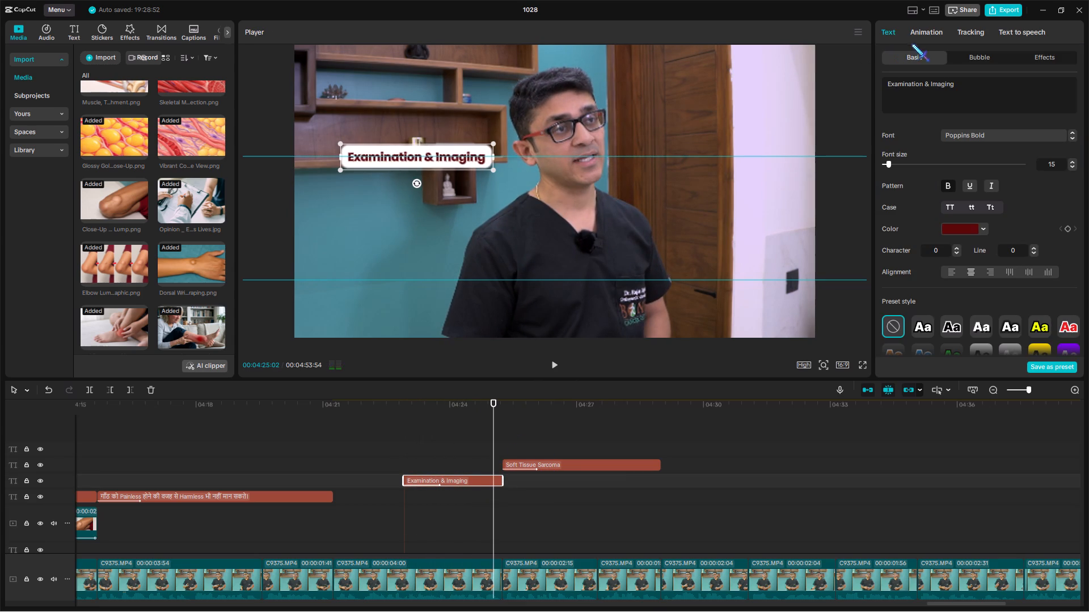
click(915, 41)
click(987, 368)
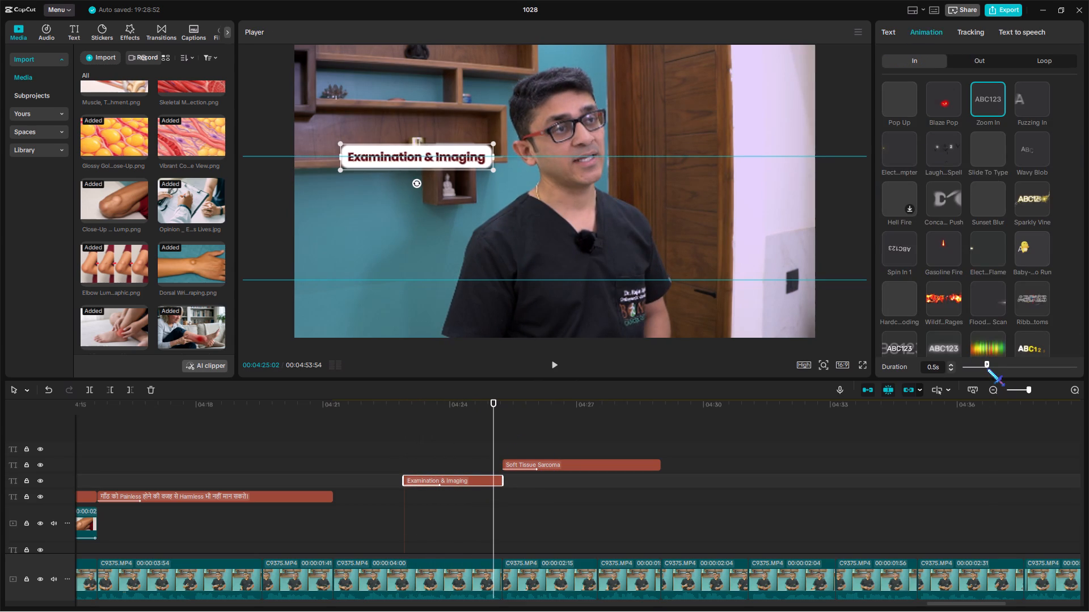
Play past the Soft Tissue Sarcoma label and delete the side-angle C0004 (1).MP4 overlay clips from about 04:29 to 04:35.
click(513, 440)
click(505, 439)
key(space)
drag(476, 436, 541, 439)
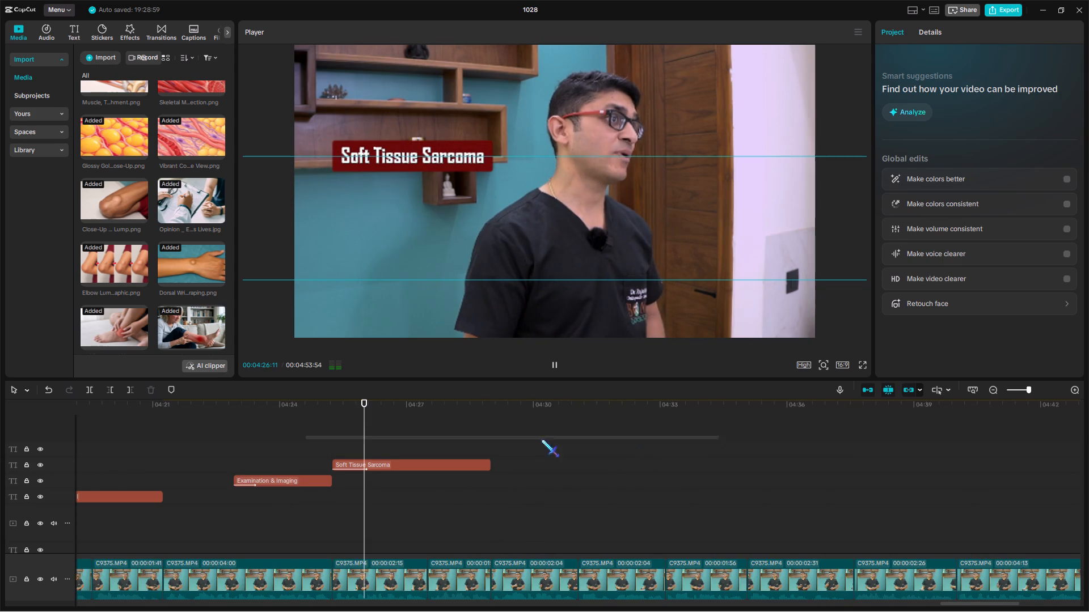
drag(541, 439, 484, 437)
scroll(590, 492, down, 7)
drag(539, 465, 542, 468)
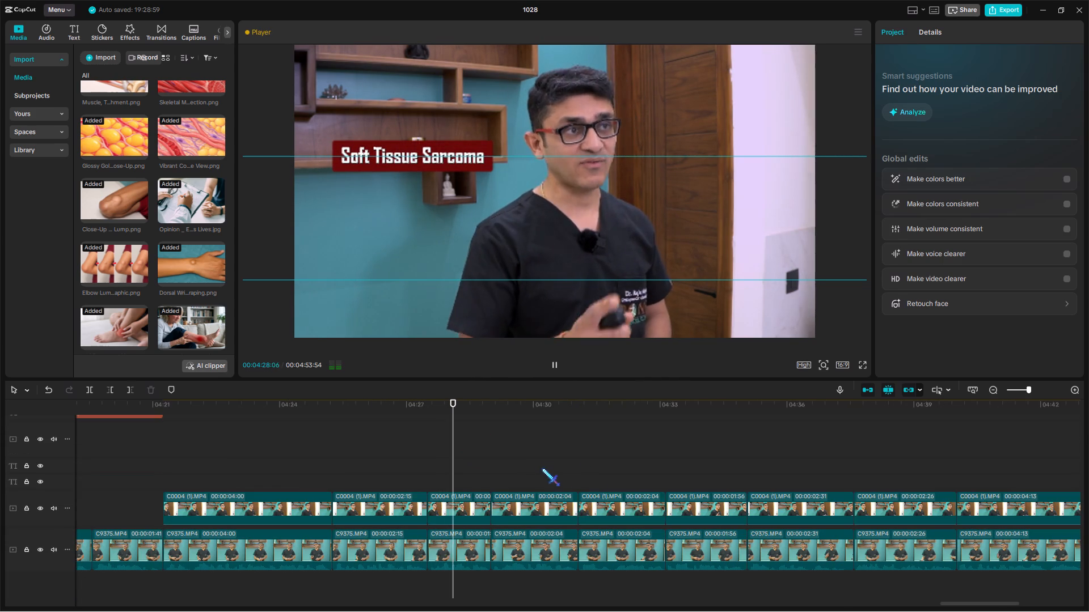
drag(542, 468, 707, 516)
key(BackSpace)
scroll(543, 516, up, 6)
Copy the Hindi title about painless lumps at about 04:20 and paste it at about 04:29.
click(492, 481)
drag(492, 481, 430, 488)
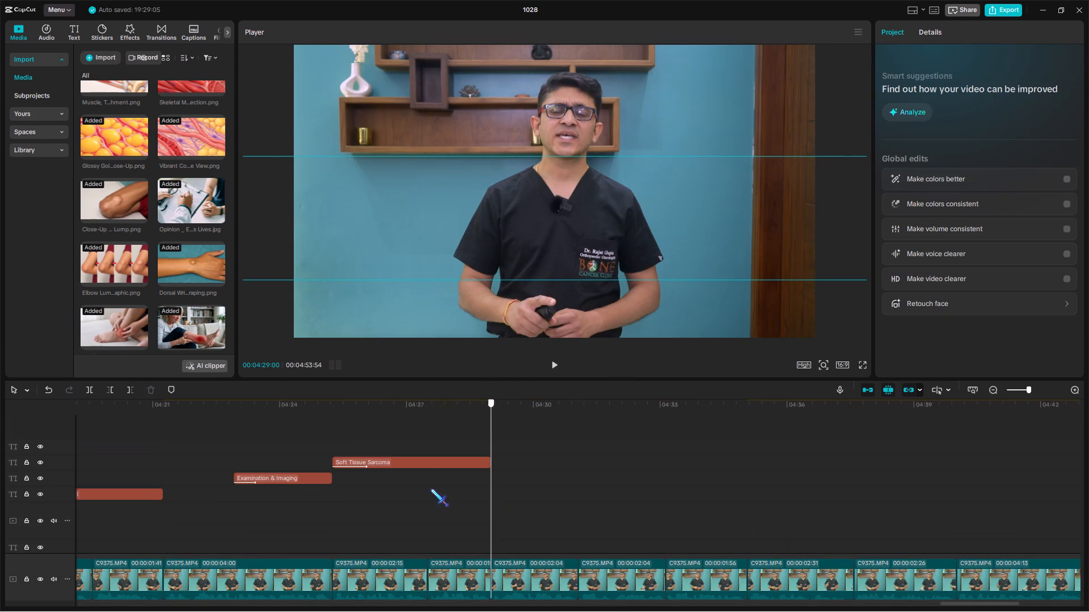
drag(430, 488, 371, 492)
click(371, 492)
key(ctrl+c)
double_click(734, 427)
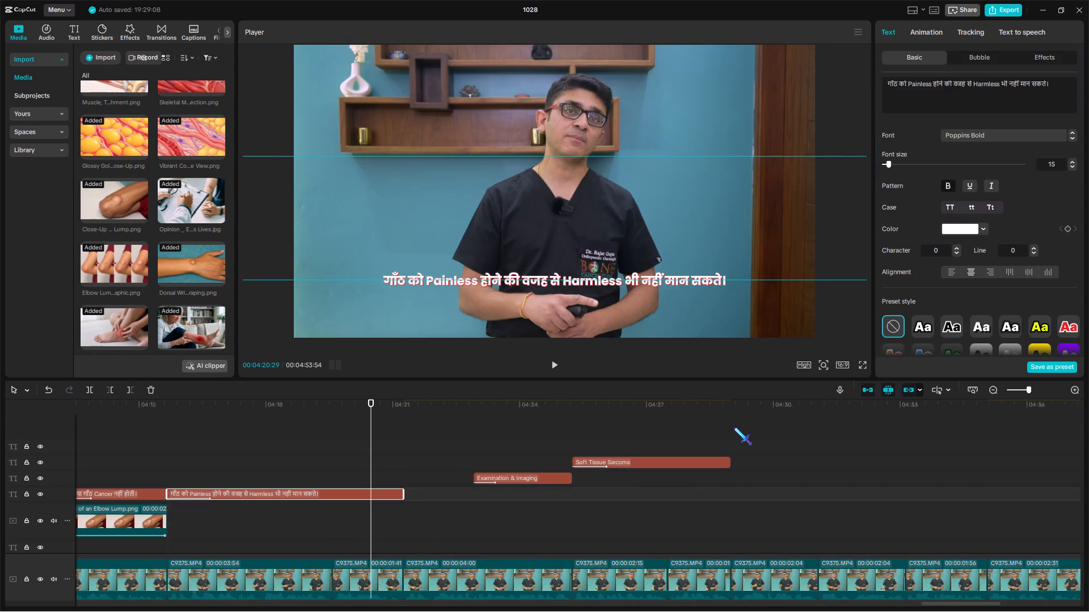
key(ctrl+v)
Play from the pasted Hindi title and trim its end to the footage cut at about 04:31.
key(space)
drag(676, 429, 476, 443)
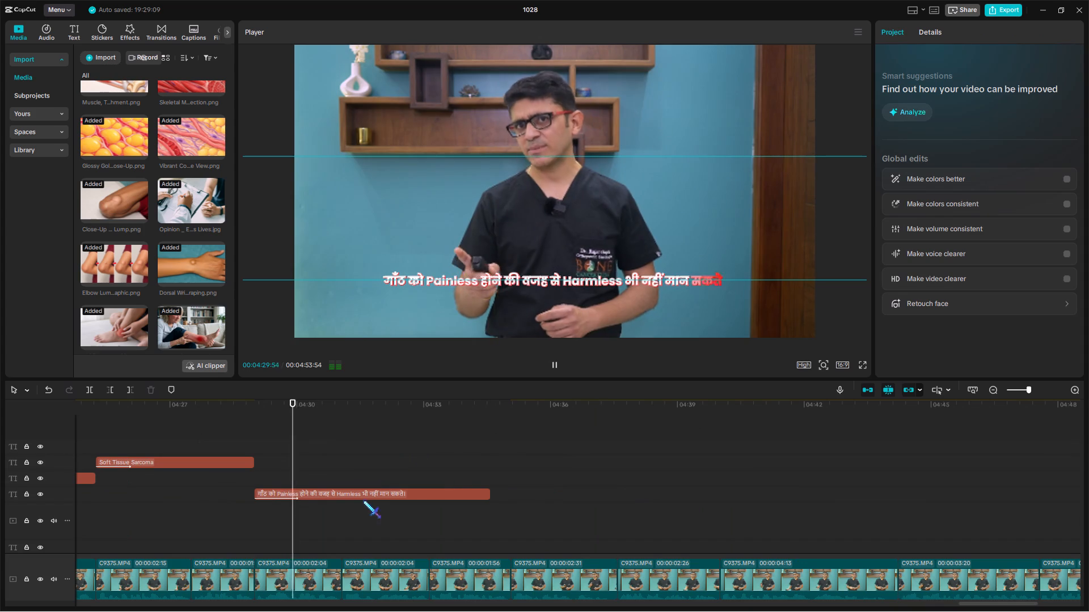
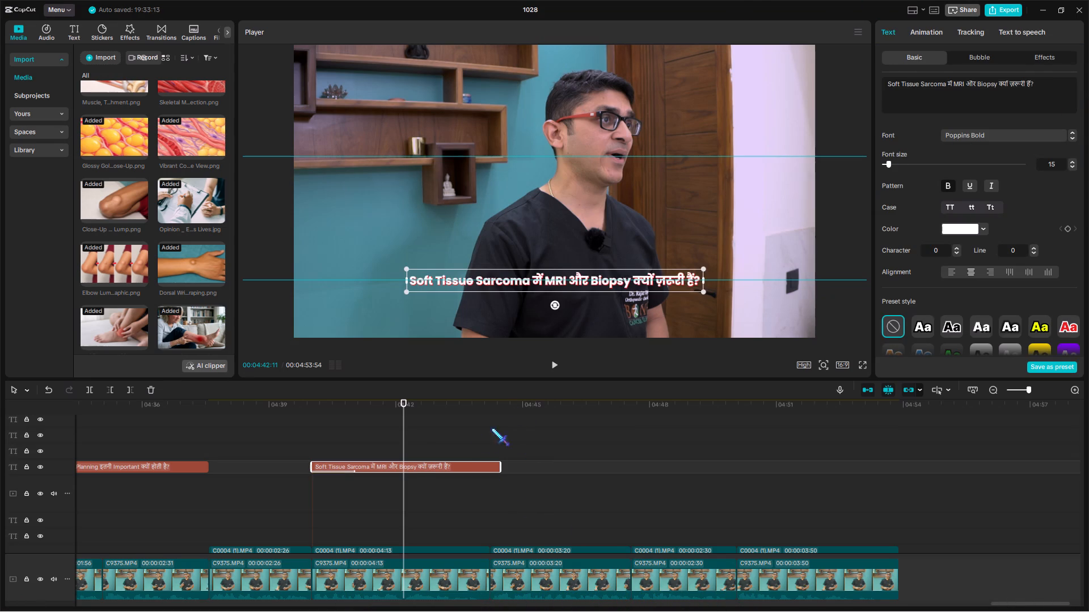
Ripple-trim the end of the stacked C0004 (1).MP4 and C9375.MP4 clips that start at about 04:40 back to 04:44:07.
click(458, 435)
key(space)
scroll(460, 436, down, 2)
click(480, 466)
drag(480, 466, 490, 454)
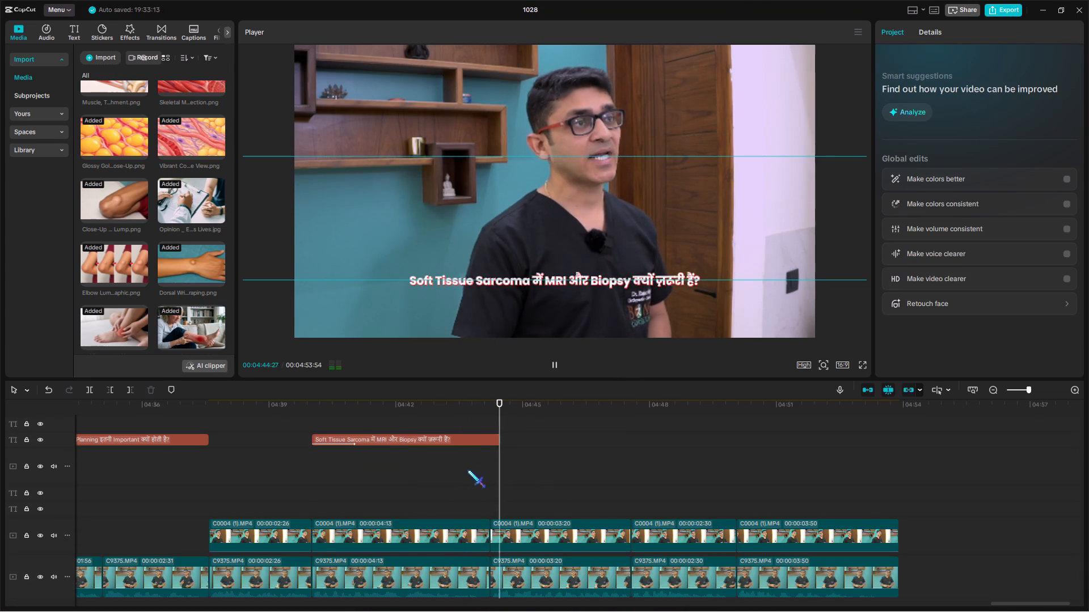
click(466, 470)
scroll(466, 470, down, 16)
click(431, 484)
scroll(463, 492, down, 6)
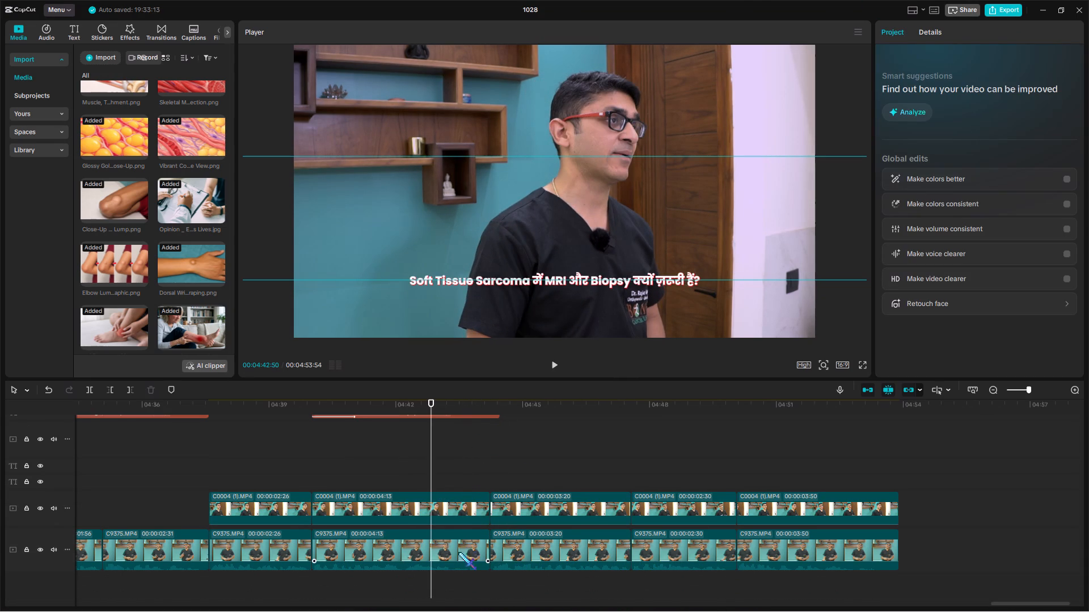
click(457, 573)
key(space)
key(space)
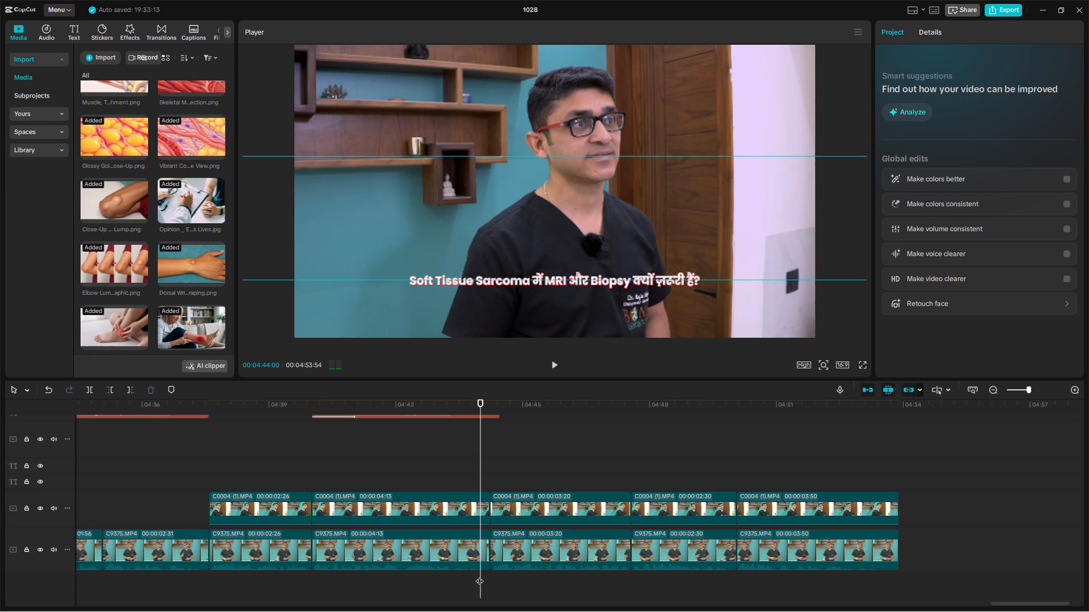
double_click(479, 575)
key(space)
double_click(482, 575)
click(486, 573)
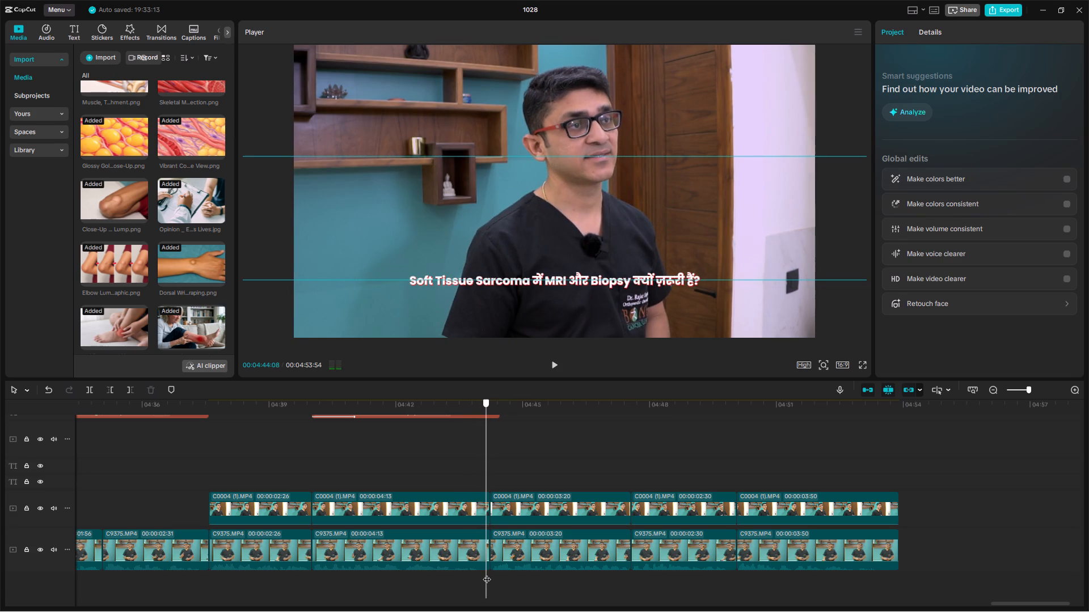
click(468, 576)
key(space)
double_click(483, 577)
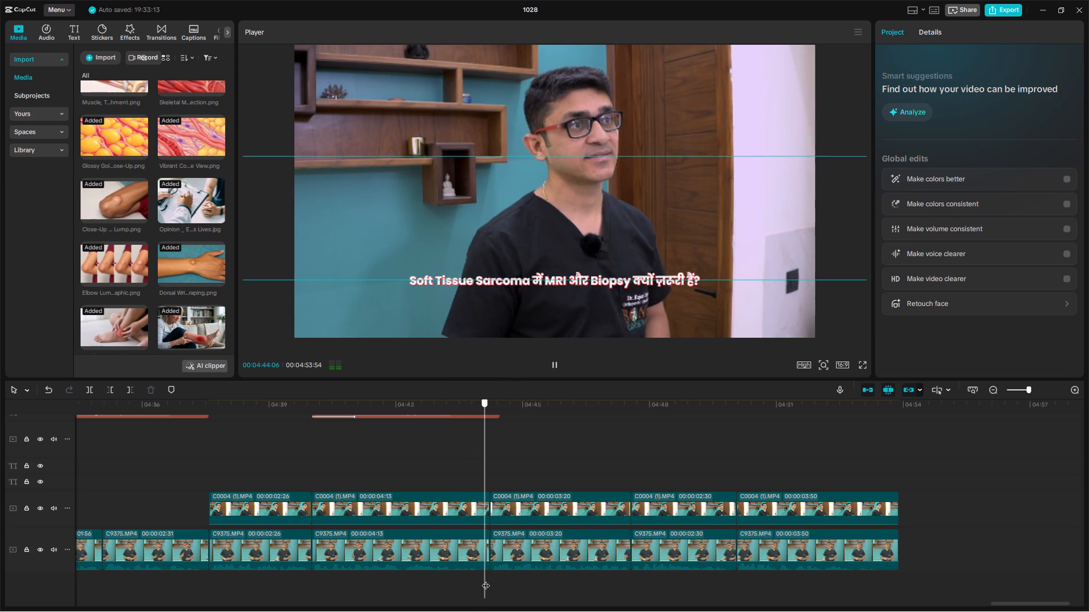
drag(472, 581, 476, 500)
key(w)
click(460, 572)
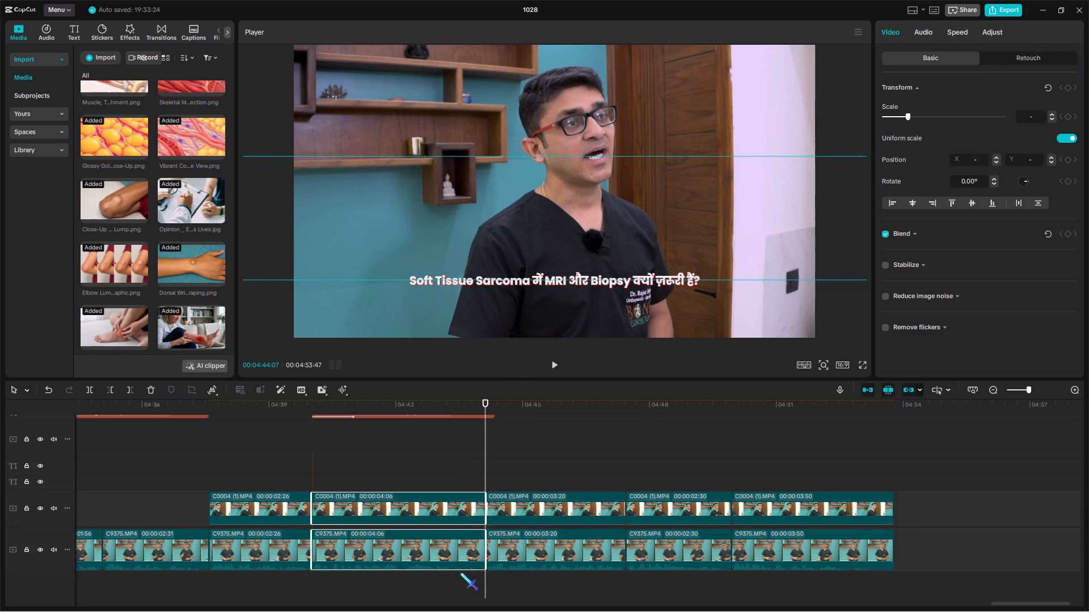
Trim the end of the "Soft Tissue Sarcoma में MRI और Biopsy क्यों ज़रूरी हैं?" title to the footage cut at about 04:44.
key(space)
scroll(475, 547, up, 5)
double_click(483, 515)
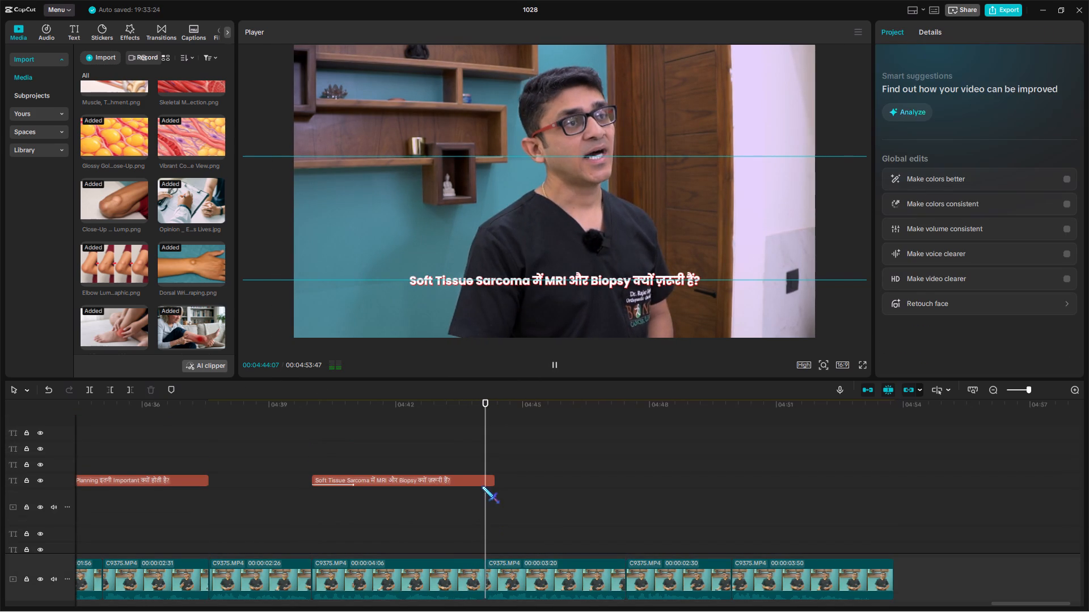
click(481, 480)
key(w)
key(space)
Delete the two C0004 (1).MP4 camera-angle clips between about 04:44 and 04:50 on the upper footage track.
scroll(495, 493, down, 4)
scroll(495, 493, up, 5)
scroll(551, 505, down, 6)
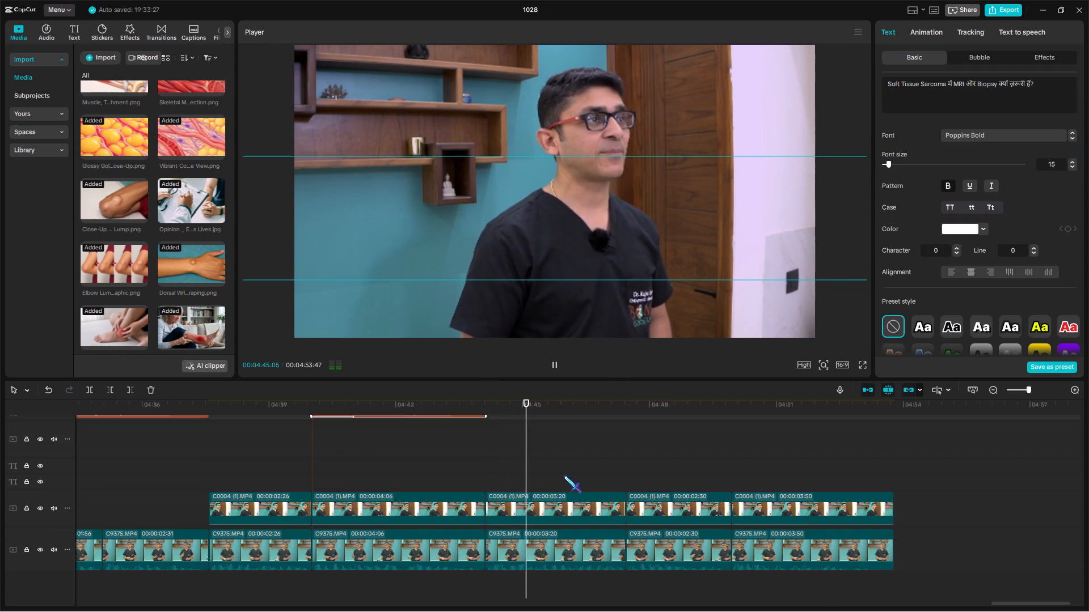
drag(560, 467, 653, 508)
key(BackSpace)
scroll(603, 527, up, 4)
key(space)
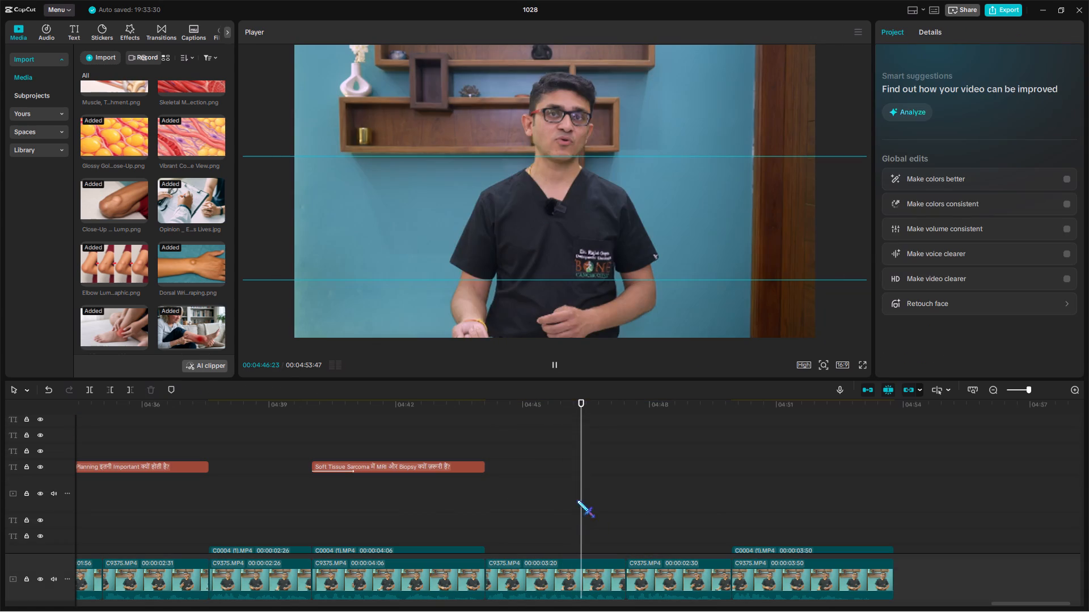
Copy the "Examination & Imaging" label from about 04:23, paste it on its track, and move it to start at about 04:44.
double_click(422, 481)
click(1023, 388)
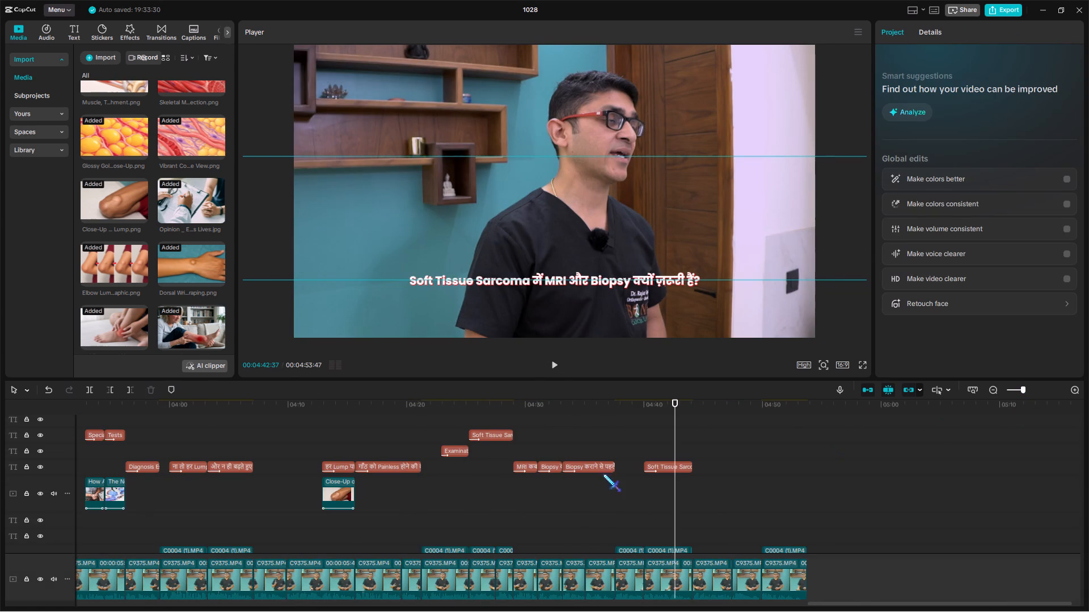
click(457, 450)
key(ctrl+c)
key(ctrl+v)
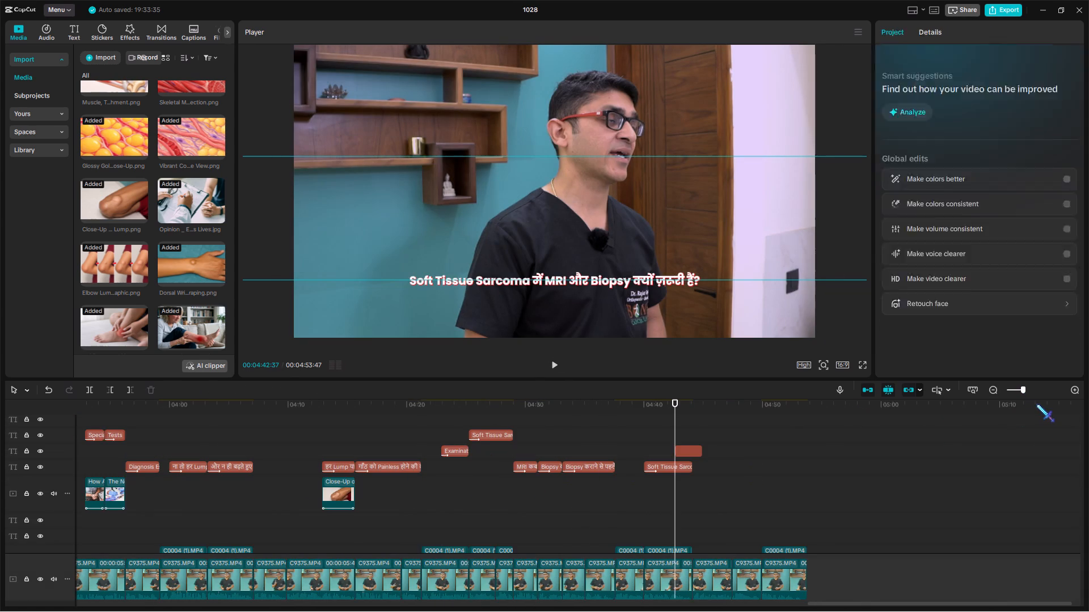
key(space)
click(1024, 388)
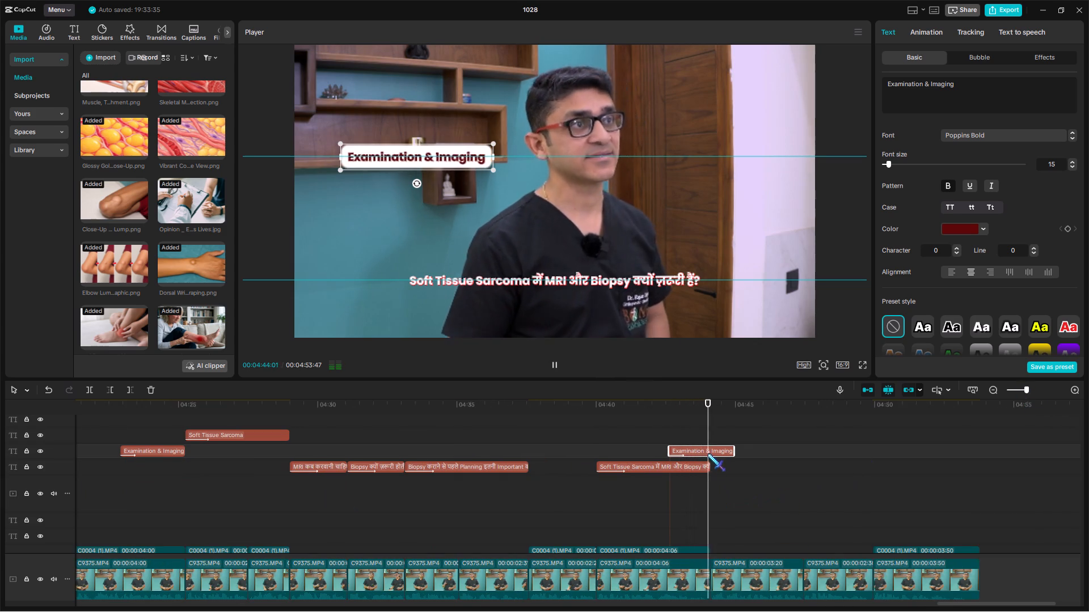
drag(710, 453, 760, 453)
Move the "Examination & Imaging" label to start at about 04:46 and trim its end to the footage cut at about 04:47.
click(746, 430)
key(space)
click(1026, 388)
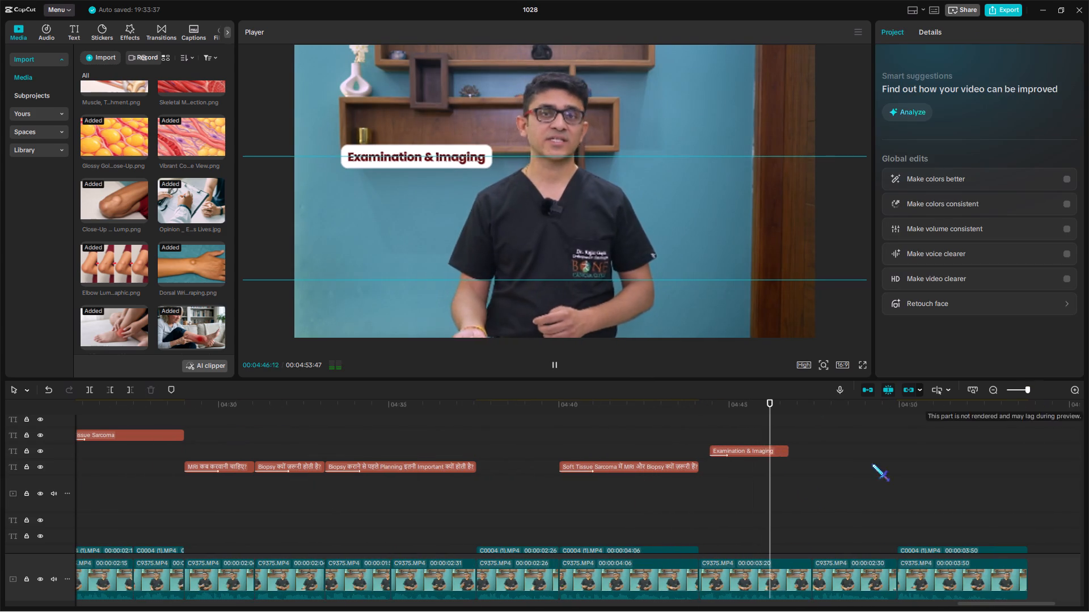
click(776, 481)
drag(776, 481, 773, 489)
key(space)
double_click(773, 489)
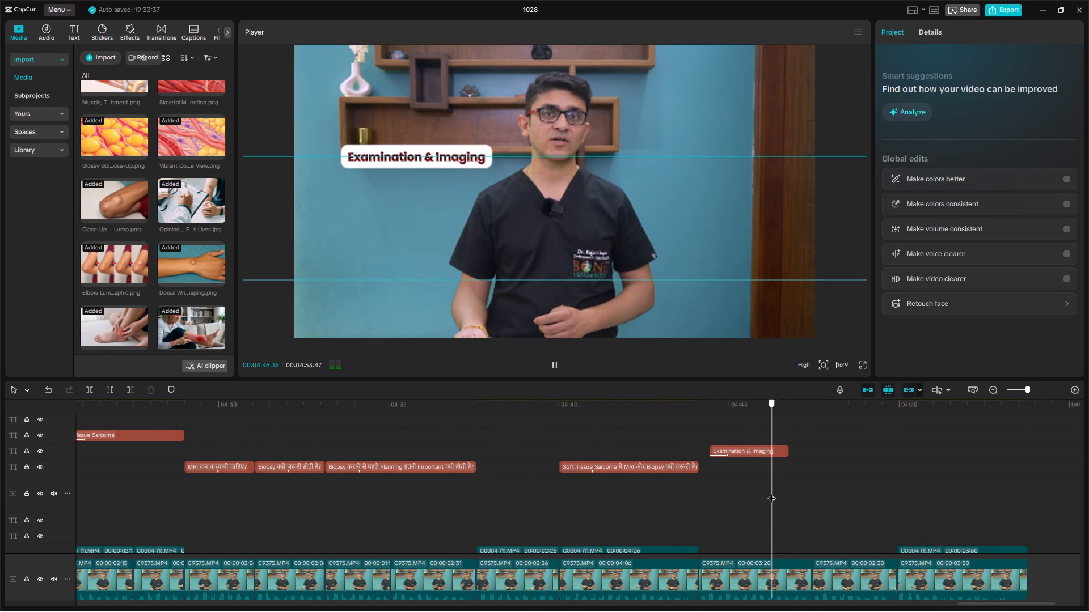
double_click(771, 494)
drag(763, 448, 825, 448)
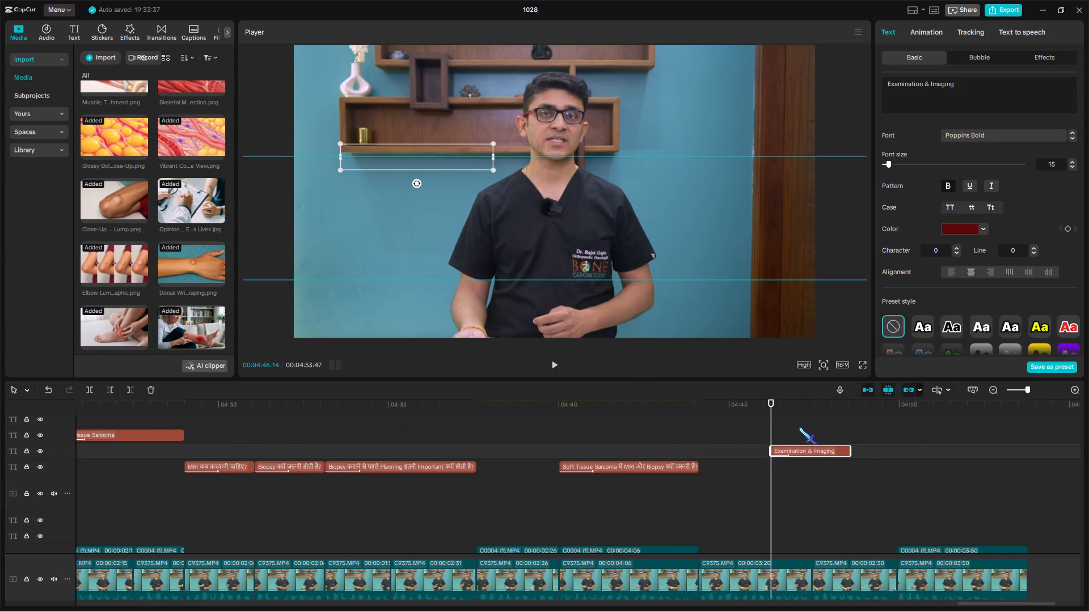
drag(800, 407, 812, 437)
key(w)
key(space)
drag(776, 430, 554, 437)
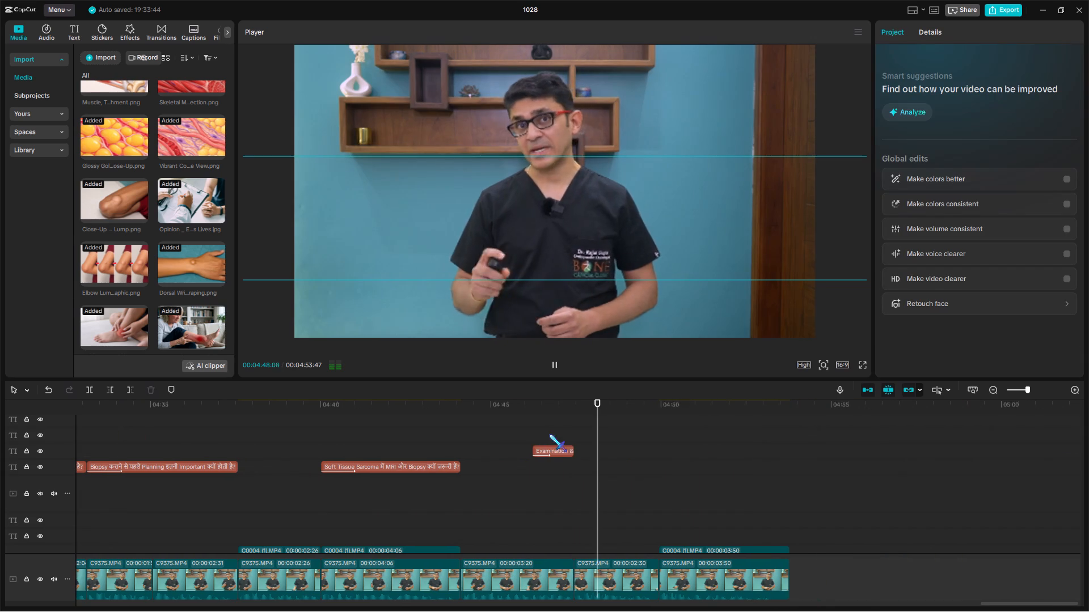
Delete the "Examination & Imaging" label that ends at the footage cut at about 04:47.
click(564, 464)
click(560, 452)
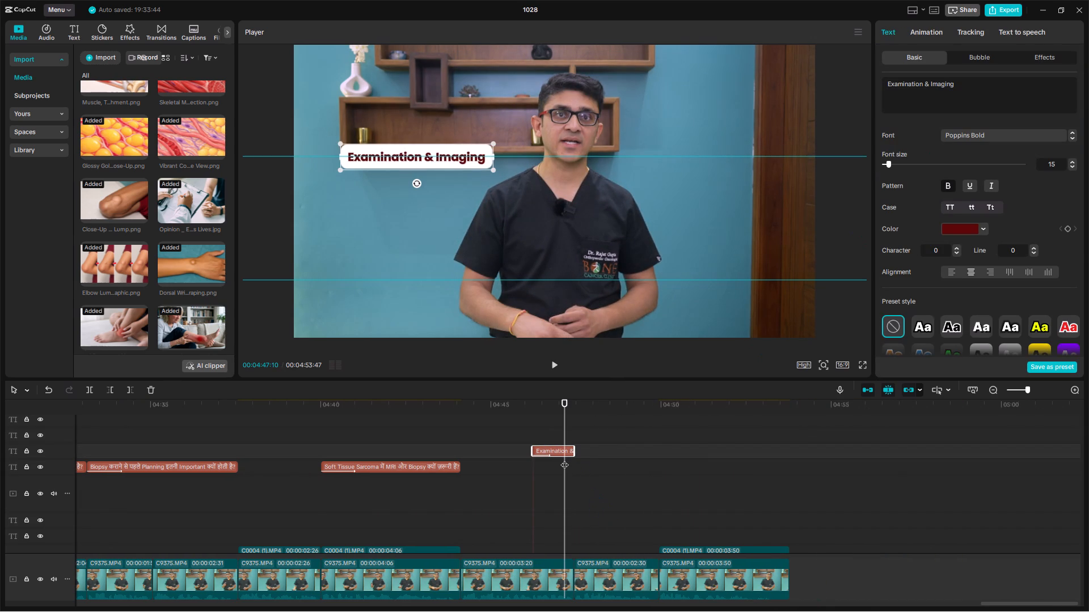
key(BackSpace)
double_click(546, 470)
Copy the "MRI" label from about 03:45 and paste it at the footage cut at about 04:47.
click(1026, 390)
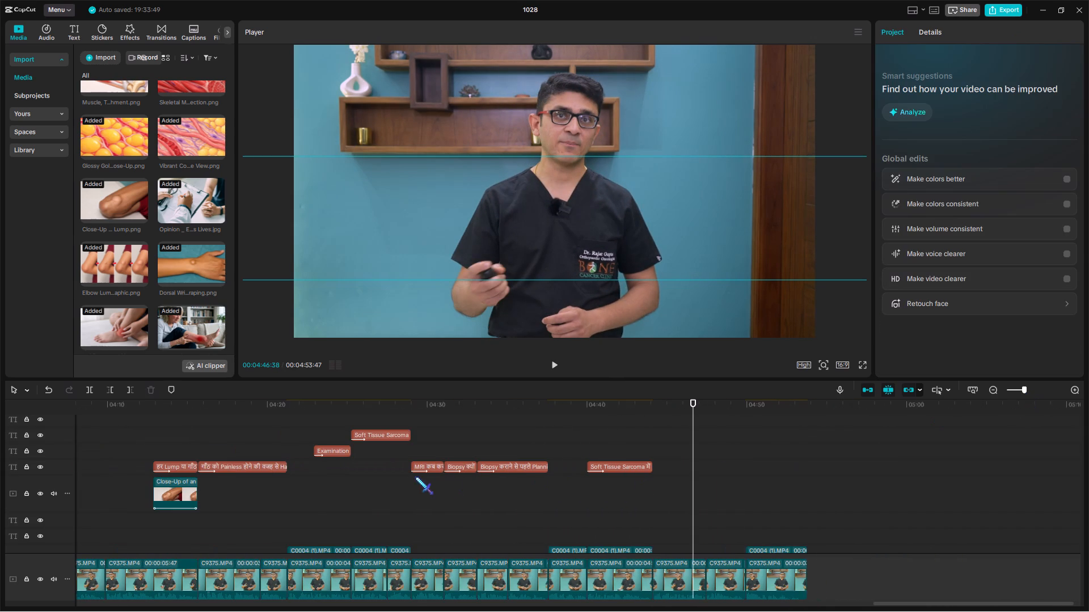
click(320, 474)
drag(320, 474, 0, 514)
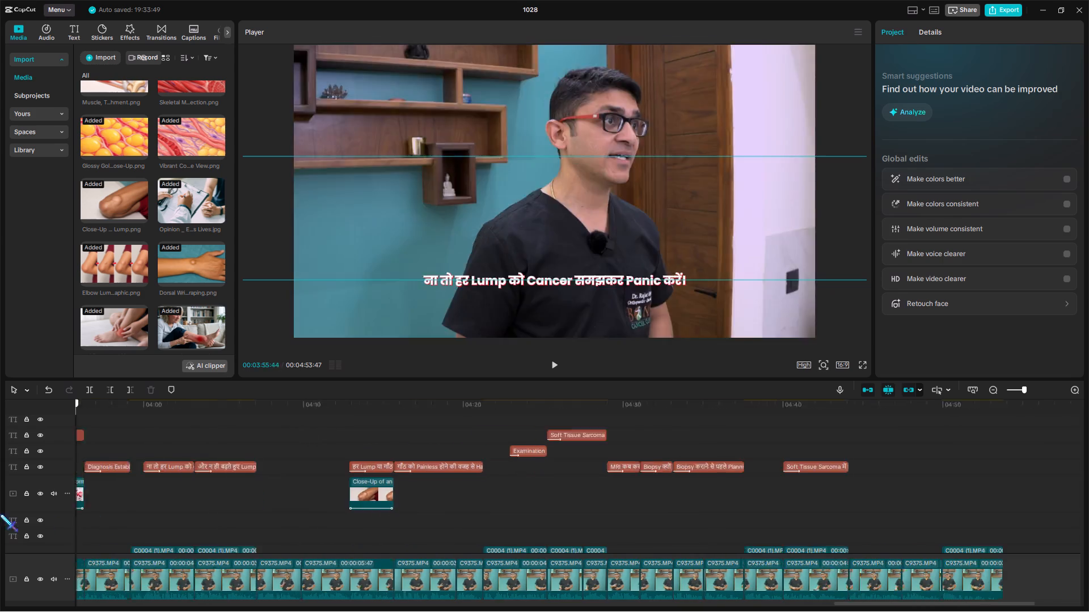
drag(0, 514, 334, 453)
click(265, 449)
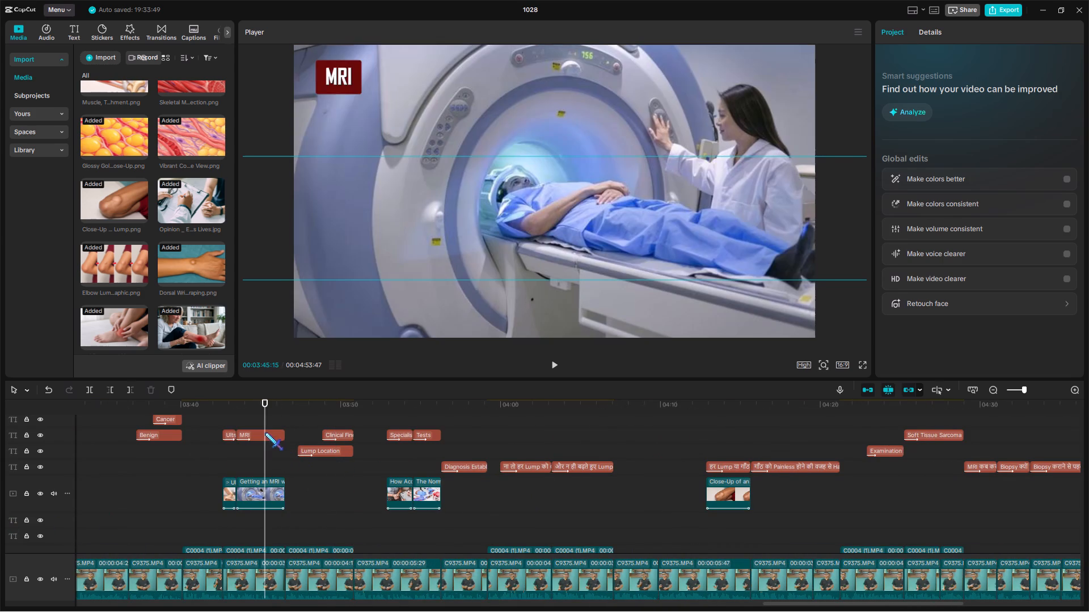
click(265, 432)
key(ctrl+c)
click(923, 471)
drag(923, 471, 1088, 480)
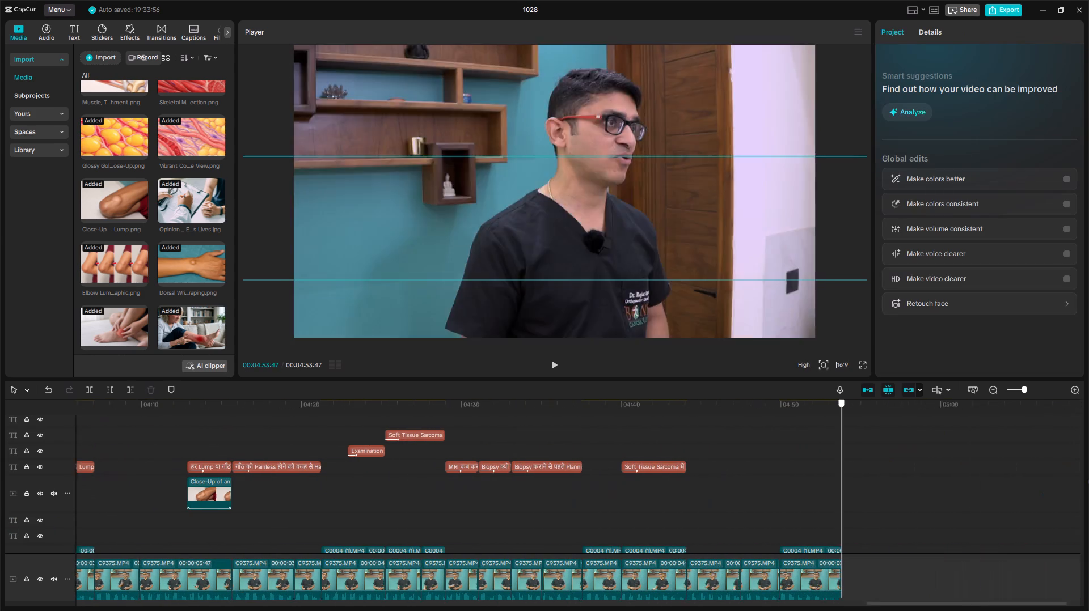
drag(1088, 480, 679, 442)
key(ctrl+v)
key(space)
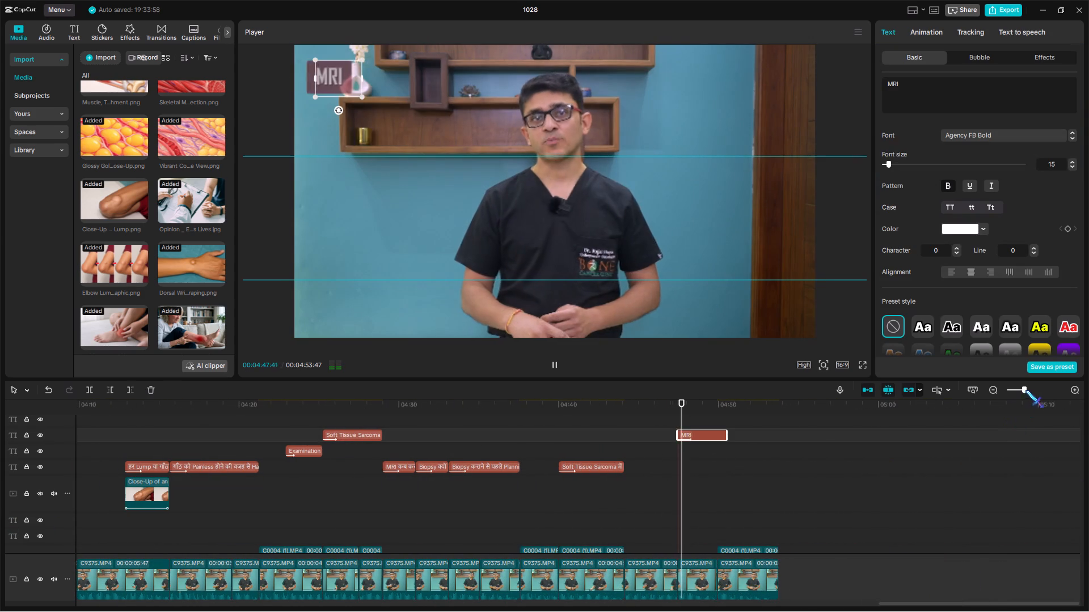
Trim the end of the pasted "MRI" label to the footage cut at about 04:50.
click(1029, 390)
drag(695, 471, 521, 481)
click(576, 448)
drag(577, 448, 583, 461)
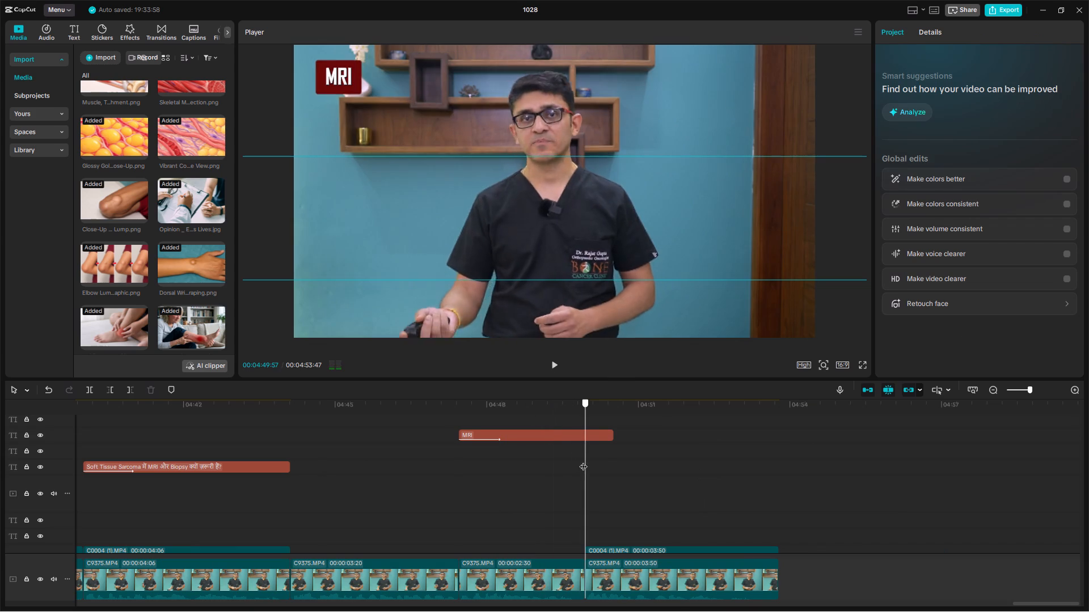
drag(583, 461, 584, 462)
click(580, 435)
key(w)
Replace the pasted label's text with "Proper Medical Evaluation", breaking the line before "Evaluation".
click(565, 452)
click(567, 429)
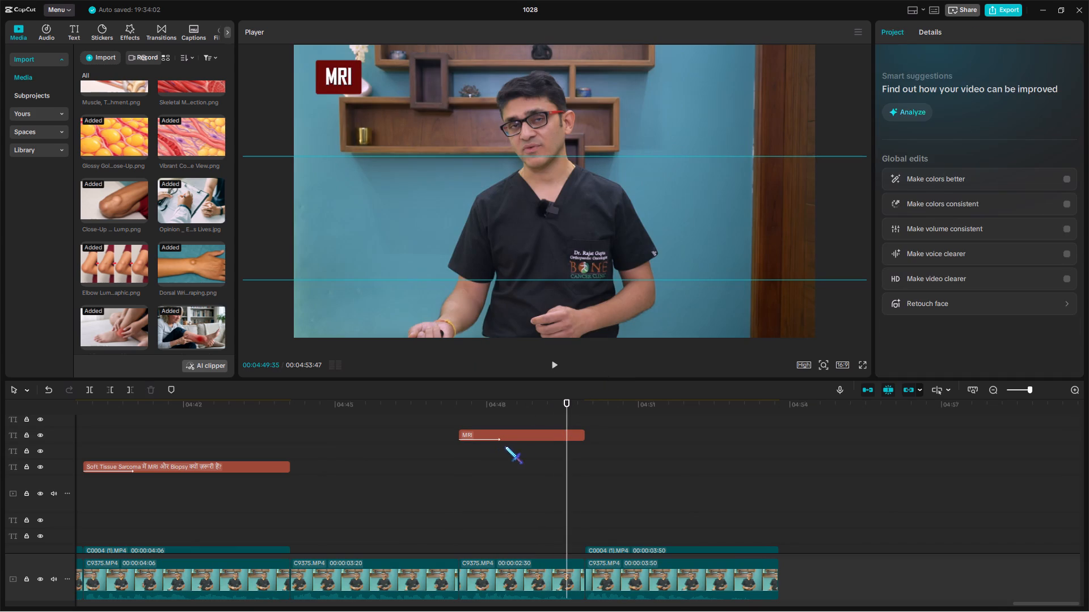
click(516, 438)
drag(965, 95, 845, 67)
key(shift+p)
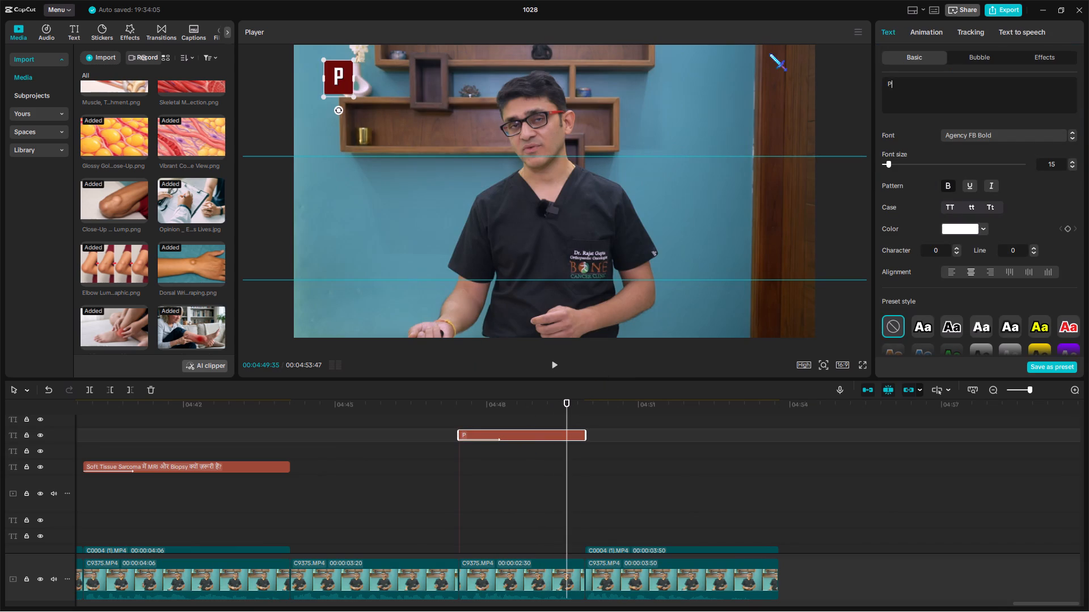
text(ropr)
key(BackSpace)
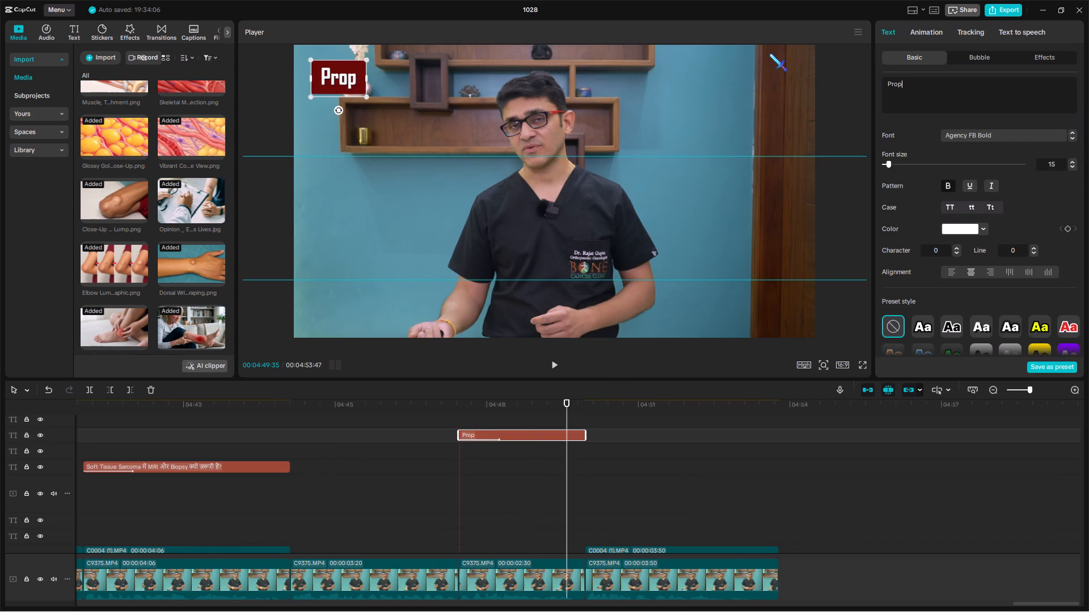
text(er Medical Evaluation)
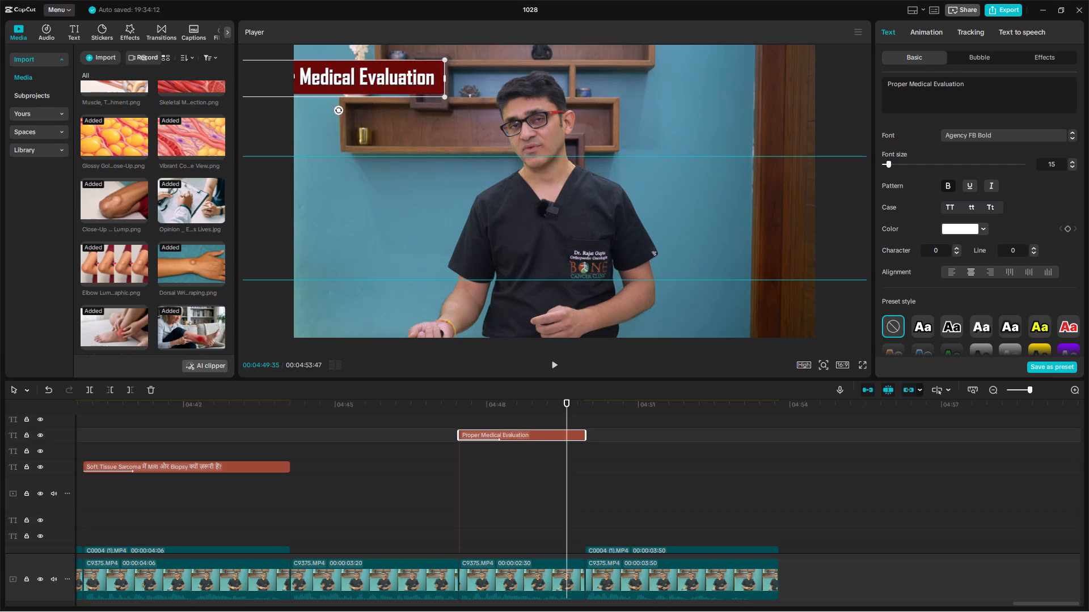
click(933, 83)
key(BackSpace)
key(Return)
Move the "Proper Medical Evaluation" label over the wall beside the doctor's head and adjust its size, checking it in playback.
drag(375, 87, 398, 106)
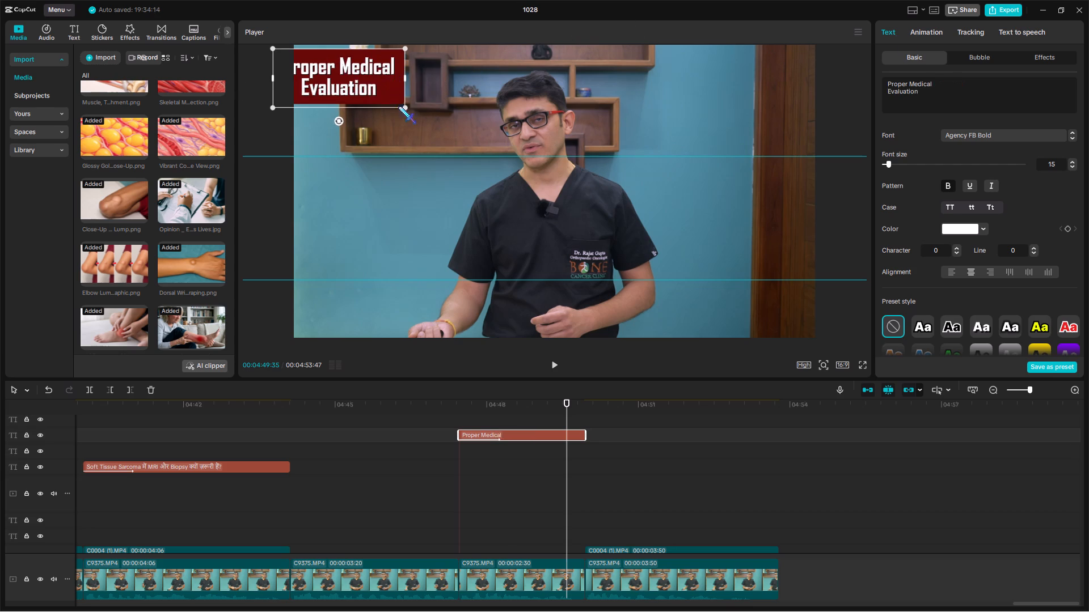
drag(398, 106, 444, 165)
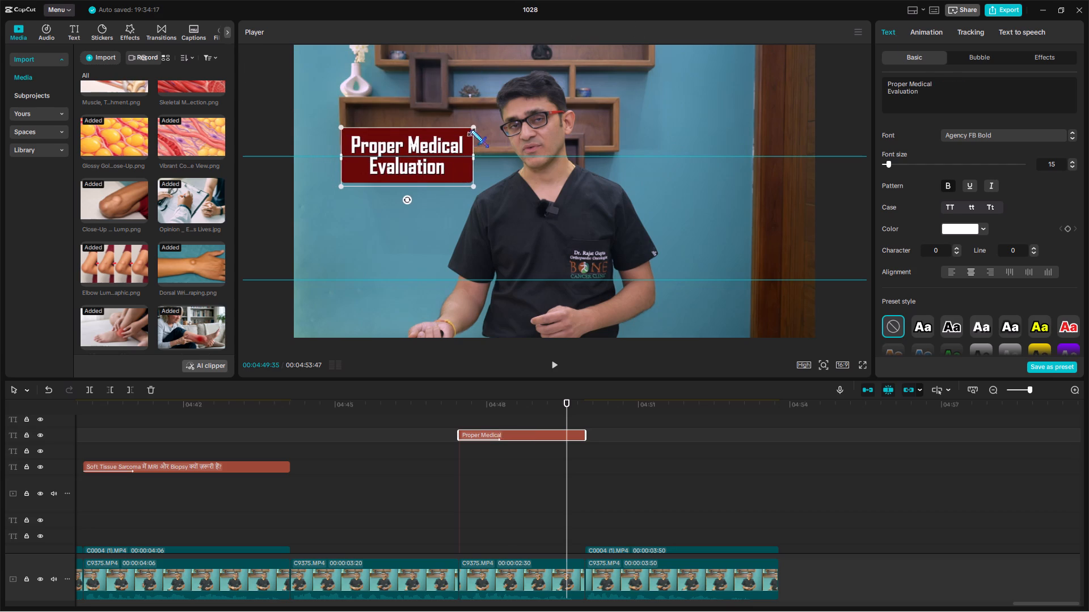
click(471, 129)
drag(445, 172, 440, 173)
click(454, 448)
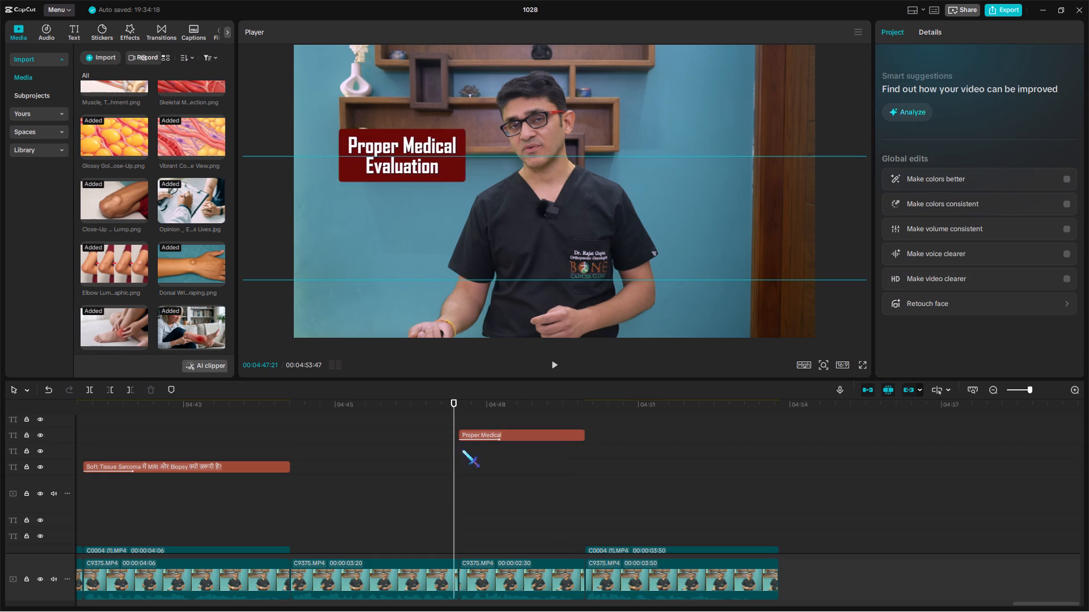
click(462, 449)
key(space)
scroll(570, 484, up, 3)
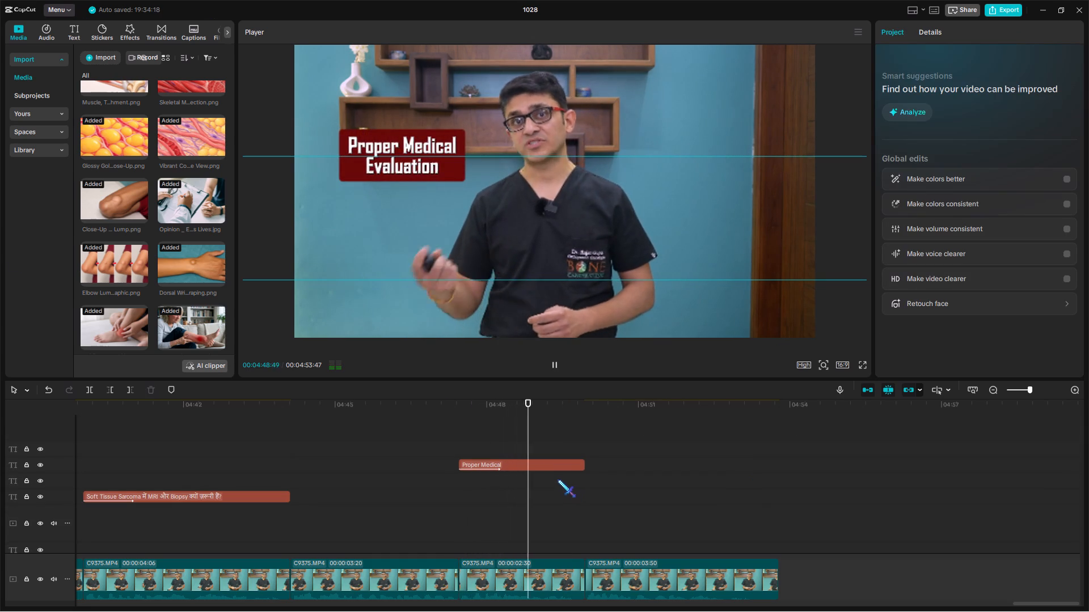
key(space)
click(552, 467)
drag(467, 185, 473, 189)
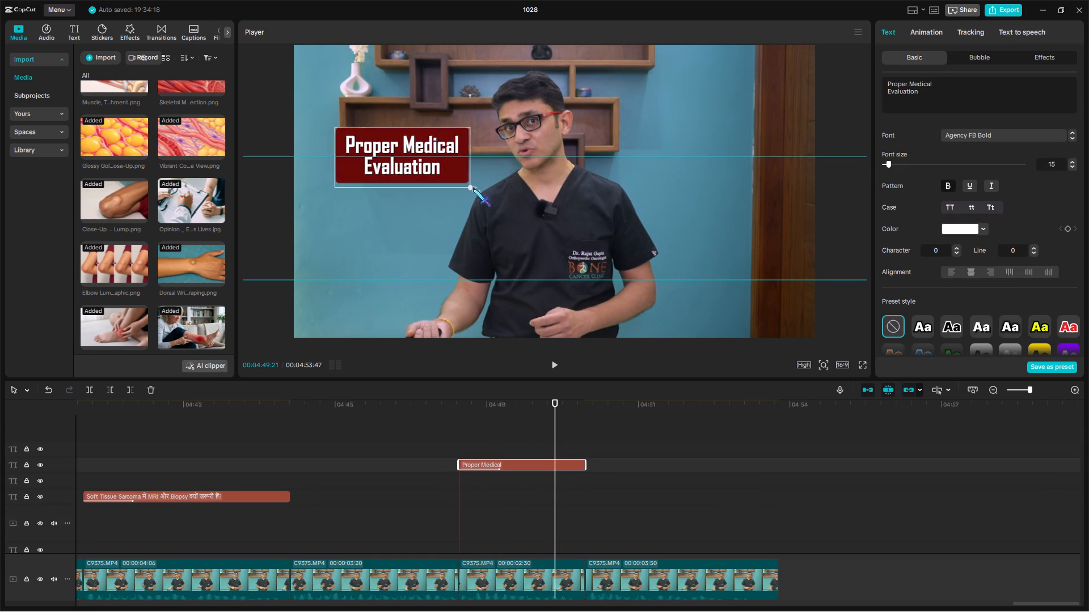
drag(473, 189, 473, 188)
click(459, 164)
Delete the last C0004 (1).MP4 camera-angle clip, starting at about 04:50 on the upper footage track.
key(space)
scroll(584, 489, down, 4)
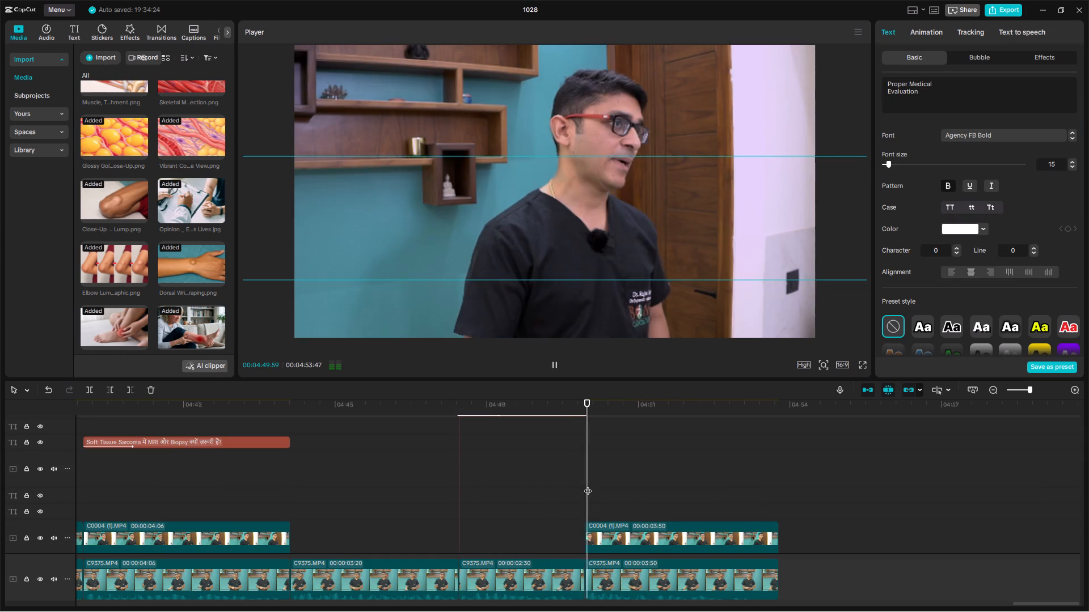
click(629, 530)
key(BackSpace)
Copy the doctor's name title and the "Bone Cancer Specialist" title from about 00:42 and paste both at the footage cut at about 04:50.
drag(1027, 389, 1021, 397)
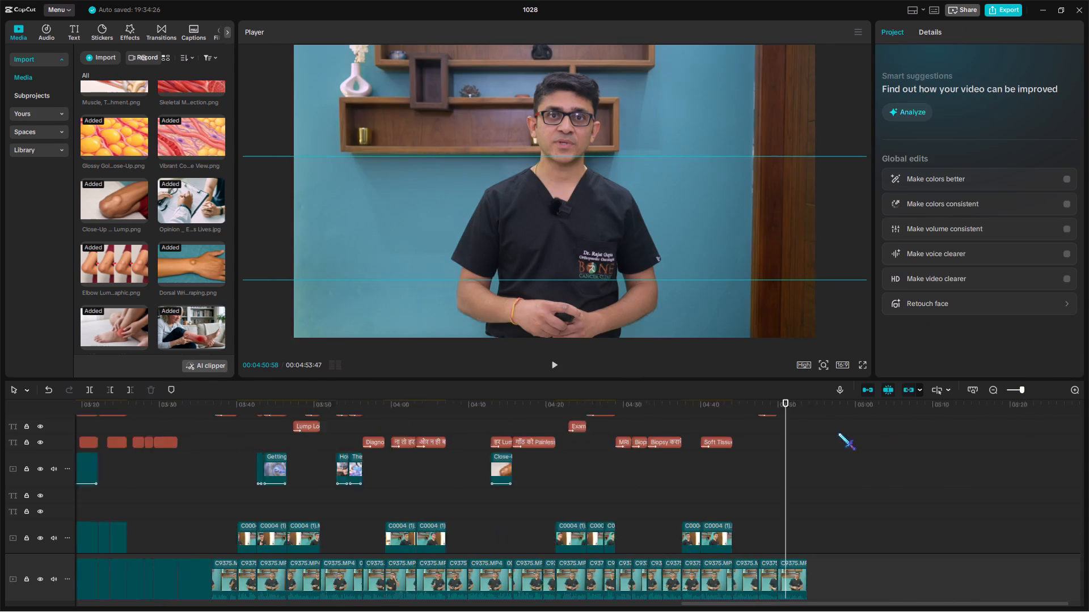
drag(627, 403, 0, 479)
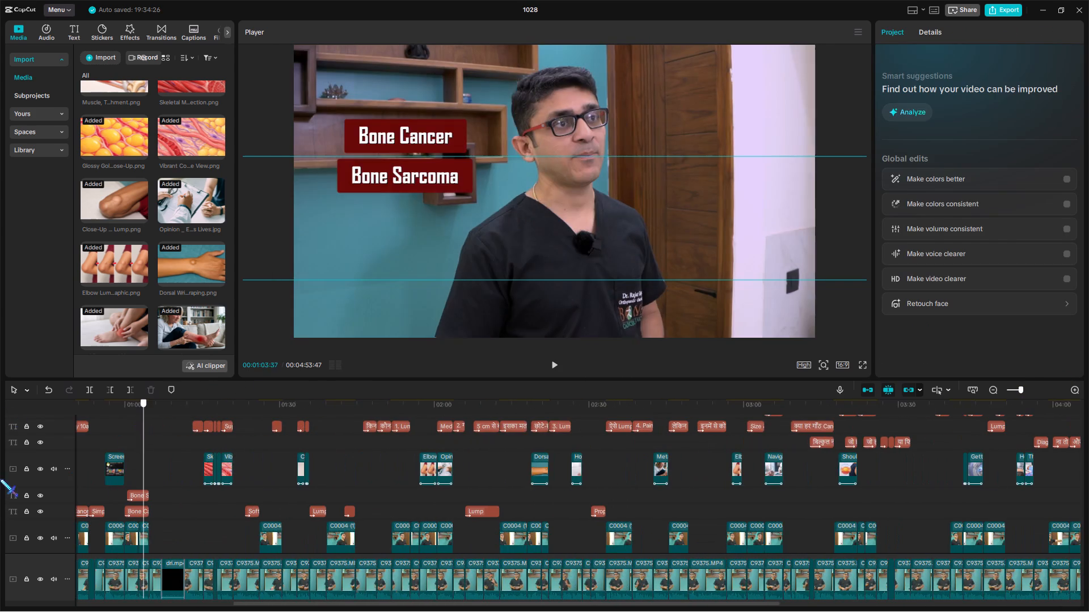
drag(0, 479, 151, 484)
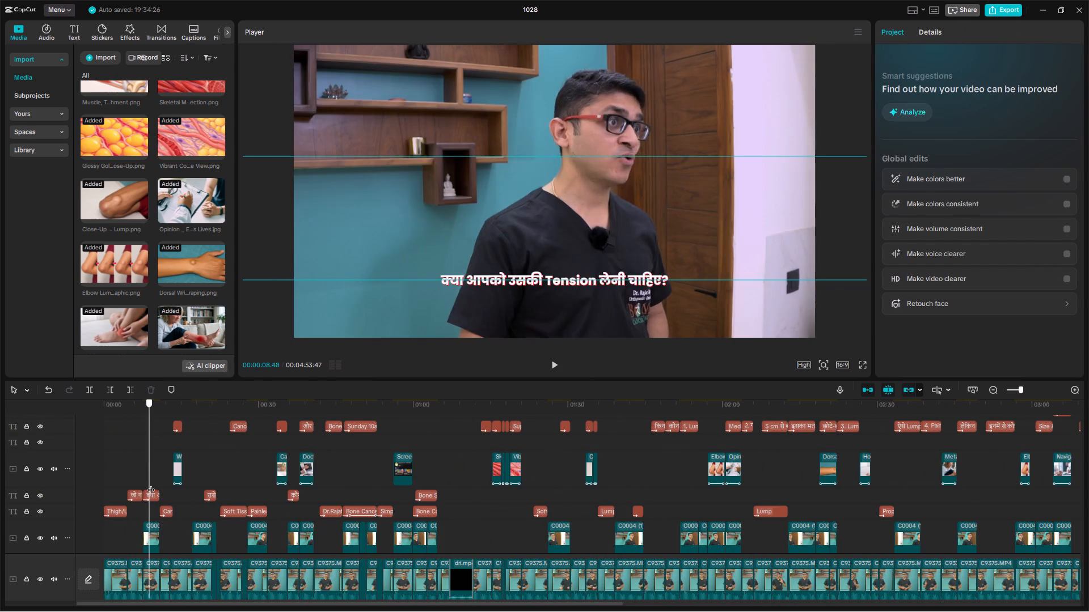
drag(151, 484, 307, 512)
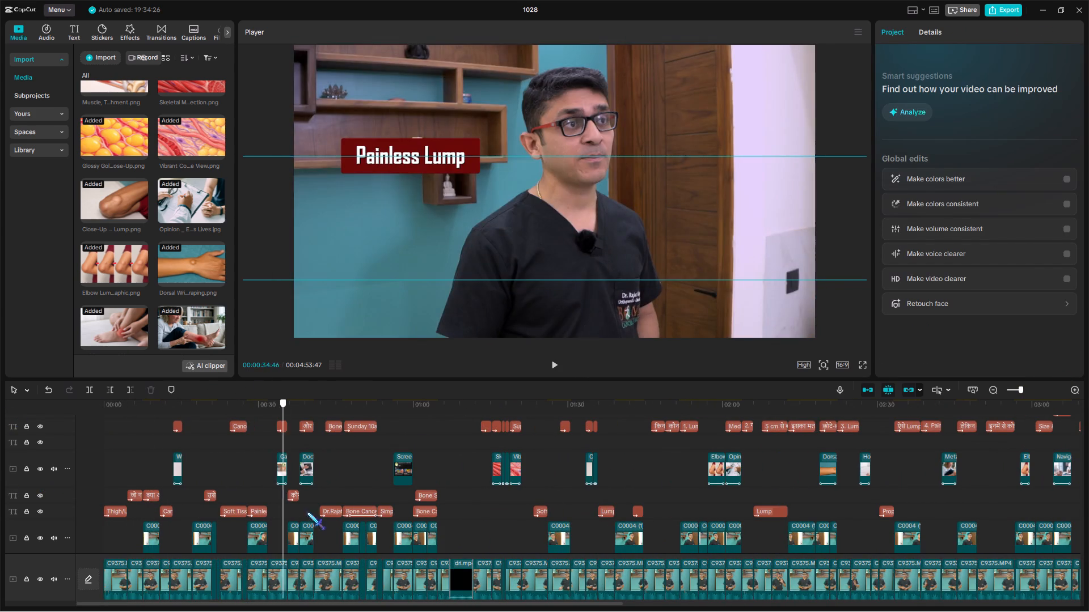
drag(307, 512, 319, 508)
drag(329, 529, 330, 416)
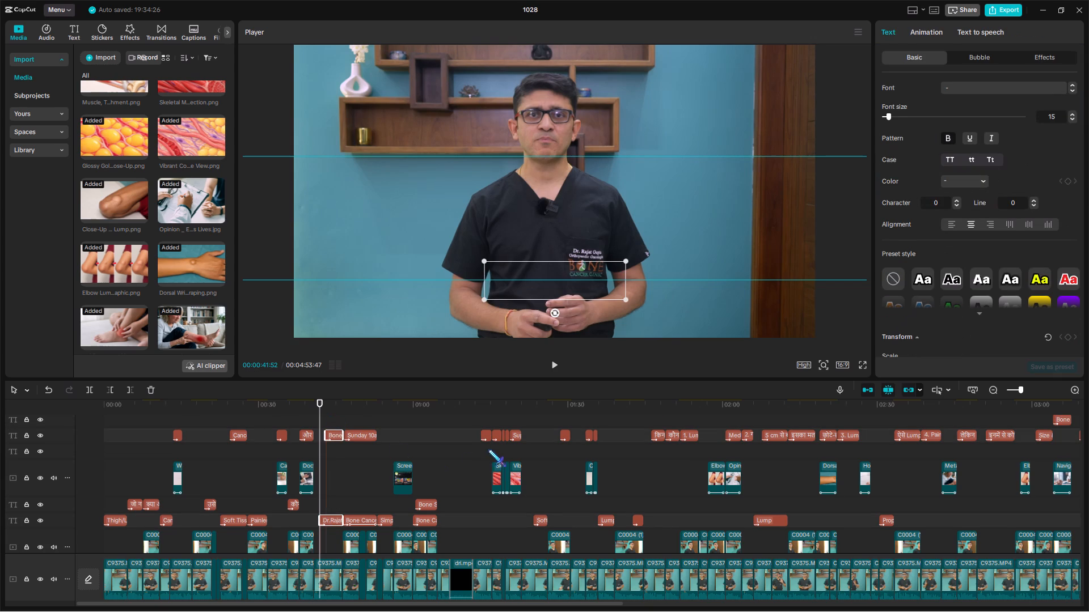
key(ctrl+c)
drag(1034, 407, 1088, 407)
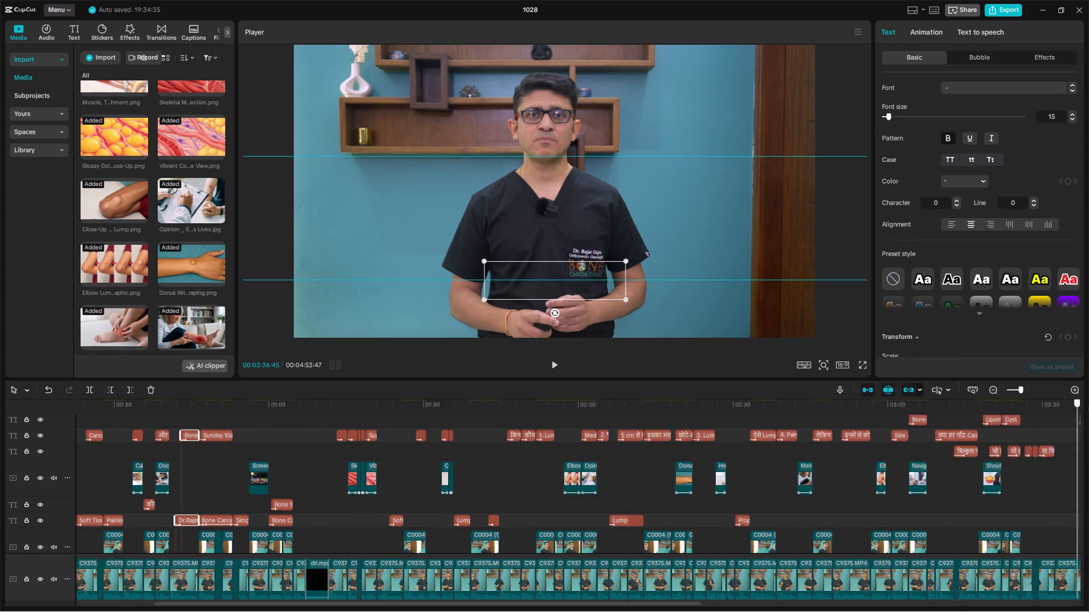
drag(1088, 407, 819, 450)
click(1028, 392)
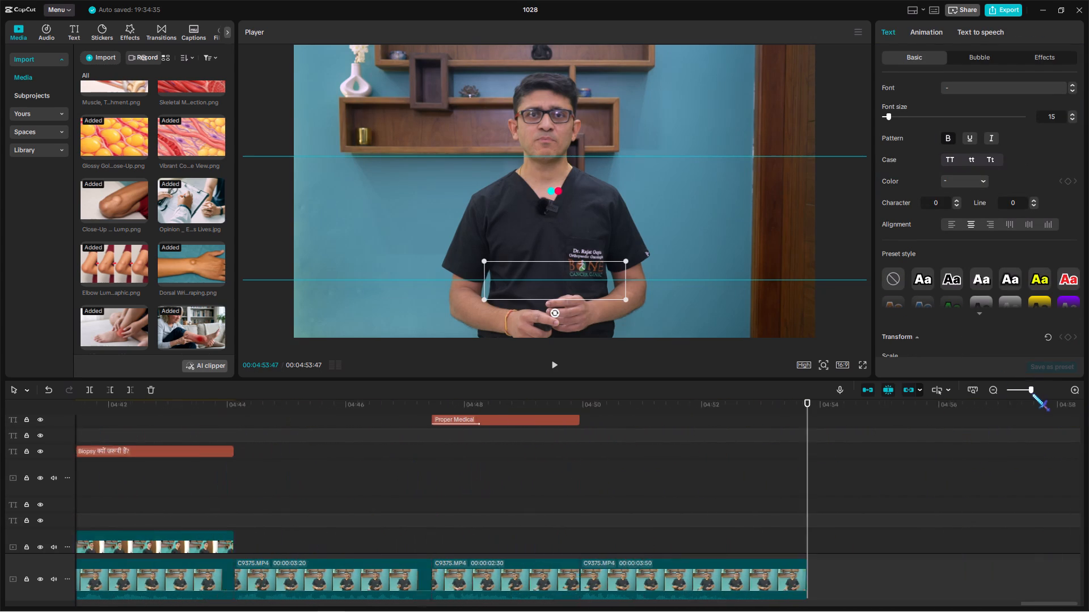
scroll(743, 533, up, 5)
double_click(537, 504)
key(ctrl+v)
key(space)
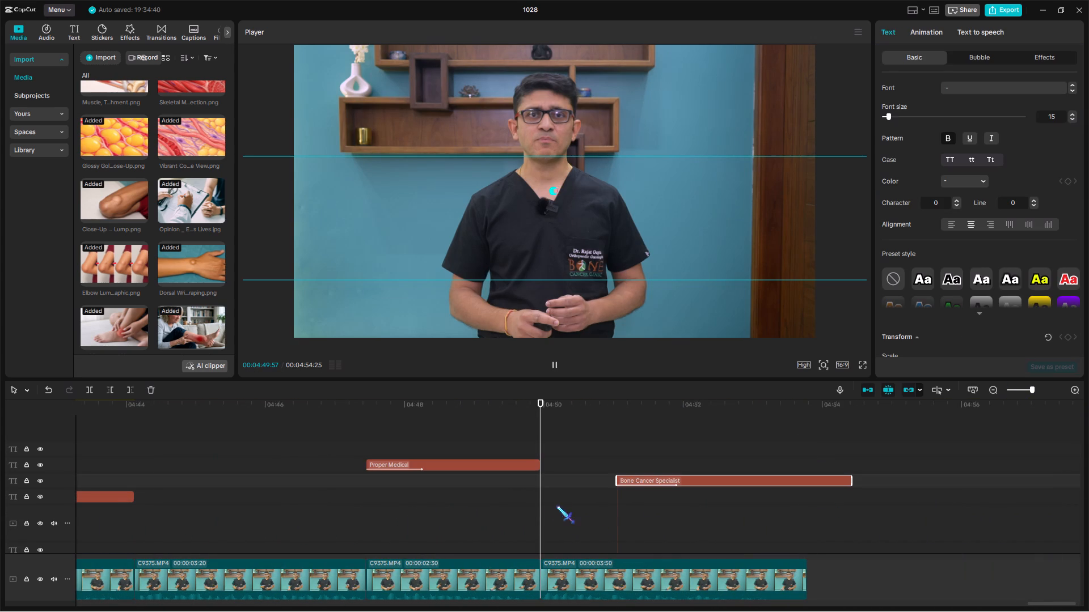
Trim the ends of the doctor's name and "Bone Cancer Specialist" titles to the end of the footage at 04:53:47.
scroll(618, 495, down, 4)
click(585, 481)
key(space)
click(767, 484)
drag(767, 484, 799, 478)
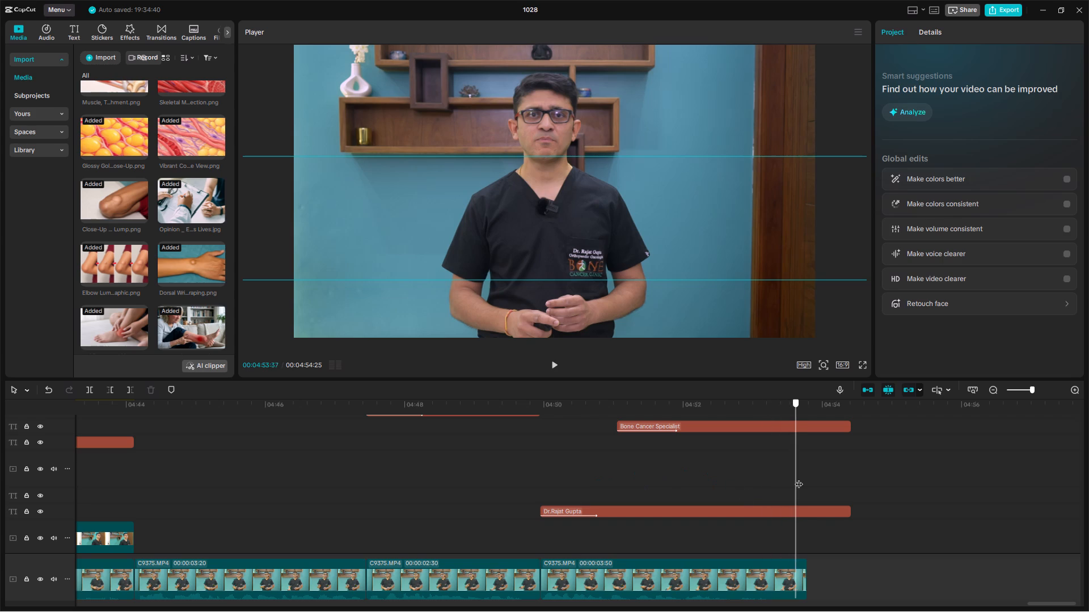
drag(799, 478, 806, 477)
drag(851, 547, 801, 390)
key(w)
Review the edited video in the full-screen preview by scrubbing from the closing shot back through the middle and forward to the end.
double_click(752, 445)
click(693, 438)
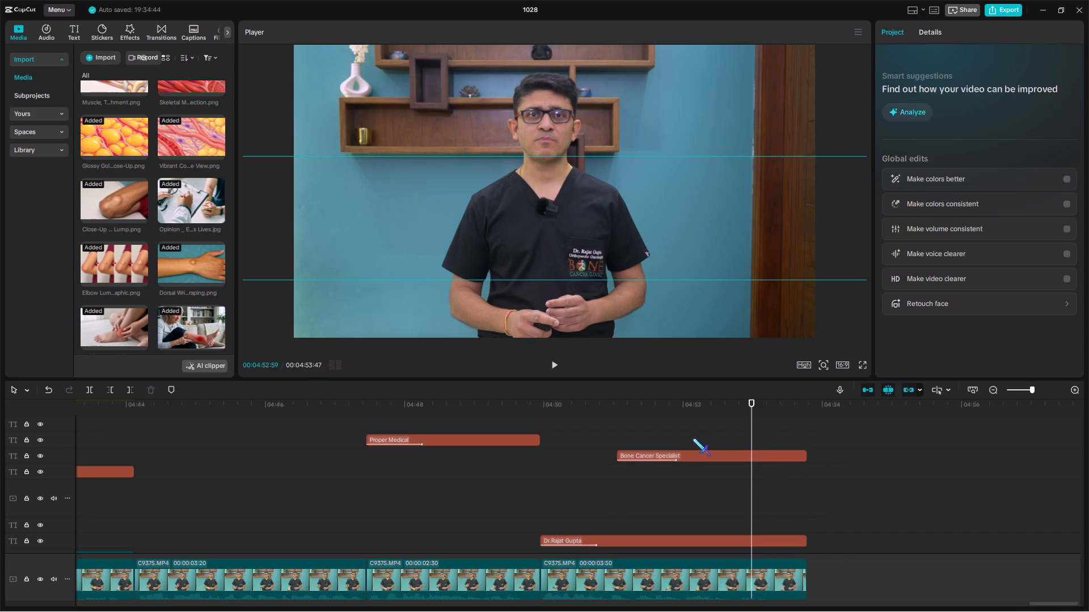
click(864, 362)
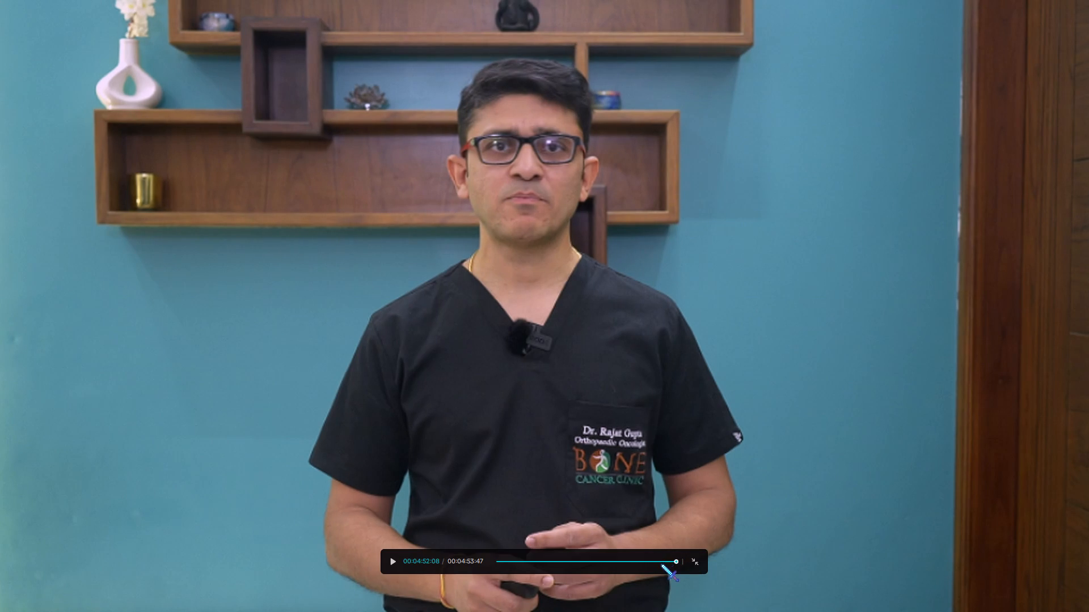
click(661, 564)
drag(661, 564, 601, 563)
drag(601, 562, 549, 563)
drag(549, 563, 570, 559)
drag(570, 559, 626, 566)
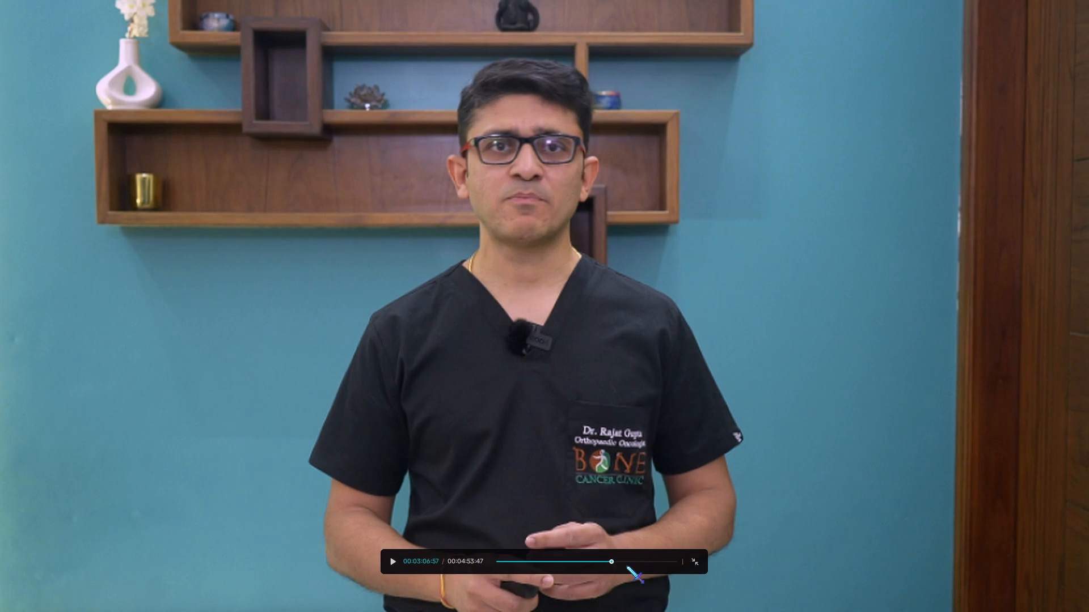
drag(626, 566, 546, 569)
drag(546, 569, 660, 559)
drag(660, 559, 656, 584)
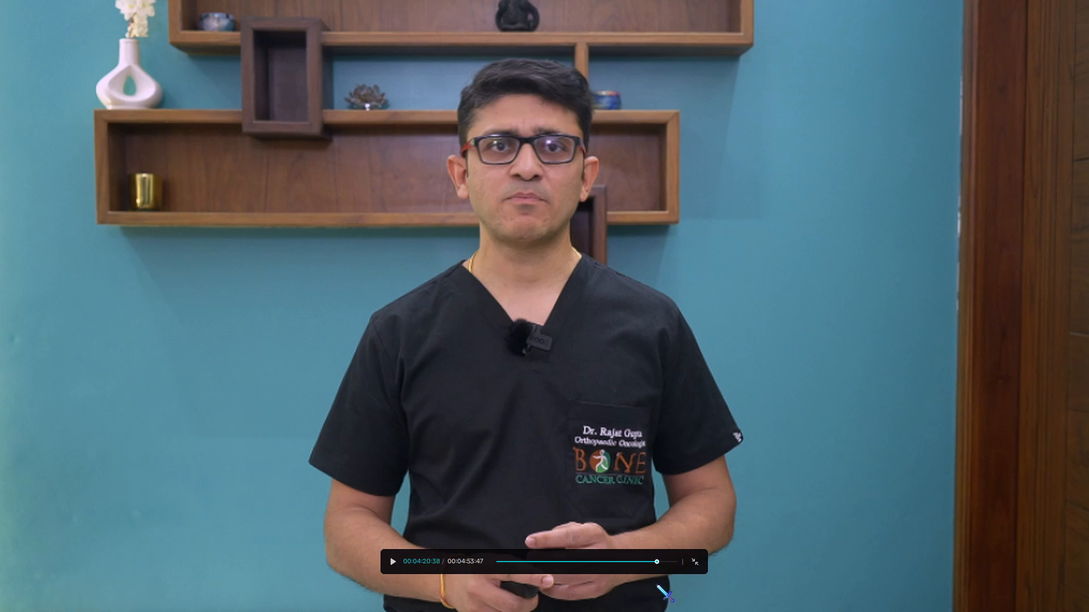
drag(656, 584, 518, 567)
drag(518, 567, 641, 549)
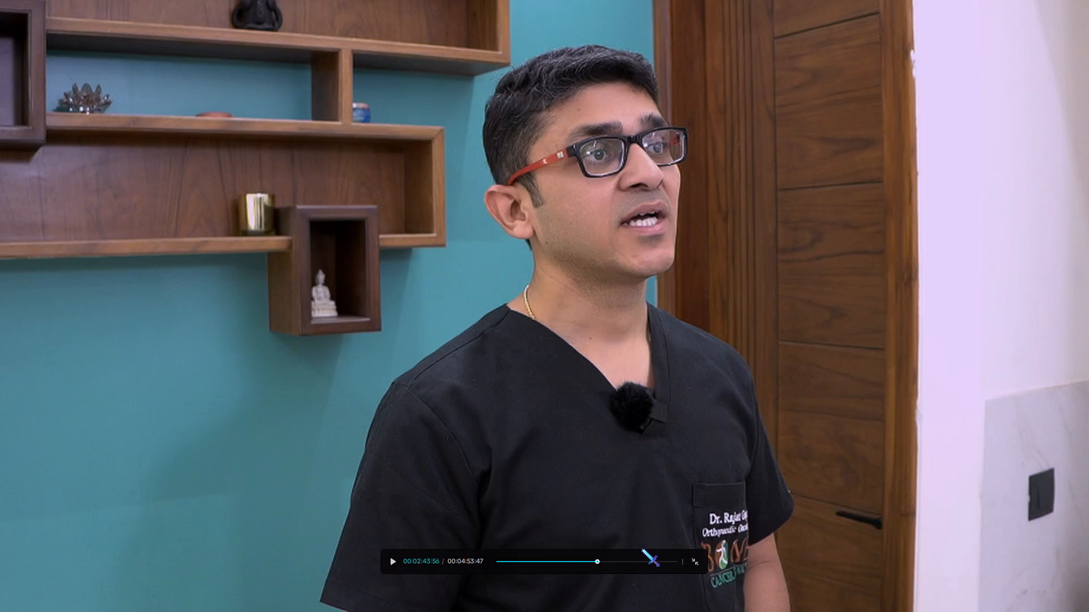
drag(641, 549, 675, 564)
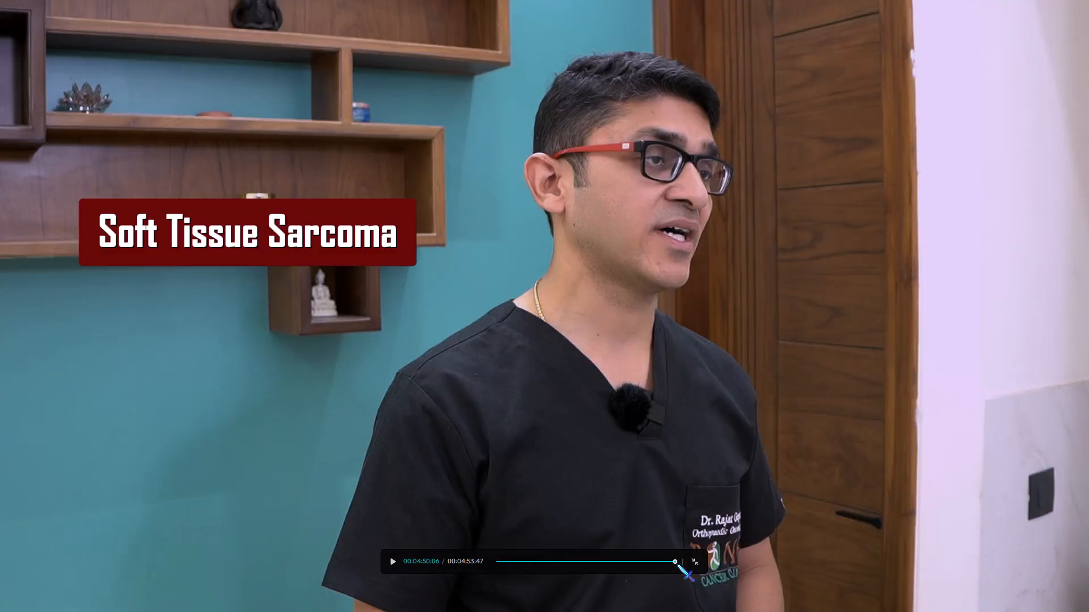
key(Escape)
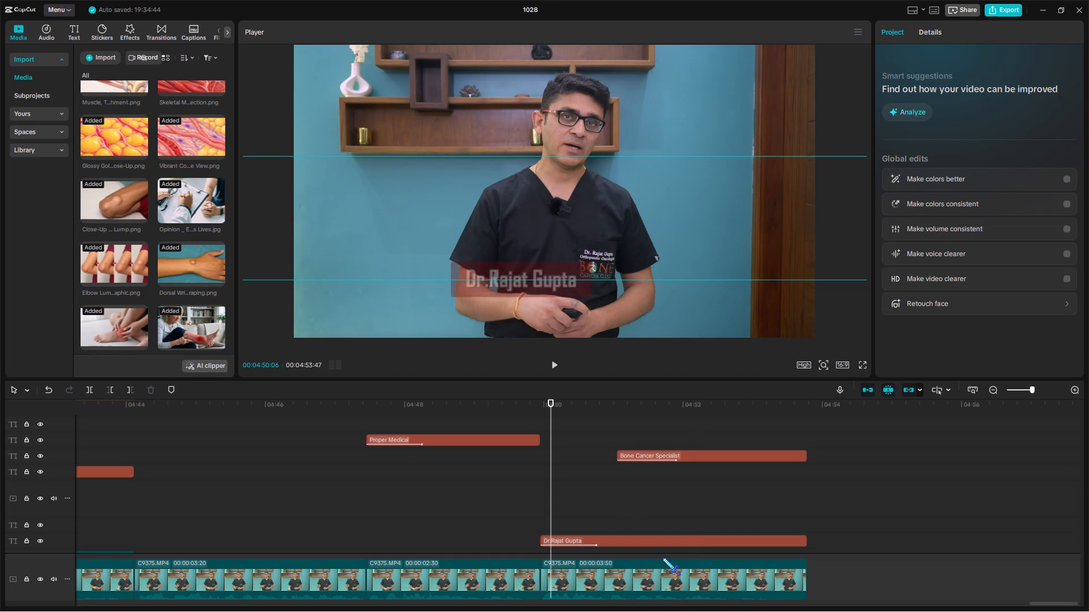
Move the closing "Bone Cancer Specialist" title to start with the doctor's name title at about 04:50 and extend it to the footage end.
key(space)
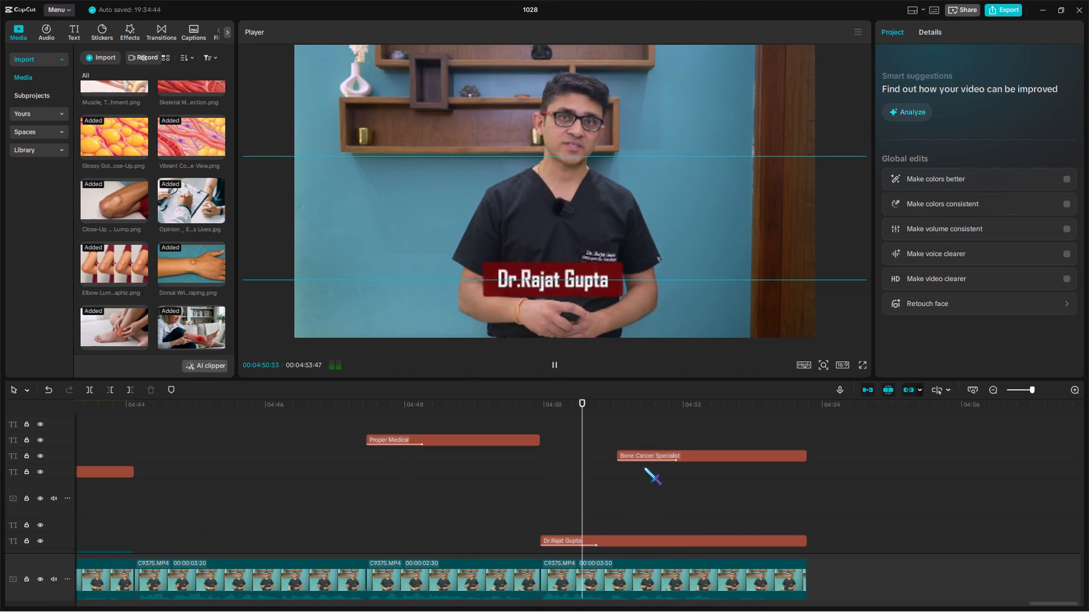
drag(746, 454, 692, 461)
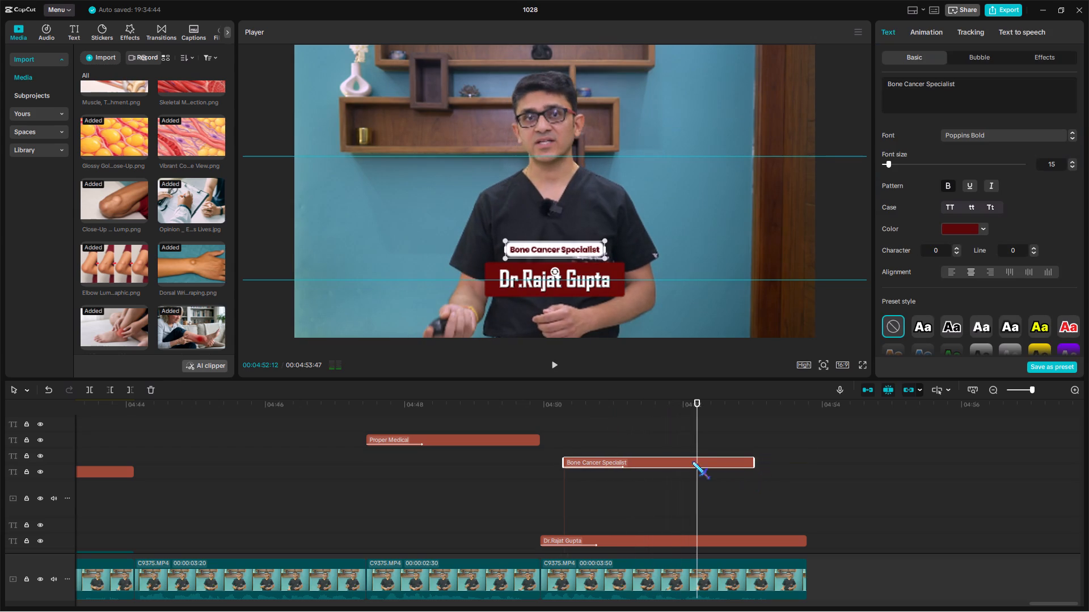
drag(692, 461, 669, 458)
drag(733, 454, 799, 499)
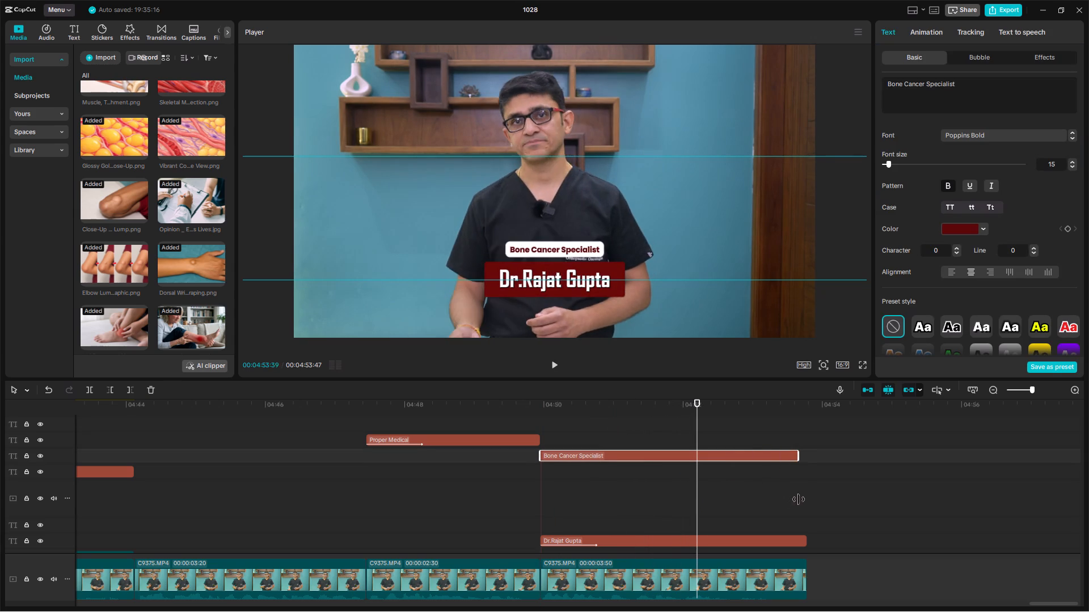
drag(799, 499, 804, 494)
click(1028, 392)
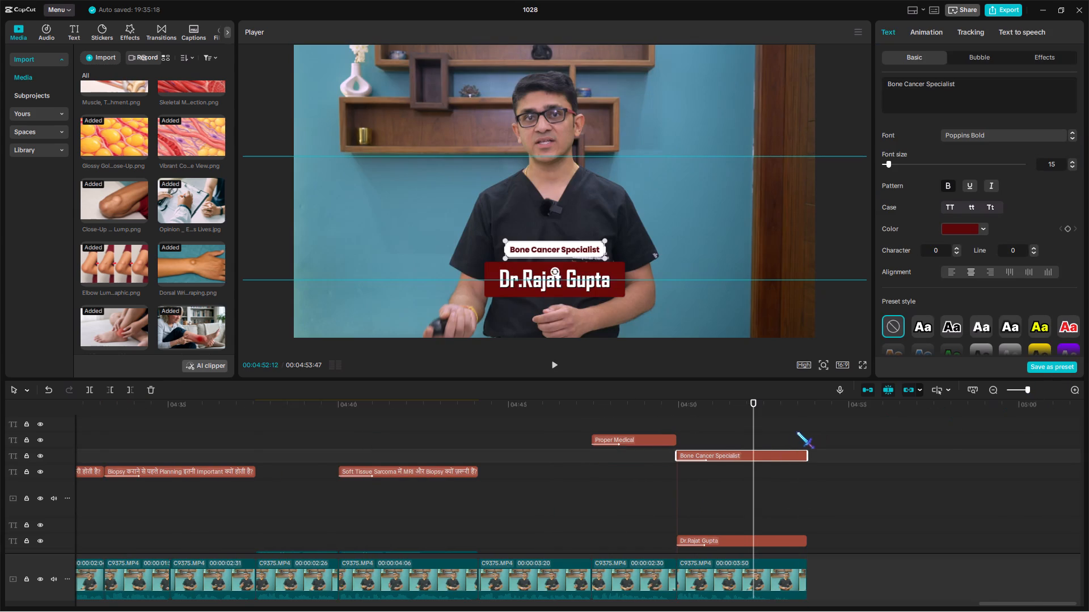
Duplicate the closing "Bone Cancer Specialist" title at about 04:50 on the track above and change the copy's text to "New Video".
key(ctrl+c)
click(674, 418)
key(ctrl+v)
drag(803, 407, 805, 417)
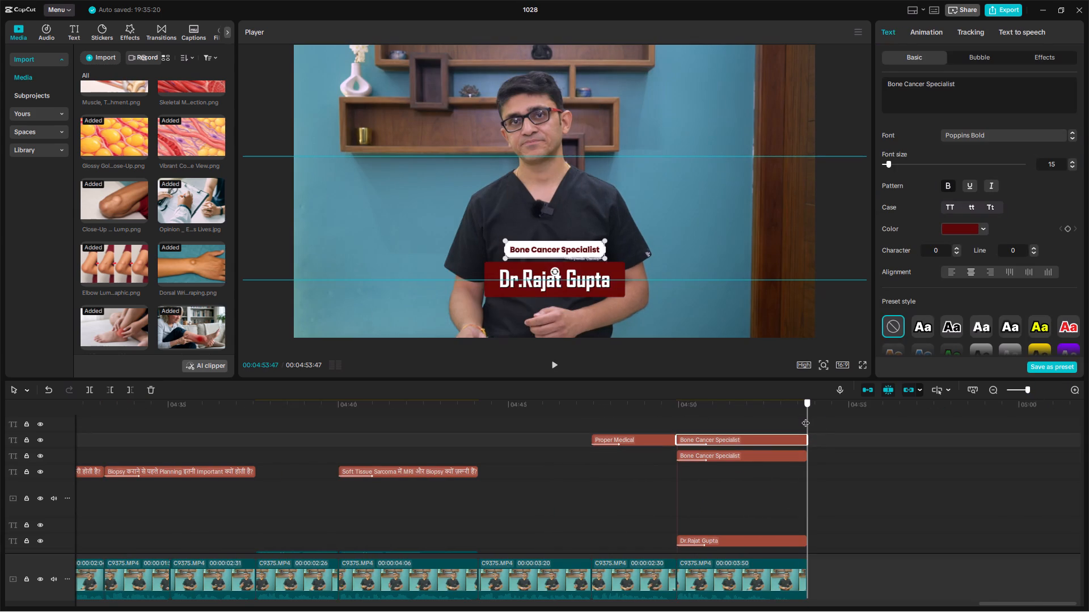
drag(805, 417, 796, 419)
key(w)
double_click(794, 419)
drag(985, 93, 883, 69)
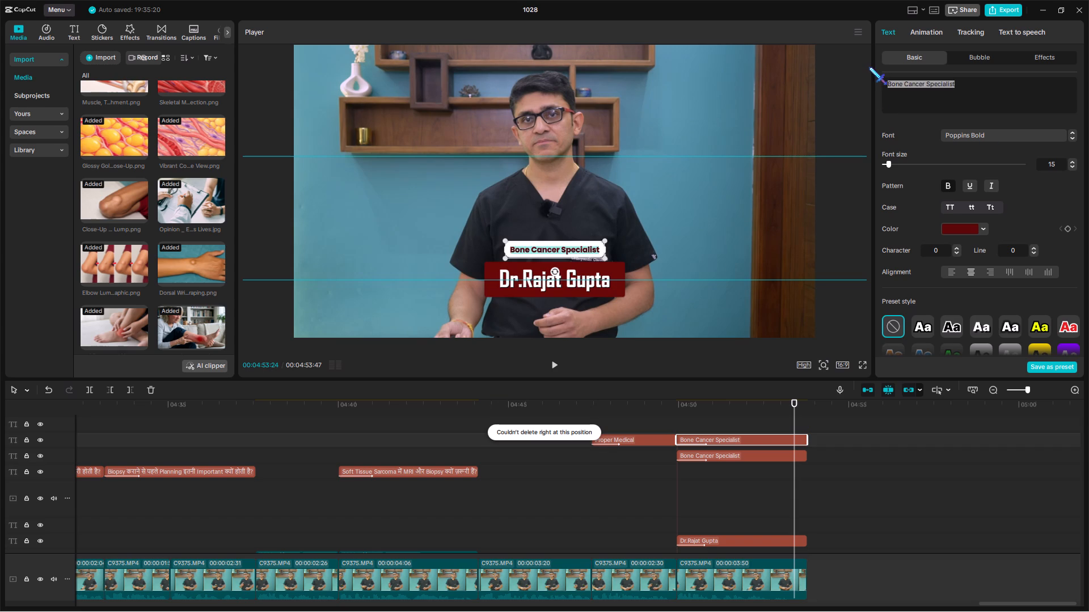
text(New Video)
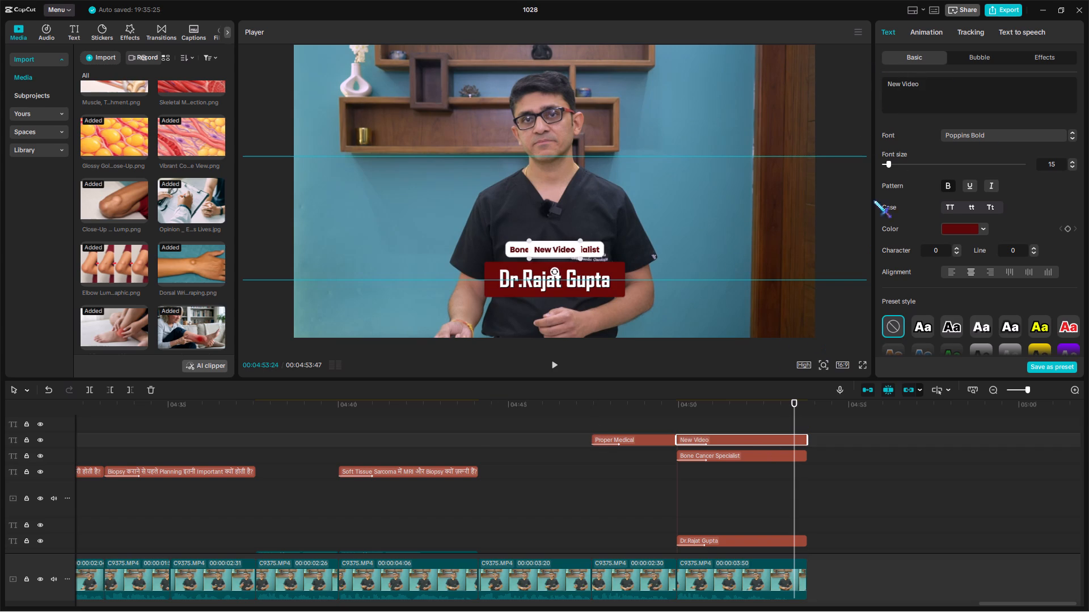
Preview the closing titles, then enlarge the "New Video" title and place it beside the doctor's head, near the wooden door.
click(685, 421)
click(677, 419)
key(space)
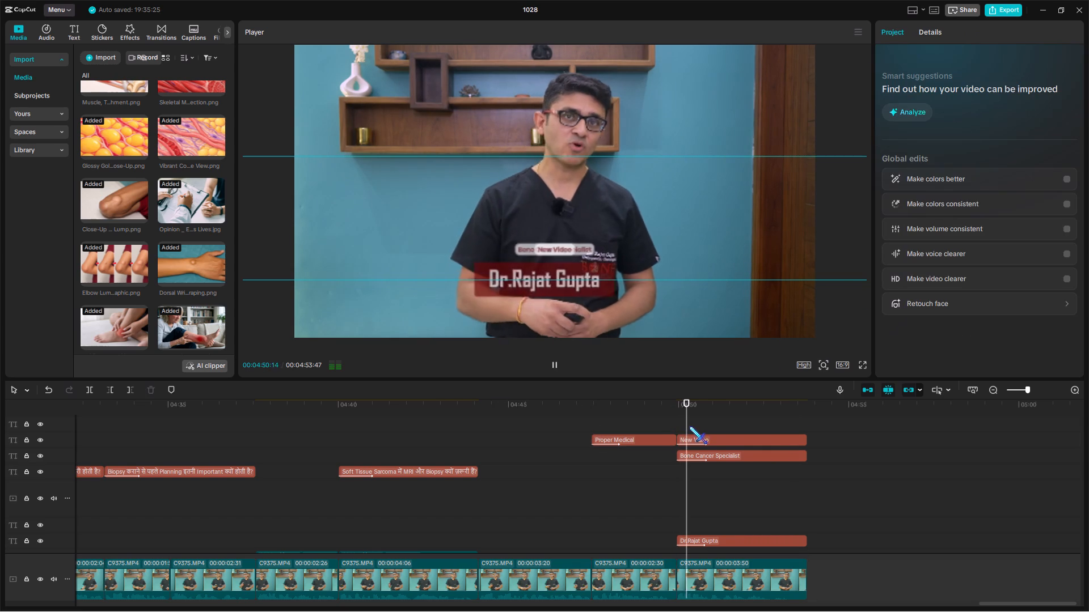
click(725, 436)
key(space)
drag(554, 250, 412, 147)
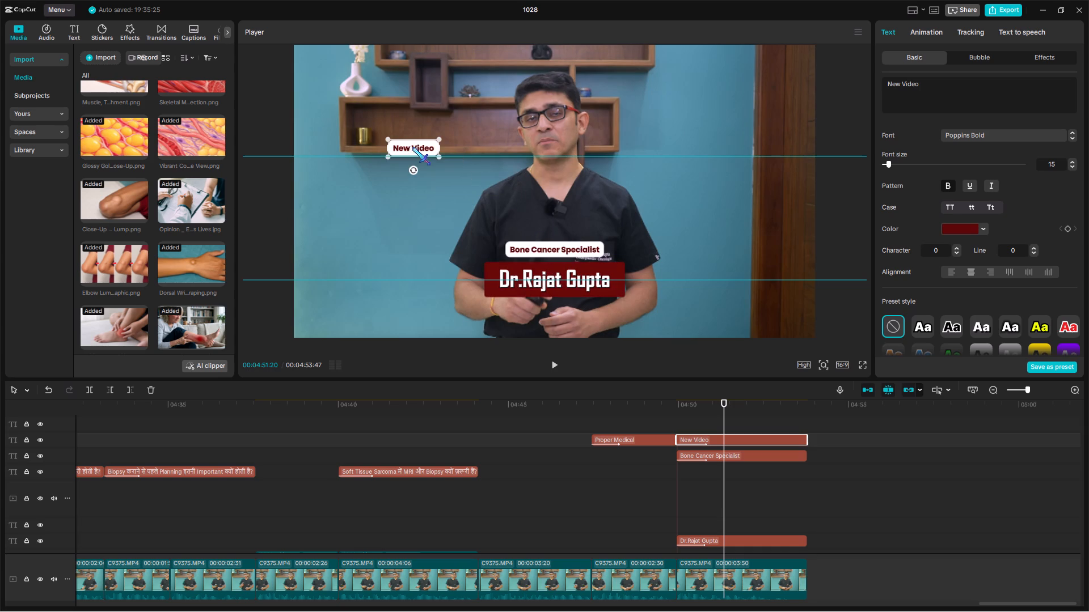
drag(412, 147, 412, 149)
drag(440, 139, 461, 135)
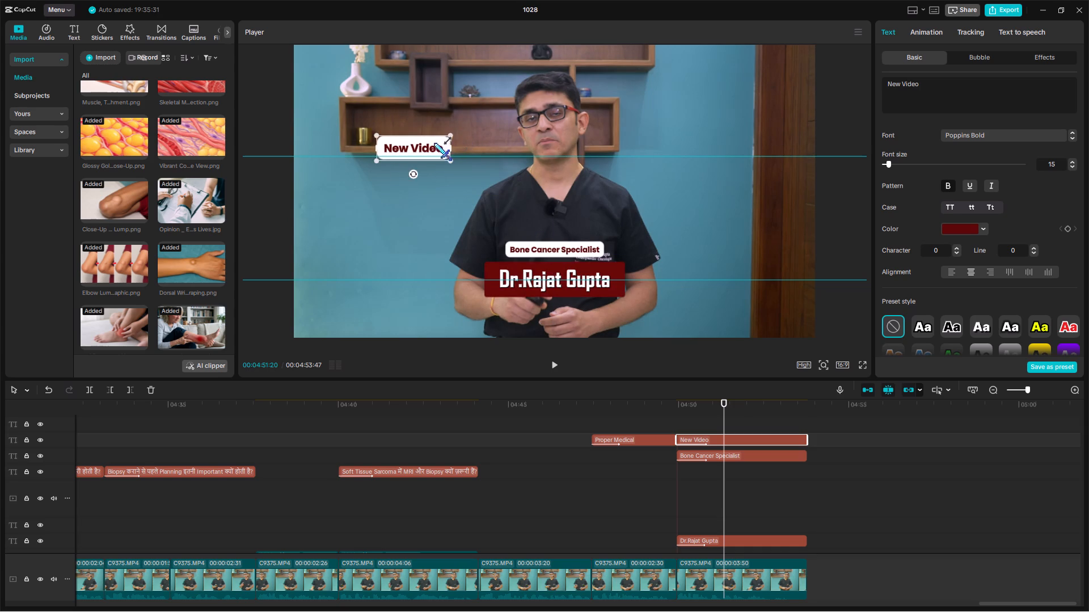
drag(430, 145, 744, 142)
Duplicate the "New Video" title just after 04:50, trim the copy to the footage end and change its text to "New Topic".
key(ctrl+c)
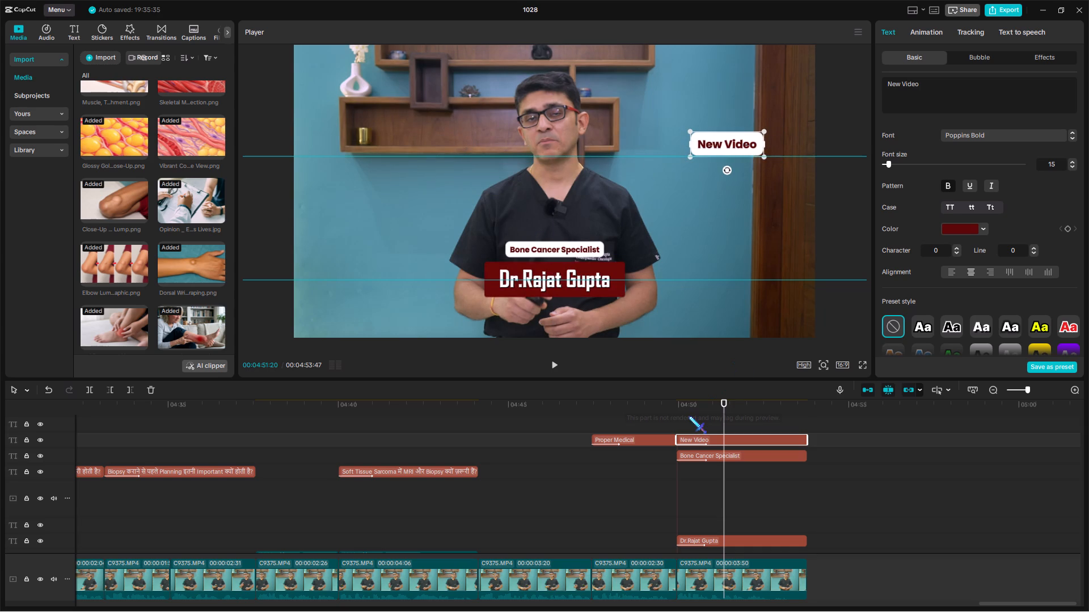
click(680, 416)
ctrl+drag(680, 417, 682, 422)
key(ctrl+v)
drag(808, 403, 808, 406)
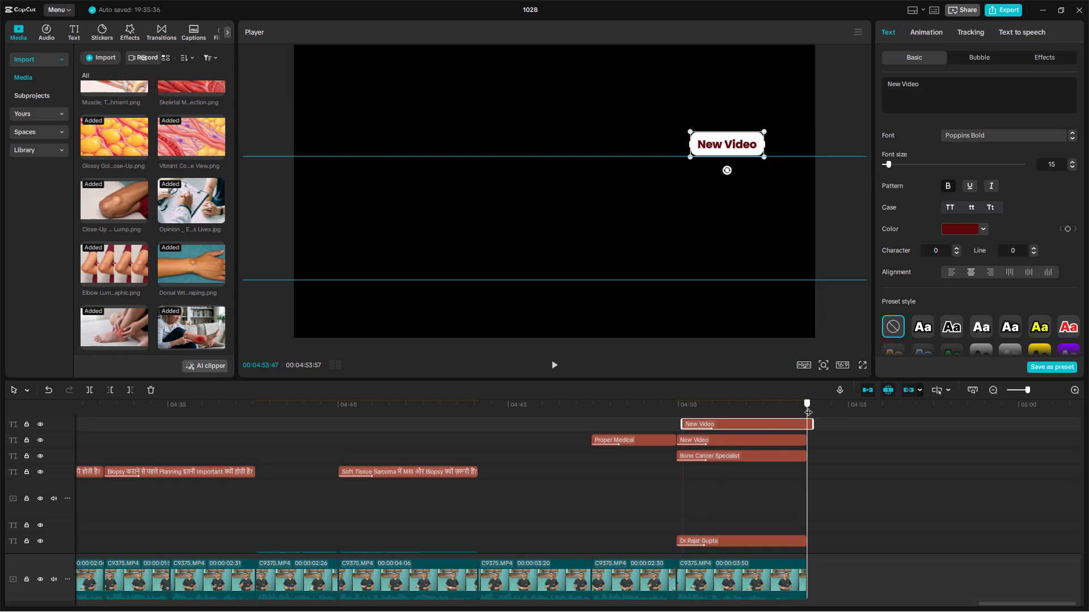
drag(808, 406, 800, 411)
key(w)
drag(901, 85, 995, 85)
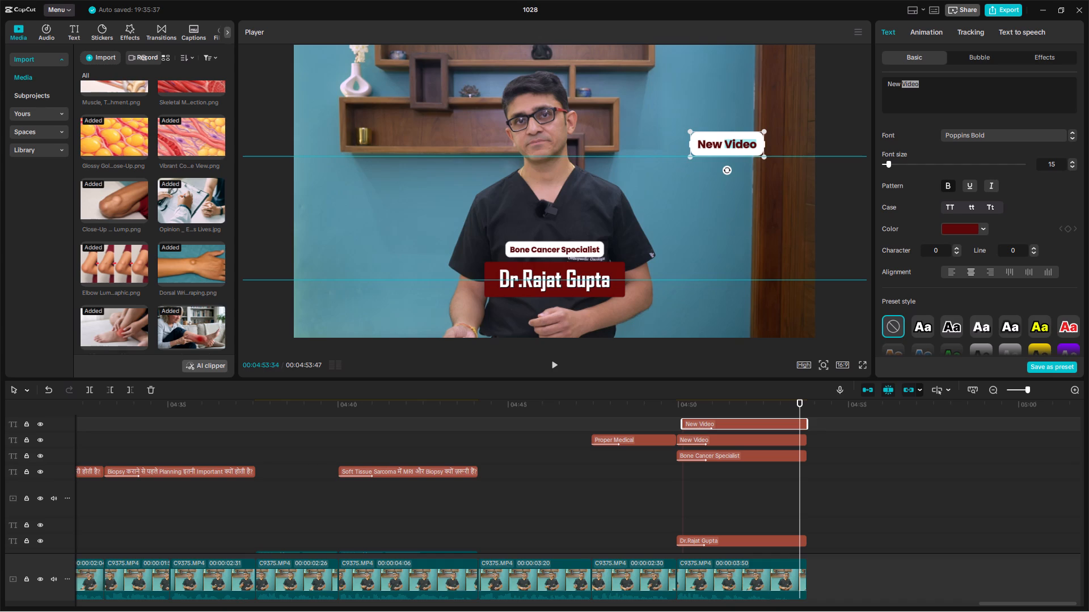
text(Topic)
Position the "New Topic" title directly below "New Video" in the frame, with a small gap between them.
scroll(820, 549, up, 3)
click(783, 436)
click(784, 447)
drag(741, 141, 740, 166)
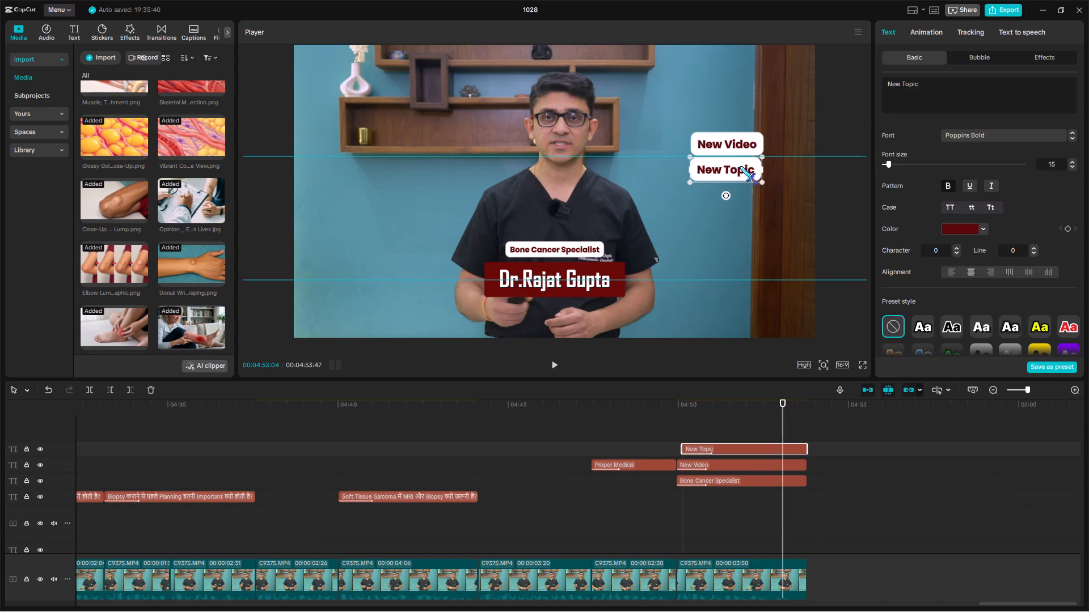
drag(740, 166, 742, 172)
Enlarge the "New Video" and "New Topic" titles together and shift both off the wooden door onto the blue wall.
drag(825, 437, 814, 460)
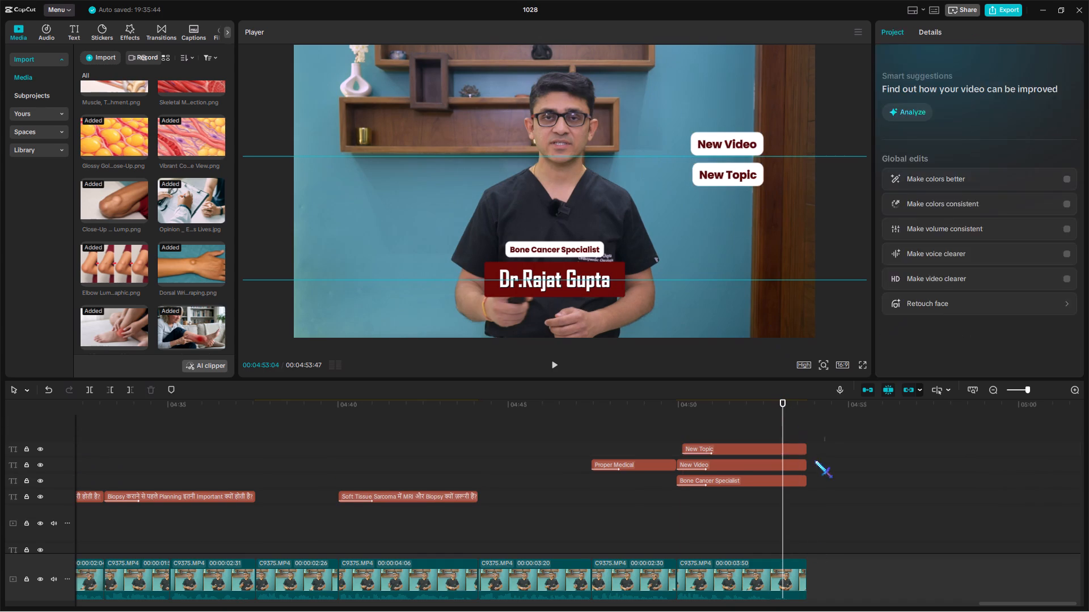
drag(814, 460, 802, 467)
drag(765, 190, 775, 203)
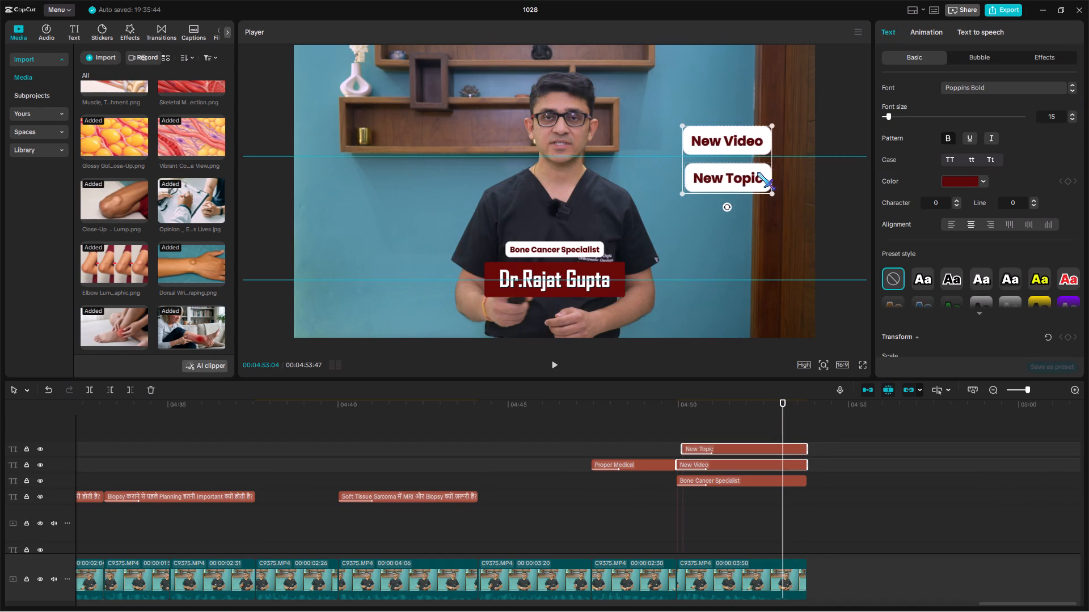
drag(752, 169, 719, 170)
drag(718, 167, 733, 165)
click(733, 165)
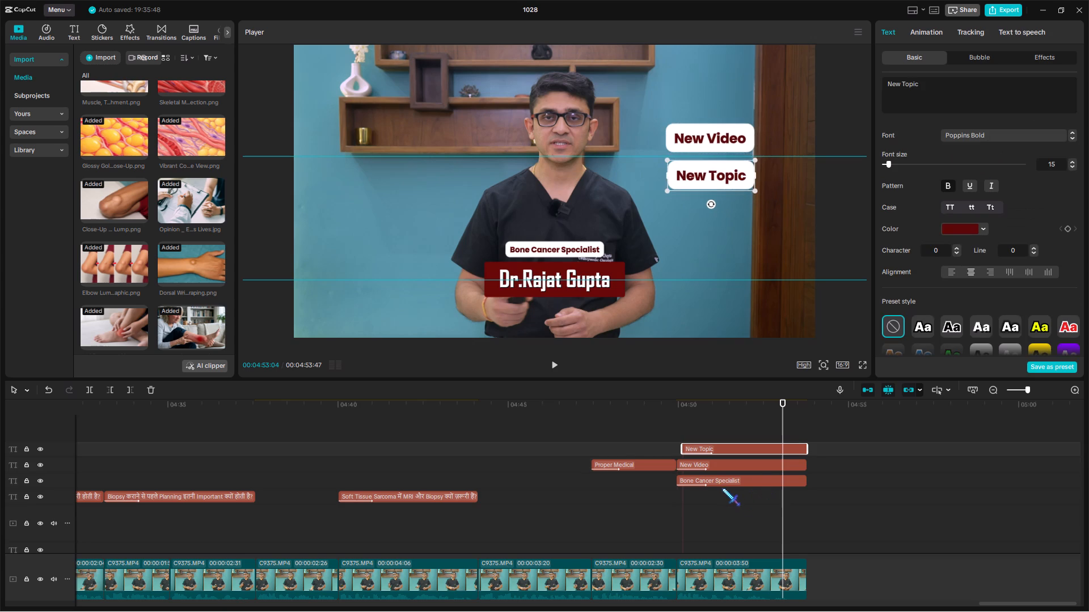
Duplicate the closing doctor's name title onto the track above it, starting at the footage cut at about 04:50.
click(722, 483)
scroll(722, 486, down, 4)
click(707, 513)
key(ctrl+c)
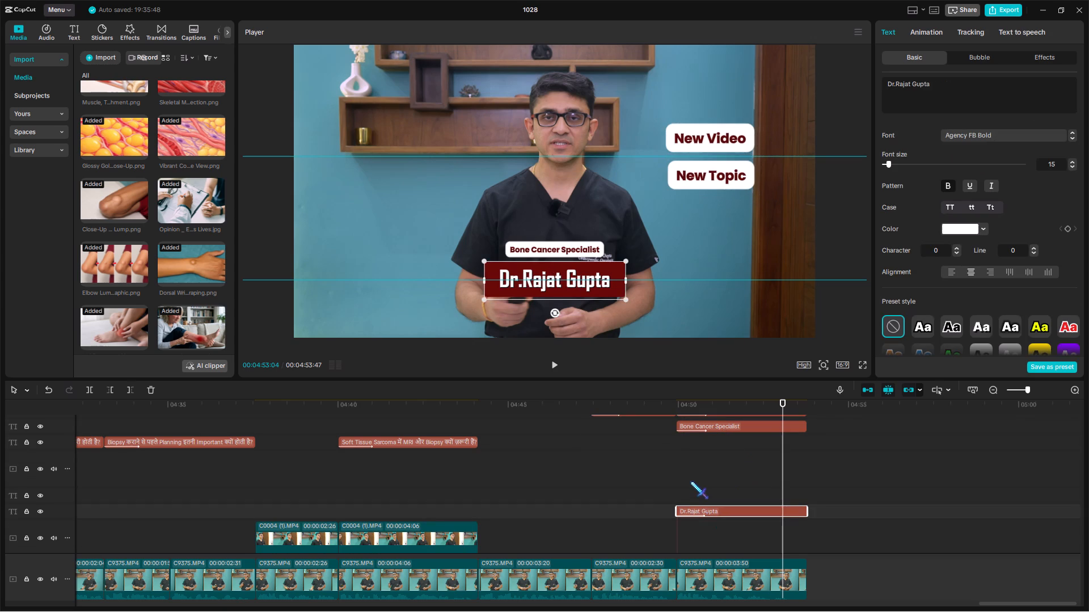
click(685, 476)
ctrl+drag(685, 475, 678, 484)
key(ctrl+v)
scroll(690, 490, up, 4)
scroll(690, 490, down, 5)
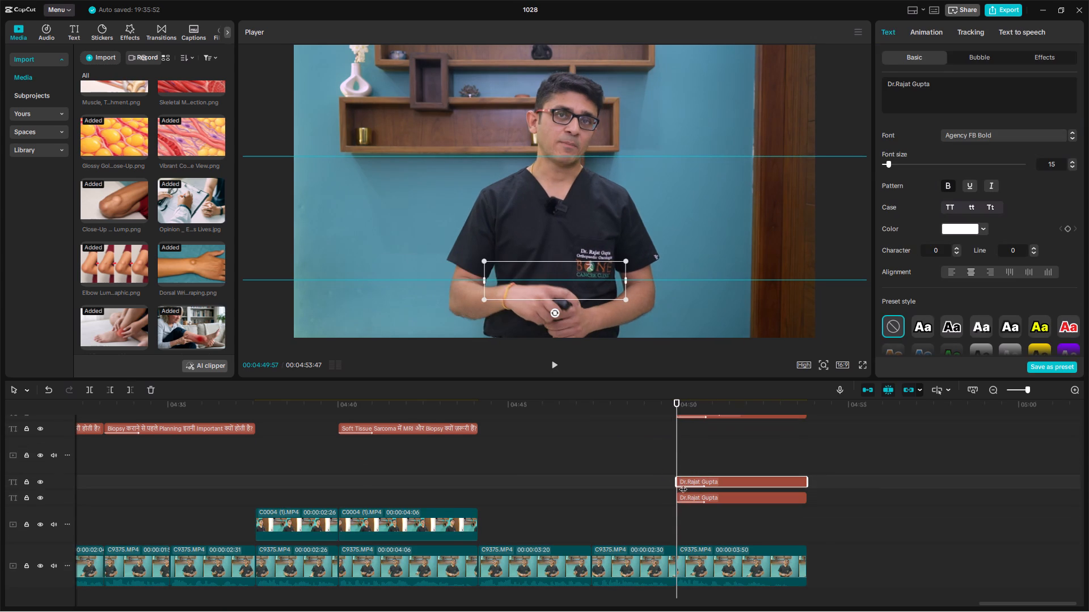
scroll(777, 462, up, 2)
scroll(693, 452, up, 3)
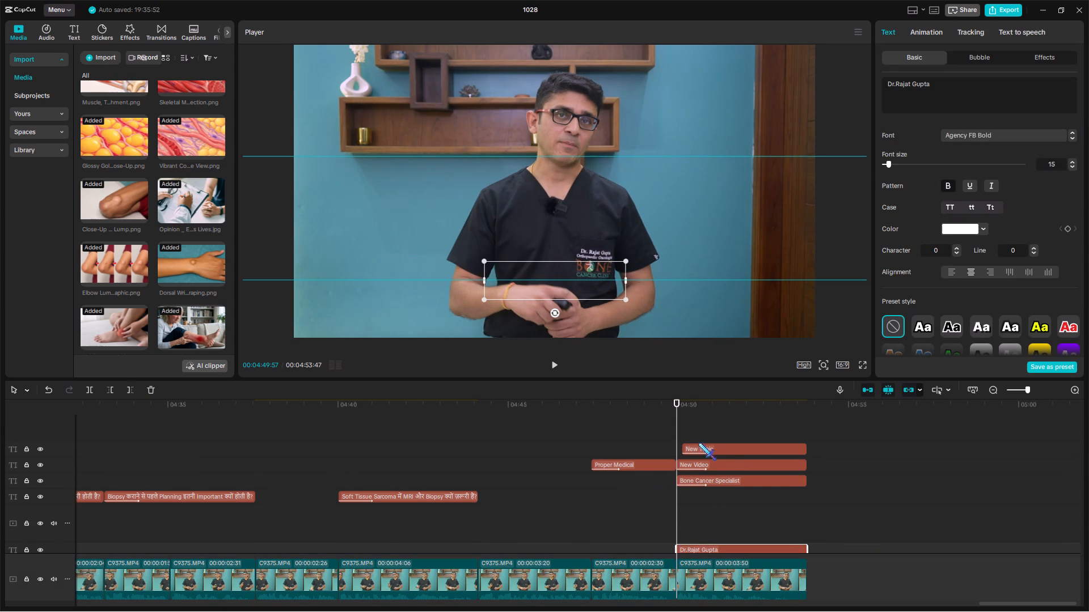
Stagger the closing titles: start the copied doctor's name at about 04:50:11, with "New Video" and "New Topic" starting slightly after it.
drag(707, 433, 702, 461)
drag(702, 461, 710, 462)
scroll(708, 461, down, 3)
click(686, 466)
drag(694, 507, 699, 507)
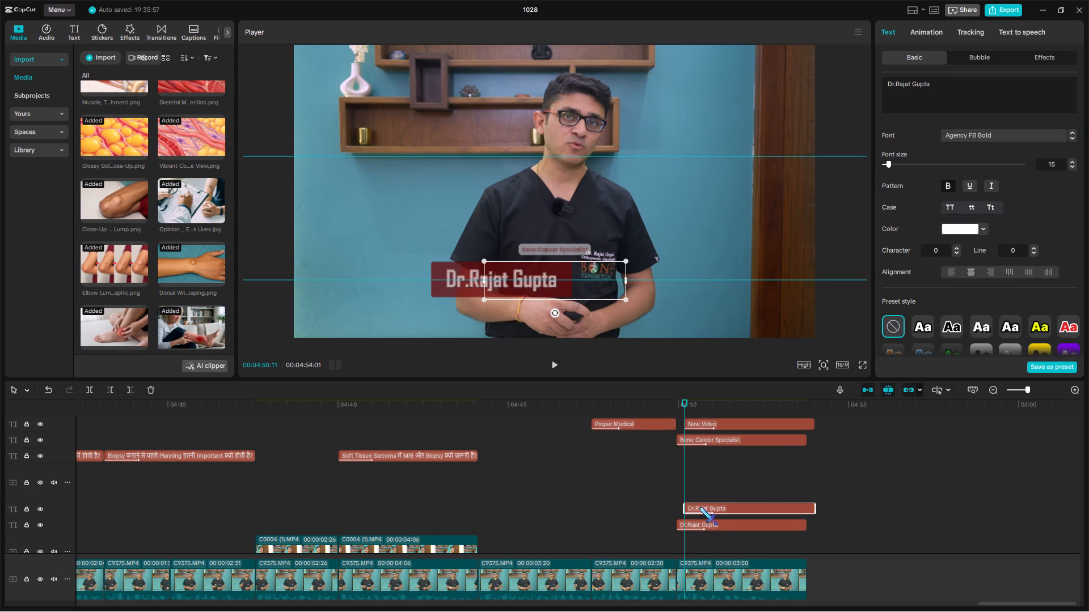
drag(699, 507, 700, 507)
scroll(700, 507, up, 4)
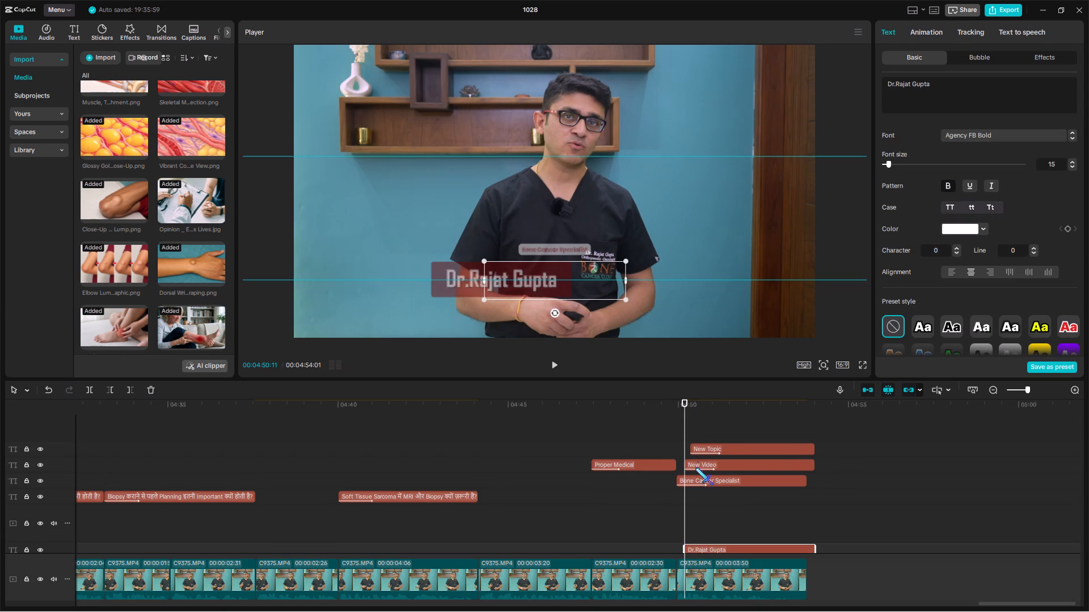
drag(707, 433, 706, 464)
drag(706, 464, 713, 465)
Replace the text of the copied closing doctor's name title with "Sunday 10am".
click(727, 427)
drag(727, 427, 748, 443)
click(770, 549)
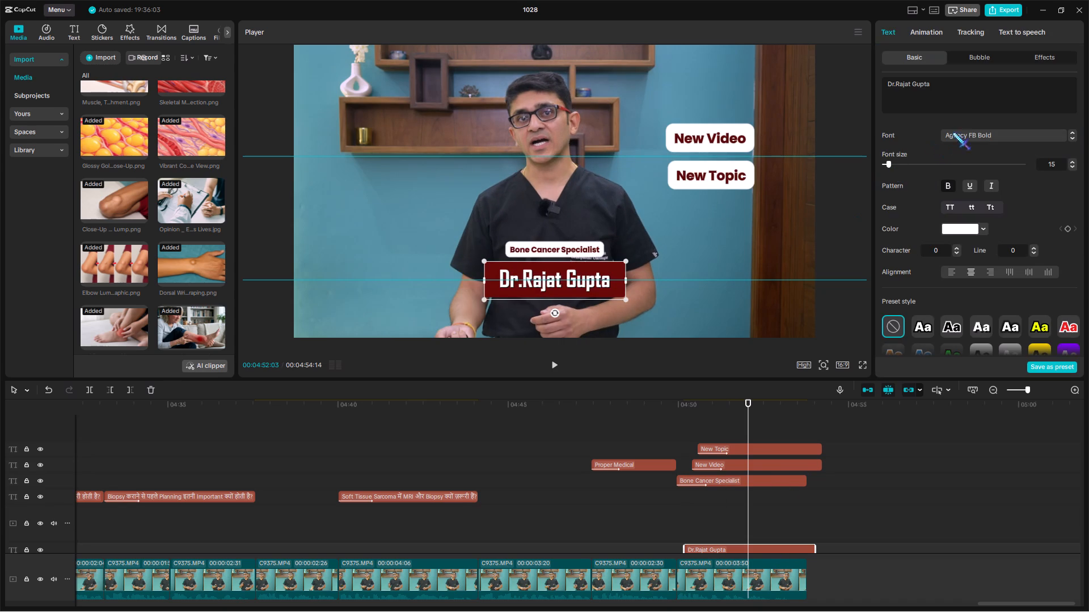
scroll(839, 401, down, 5)
drag(957, 88, 850, 60)
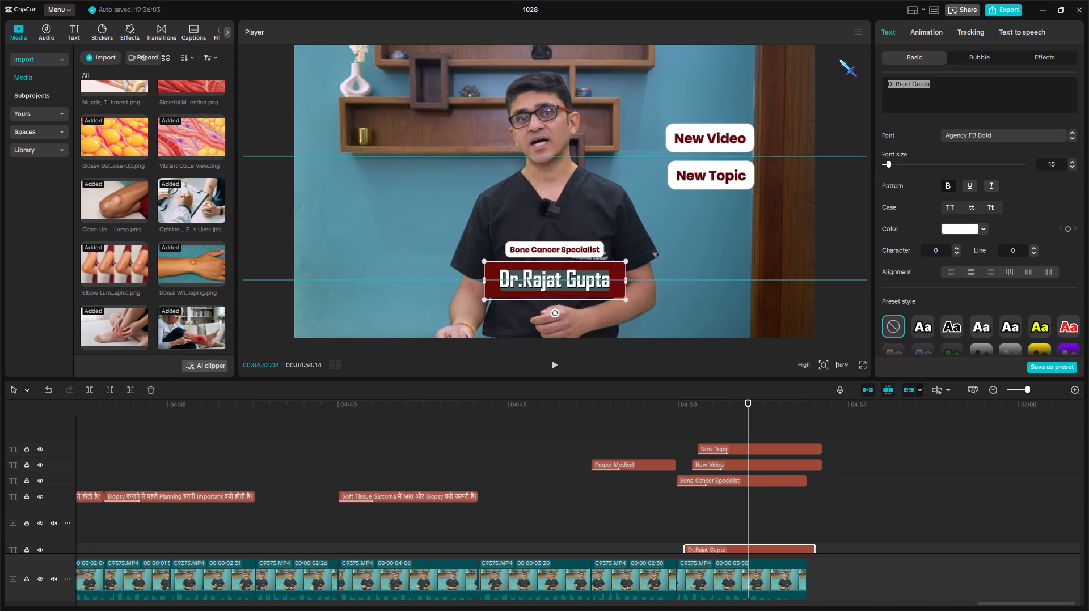
text(Sunday 10am)
Shrink the "Sunday 10am" title slightly and move it beside the doctor's head, on the opposite side from "New Video".
drag(619, 263, 618, 272)
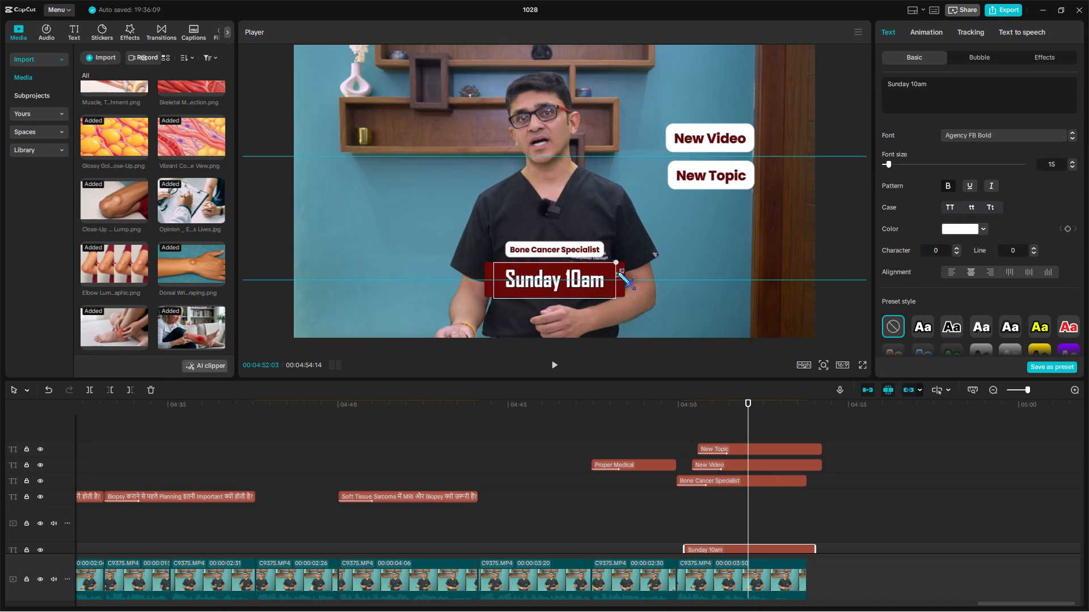
drag(618, 272, 617, 273)
drag(593, 291, 441, 165)
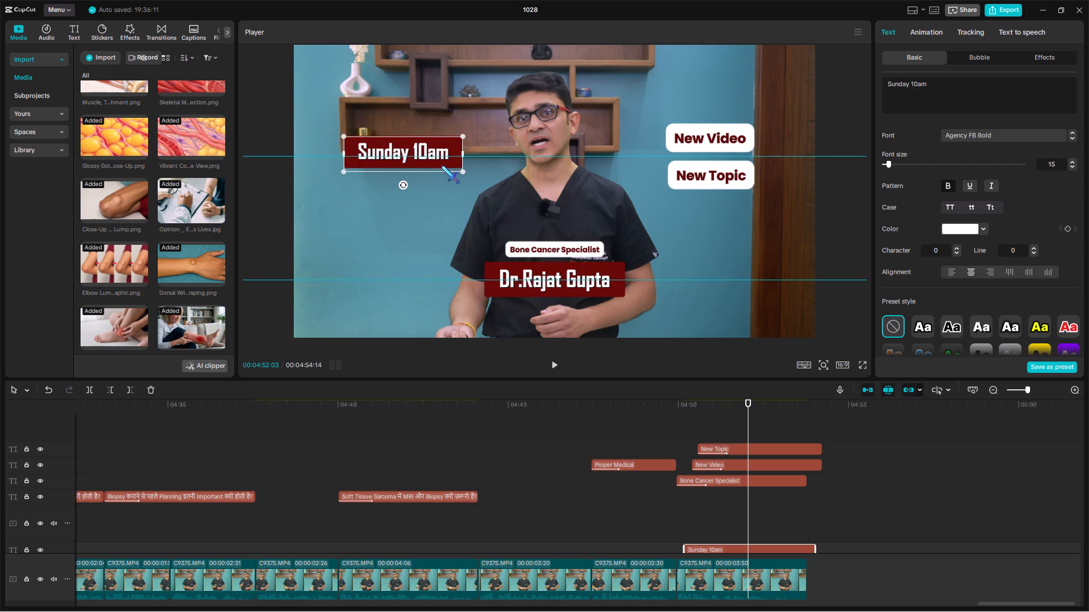
drag(441, 165, 442, 168)
Shift the "Sunday 10am" title on the timeline to start together with "New Video" at about 04:50:24.
click(681, 430)
click(677, 426)
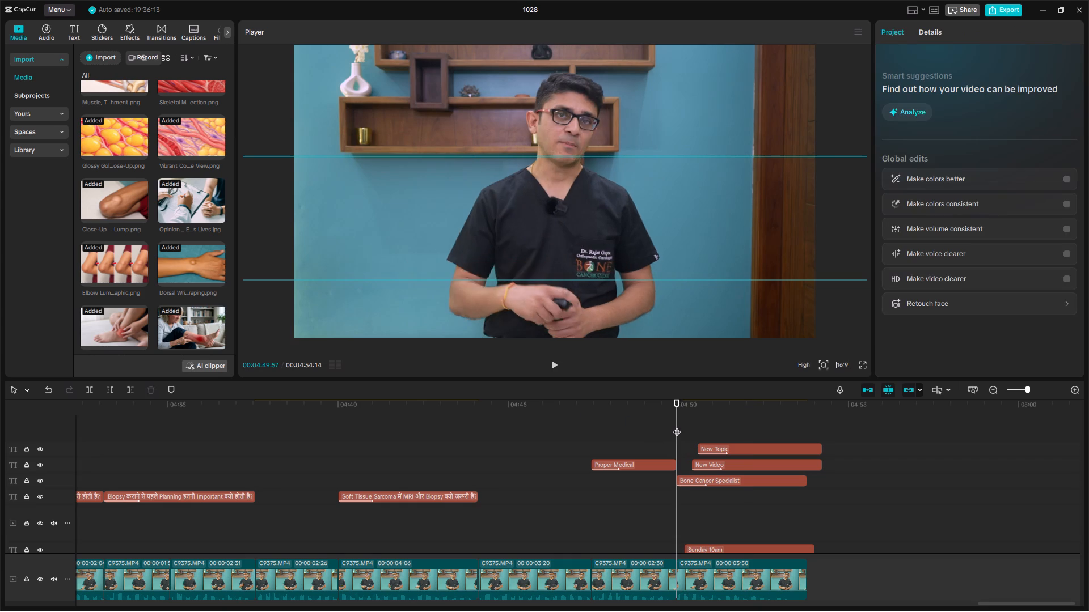
key(space)
drag(623, 413, 627, 424)
click(639, 429)
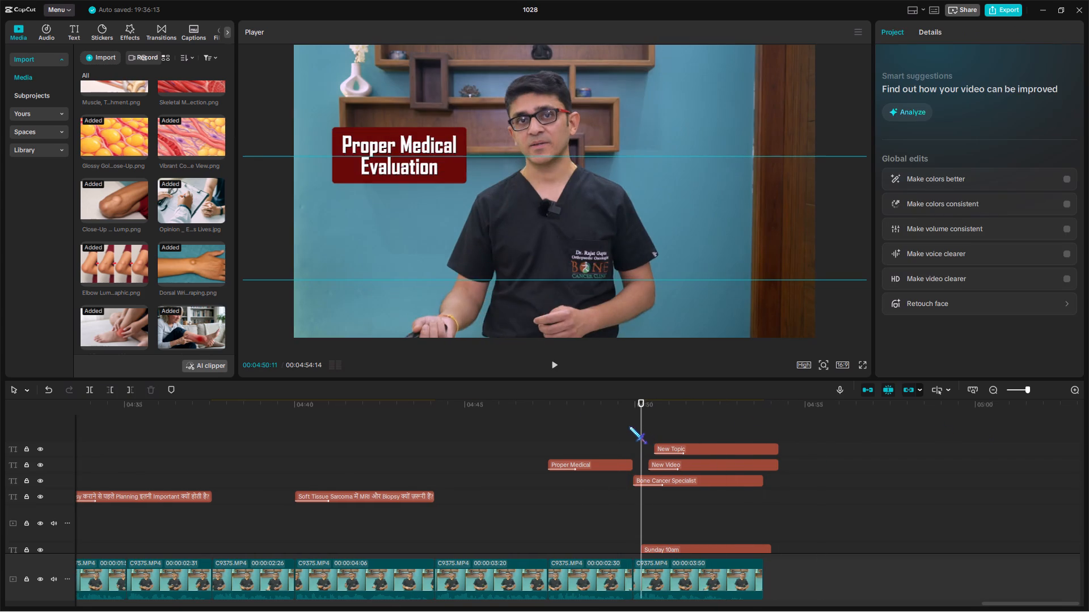
click(629, 426)
double_click(630, 429)
scroll(633, 433, down, 3)
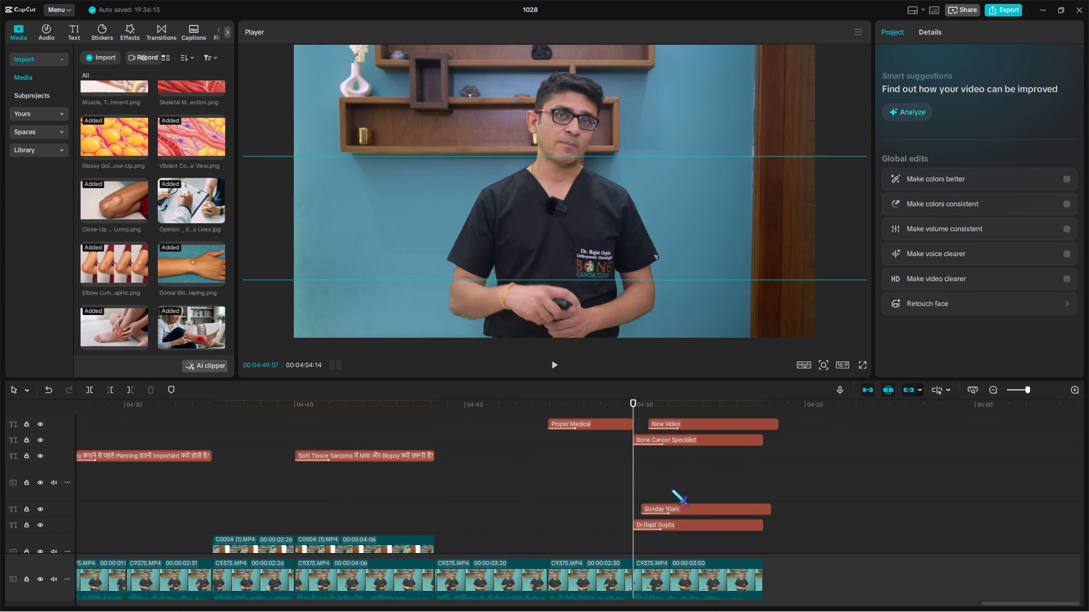
double_click(651, 451)
drag(659, 509, 664, 509)
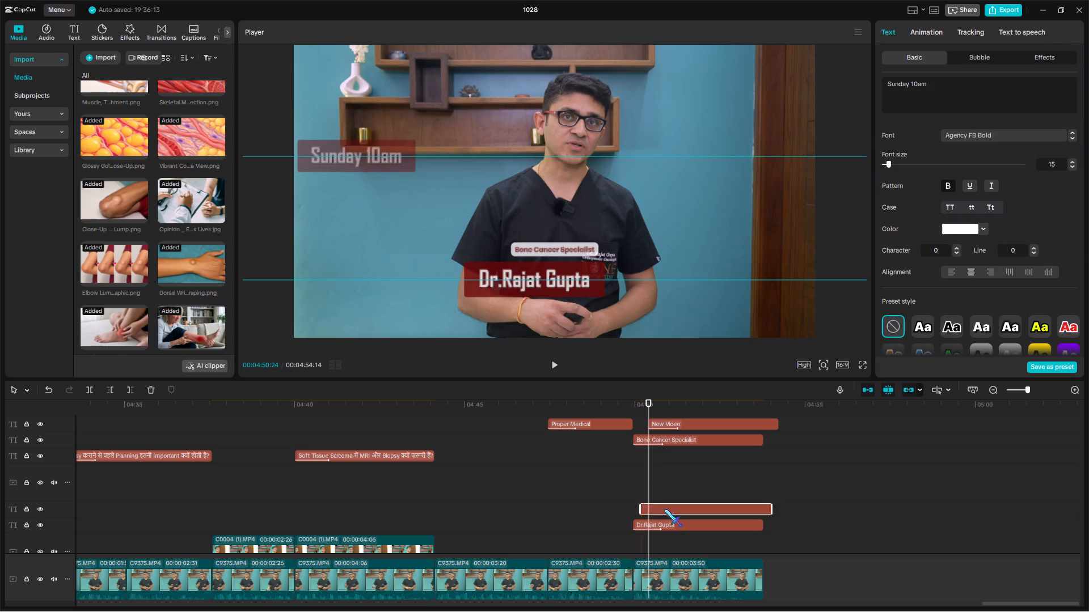
drag(664, 509, 665, 509)
Move "New Video", "New Topic" and "Sunday 10am" together on the timeline, with the first of them starting at about 04:51:19.
key(space)
key(space)
click(674, 483)
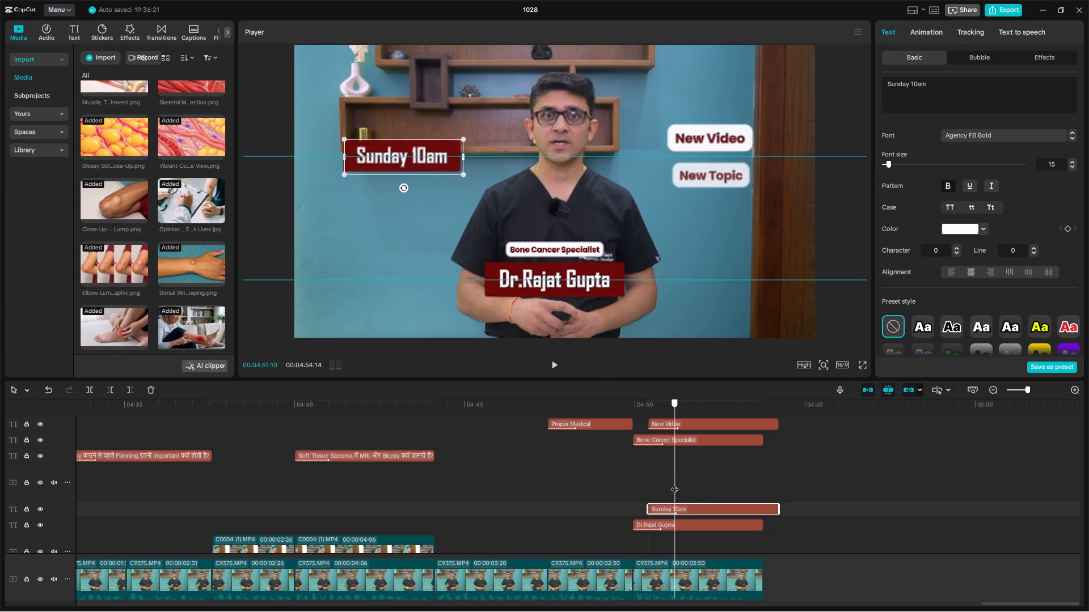
drag(675, 484, 679, 491)
scroll(698, 496, up, 4)
ctrl+double_click(698, 462)
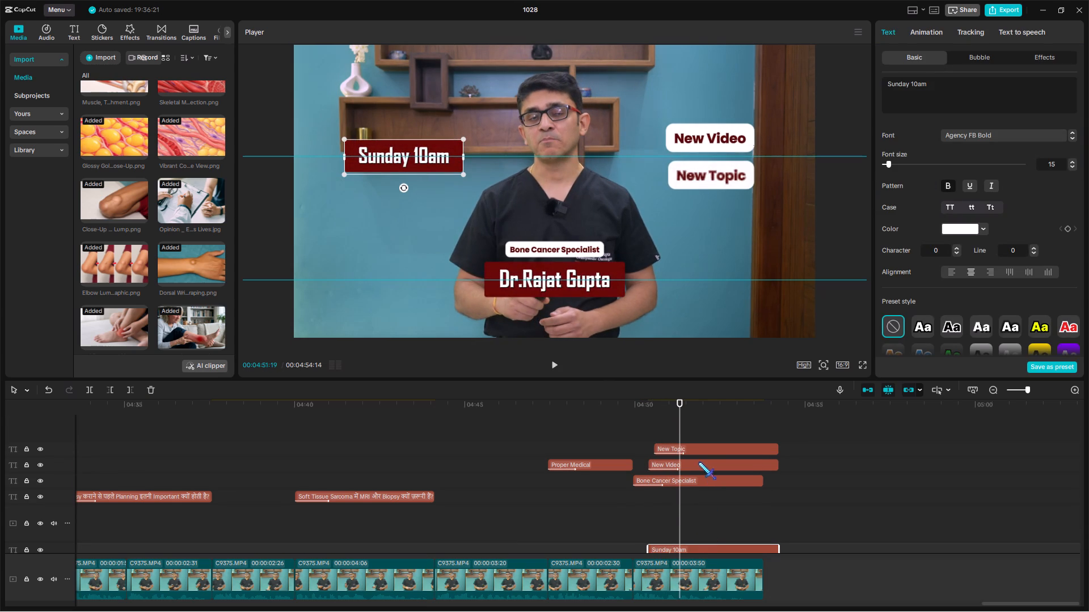
ctrl+click(695, 444)
ctrl+click(694, 469)
scroll(694, 469, down, 3)
drag(677, 507, 717, 508)
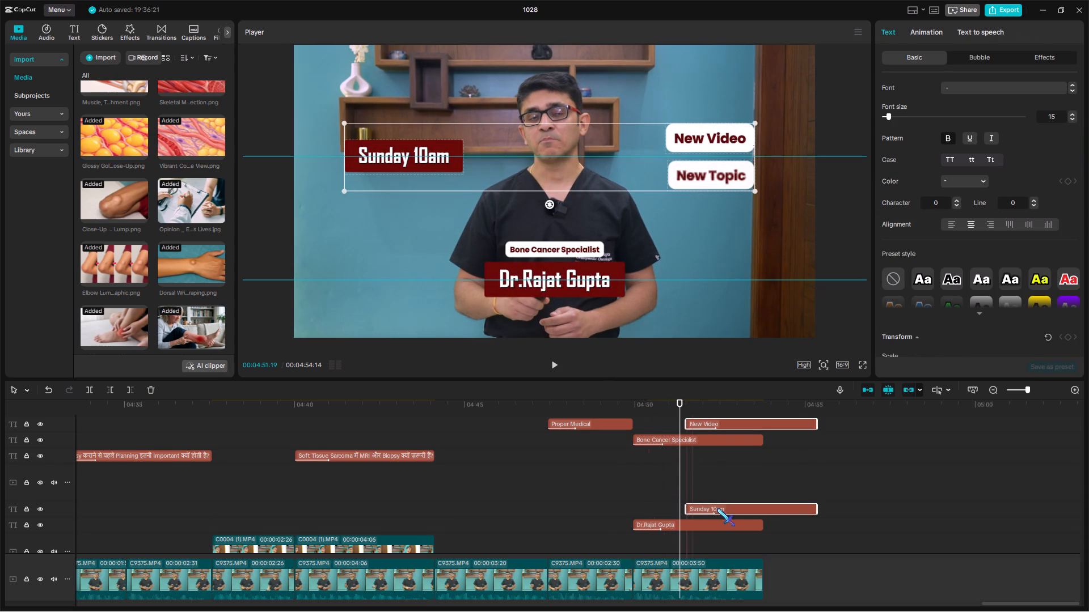
drag(717, 508, 709, 508)
double_click(677, 494)
key(space)
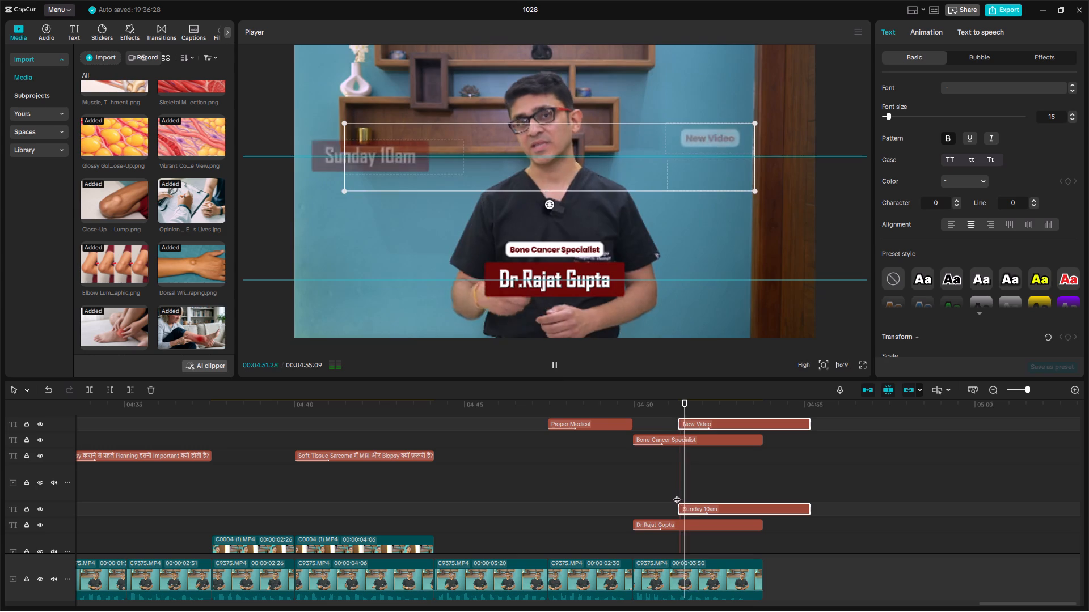
Trim the overhanging ends of the closing titles to the end of the footage at about 04:53:47.
click(757, 477)
drag(757, 477, 762, 497)
drag(782, 525, 779, 415)
key(w)
Play back the closing section from about 04:49 to check the timing and placement of its titles.
click(630, 433)
click(651, 431)
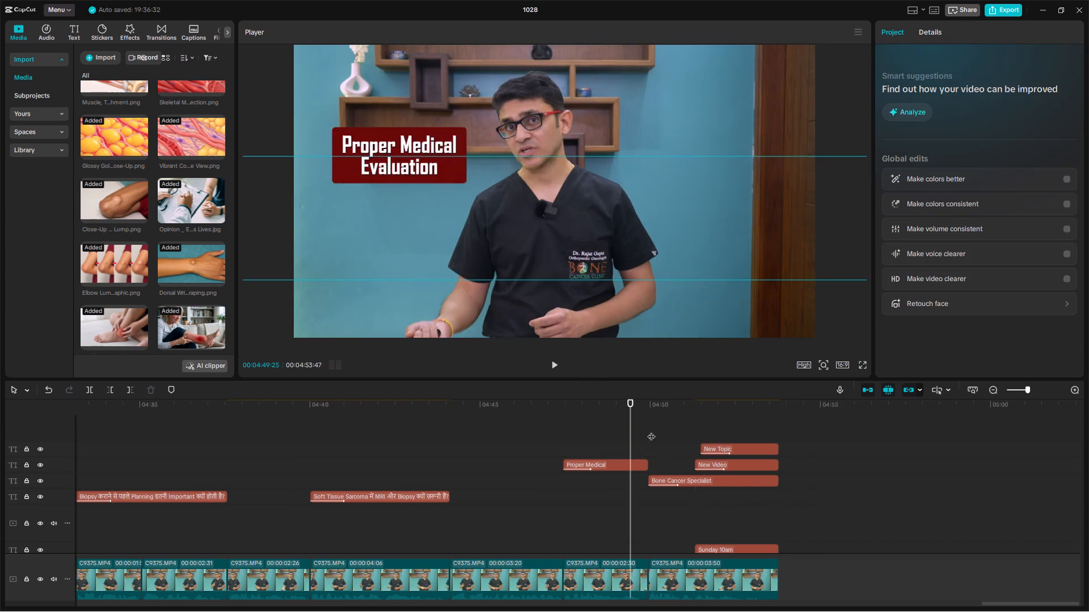
key(space)
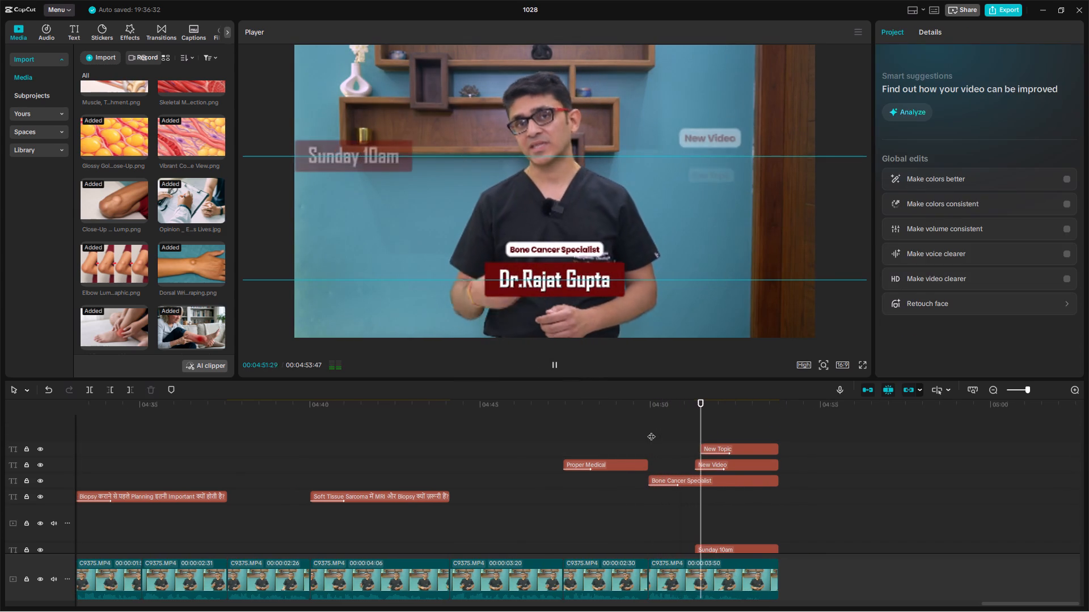
key(space)
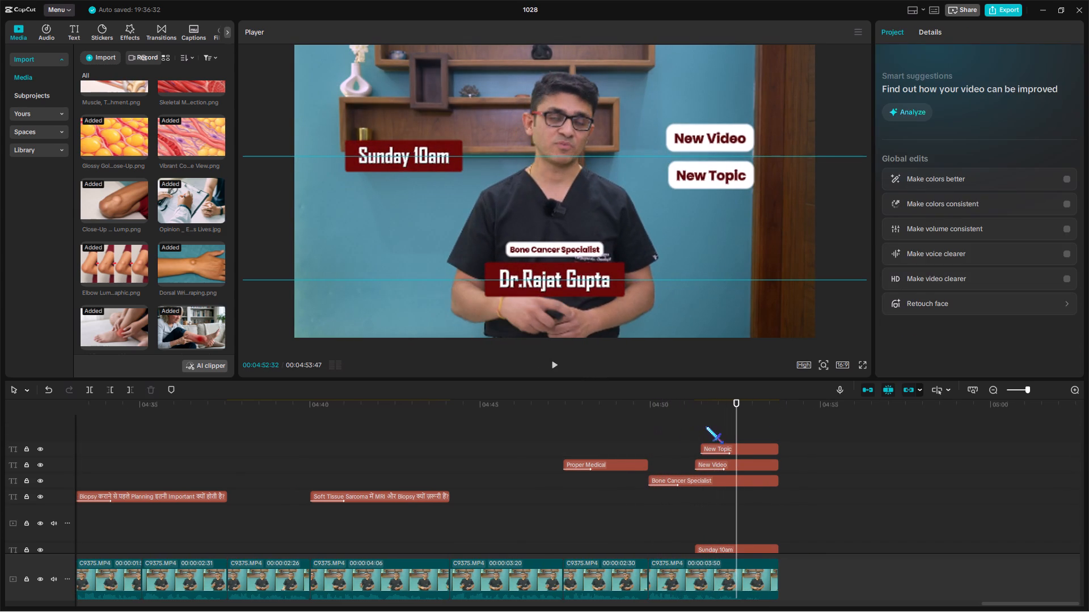
click(691, 420)
drag(691, 420, 693, 431)
key(space)
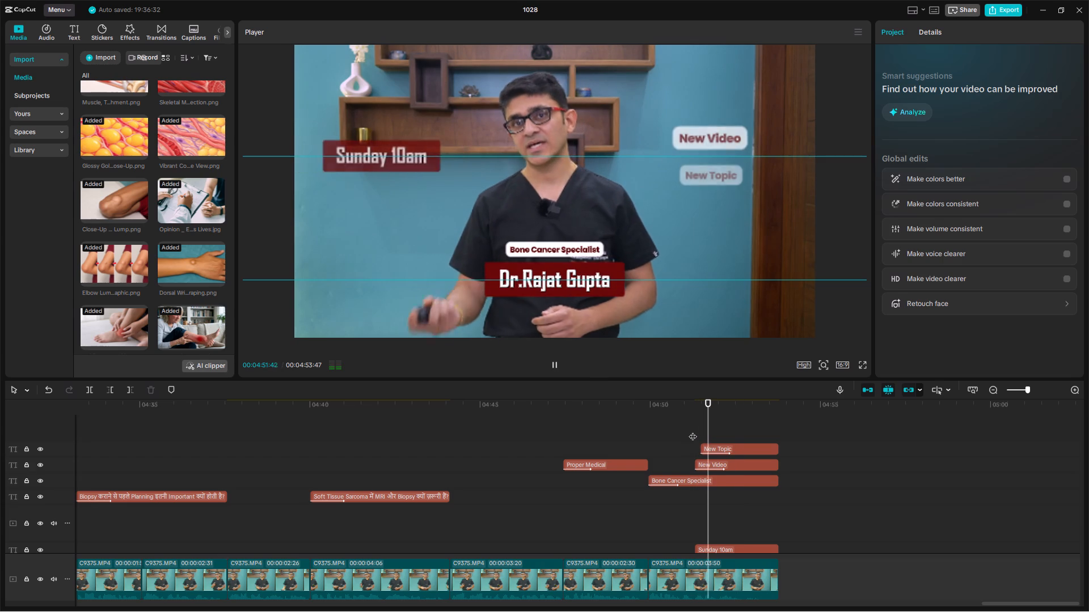
key(space)
click(748, 461)
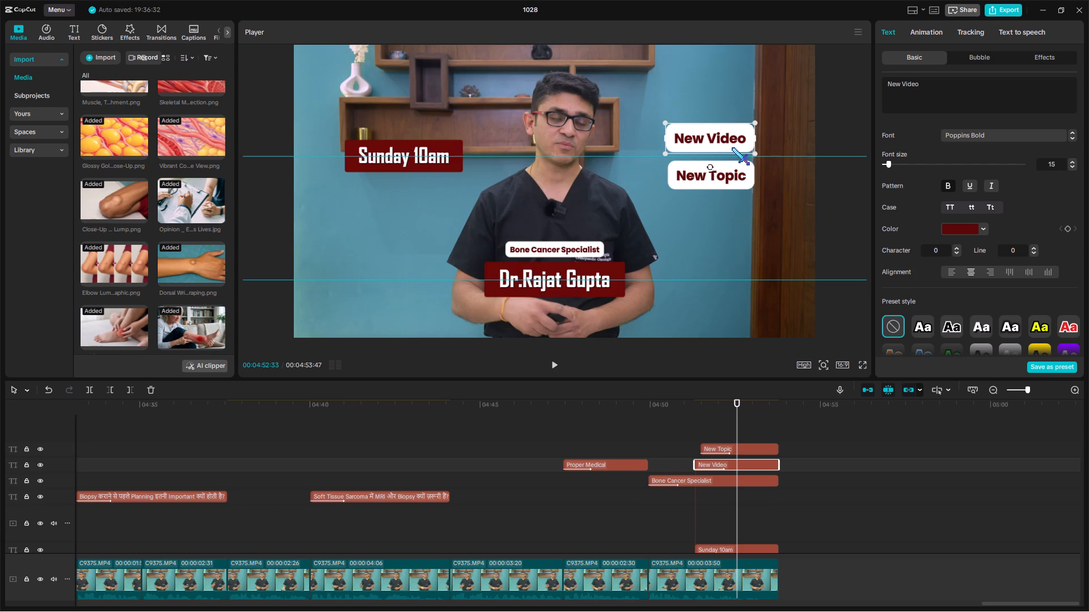
click(749, 422)
drag(749, 422, 734, 432)
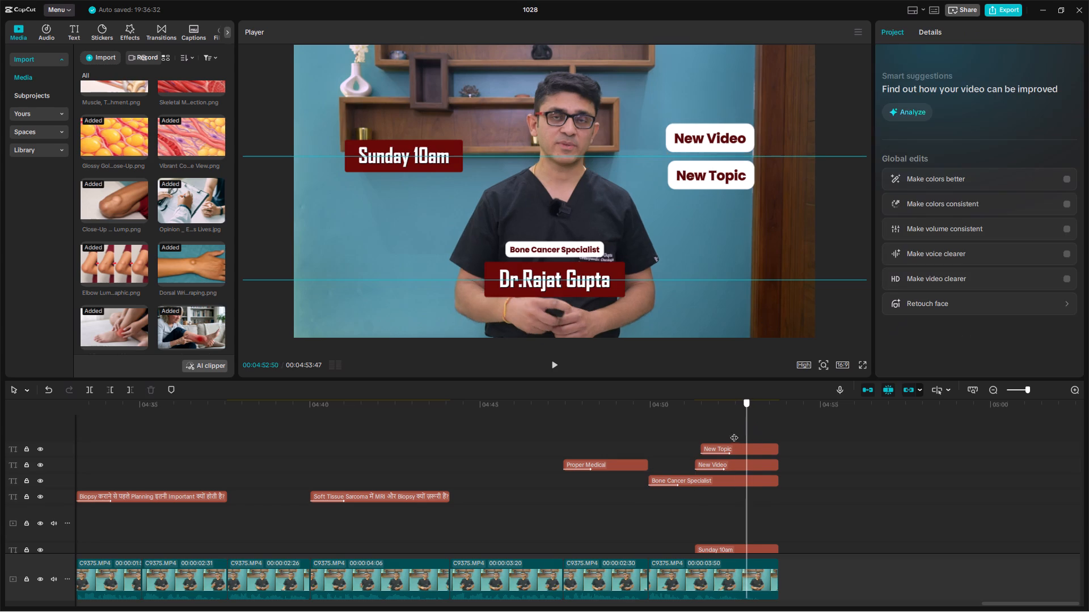
drag(734, 432, 750, 433)
Return to the start of the video and import all sound files matching "mix" from the Downloads folder.
click(1019, 389)
click(776, 418)
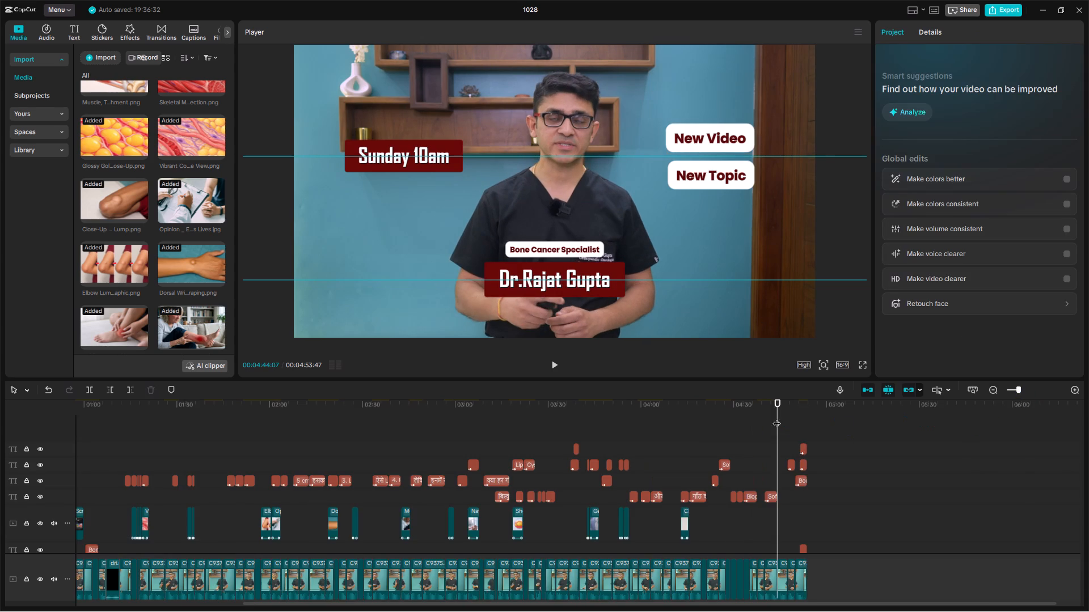
drag(776, 418, 6, 400)
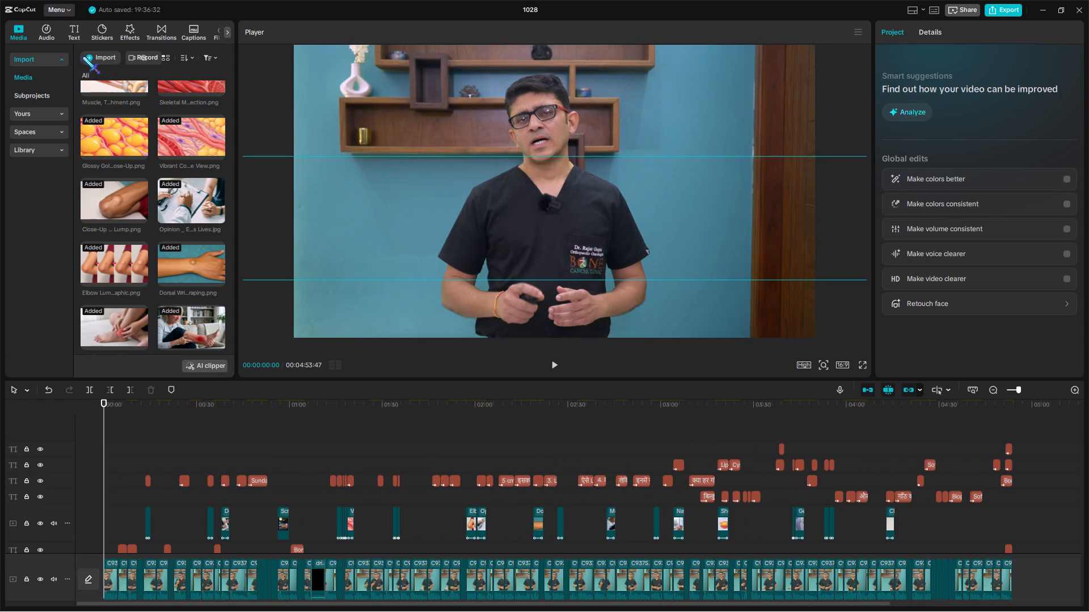
double_click(83, 55)
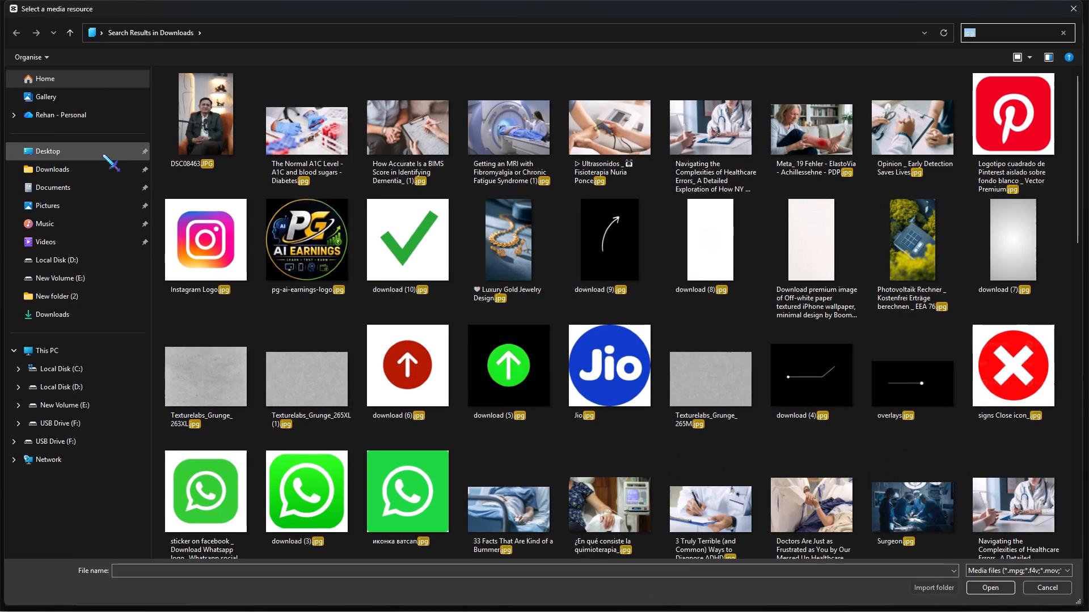
click(102, 171)
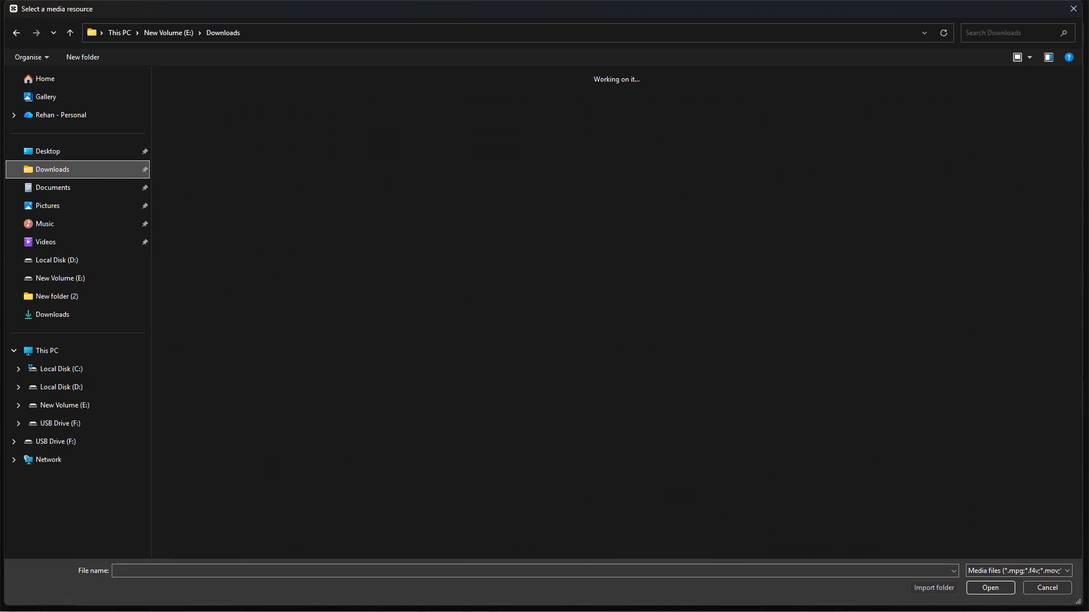
click(1014, 35)
text(mix)
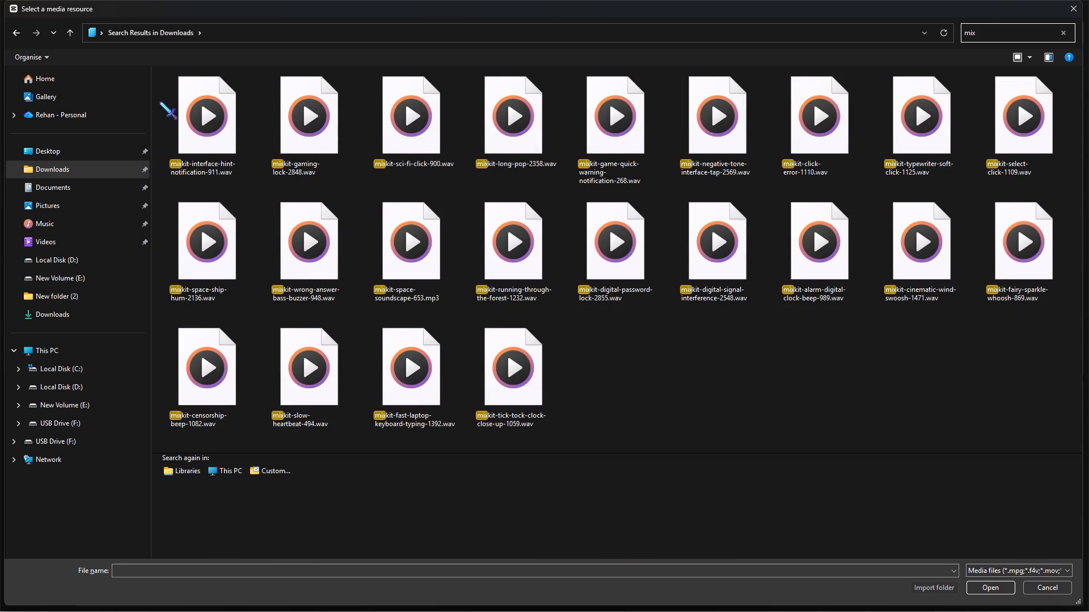
drag(158, 101, 994, 419)
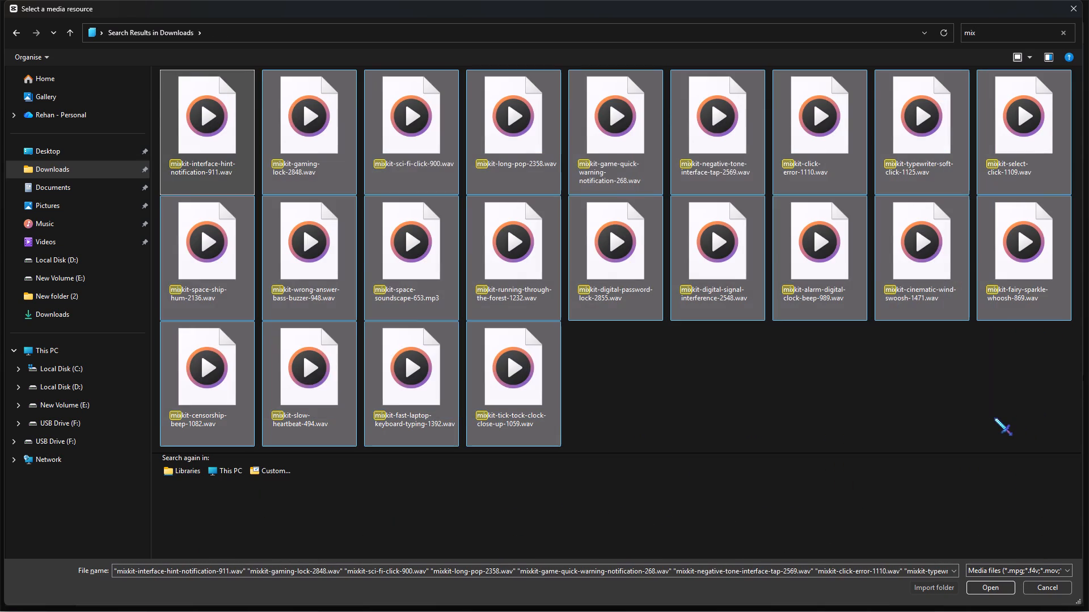
key(Return)
Place the mixkit typewriter soft-click sound on an audio track at the very start of the video.
scroll(88, 248, down, 2)
click(176, 200)
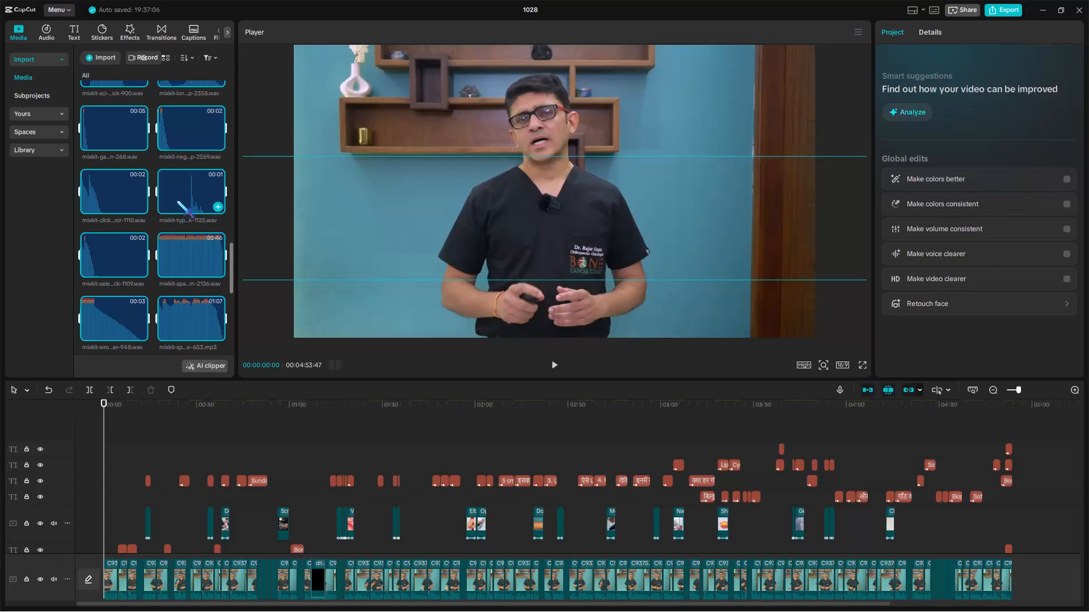
drag(191, 181, 76, 442)
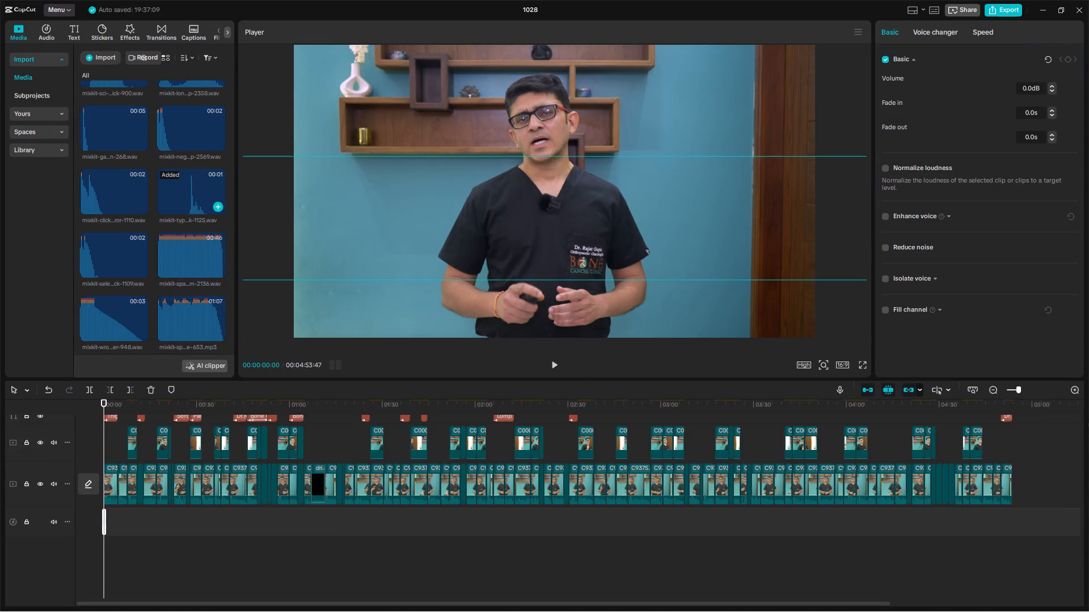
Trim the silent lead-in off the typewriter click sound and align the clip with the start of the video.
drag(1031, 389, 1036, 397)
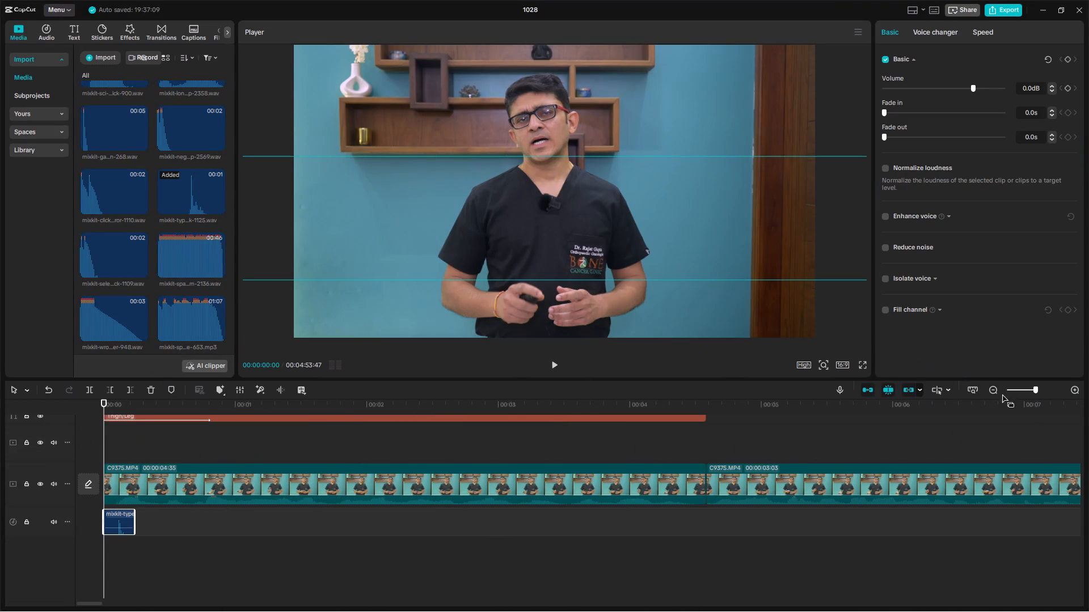
drag(1036, 389, 1045, 394)
click(154, 411)
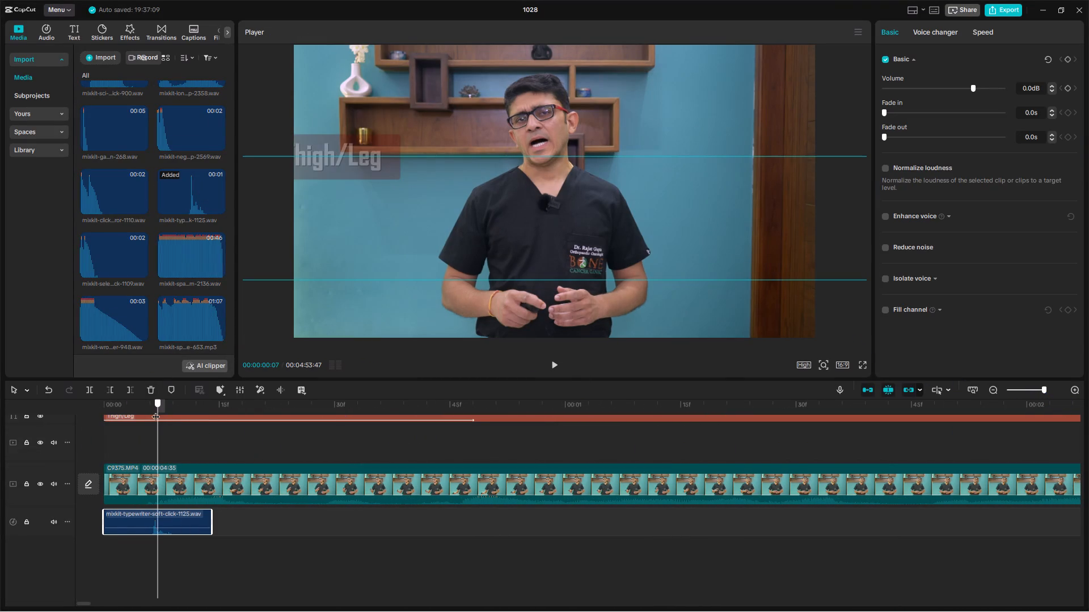
key(q)
drag(192, 516, 116, 521)
click(98, 518)
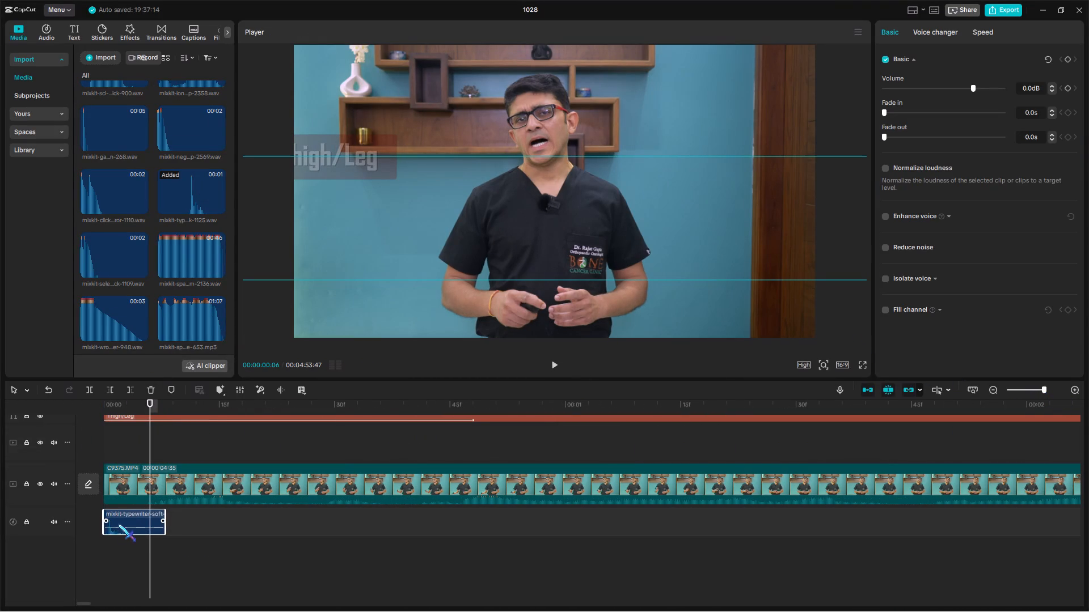
click(90, 519)
Copy the trimmed typewriter click and paste it at the start of the first Hindi title, at about 00:04:35.
click(109, 519)
click(1030, 389)
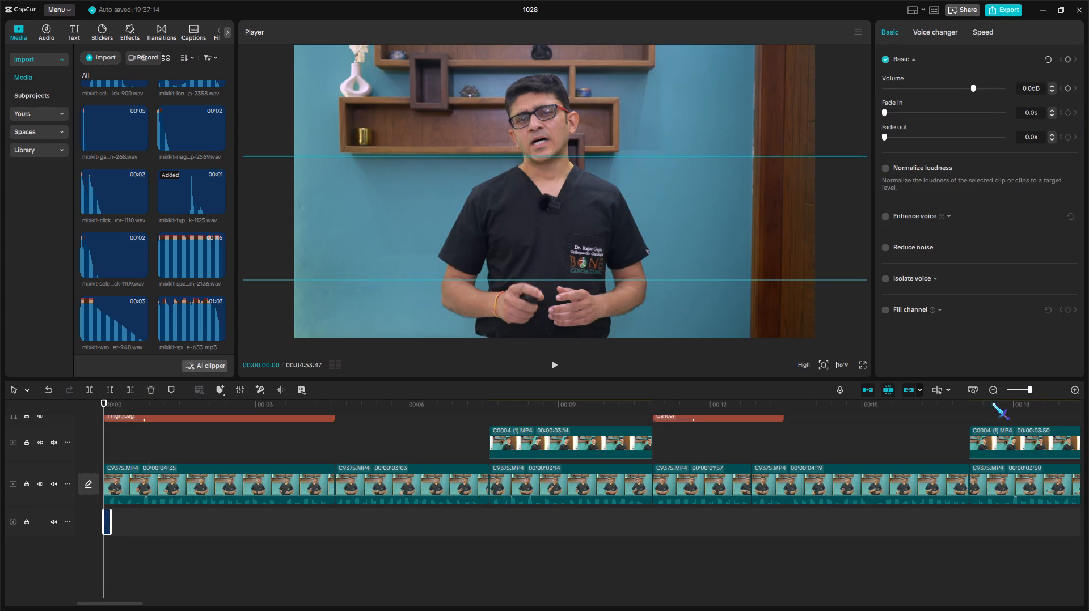
key(ctrl+c)
ctrl+scroll(270, 533, up, 14)
double_click(1025, 393)
scroll(192, 473, down, 3)
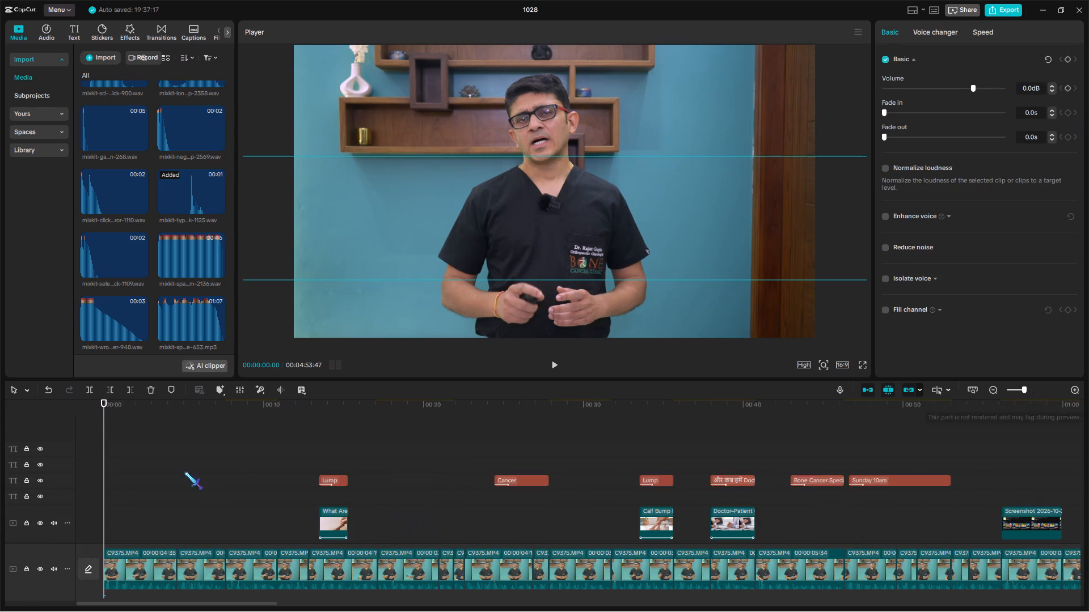
scroll(184, 471, down, 4)
click(178, 437)
key(ctrl+v)
Paste the click sound at the start of the second Hindi title and of the "Cancer" title at about 00:10:52.
scroll(205, 449, up, 9)
double_click(217, 440)
scroll(218, 440, down, 5)
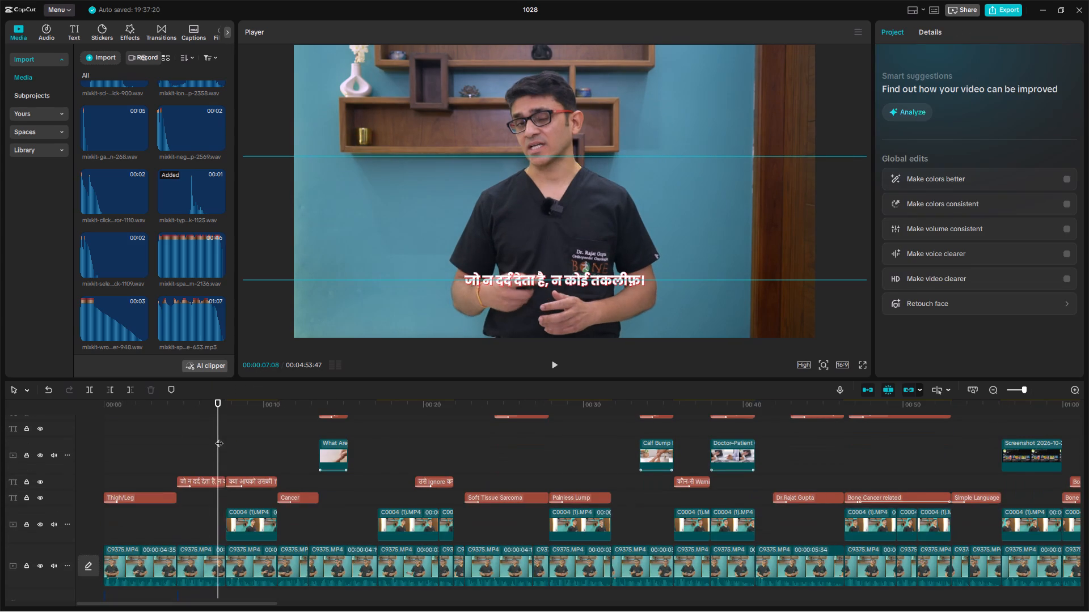
click(219, 437)
drag(219, 437, 226, 445)
key(ctrl+v)
scroll(289, 468, up, 11)
click(276, 449)
scroll(276, 449, down, 5)
click(278, 443)
key(ctrl+v)
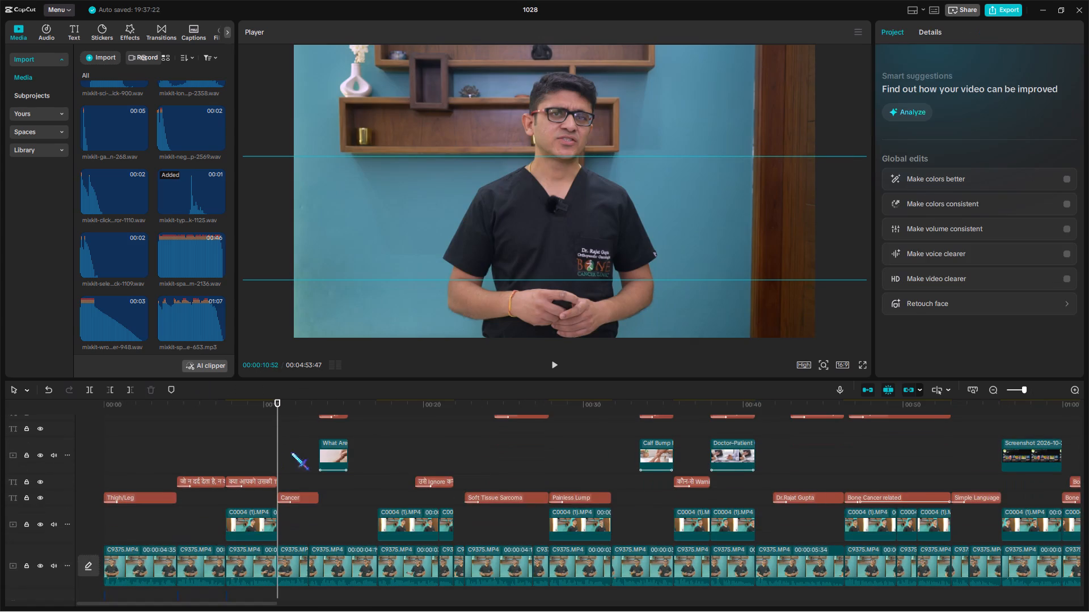
Paste the click sound at the start of the "Ignore" Hindi title near 00:19 and of "Soft Tissue Sarcoma" at 00:22:35.
scroll(323, 461, up, 10)
click(319, 455)
drag(319, 455, 377, 460)
scroll(388, 465, down, 4)
click(395, 451)
drag(395, 450, 420, 477)
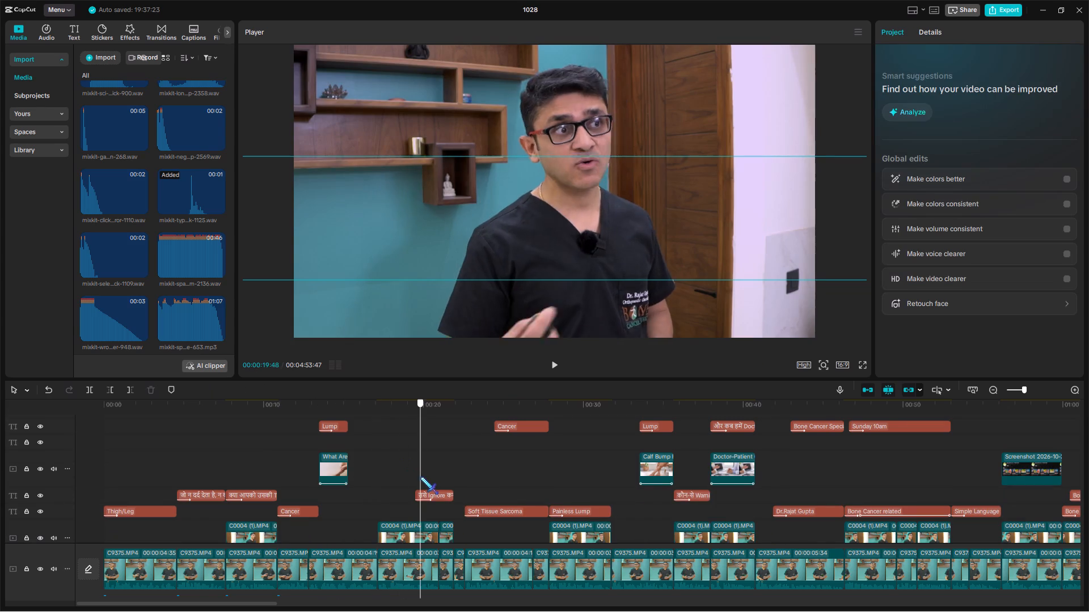
drag(420, 477, 412, 460)
key(ctrl+v)
scroll(488, 487, up, 8)
double_click(466, 449)
key(ctrl+v)
scroll(495, 478, up, 10)
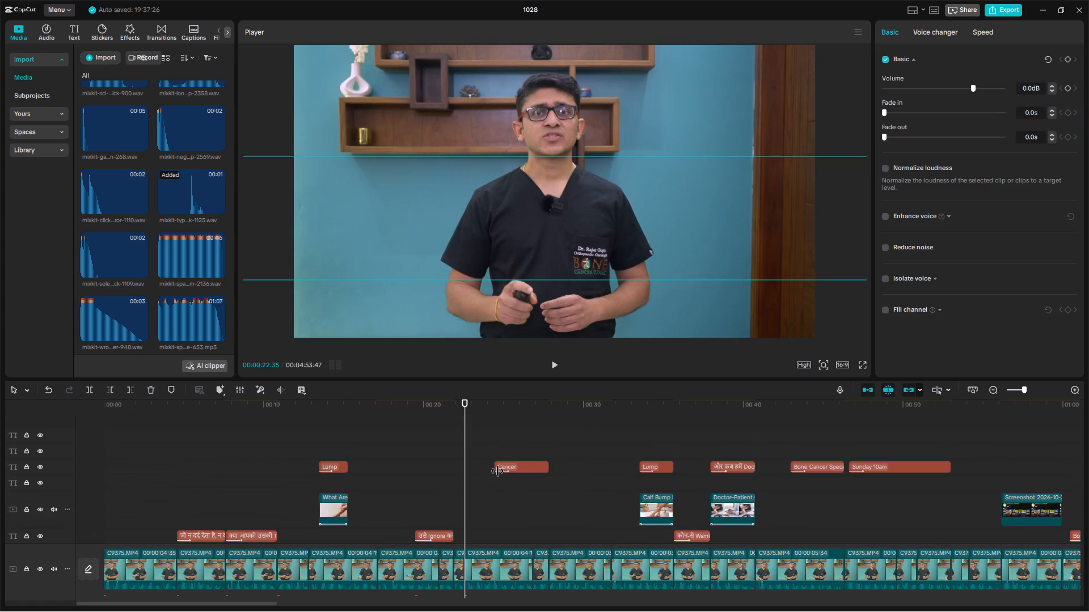
Paste the click sound at the start of the "Cancer" title near 00:24 and of the Hindi "कौन-से Warni…" title near 00:35.
click(497, 471)
ctrl+double_click(497, 487)
key(ctrl+v)
scroll(548, 503, up, 6)
click(559, 467)
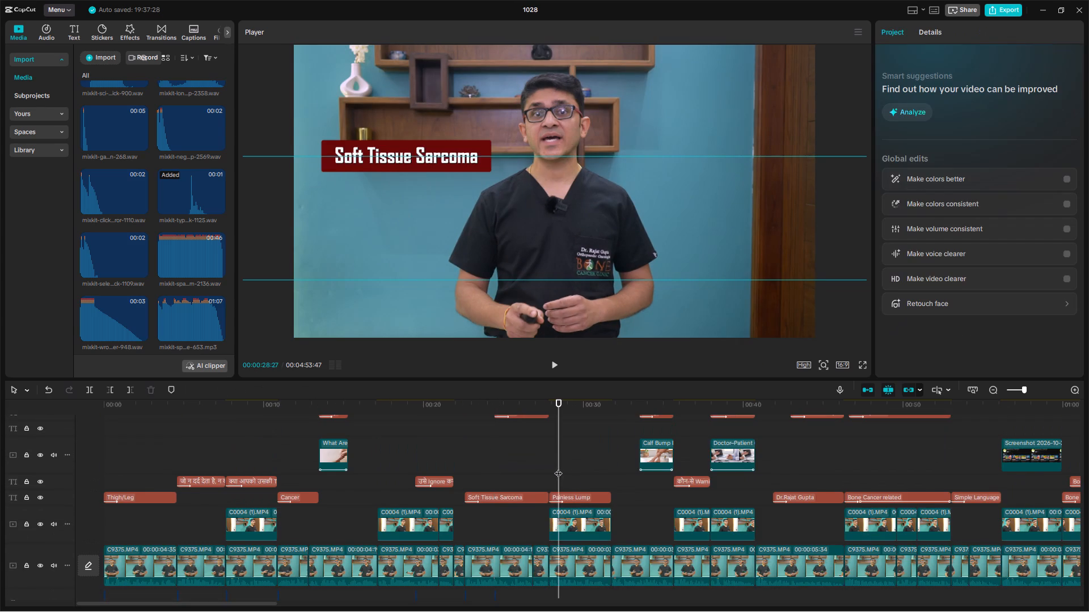
ctrl+click(552, 463)
scroll(615, 500, up, 5)
click(627, 498)
drag(627, 498, 643, 503)
scroll(665, 494, down, 4)
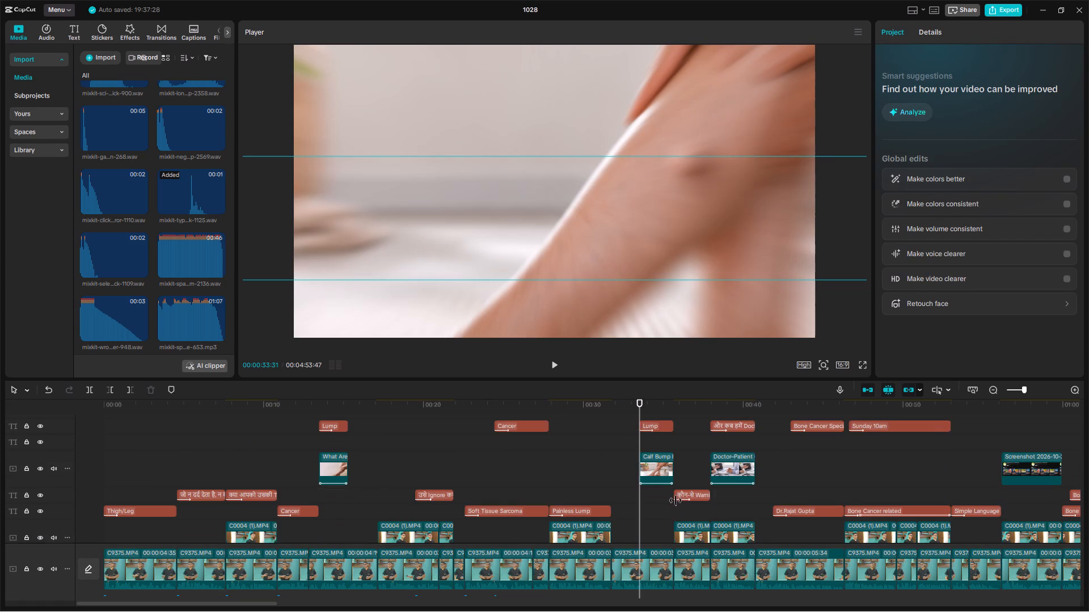
click(674, 506)
key(ctrl+v)
Paste the click sound at the start of the doctor's name title near 00:42.
scroll(713, 506, up, 8)
click(767, 476)
drag(767, 476, 771, 485)
key(ctrl+v)
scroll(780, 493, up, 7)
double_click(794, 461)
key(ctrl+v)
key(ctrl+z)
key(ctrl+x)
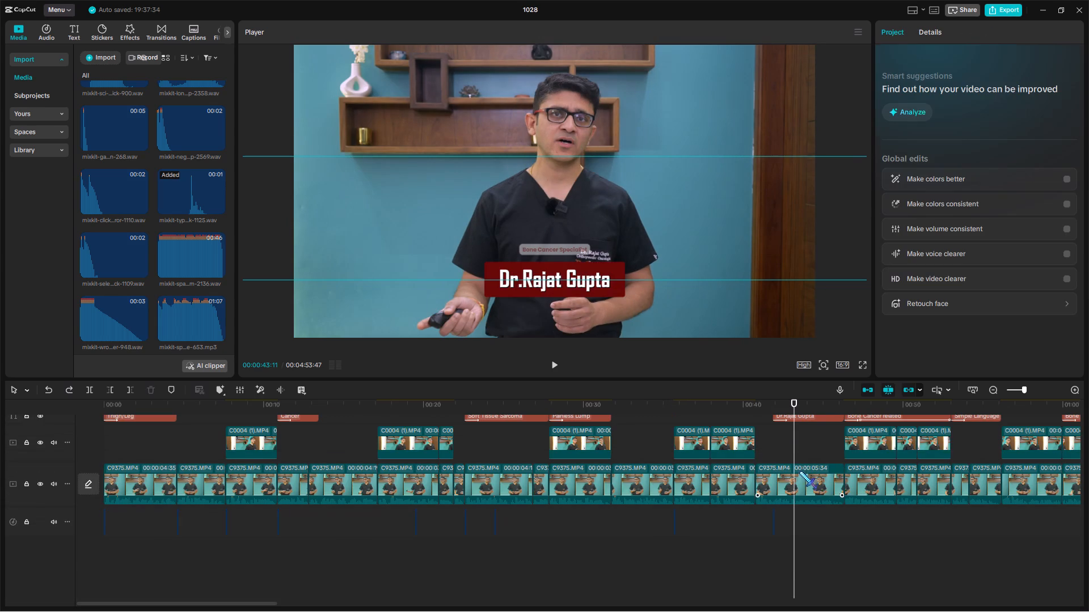
Paste the click sound at the start of the "Bone Cancer Specialist" title at 00:42:58.
scroll(799, 473, up, 5)
click(794, 463)
scroll(795, 464, up, 6)
ctrl+double_click(796, 491)
ctrl+drag(796, 494, 793, 503)
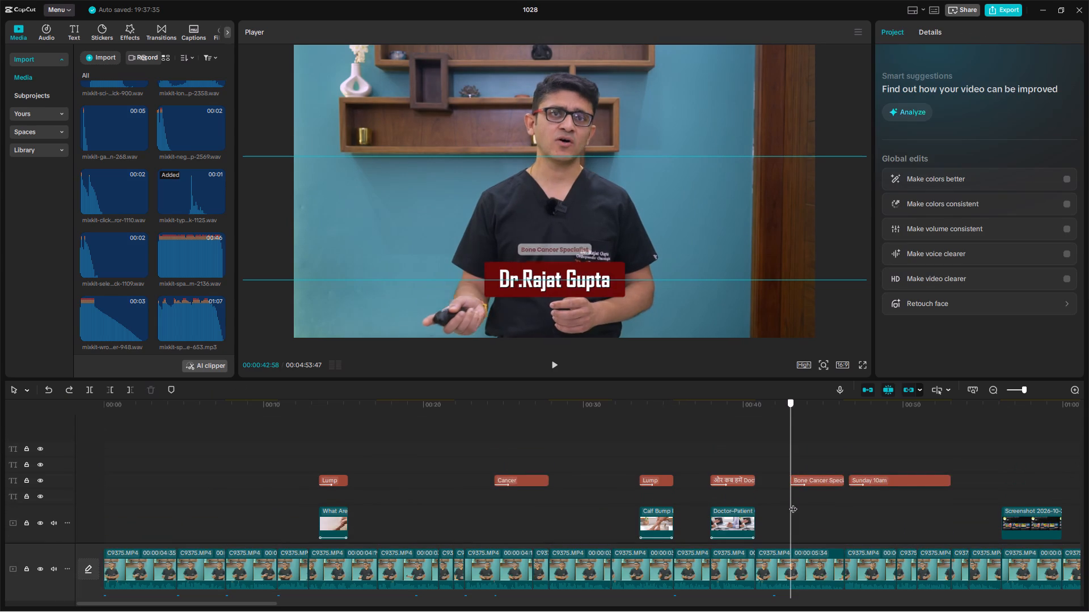
ctrl+drag(793, 503, 793, 504)
key(ctrl+v)
Paste the click sound at the start of the "Bone Cancer related" title at 00:46:20 and of "Sunday 10am" at 00:46:37.
scroll(845, 510, up, 11)
click(847, 488)
ctrl+click(845, 498)
key(ctrl+v)
scroll(852, 503, up, 13)
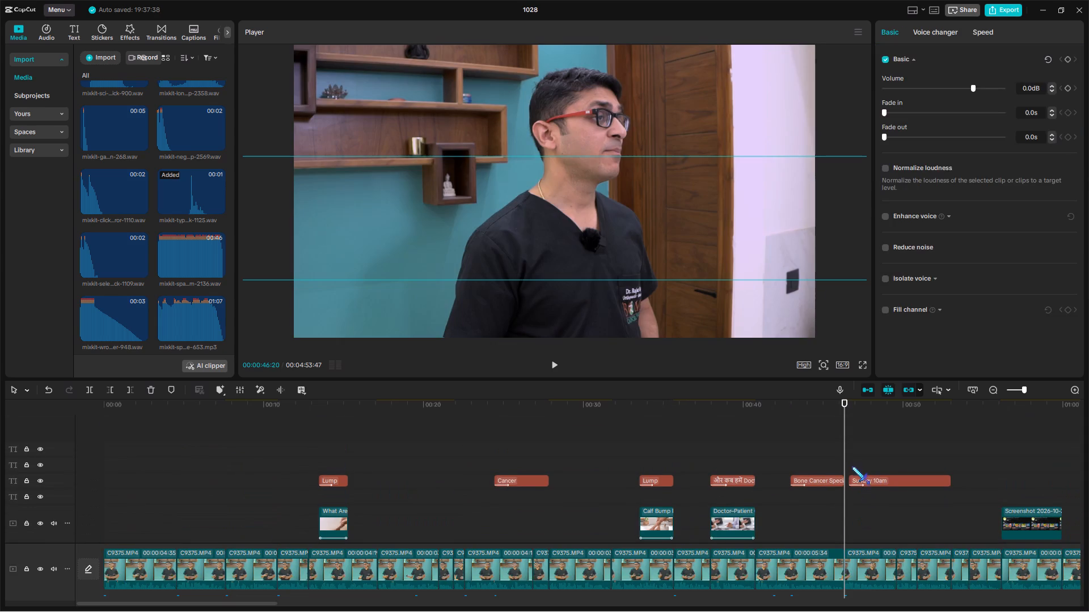
click(852, 466)
ctrl+click(849, 461)
key(ctrl+v)
Paste the click sound at the start of the "Simple Language" title at 00:53:01.
scroll(864, 465, up, 13)
drag(940, 458, 1088, 471)
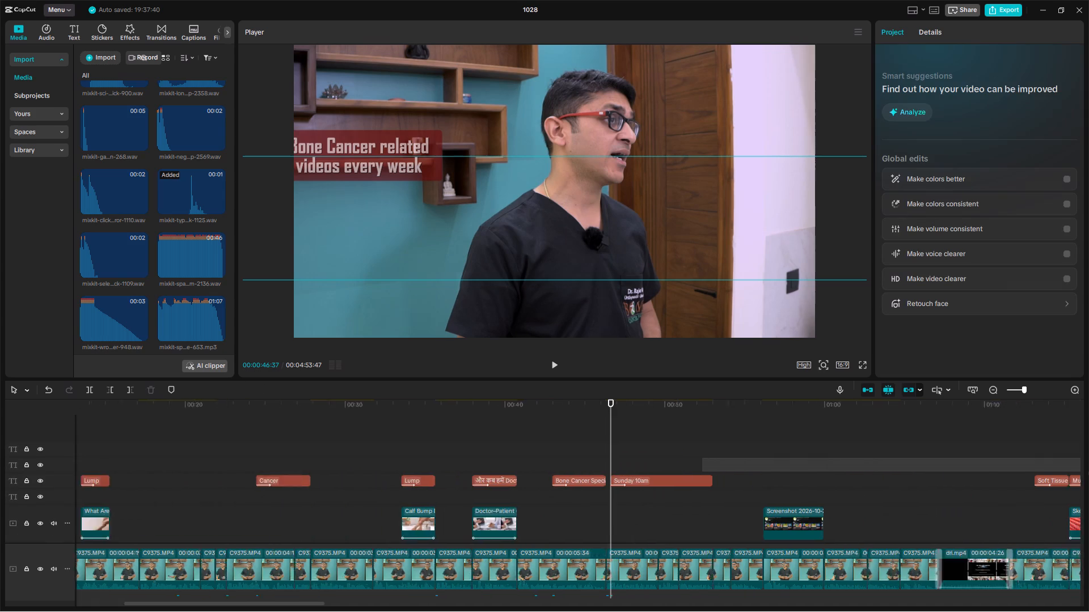
drag(1088, 471, 499, 460)
scroll(492, 460, down, 6)
click(467, 466)
double_click(474, 461)
key(ctrl+v)
Paste the click sound at the start of the "Bone Cancer" title near 01:00 and of "Bone Sarcoma" at 01:00:26.
scroll(570, 479, up, 9)
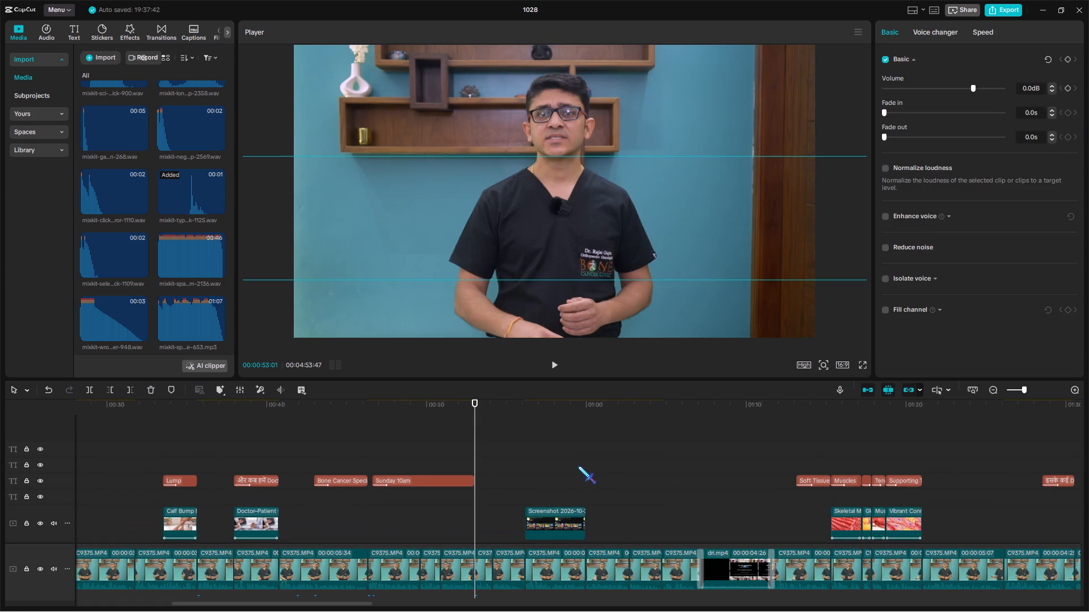
click(578, 465)
drag(578, 465, 585, 479)
key(ctrl+v)
scroll(592, 479, up, 7)
double_click(593, 450)
key(ctrl+v)
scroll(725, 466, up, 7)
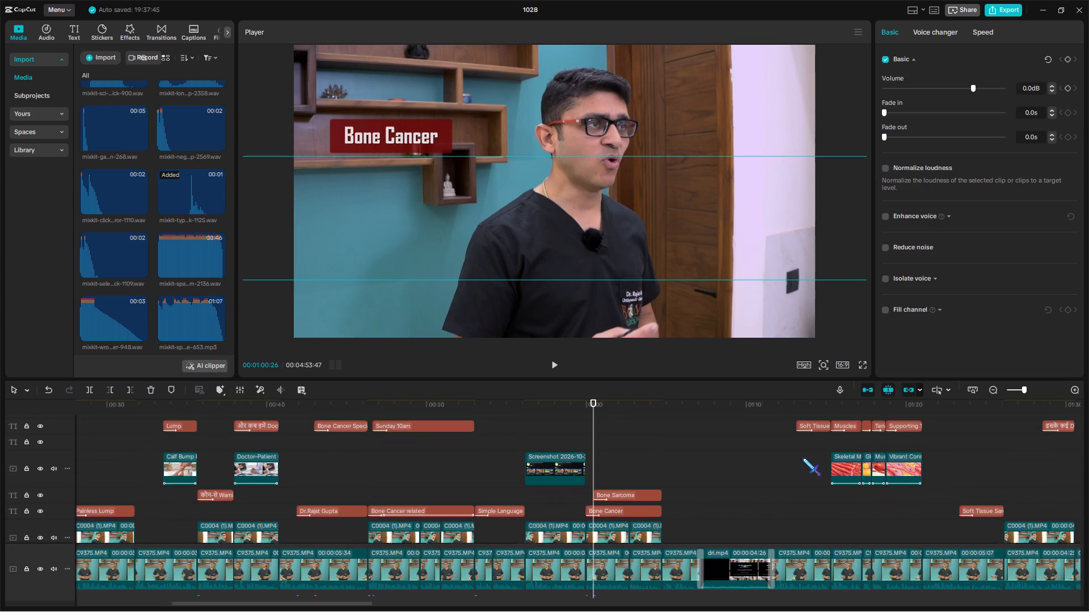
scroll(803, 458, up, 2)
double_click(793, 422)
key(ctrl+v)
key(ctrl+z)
Paste the click sound at the start of the "Soft Tissue" title near 01:13 and of "Soft Tissue Sarcoma" at 01:23:20.
scroll(829, 459, up, 11)
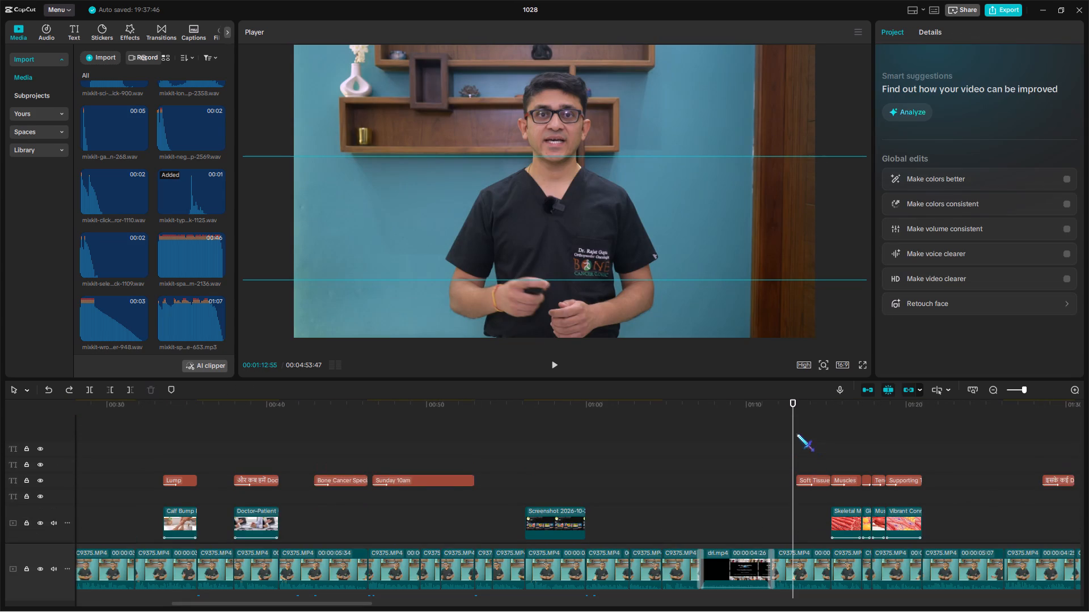
ctrl+click(795, 433)
key(ctrl+v)
scroll(875, 478, up, 13)
click(884, 457)
drag(884, 457, 533, 465)
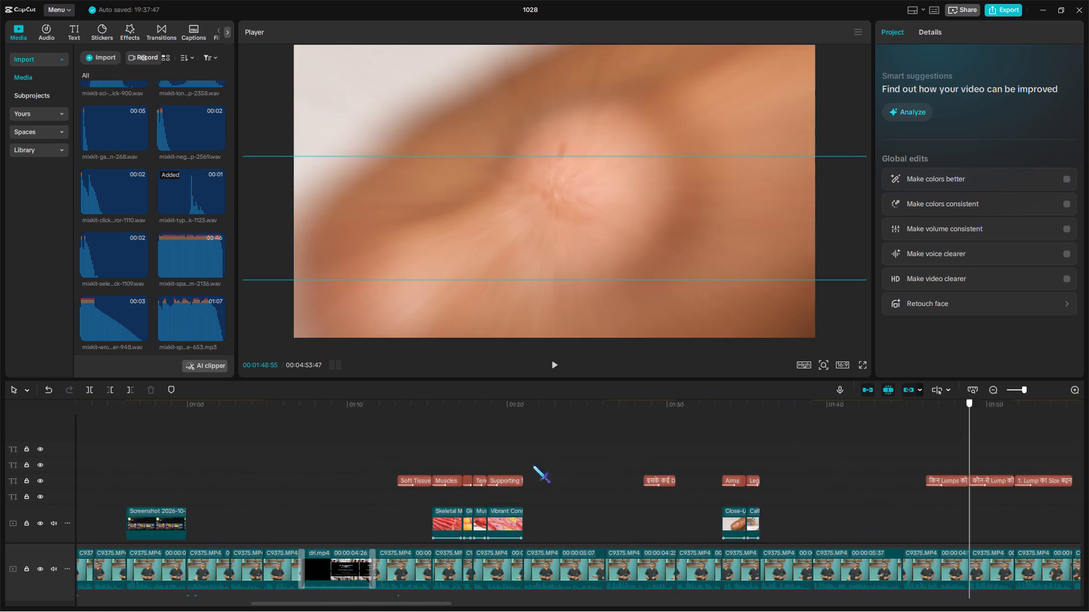
drag(533, 465, 512, 465)
scroll(514, 465, down, 7)
click(567, 445)
ctrl+drag(566, 445, 562, 457)
key(ctrl+v)
Paste the click sound at the start of the Hindi title near 01:28 and of "Lump/Swelling" at 01:35:50.
scroll(660, 503, up, 13)
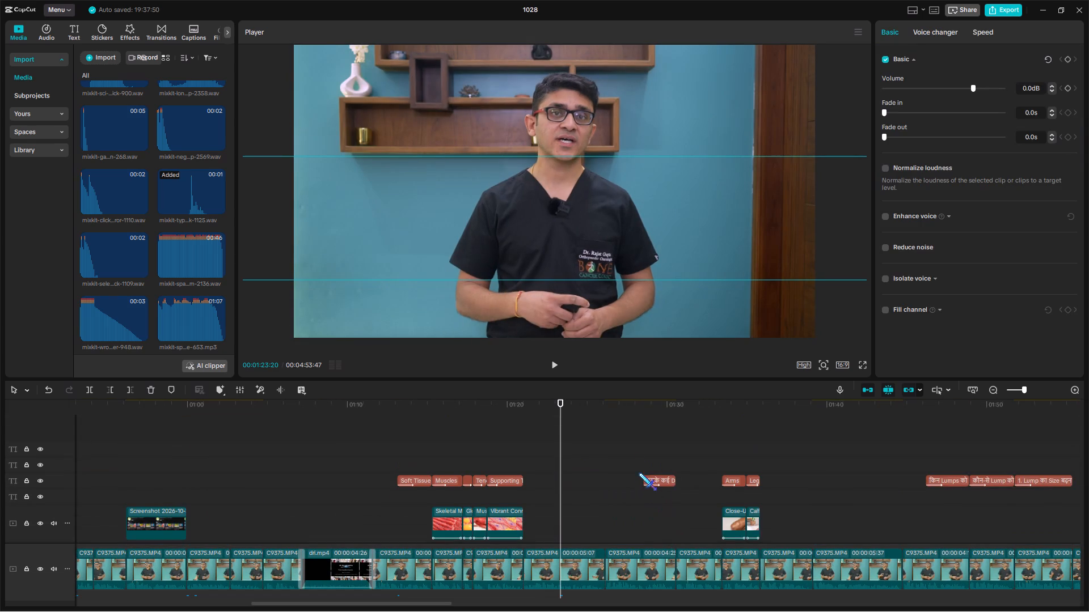
ctrl+double_click(641, 461)
key(ctrl+v)
scroll(766, 488, up, 13)
scroll(764, 500, down, 6)
click(758, 512)
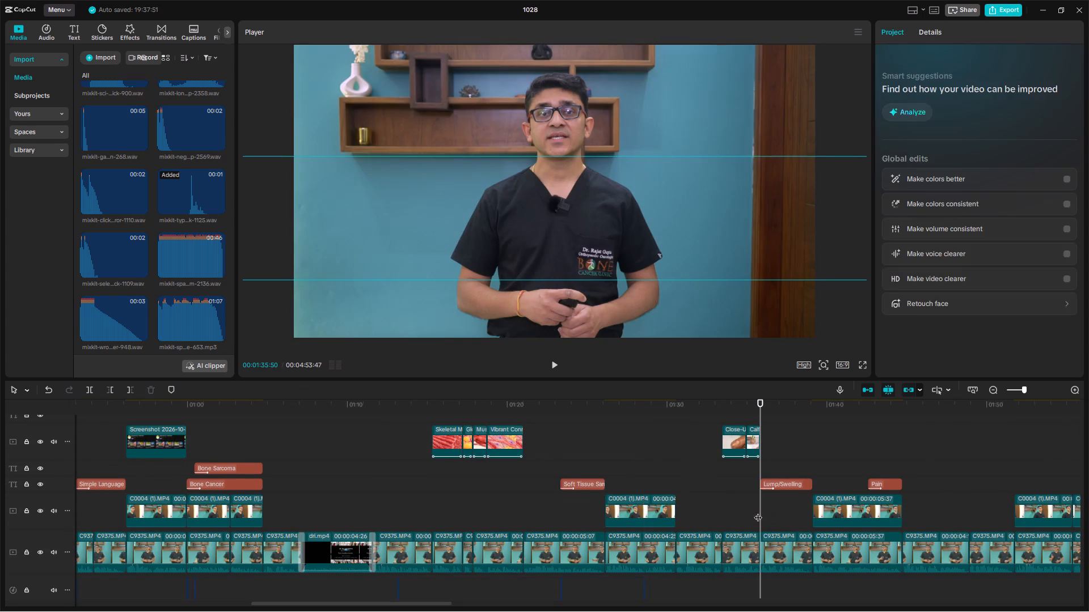
key(ctrl+v)
Paste the click sound at the start of the "Pain" title at 01:42:35 and of the Hindi "किन Lumps को" title near 01:46.
scroll(796, 516, up, 7)
scroll(881, 447, down, 6)
click(871, 440)
key(ctrl+v)
scroll(905, 481, up, 8)
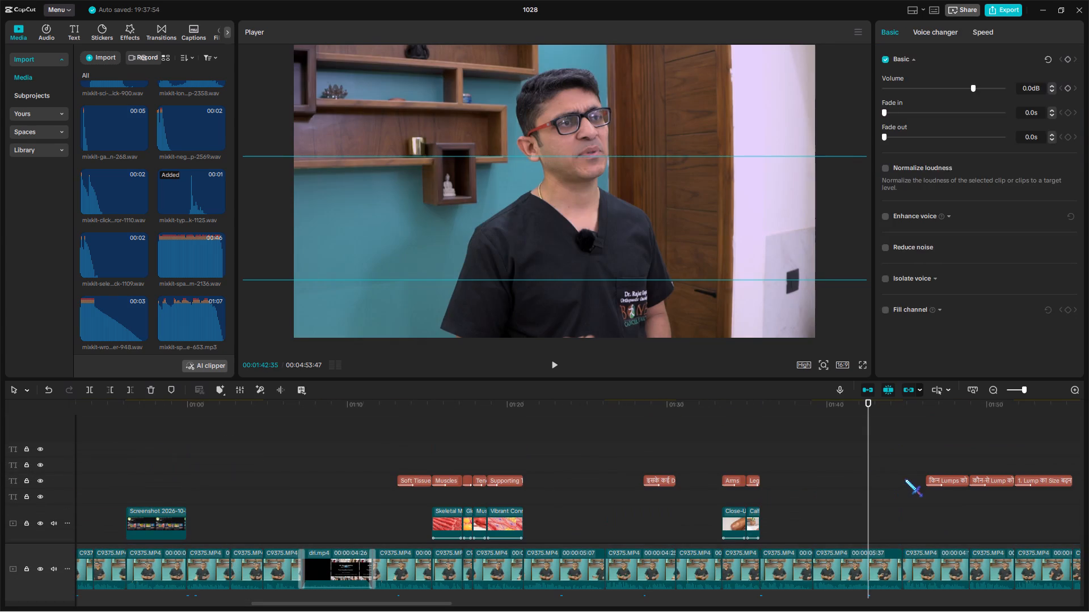
click(905, 479)
drag(905, 479, 573, 488)
scroll(572, 487, down, 6)
scroll(544, 484, up, 5)
ctrl+click(511, 439)
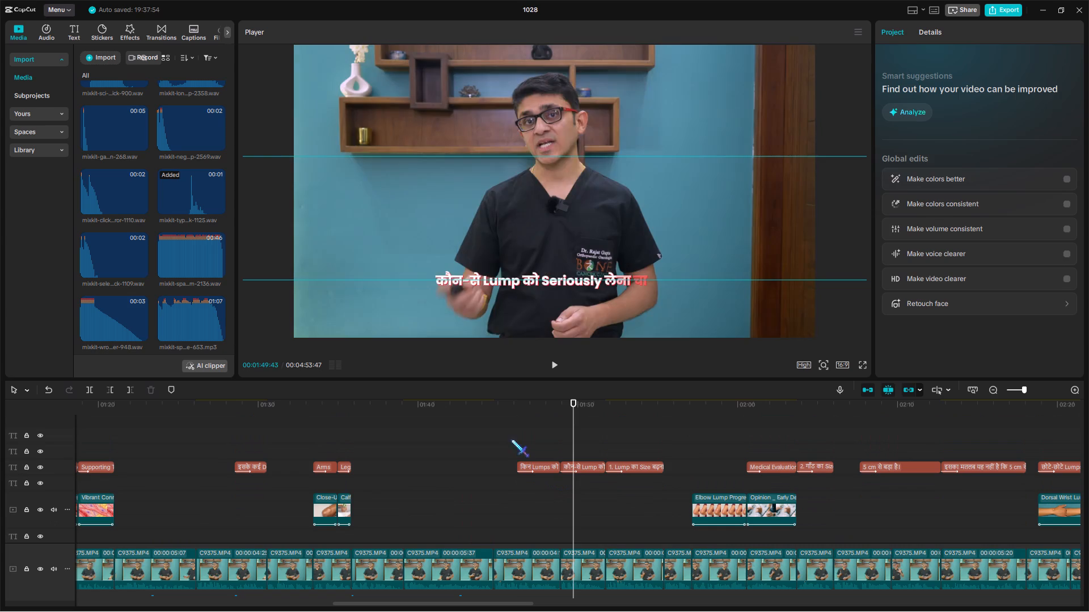
ctrl+drag(511, 439, 518, 449)
key(ctrl+v)
Paste the click sound at the start of the Hindi titles "कौन-से Lump को" at 01:48:55 and "1. Lump का Size" near 01:52.
scroll(552, 458, up, 11)
click(559, 440)
key(ctrl+v)
scroll(572, 461, up, 11)
click(595, 424)
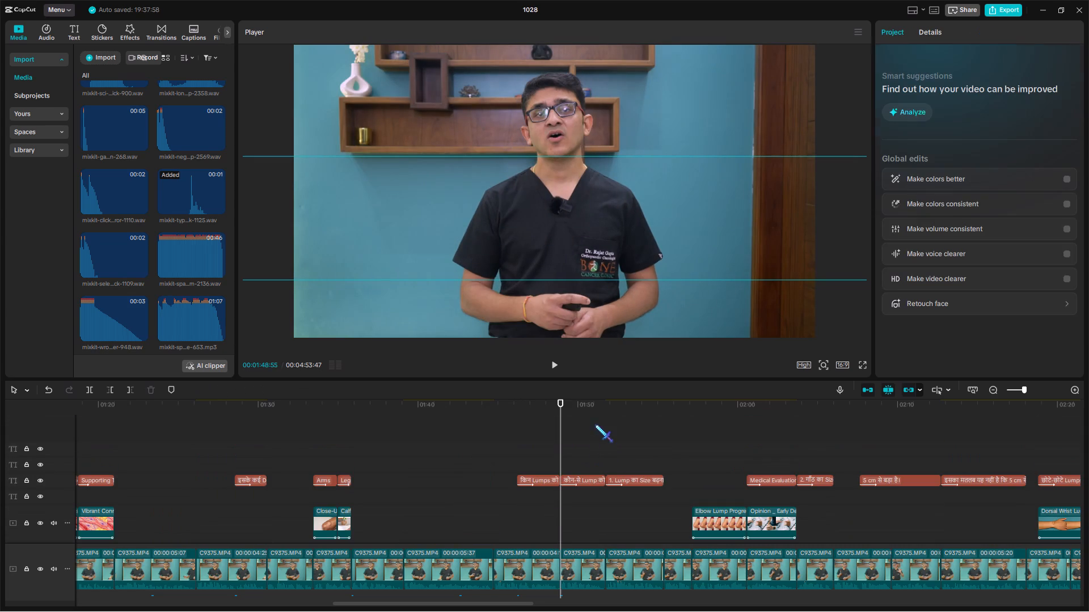
ctrl+drag(596, 424, 605, 452)
key(ctrl+v)
Paste the click sound at the start of the Hindi title "2. गाँठ का Size" near 02:03 and of "Lump" at 02:06:01.
scroll(678, 464, up, 13)
click(740, 440)
drag(740, 440, 784, 456)
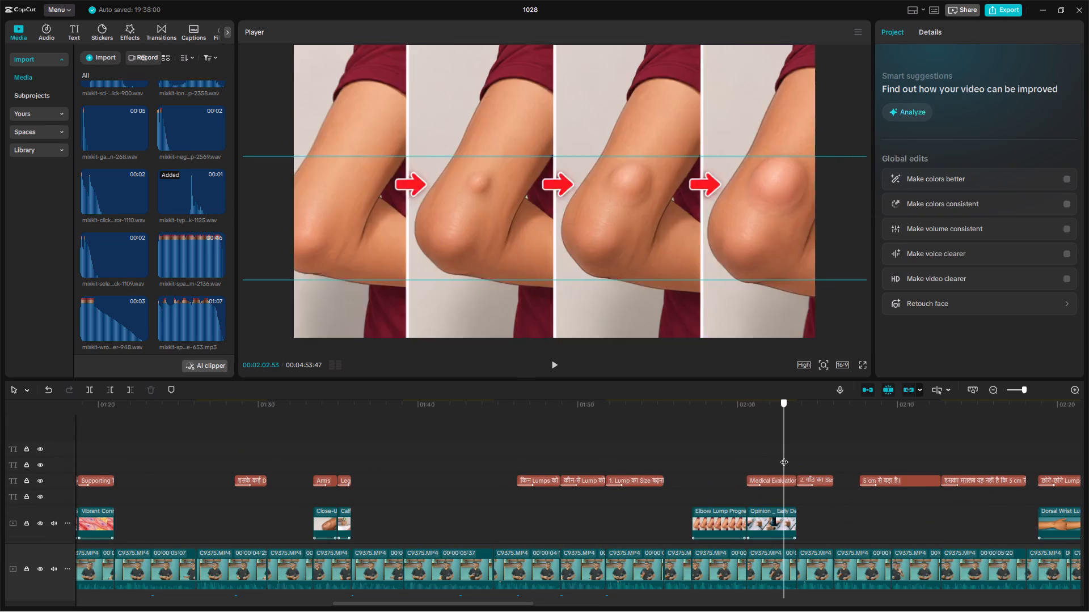
drag(784, 456, 795, 441)
key(ctrl+v)
scroll(863, 458, up, 13)
click(835, 446)
key(ctrl+v)
Paste the click sound at the start of the Hindi titles "5 cm से बड़ा है" near 02:07 and "इसका मतलब यह नहीं है" near 02:12.
scroll(872, 471, up, 7)
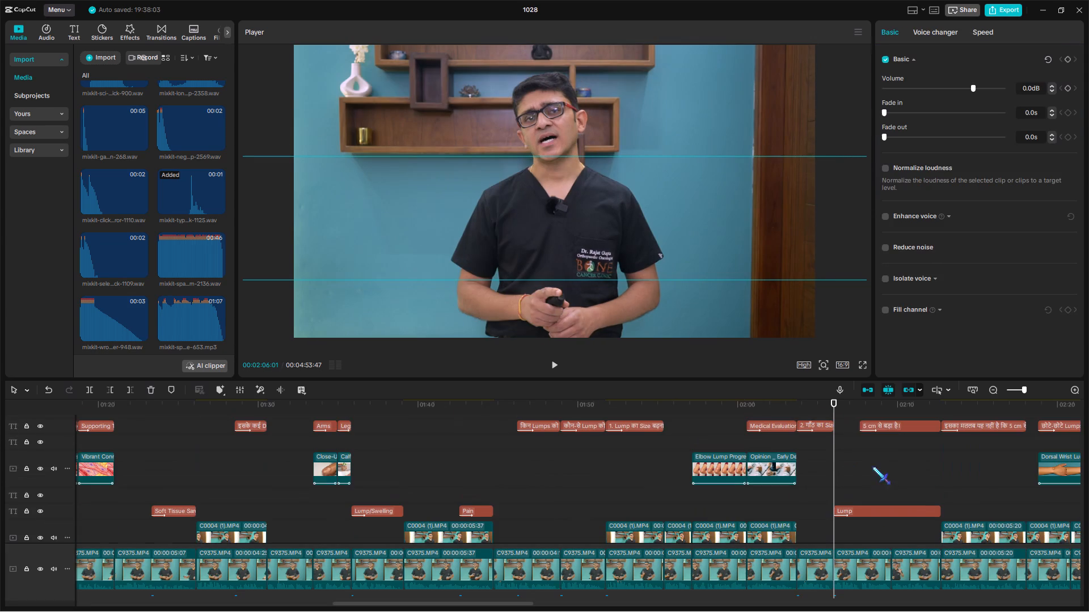
ctrl+click(862, 458)
key(ctrl+v)
scroll(879, 470, up, 8)
scroll(925, 453, up, 4)
click(938, 438)
ctrl+drag(938, 438, 938, 441)
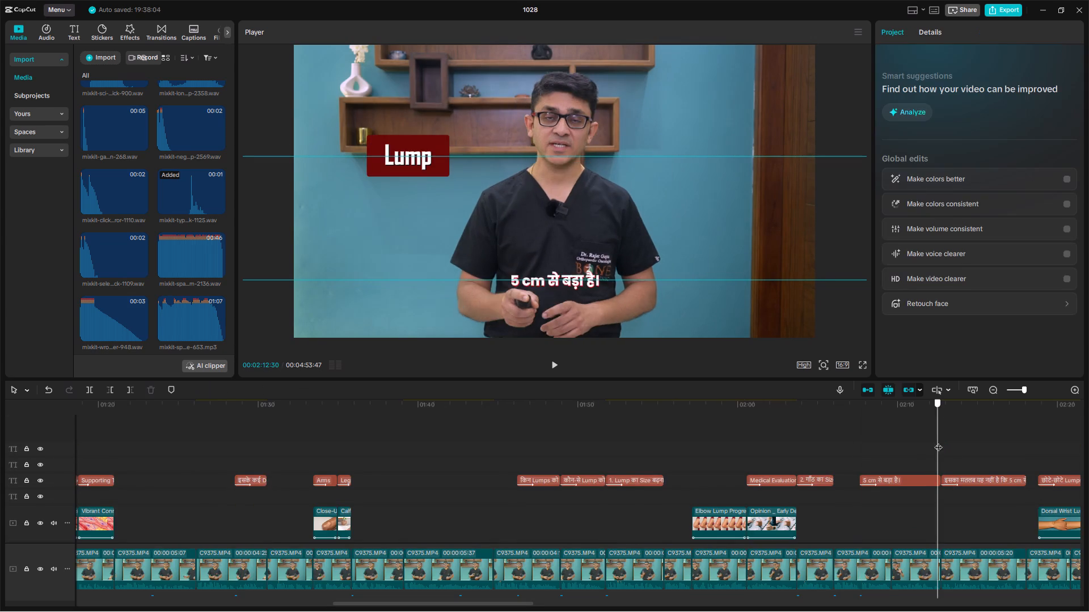
ctrl+drag(938, 441, 939, 445)
key(ctrl+v)
Paste the click sound at the start of the Hindi title "3. Lump का Deep होना" at 02:22:16.
scroll(963, 468, up, 13)
click(960, 443)
drag(960, 443, 499, 460)
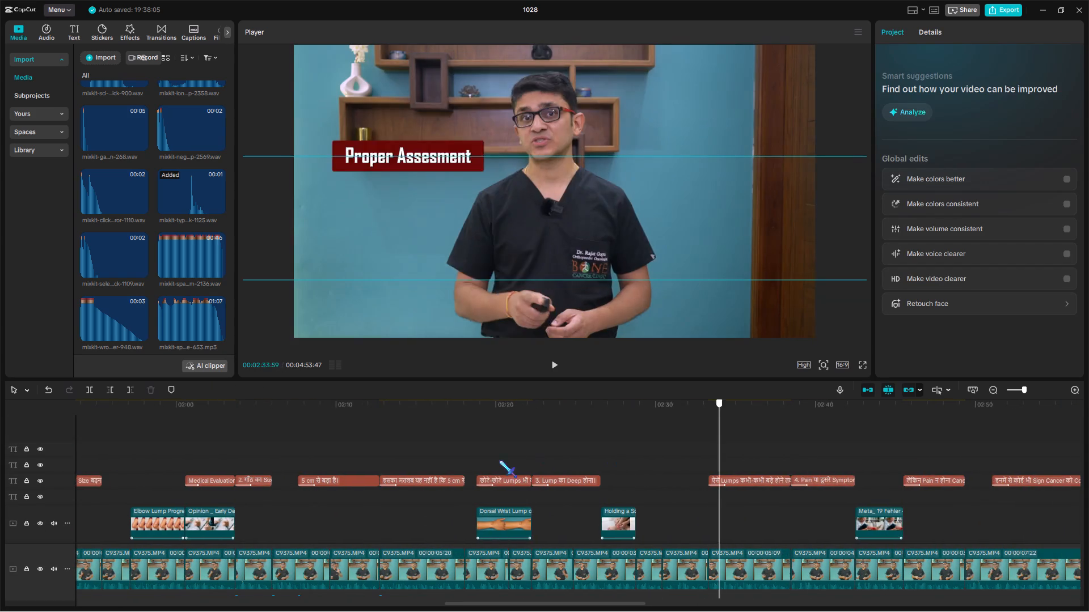
drag(499, 460, 477, 460)
scroll(482, 457, down, 4)
scroll(483, 457, up, 4)
click(521, 439)
ctrl+drag(521, 439, 533, 458)
key(ctrl+v)
Paste the click sound at the start of "Proper Assesment" near 02:30 and of the Hindi title "4. Pain या दूसरे Symptom…" at 02:38:28.
scroll(635, 474, up, 7)
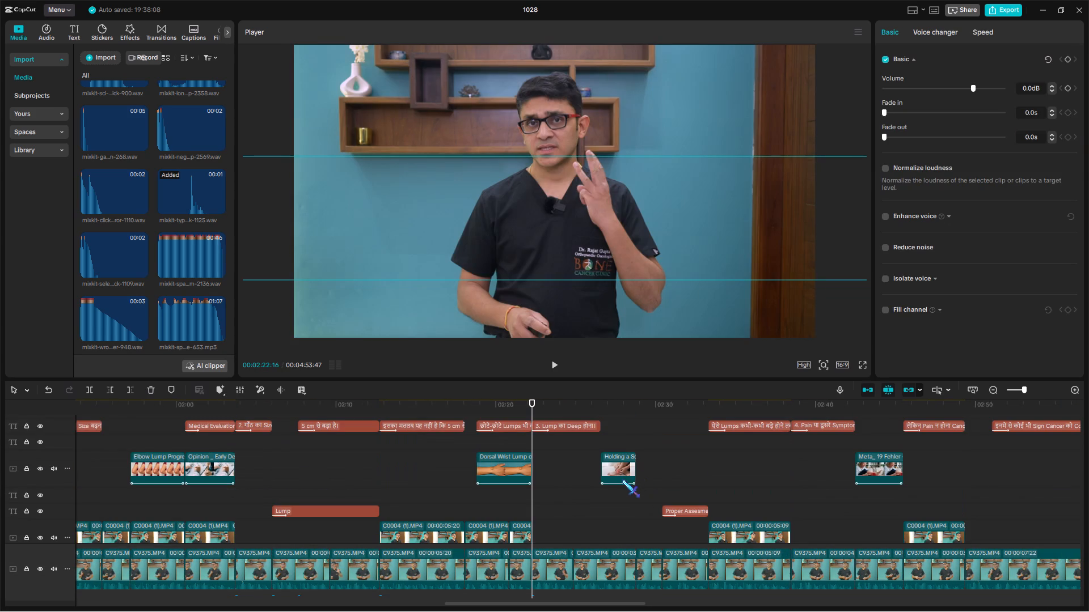
scroll(679, 496, up, 1)
click(668, 447)
ctrl+drag(668, 447, 666, 453)
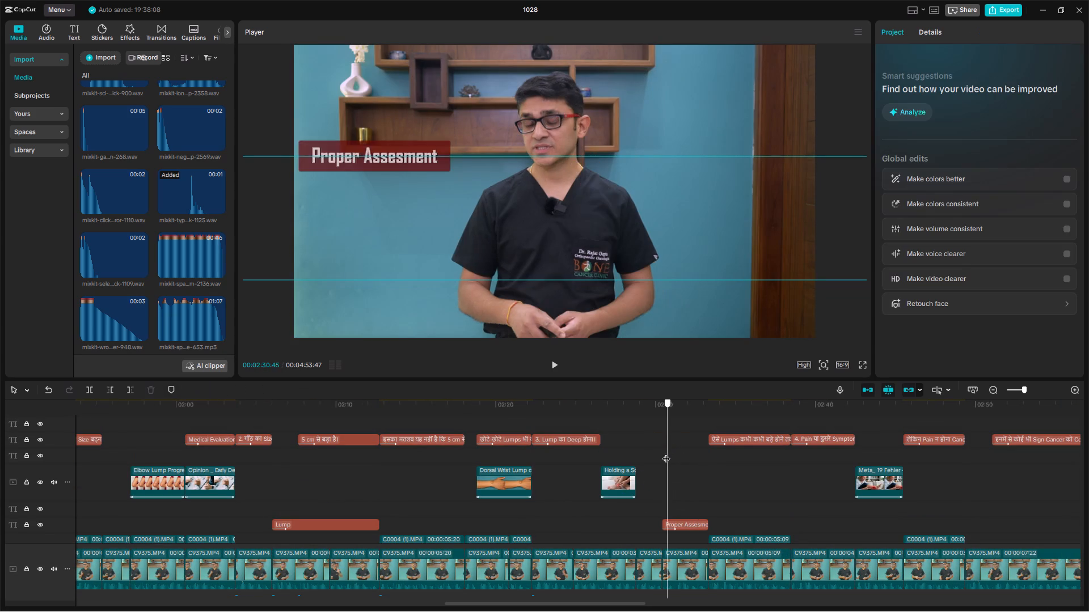
ctrl+drag(666, 453, 663, 462)
ctrl+click(663, 462)
key(ctrl+v)
scroll(720, 484, up, 12)
click(786, 438)
drag(786, 438, 789, 446)
key(ctrl+v)
Paste the click sound at the start of the Hindi title "इनमें से कोई भी Sign Cancer" at 02:51:03.
scroll(849, 479, up, 7)
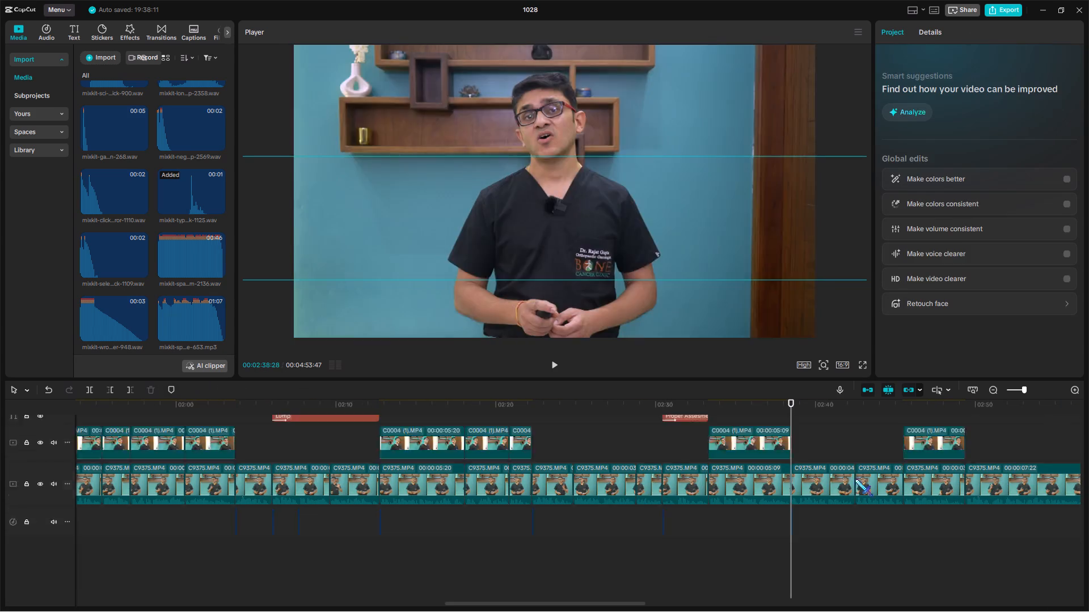
scroll(855, 479, up, 6)
click(888, 462)
drag(888, 462, 602, 473)
scroll(699, 406, down, 3)
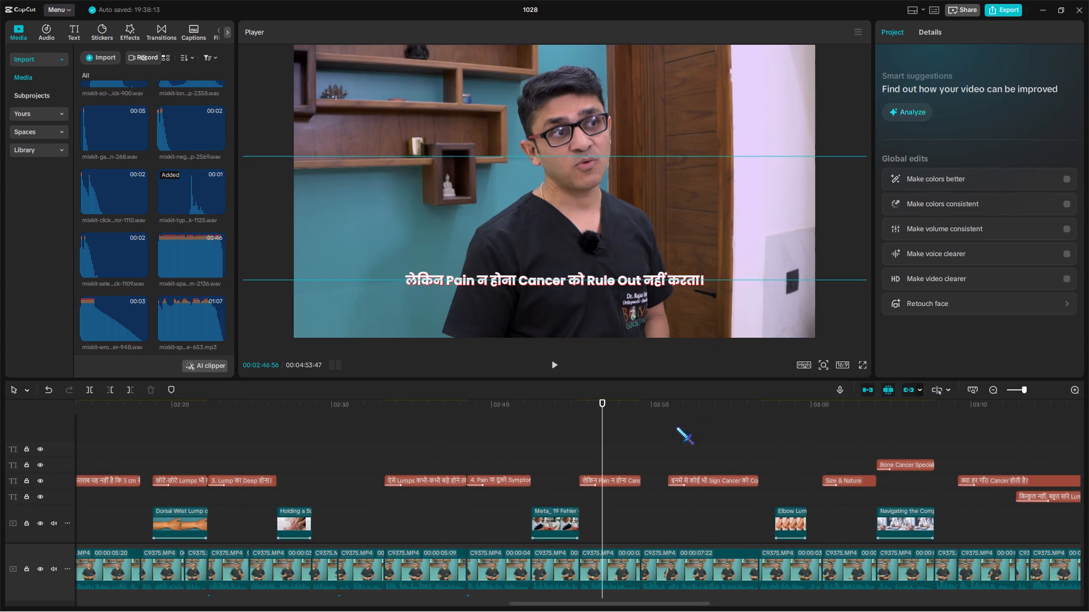
scroll(676, 427, down, 11)
scroll(644, 462, up, 5)
click(660, 423)
ctrl+drag(661, 423, 666, 436)
key(ctrl+v)
Paste the click sound at the start of the "Size & Nature" title at 03:00:42.
scroll(746, 469, up, 9)
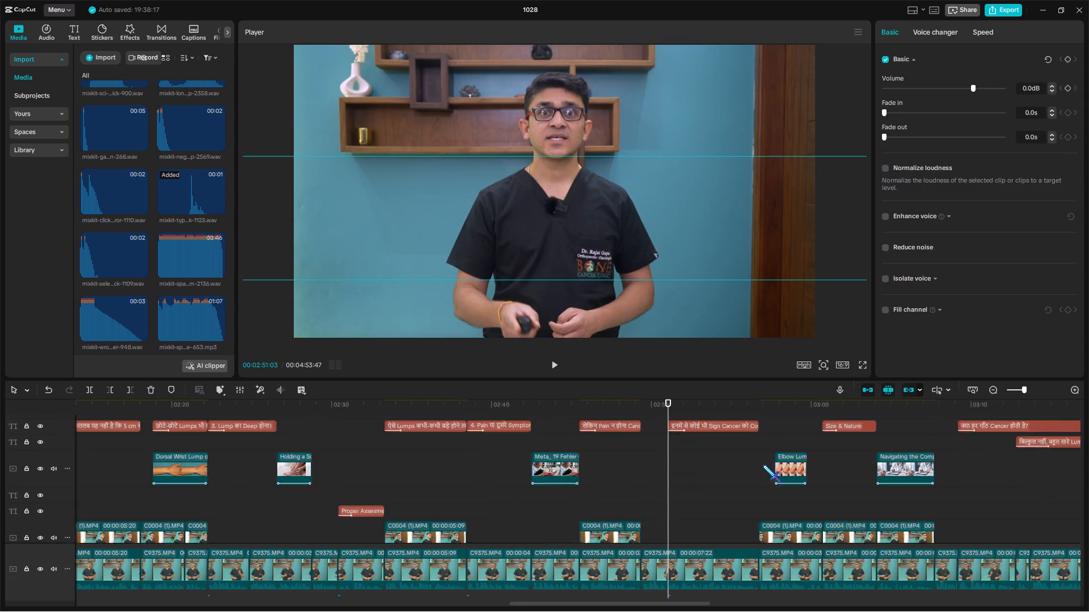
scroll(763, 465, up, 4)
click(770, 453)
drag(770, 452, 800, 449)
scroll(800, 448, down, 6)
scroll(806, 457, up, 6)
double_click(822, 431)
key(ctrl+v)
Paste the click sound at the start of "Bone Cancer Specialist" near 03:04 and of the Hindi title "क्या हर गाँठ Cancer होती है?" at 03:09:11.
scroll(910, 452, up, 8)
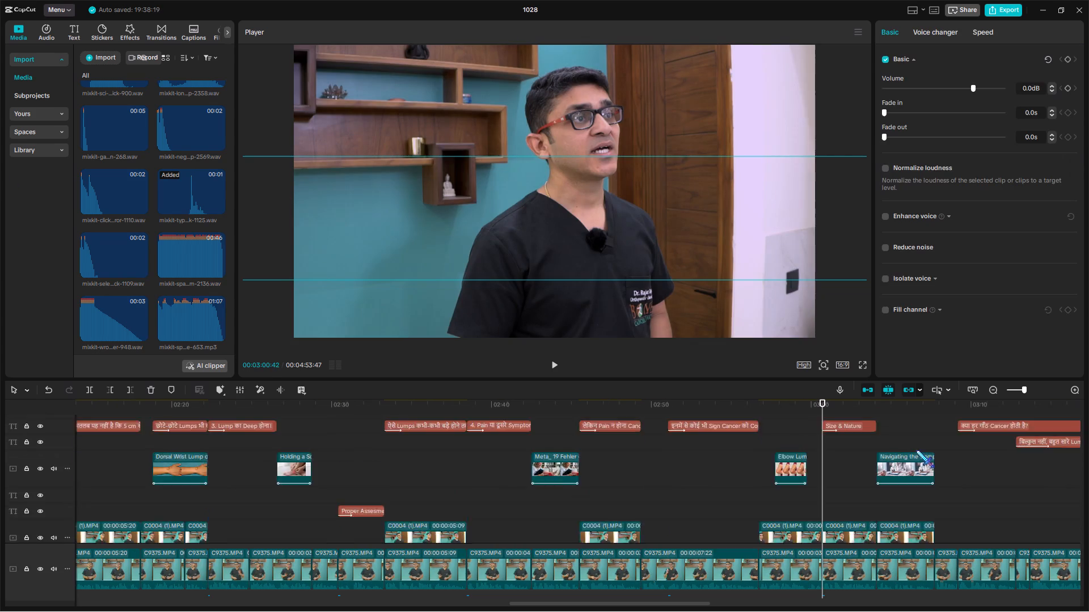
scroll(916, 450, up, 6)
click(875, 429)
key(ctrl+v)
scroll(953, 470, up, 13)
click(961, 456)
drag(961, 456, 1088, 464)
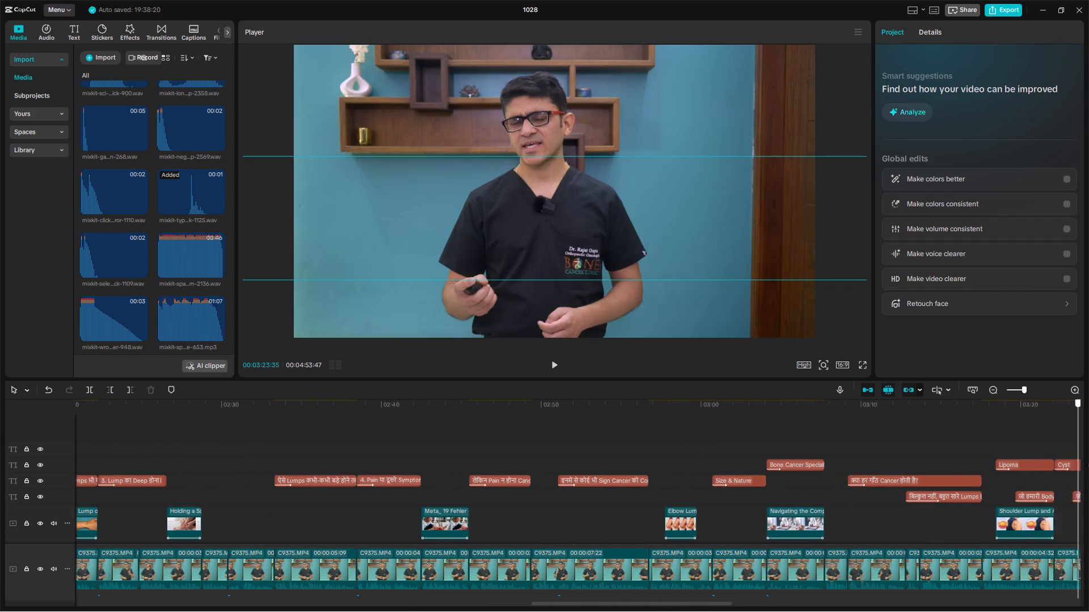
drag(1088, 464, 589, 441)
key(ctrl+v)
scroll(663, 466, up, 13)
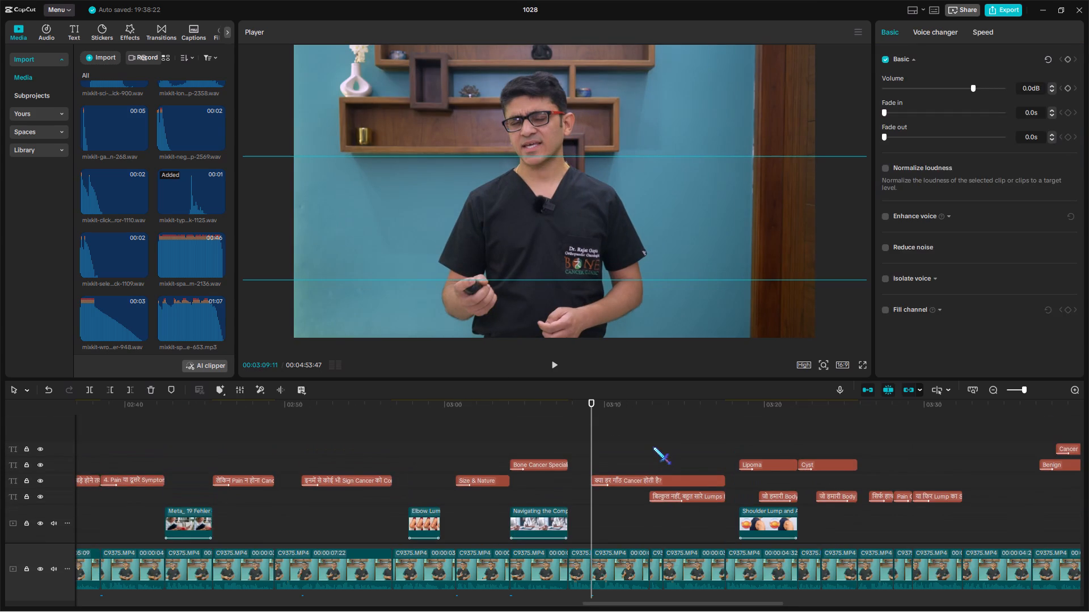
Paste the click sound at the start of the Hindi title "बिल्कुल नहीं, बहुत सारे Lumps" and of the first "जो हमारी Body" at 03:19:40.
click(653, 447)
key(ctrl+v)
scroll(731, 467, up, 12)
click(723, 441)
drag(723, 441, 744, 431)
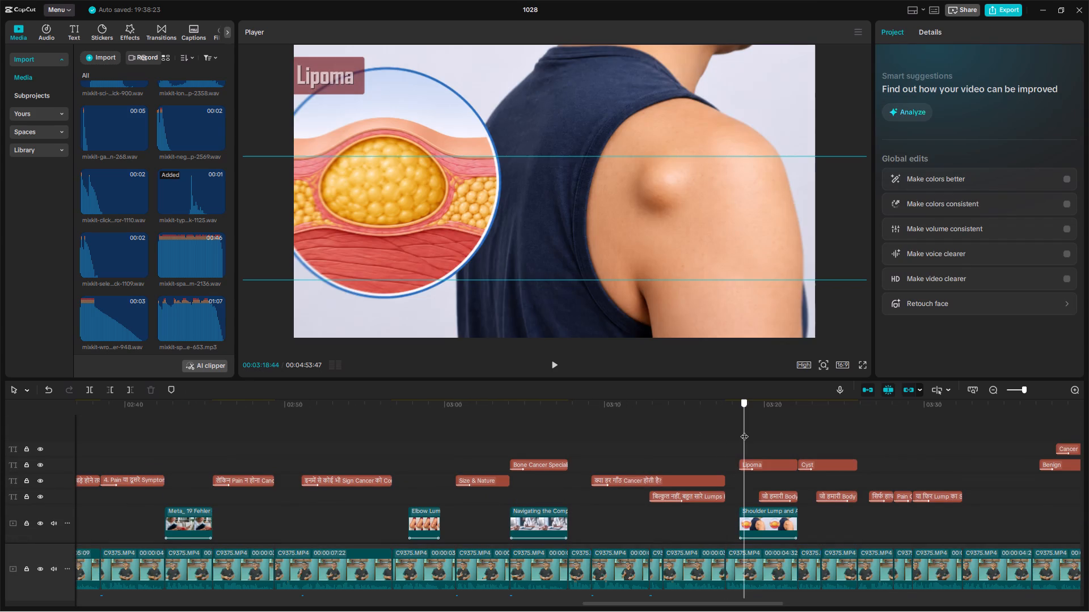
drag(744, 431, 743, 415)
ctrl+drag(742, 412, 761, 435)
key(ctrl+v)
scroll(766, 450, up, 12)
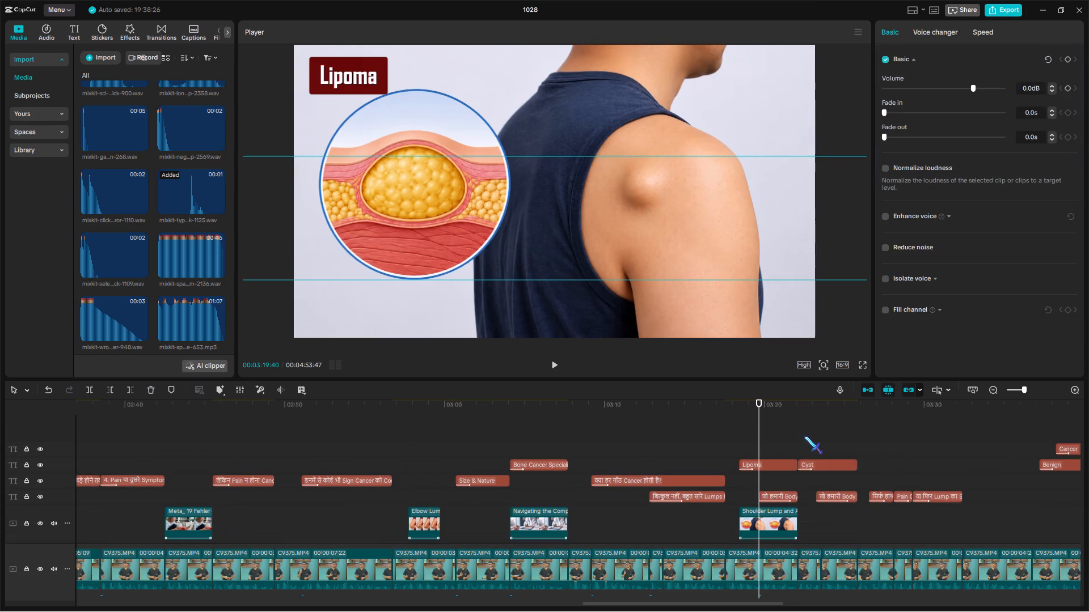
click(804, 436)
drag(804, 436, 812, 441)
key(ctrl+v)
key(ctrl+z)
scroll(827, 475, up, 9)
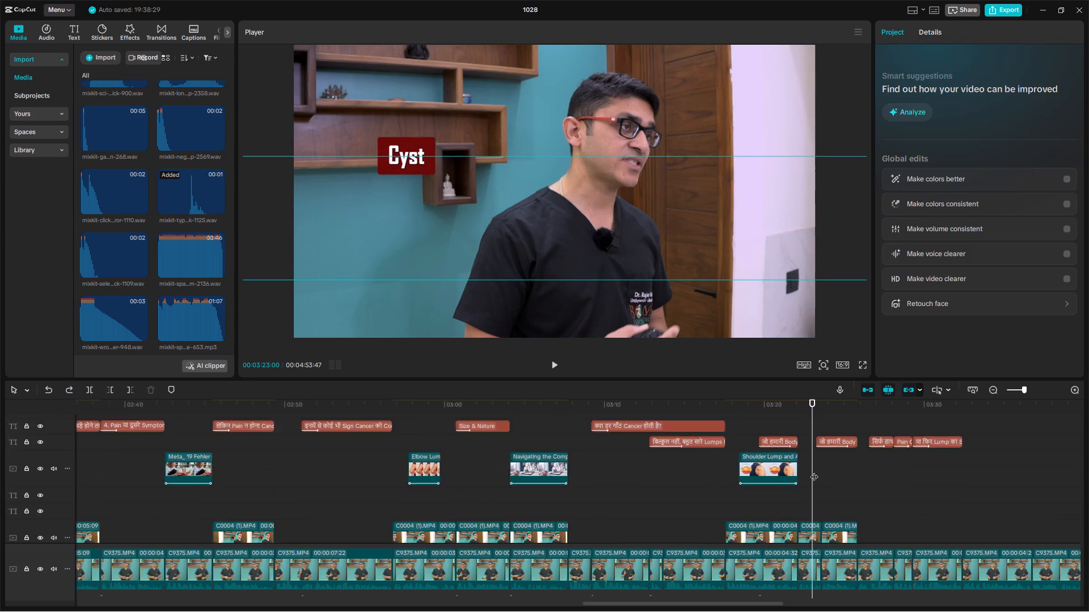
Paste the click sound at the start of the "Cyst" title at 03:22:07.
scroll(814, 471, up, 4)
ctrl+click(803, 451)
ctrl+click(801, 446)
key(ctrl+v)
scroll(809, 465, up, 12)
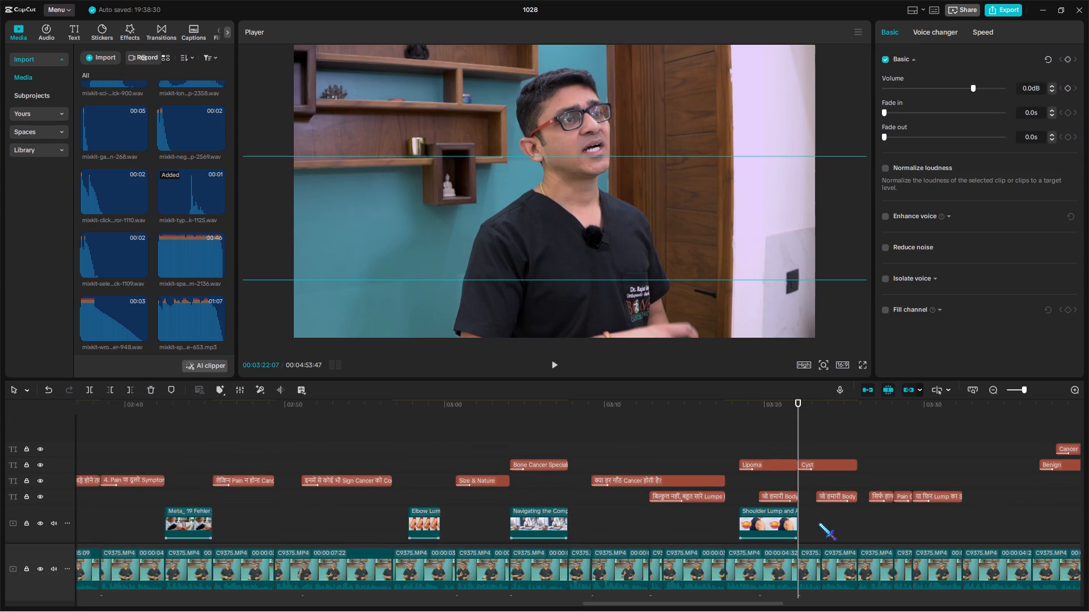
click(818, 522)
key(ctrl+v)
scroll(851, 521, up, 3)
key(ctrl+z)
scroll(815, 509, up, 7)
Paste the click sound at the start of the second "जो हमारी Body" title at 03:23:15 and of the following Hindi title "सिर्फ हाथ…".
click(815, 508)
key(ctrl+v)
scroll(868, 508, up, 8)
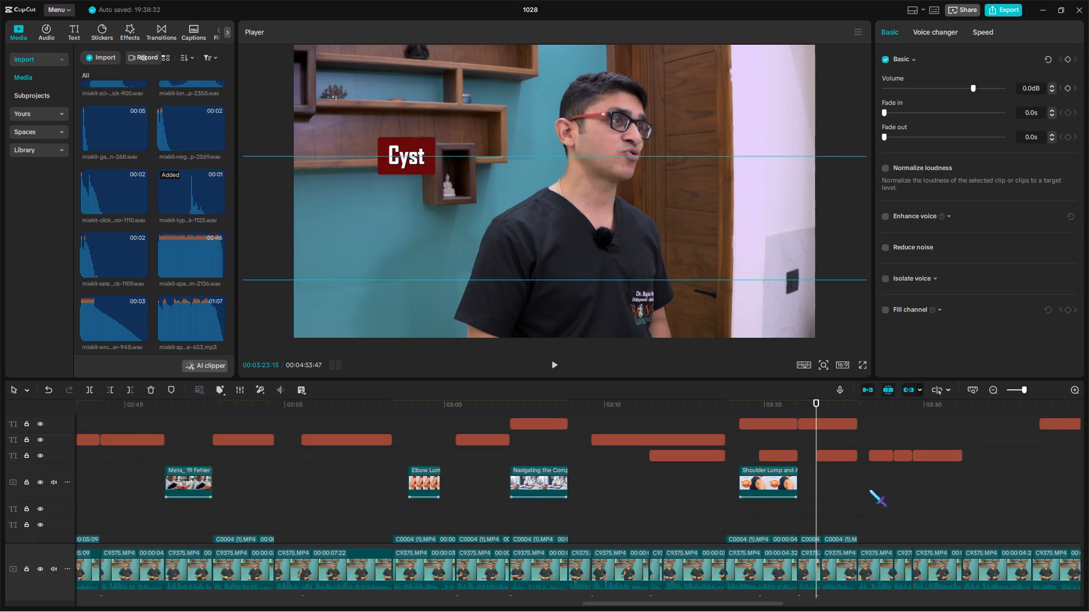
double_click(867, 423)
key(ctrl+v)
scroll(881, 445, up, 9)
Paste the click sound at the start of the "Pain" title at 03:28:06.
click(894, 428)
key(ctrl+v)
scroll(904, 443, up, 5)
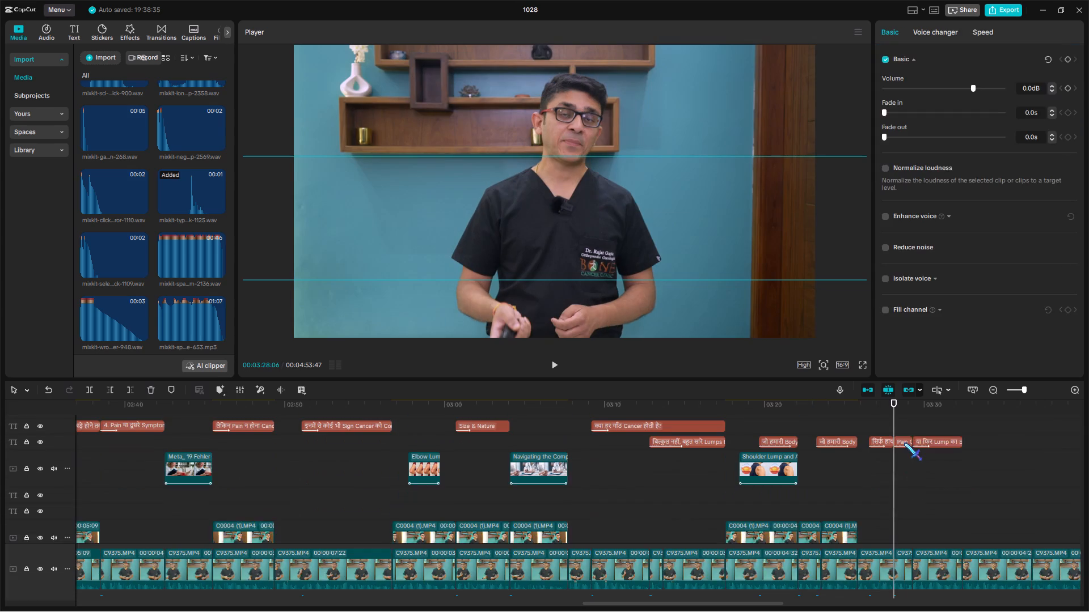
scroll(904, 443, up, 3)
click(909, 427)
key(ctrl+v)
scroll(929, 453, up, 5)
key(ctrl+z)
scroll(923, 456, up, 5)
Paste the click sound at the start of the Hindi title "या फिर Lump का…" at 03:29:17.
click(910, 437)
key(ctrl+v)
scroll(947, 461, up, 2)
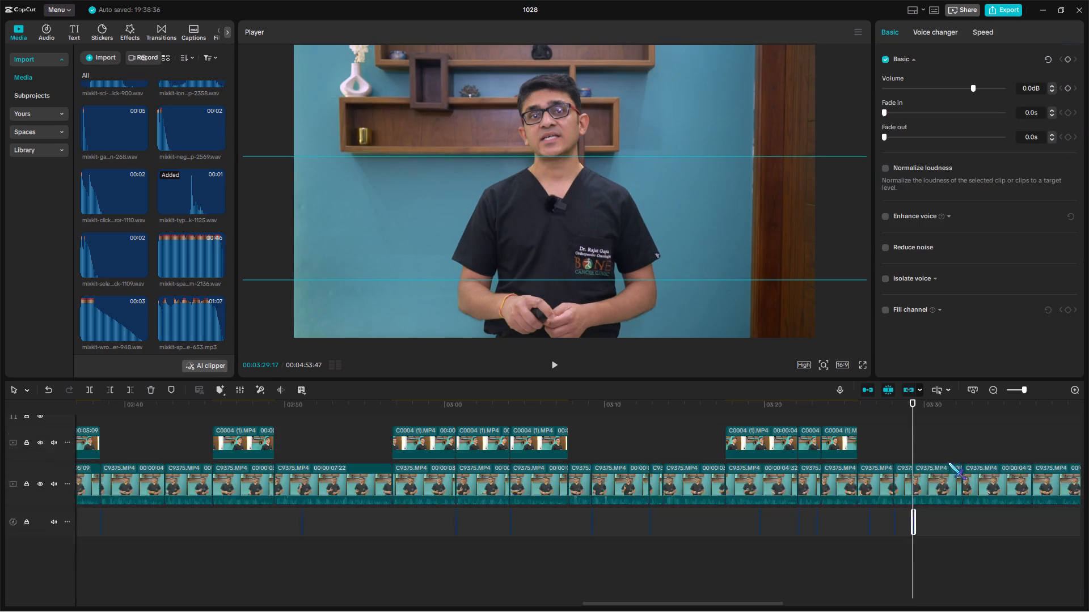
Paste the click sound at the start of the "Benign" title at 03:37:13 and of the "Cancer" title at 03:38:15.
scroll(948, 462, up, 10)
click(953, 453)
drag(953, 453, 635, 468)
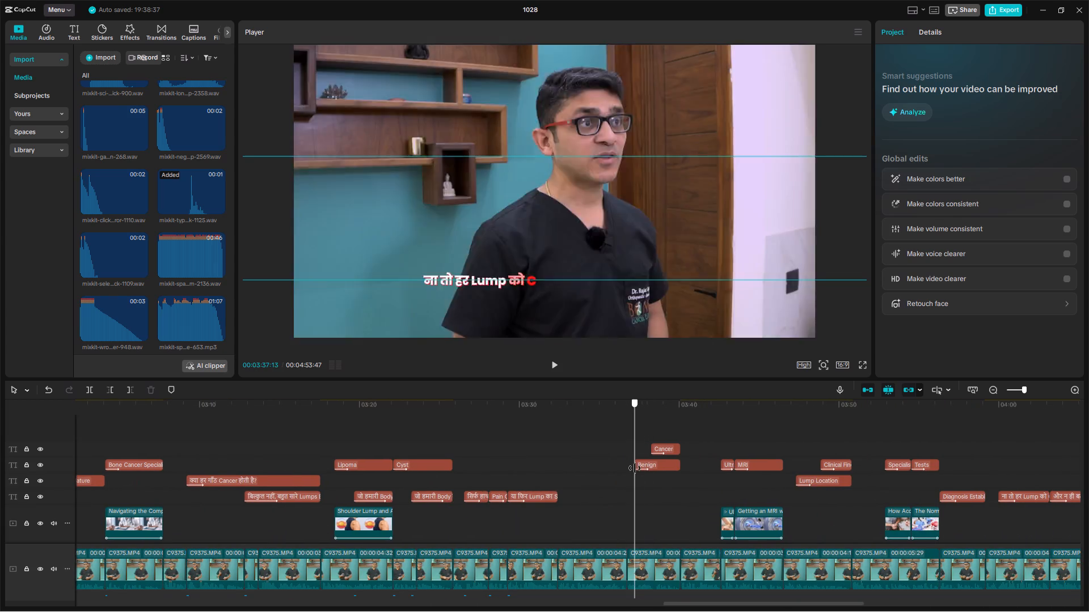
drag(635, 468, 635, 467)
key(ctrl+v)
scroll(645, 471, up, 13)
click(654, 433)
key(ctrl+v)
scroll(709, 479, up, 12)
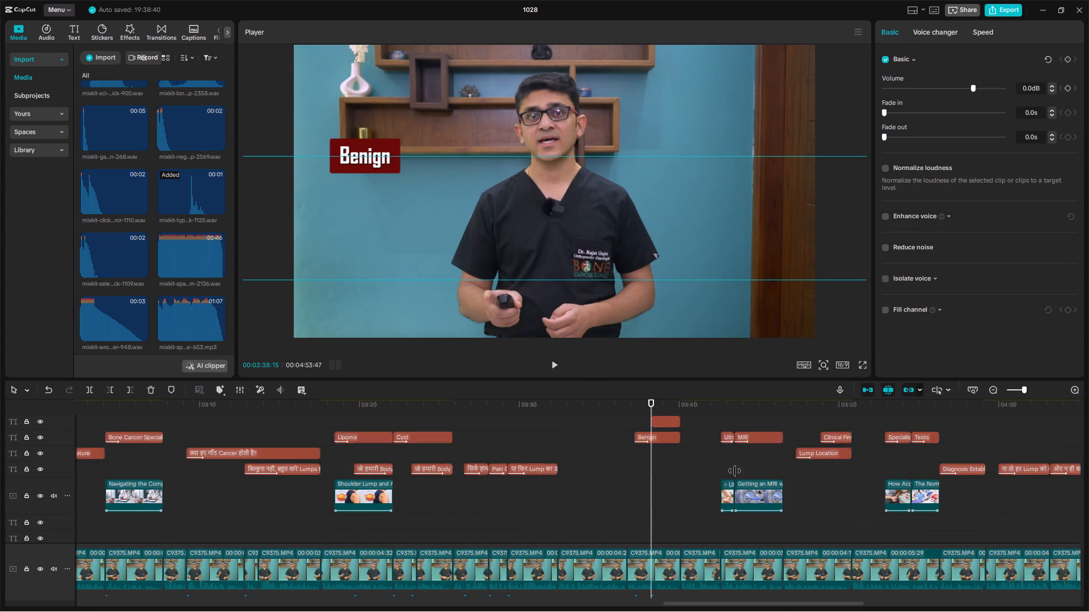
Paste the click sound at the start of the "Lump Location" title at 03:47:19 and of the "Clinical Fin…" title just after it.
click(808, 440)
ctrl+drag(806, 440, 791, 464)
ctrl+click(792, 464)
key(ctrl+v)
scroll(831, 490, up, 13)
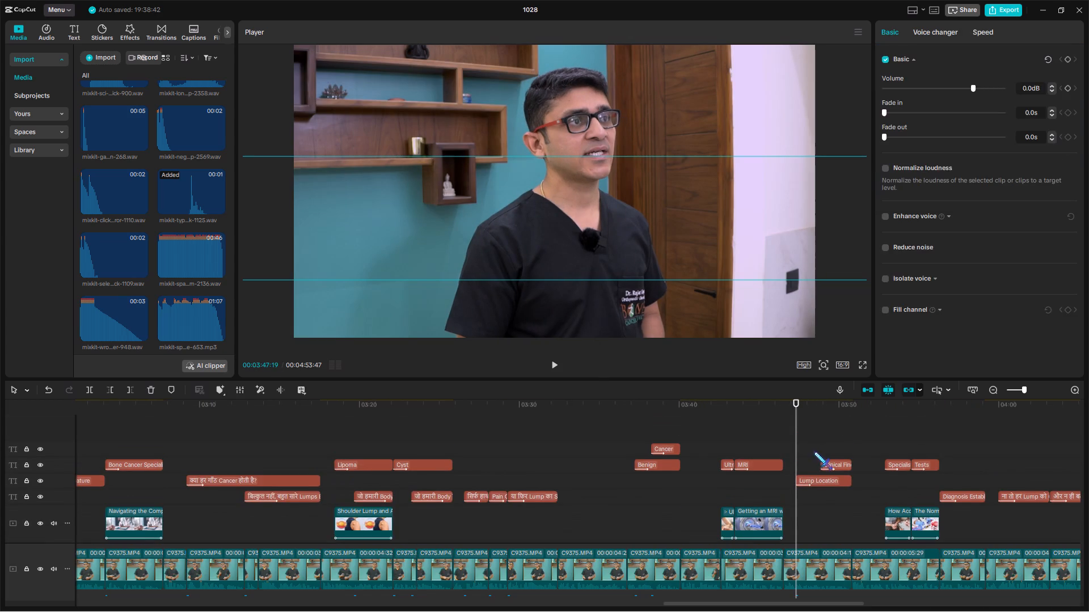
click(811, 430)
drag(811, 430, 821, 445)
key(ctrl+v)
scroll(883, 470, up, 13)
Paste the click sound at the start of the "Diagnosis Establish करना Important" title at 03:56:18.
click(954, 483)
drag(954, 483, 1088, 489)
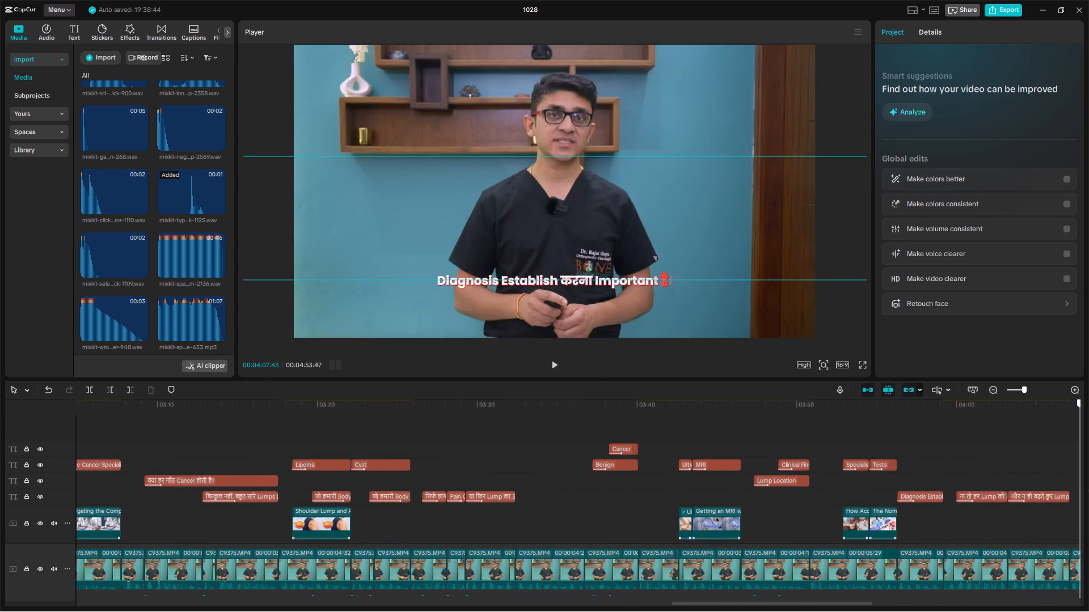
drag(1088, 489, 580, 421)
key(ctrl+v)
scroll(660, 477, up, 8)
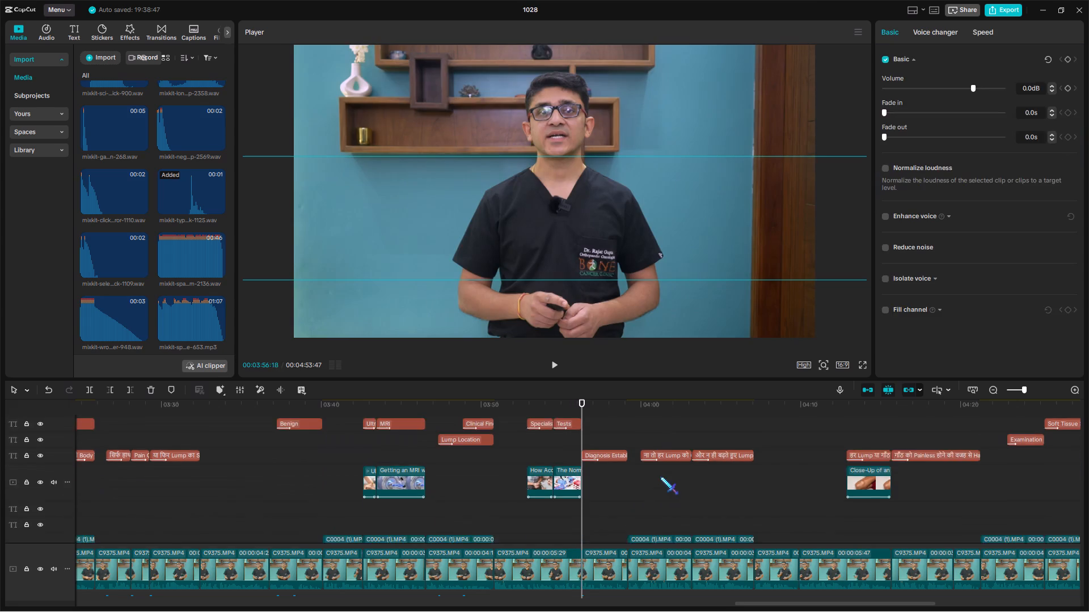
Paste the click sound at the starts of the Hindi titles "ना तो हर Lump को…" near 04:00 and "और न ही बढ़ते हुए Lump" near 04:03.
scroll(660, 477, up, 4)
click(649, 463)
ctrl+drag(647, 464, 643, 479)
key(ctrl+v)
scroll(689, 492, up, 12)
click(686, 454)
ctrl+drag(686, 454, 691, 465)
key(ctrl+v)
scroll(828, 516, up, 14)
Paste the click sound at the start of the Hindi title "गाँठ को Painless होने की वजह से…" at 04:15:40.
double_click(886, 472)
key(ctrl+v)
scroll(908, 486, up, 12)
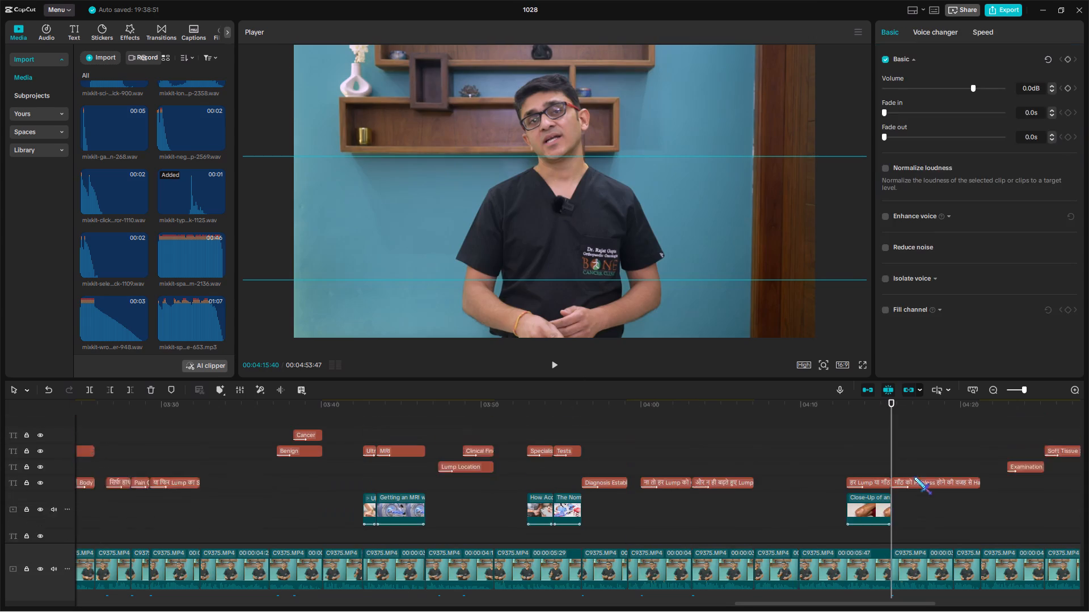
Paste the click sound at the start of the "Examination" title near 04:23 and of the "Soft Tissue Sarcoma" title at 04:25:15.
click(917, 458)
drag(917, 457, 482, 458)
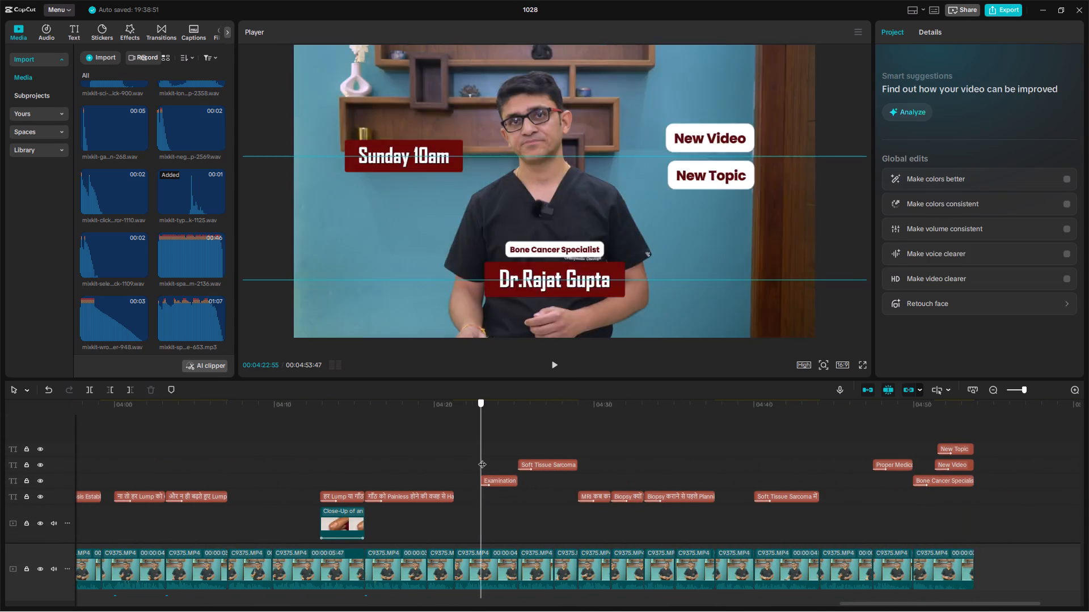
drag(482, 458, 483, 458)
key(ctrl+v)
scroll(503, 470, up, 13)
click(514, 439)
ctrl+drag(514, 439, 518, 449)
key(ctrl+v)
scroll(619, 481, up, 12)
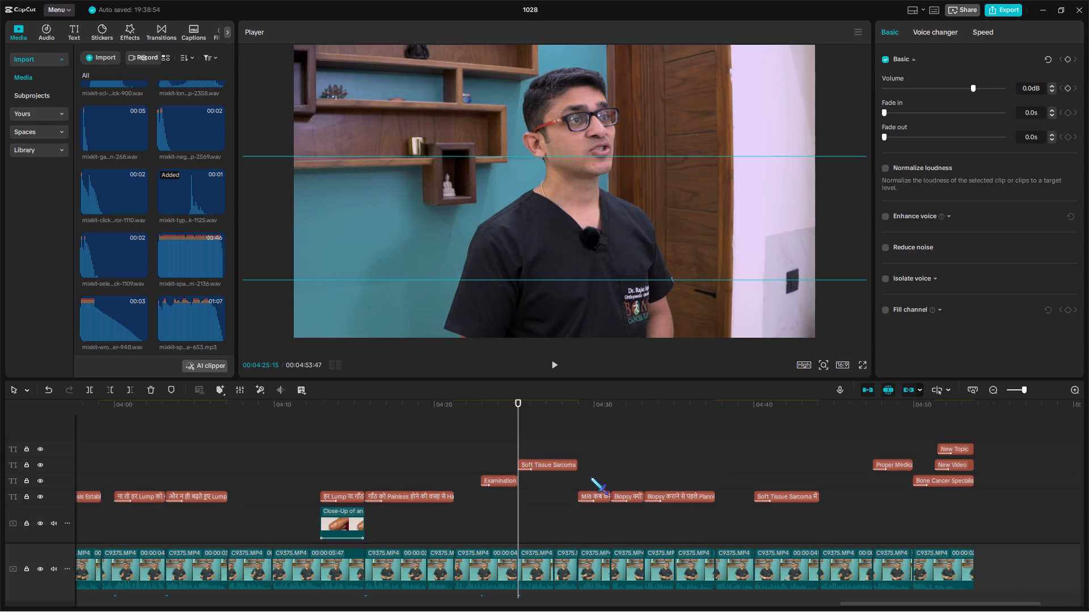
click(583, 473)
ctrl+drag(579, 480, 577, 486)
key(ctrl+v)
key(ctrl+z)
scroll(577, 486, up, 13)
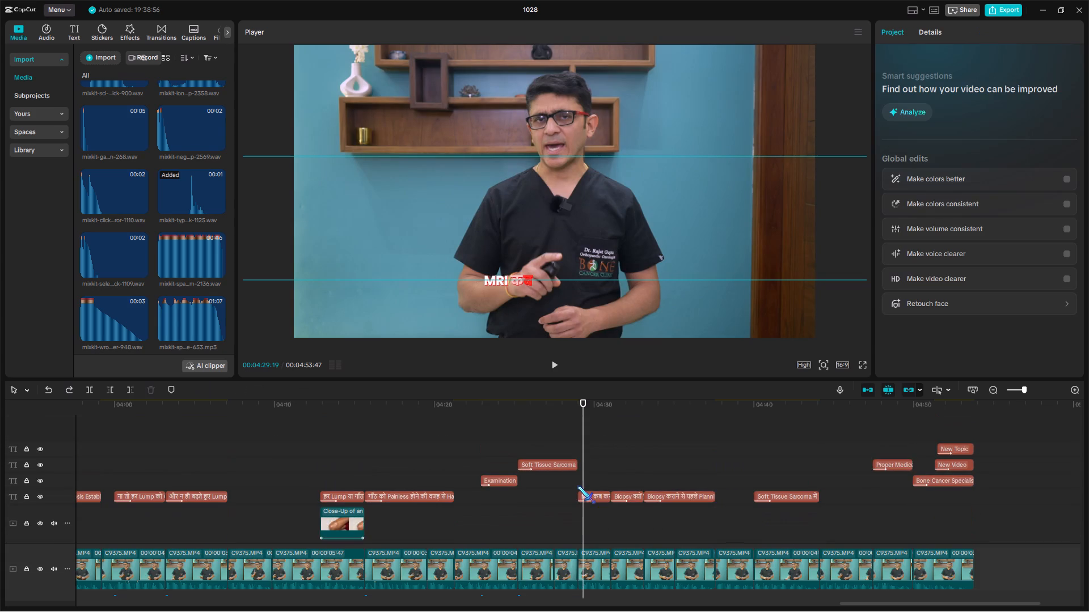
Paste the click sound at the start of the "MRI कब…" title near 04:29 and of the "Biopsy क्यों" title at 04:31:04.
ctrl+click(577, 486)
key(ctrl+v)
scroll(611, 494, up, 12)
double_click(608, 445)
key(ctrl+v)
scroll(621, 468, up, 5)
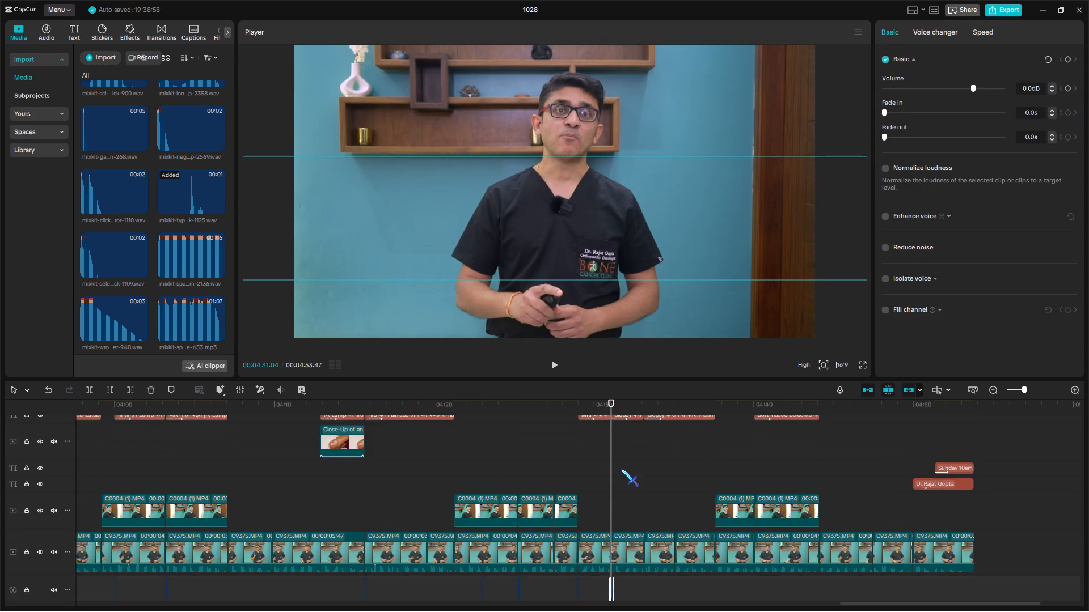
Paste the click sound at the starts of "Biopsy कराने से पहले Planning" at 04:33:08 and "Soft Tissue Sarcoma में MRI…" near 04:40.
scroll(621, 469, up, 7)
click(638, 459)
drag(638, 459, 643, 473)
key(ctrl+v)
scroll(781, 504, up, 14)
click(750, 465)
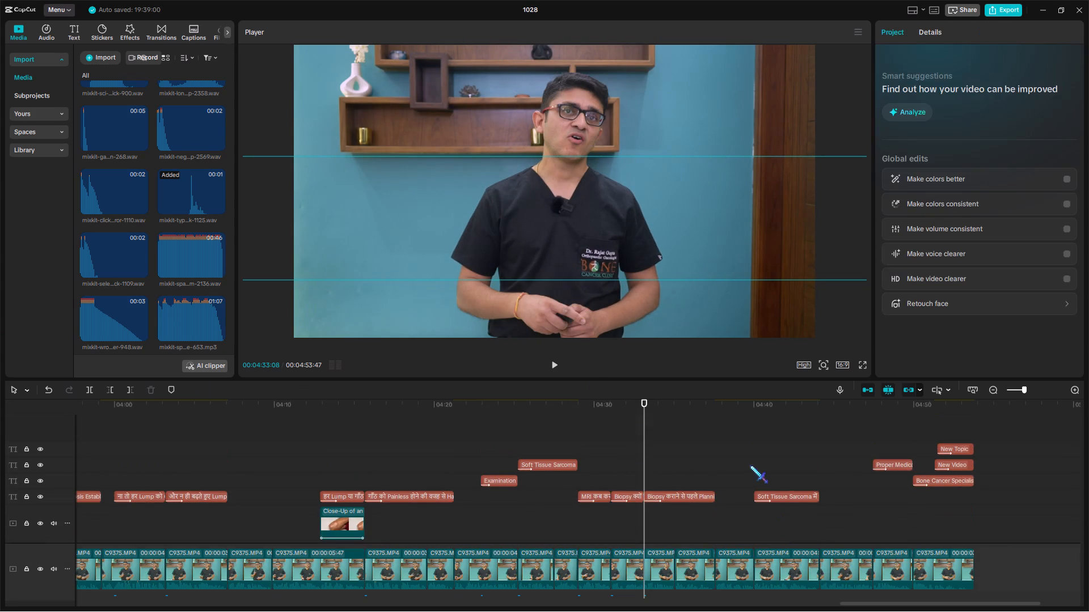
drag(750, 465, 754, 473)
key(ctrl+v)
scroll(911, 513, up, 14)
Paste the click sound at the start of the "Proper Medical" title at 04:47:27 and of "Bone Cancer Specialist" at 04:49:57.
ctrl+click(871, 433)
key(ctrl+v)
scroll(902, 524, up, 11)
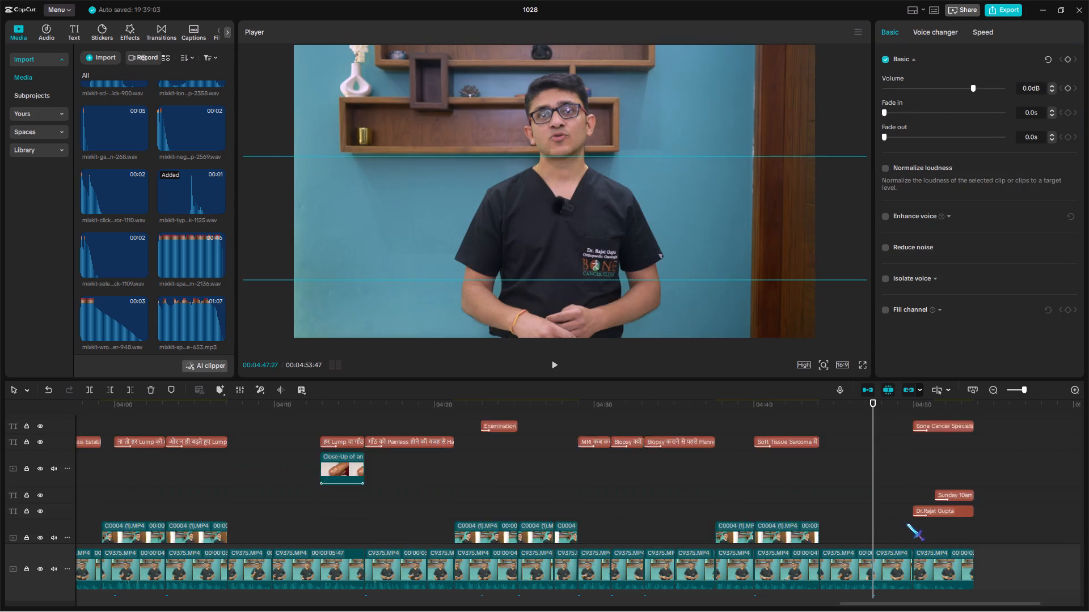
scroll(906, 523, up, 3)
click(909, 521)
ctrl+click(910, 521)
key(ctrl+v)
scroll(923, 528, up, 13)
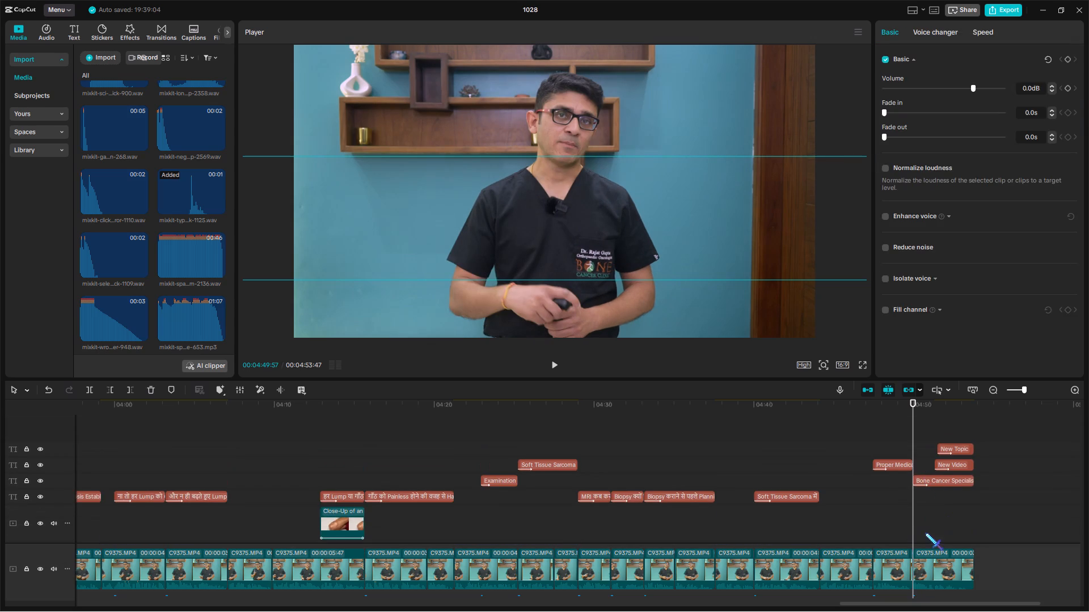
Paste the click sound at 04:51:19, where the "Sunday 10am" and "New Video" titles start.
double_click(925, 533)
scroll(938, 514, down, 3)
click(934, 478)
key(ctrl+v)
ctrl+scroll(934, 493, up, 13)
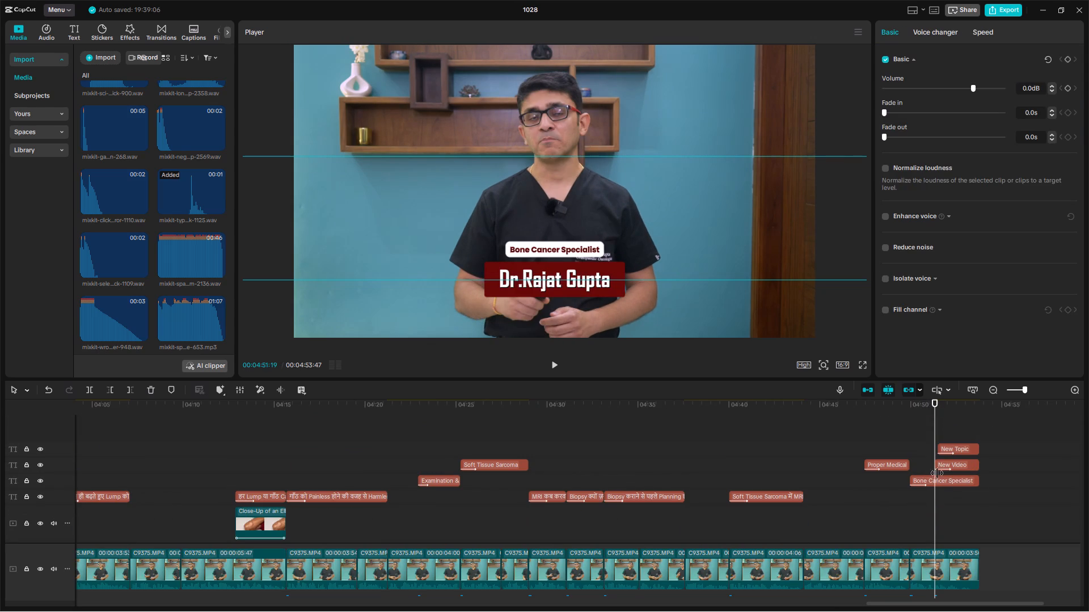
Shift the "New Video" and "New Topic" titles about 10 frames later so they follow the "Sunday 10am" title one after another.
scroll(923, 509, down, 5)
scroll(924, 509, up, 4)
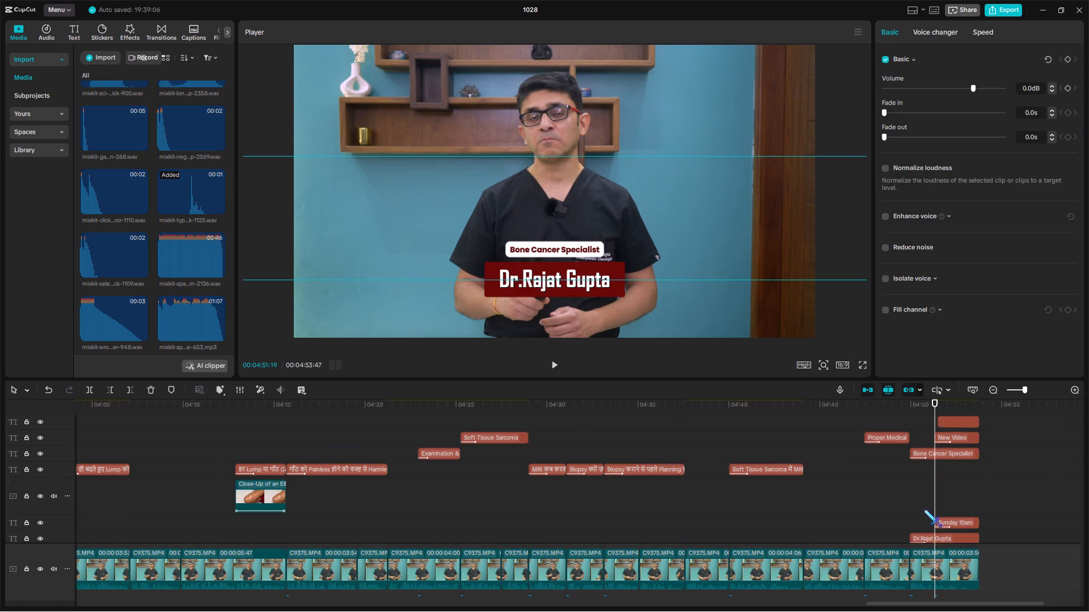
click(1031, 392)
drag(925, 509, 1080, 509)
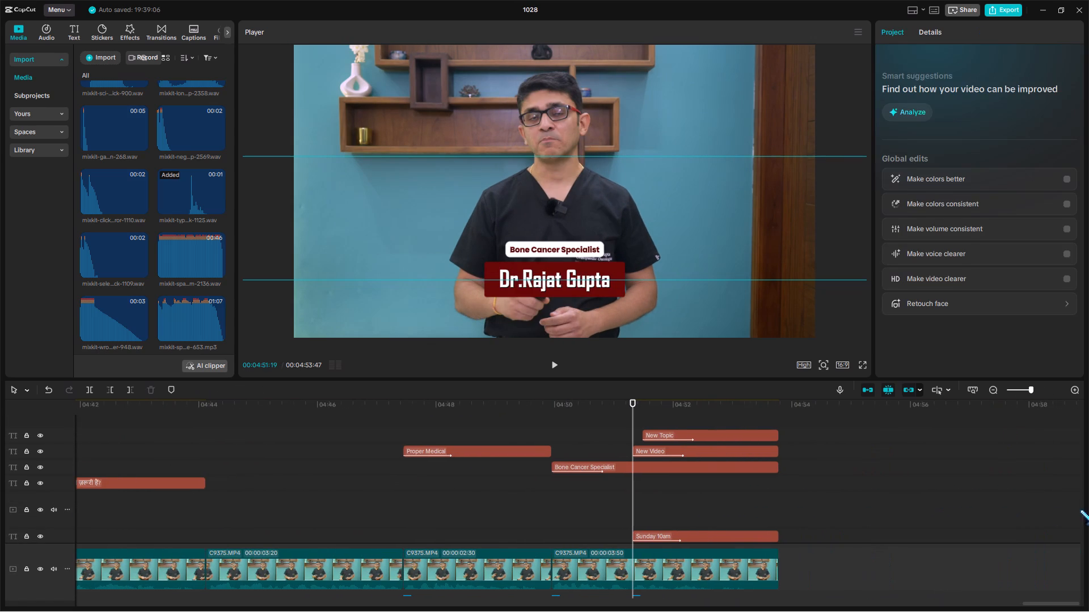
drag(1080, 509, 689, 508)
scroll(686, 508, down, 2)
scroll(669, 489, up, 4)
drag(655, 464, 662, 465)
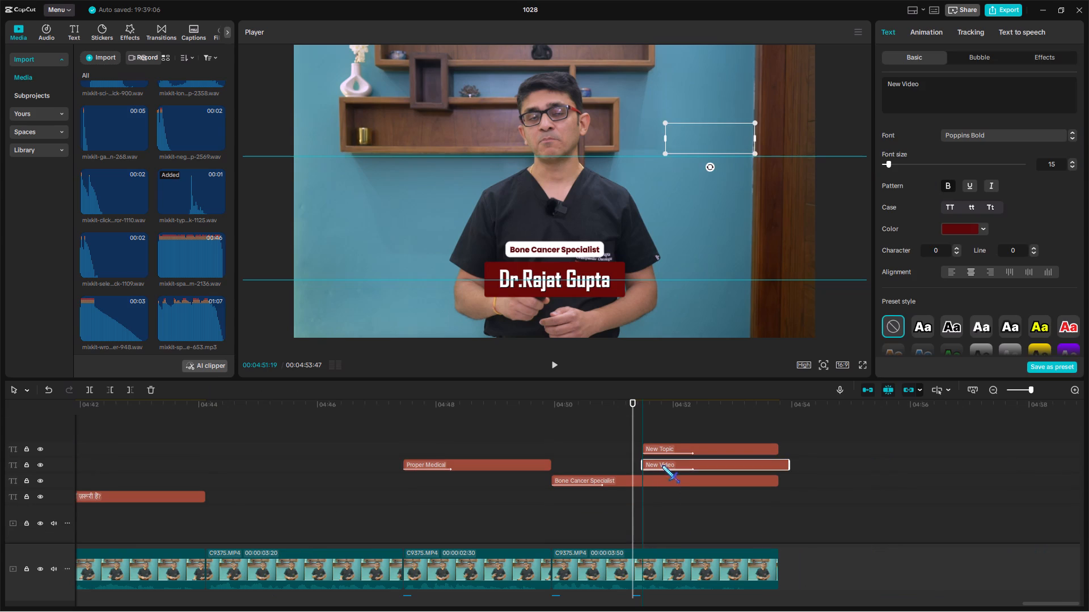
drag(662, 465, 662, 466)
drag(658, 448, 669, 448)
Trim the ends of the "New Video" and "New Topic" titles to the end of the main video at 04:53:47.
click(749, 425)
drag(749, 425, 776, 439)
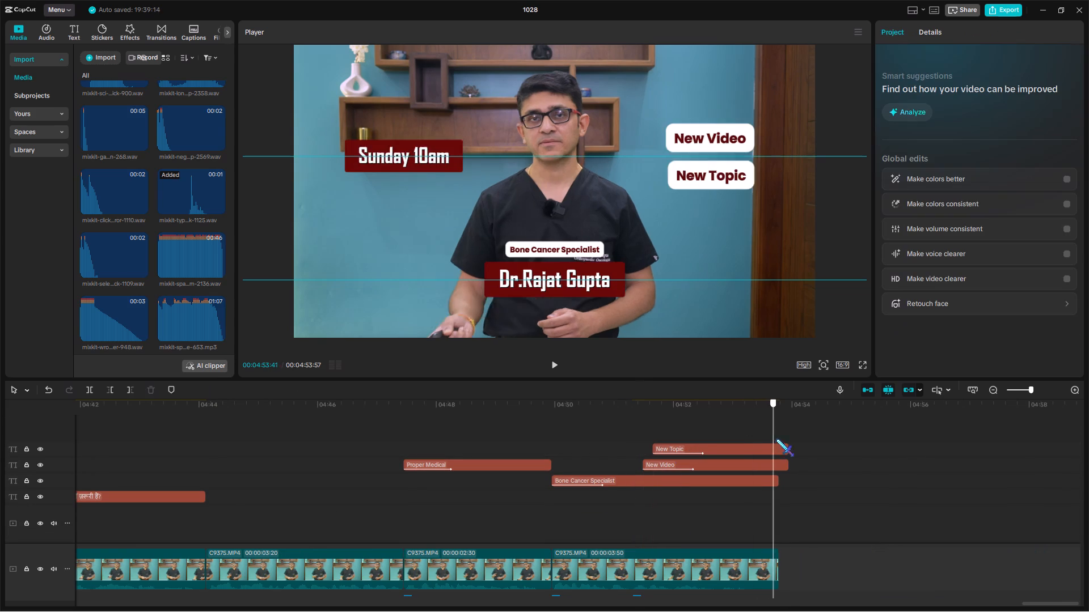
drag(776, 439, 777, 441)
drag(788, 443, 777, 466)
click(777, 466)
key(w)
scroll(786, 535, down, 6)
scroll(786, 535, up, 6)
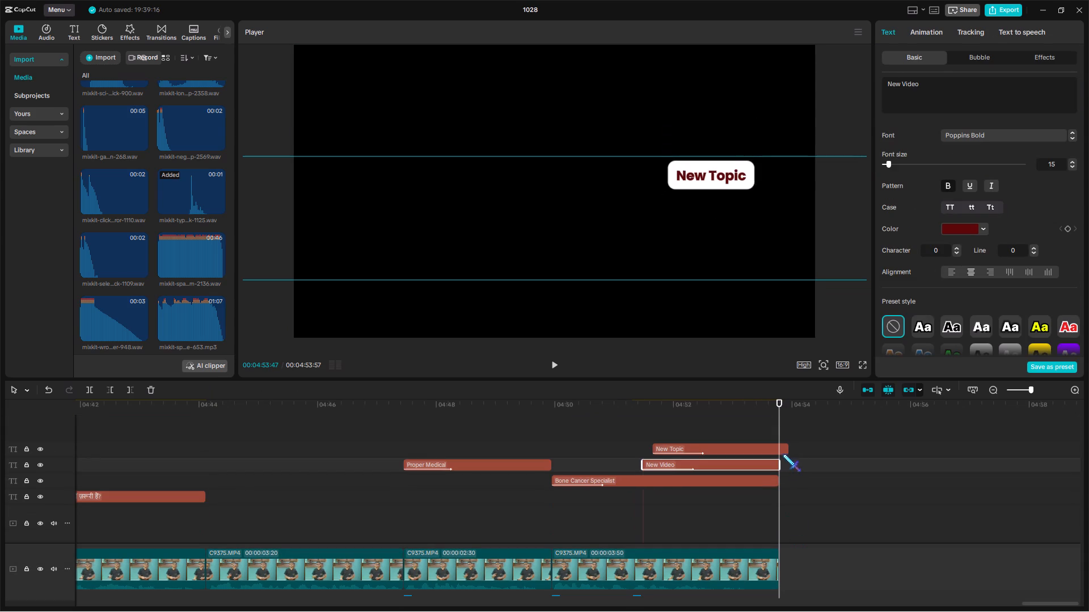
click(775, 449)
key(w)
Paste the click sound at the new start of the "New Video" title.
double_click(639, 447)
ctrl+click(644, 444)
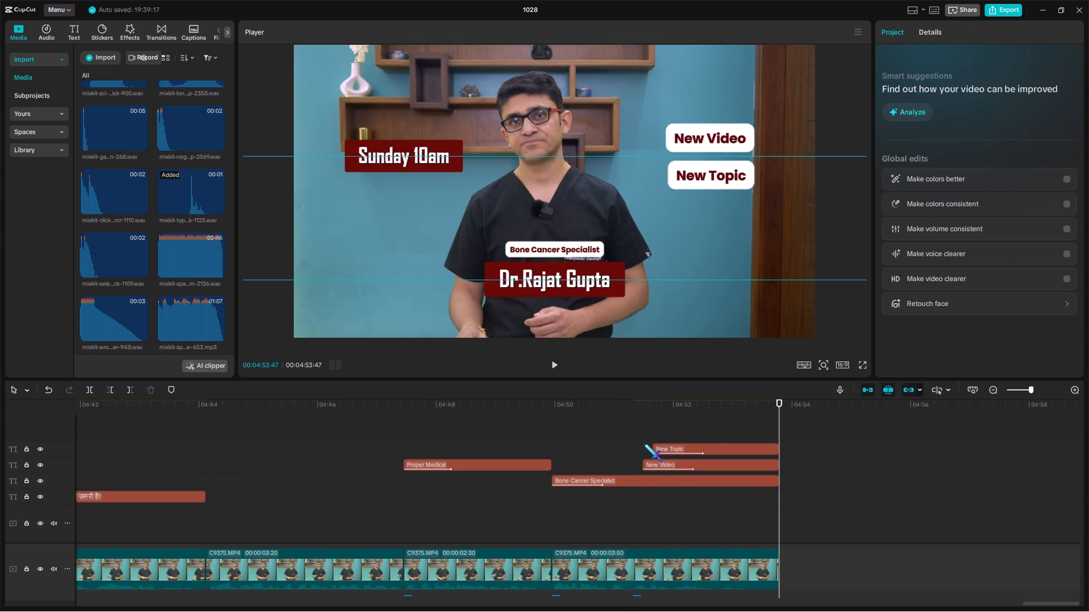
key(ctrl+v)
scroll(646, 462, up, 14)
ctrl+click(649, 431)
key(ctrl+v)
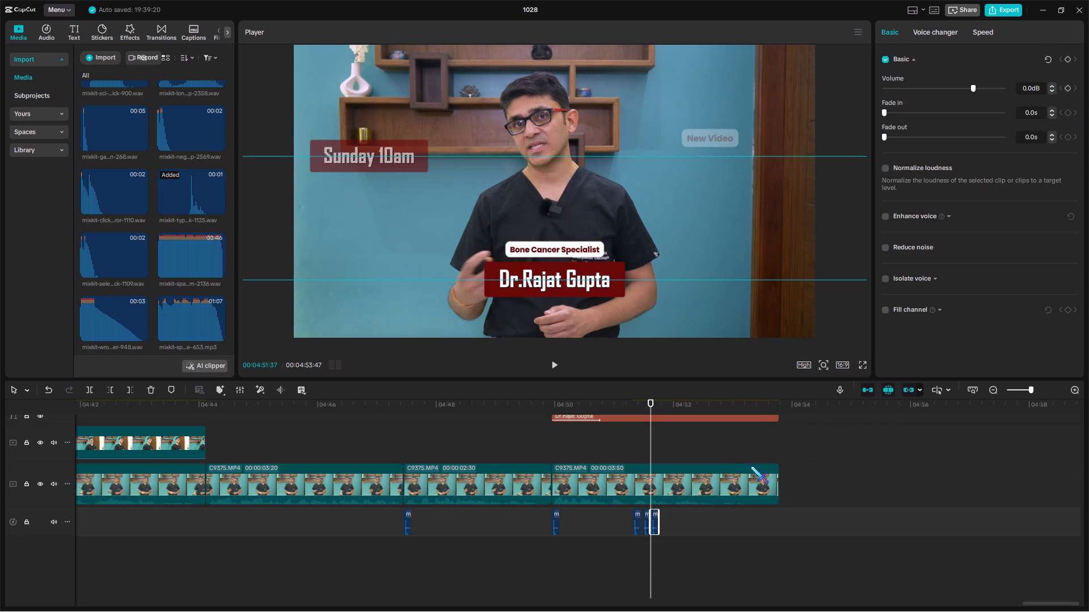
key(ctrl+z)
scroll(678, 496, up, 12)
Paste the click sound at the start of the "New Topic" title at 04:51:39.
click(654, 423)
key(ctrl+v)
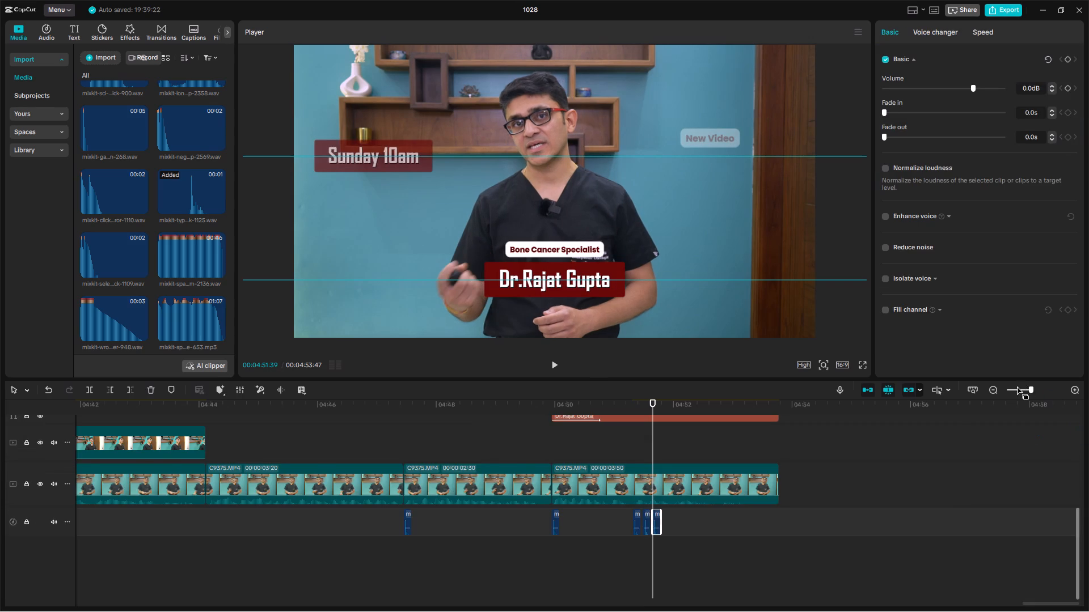
Select all the click sound clips on the audio track across the whole timeline.
double_click(1016, 388)
drag(692, 525, 50, 611)
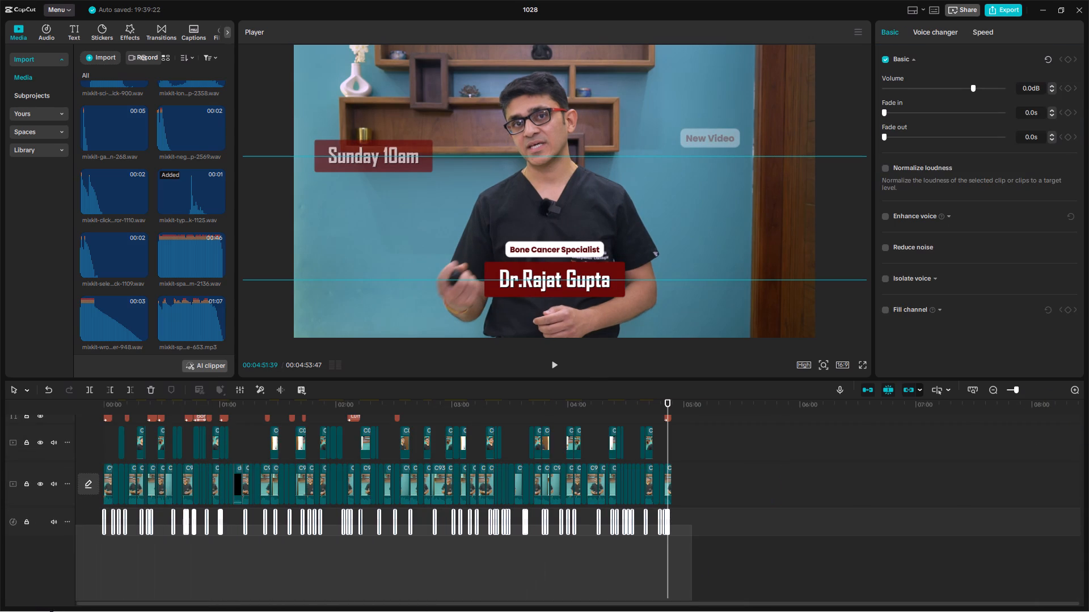
drag(50, 611, 36, 609)
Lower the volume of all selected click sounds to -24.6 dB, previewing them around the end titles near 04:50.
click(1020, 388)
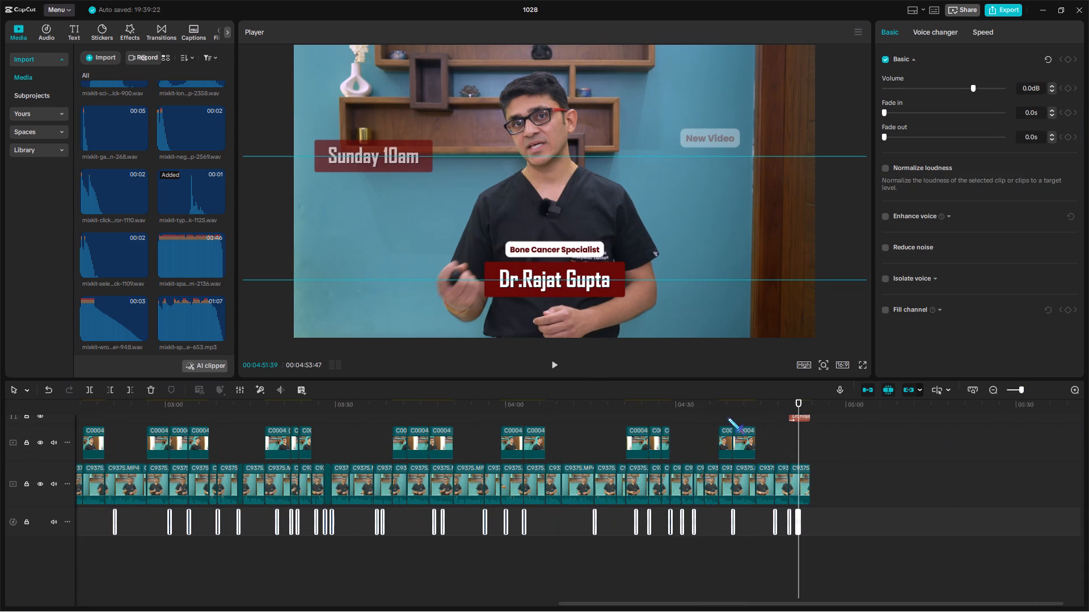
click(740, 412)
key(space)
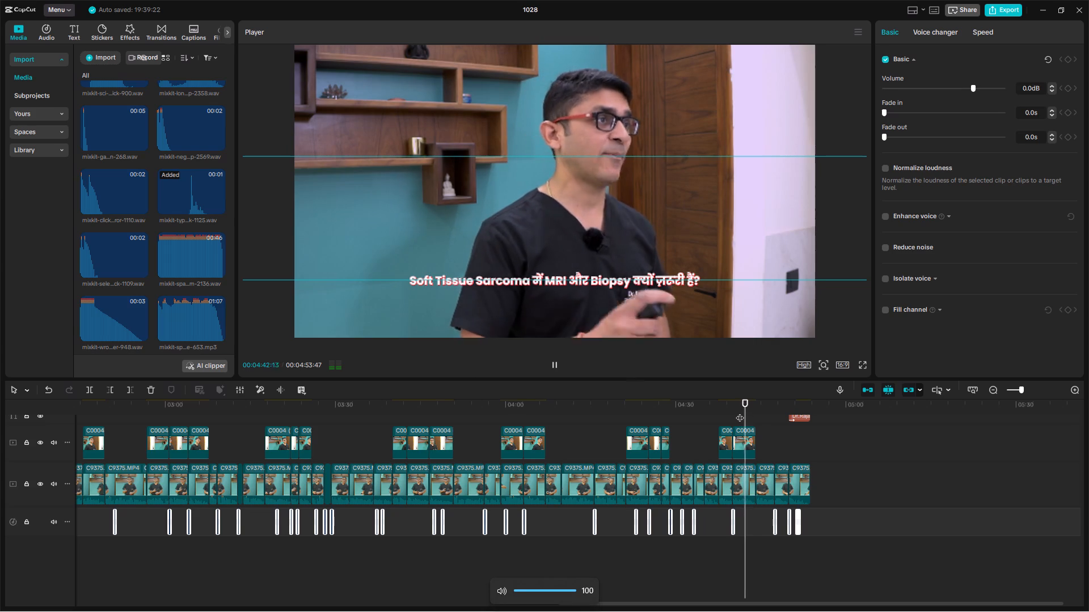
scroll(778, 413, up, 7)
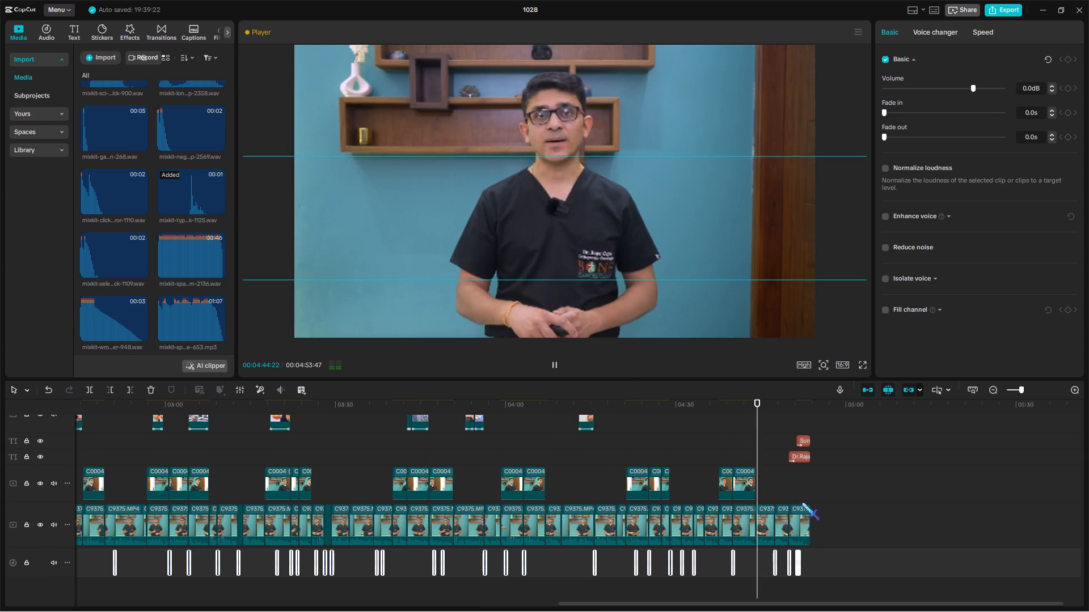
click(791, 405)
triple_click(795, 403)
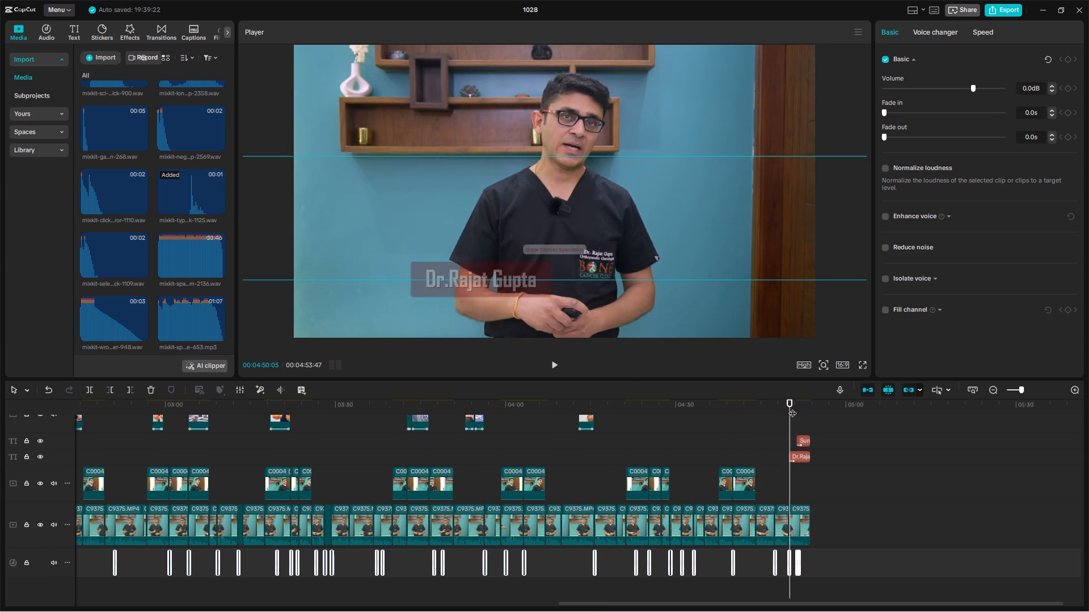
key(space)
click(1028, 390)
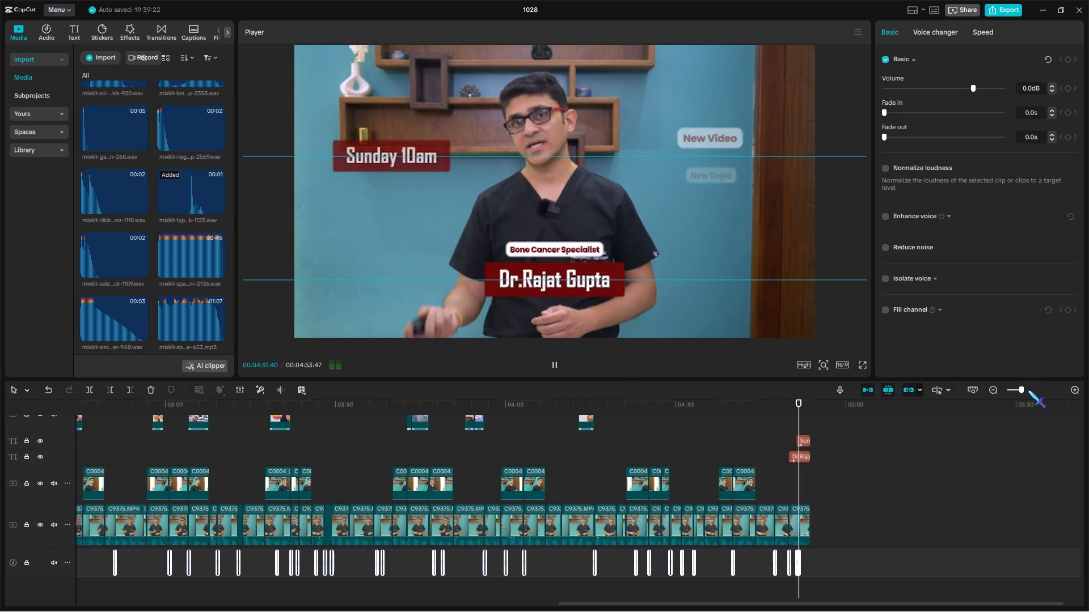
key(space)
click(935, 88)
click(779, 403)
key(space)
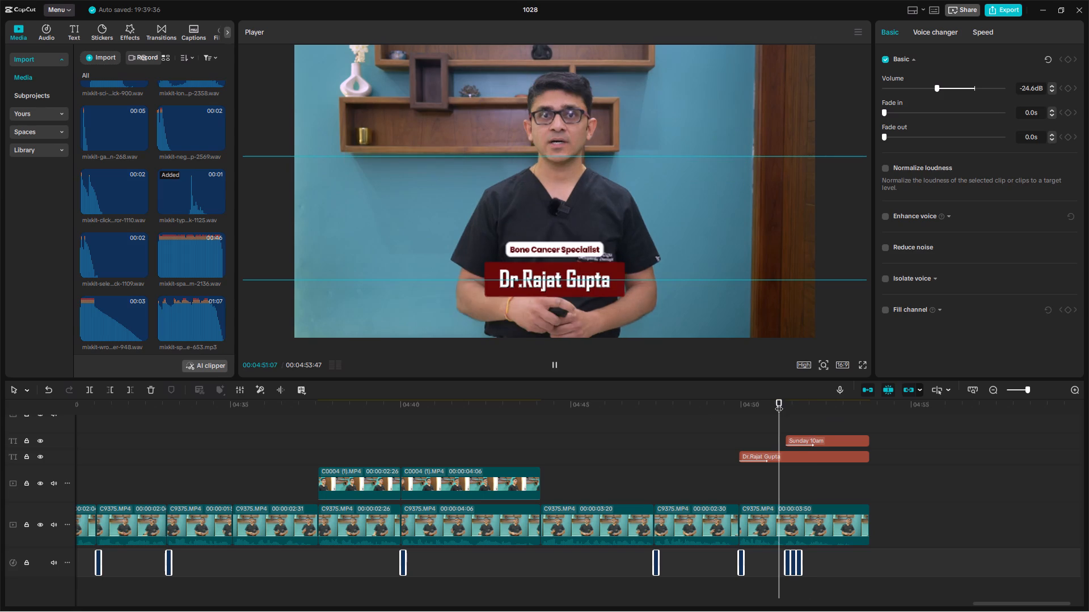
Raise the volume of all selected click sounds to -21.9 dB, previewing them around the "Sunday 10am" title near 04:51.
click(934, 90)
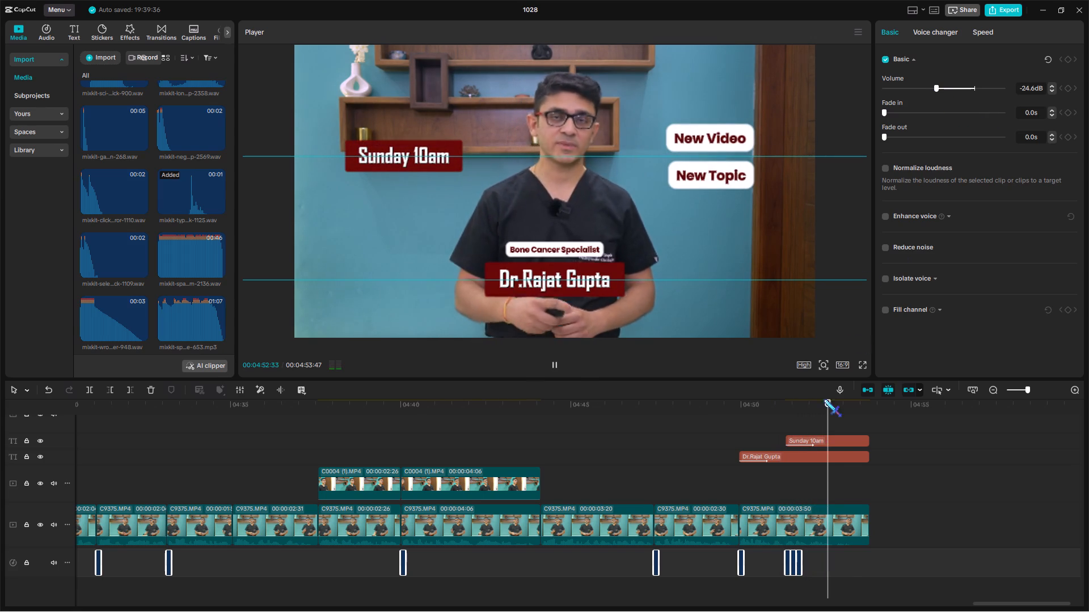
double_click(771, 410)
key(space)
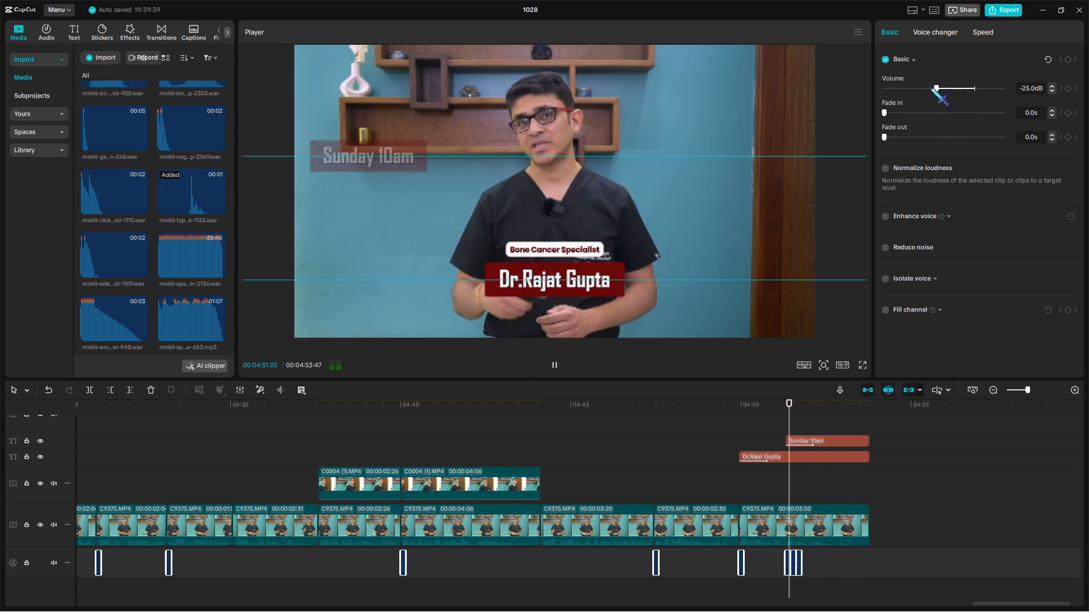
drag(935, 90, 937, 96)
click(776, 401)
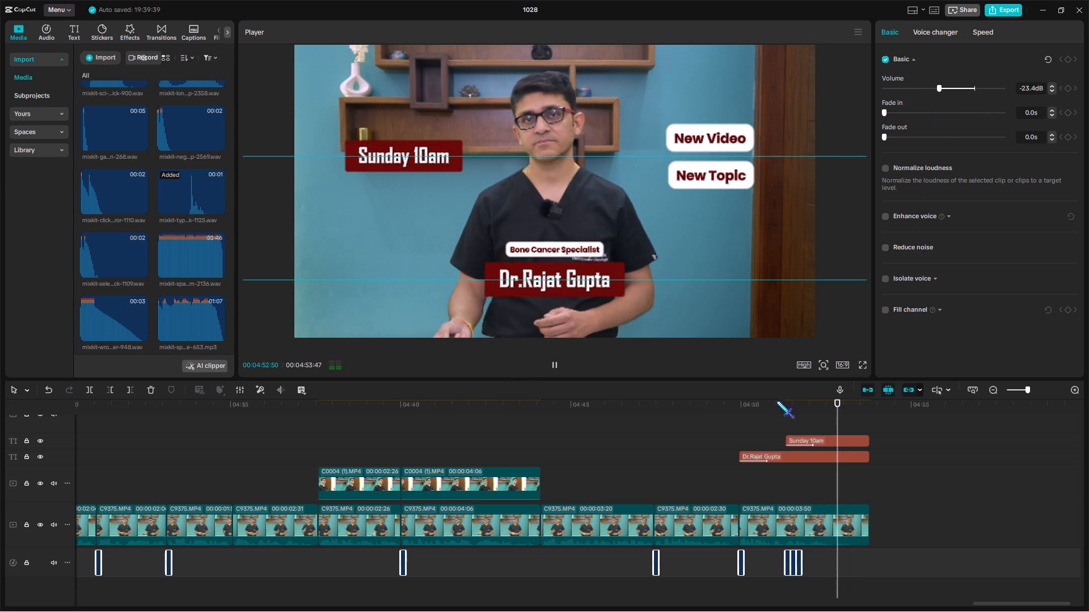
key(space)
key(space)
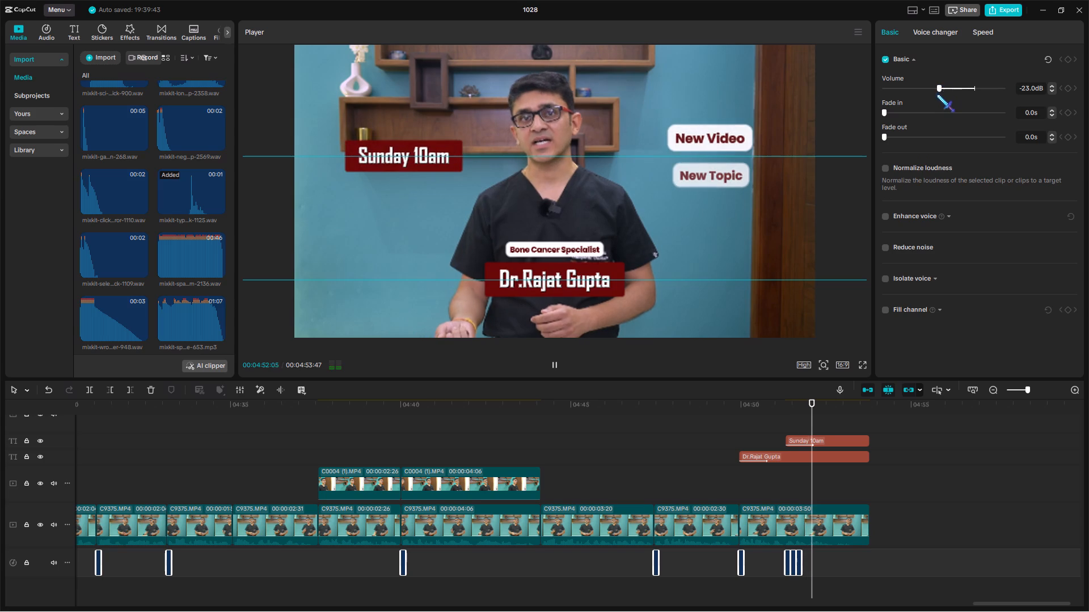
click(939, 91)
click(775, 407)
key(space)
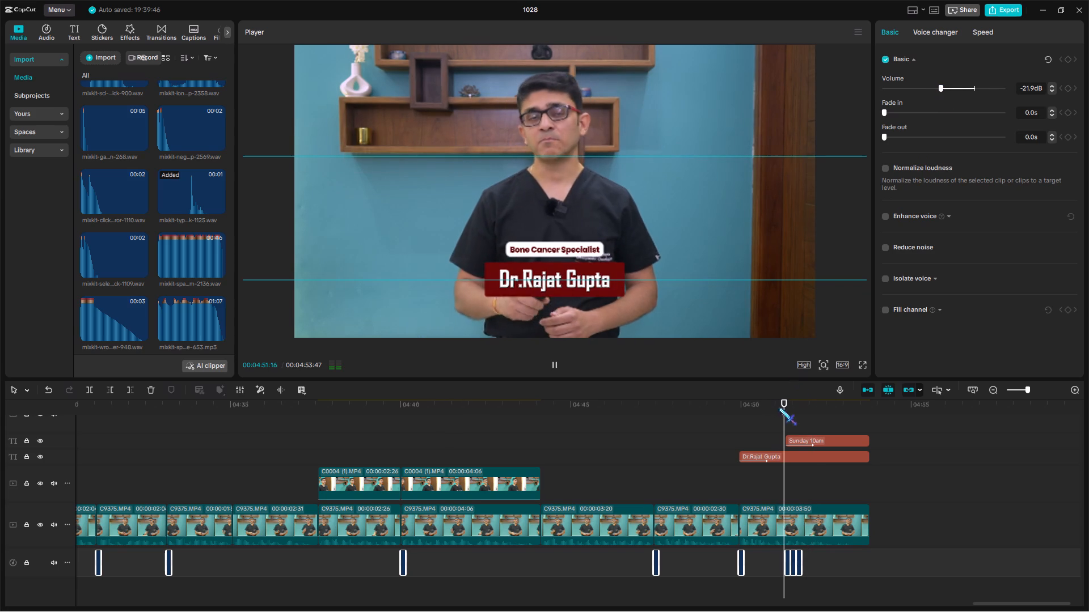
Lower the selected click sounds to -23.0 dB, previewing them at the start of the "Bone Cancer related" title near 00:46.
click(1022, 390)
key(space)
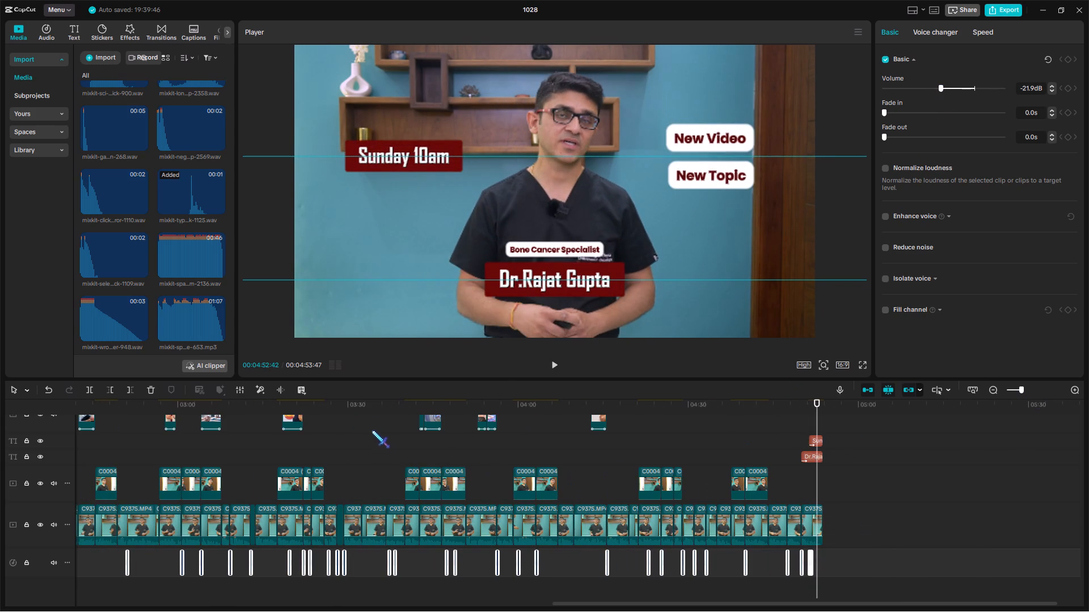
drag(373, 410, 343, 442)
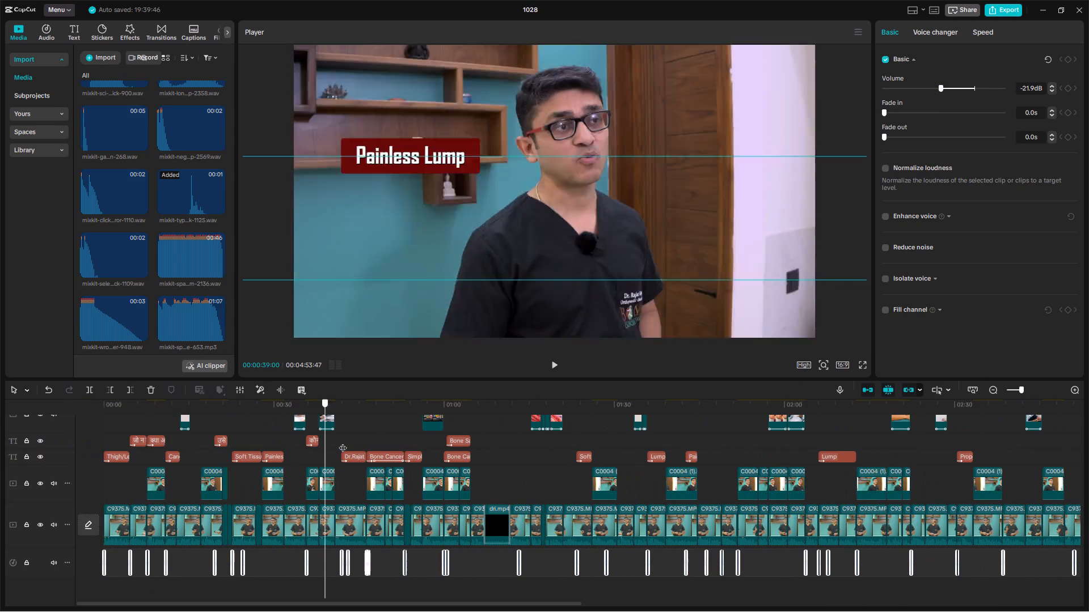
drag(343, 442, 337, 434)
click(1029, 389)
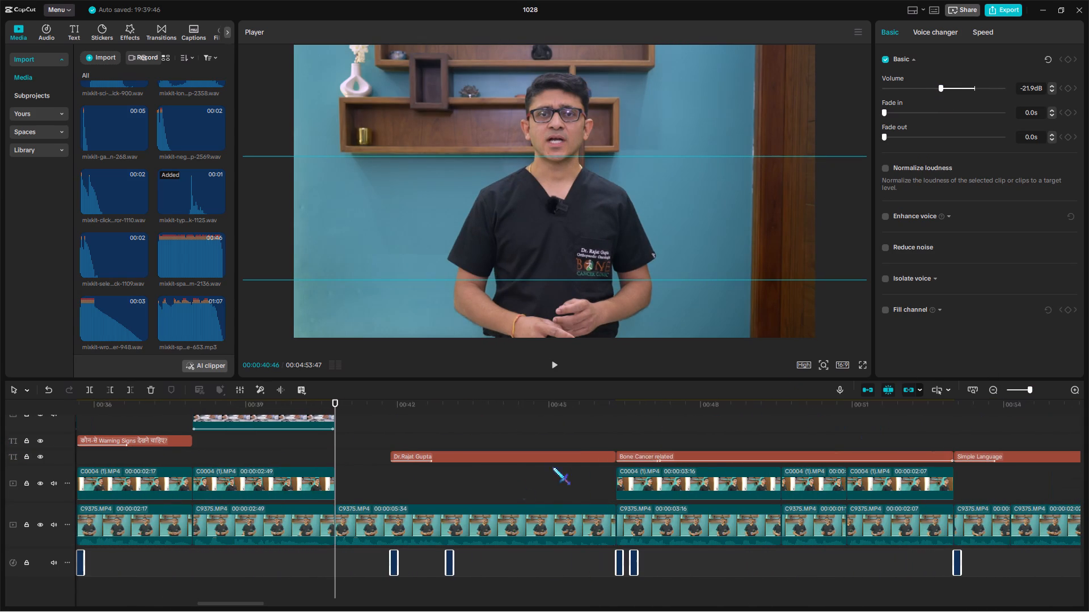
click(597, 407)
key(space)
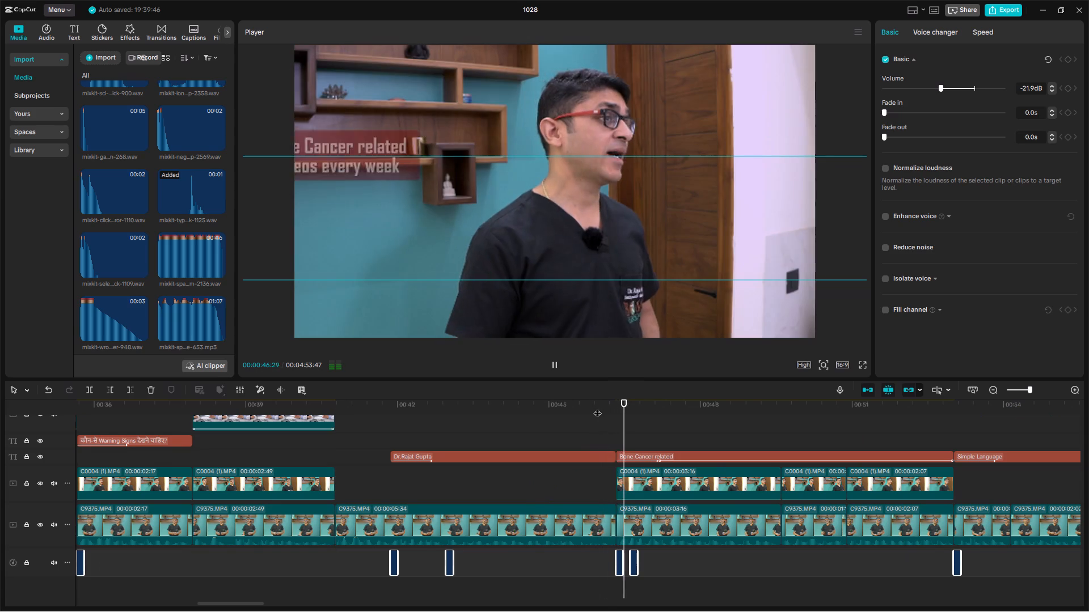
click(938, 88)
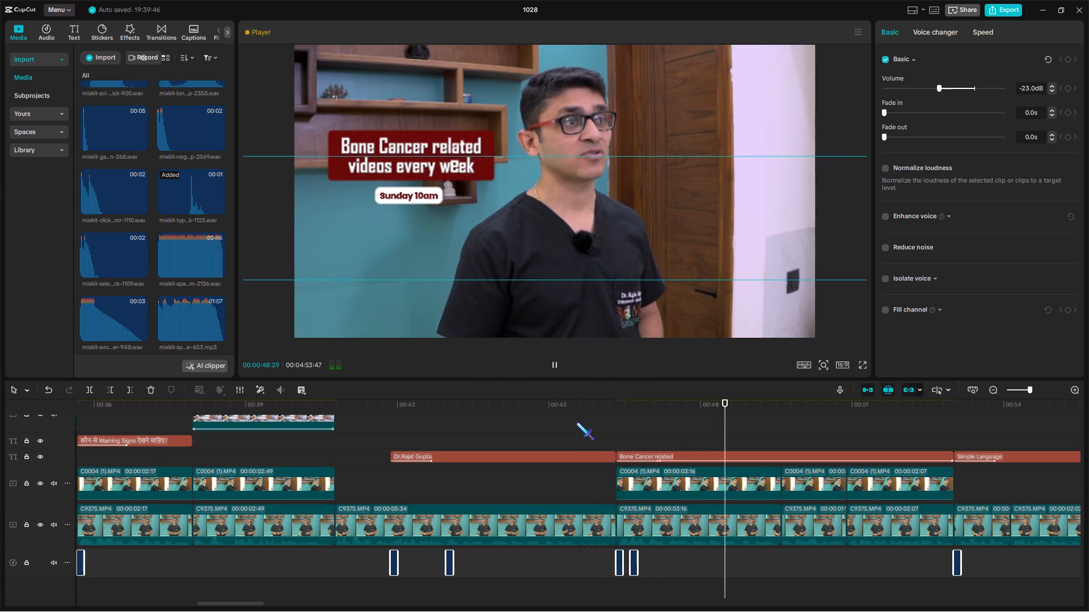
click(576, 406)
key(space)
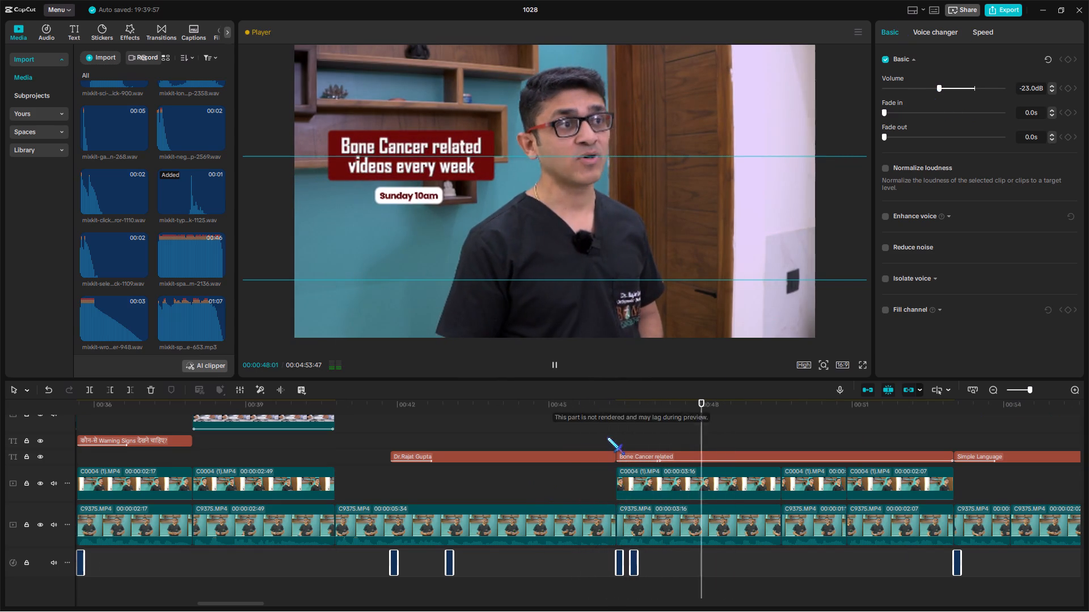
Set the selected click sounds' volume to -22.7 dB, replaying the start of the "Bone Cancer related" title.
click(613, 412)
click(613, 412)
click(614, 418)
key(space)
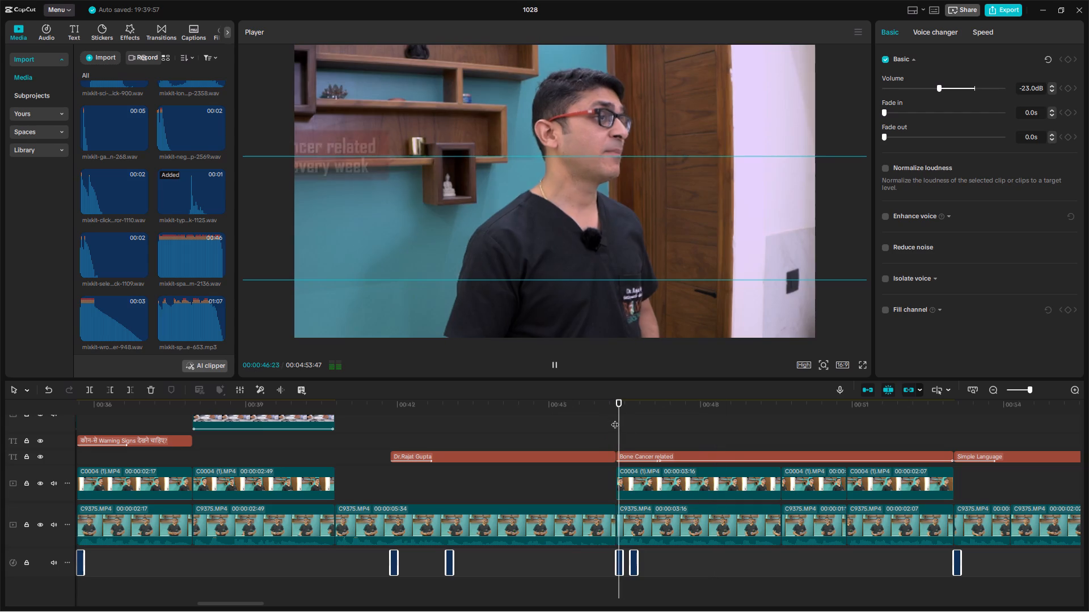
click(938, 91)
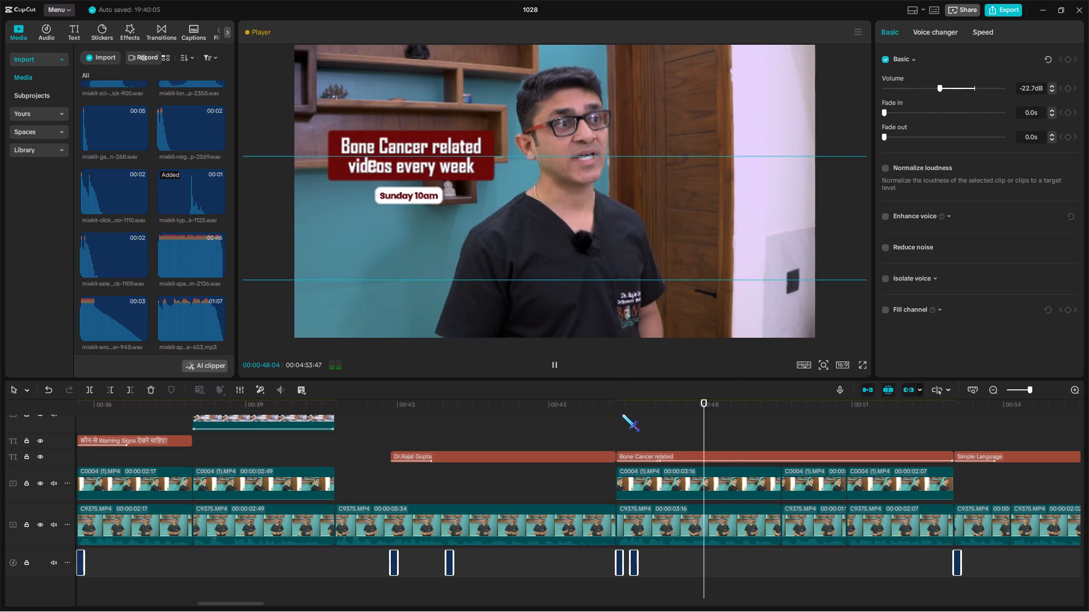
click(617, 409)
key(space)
Set the selected click sounds' volume to -21.1 dB, previewing them at the "Bone Cancer" and "Bone Sarcoma" titles near 01:00.
drag(910, 410, 938, 427)
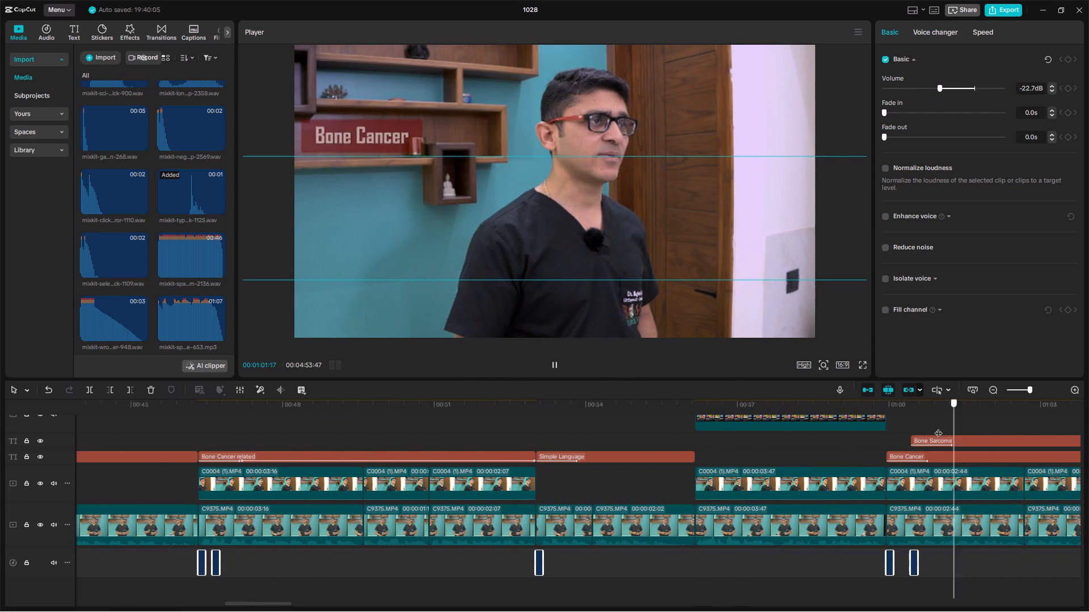
drag(938, 427, 860, 416)
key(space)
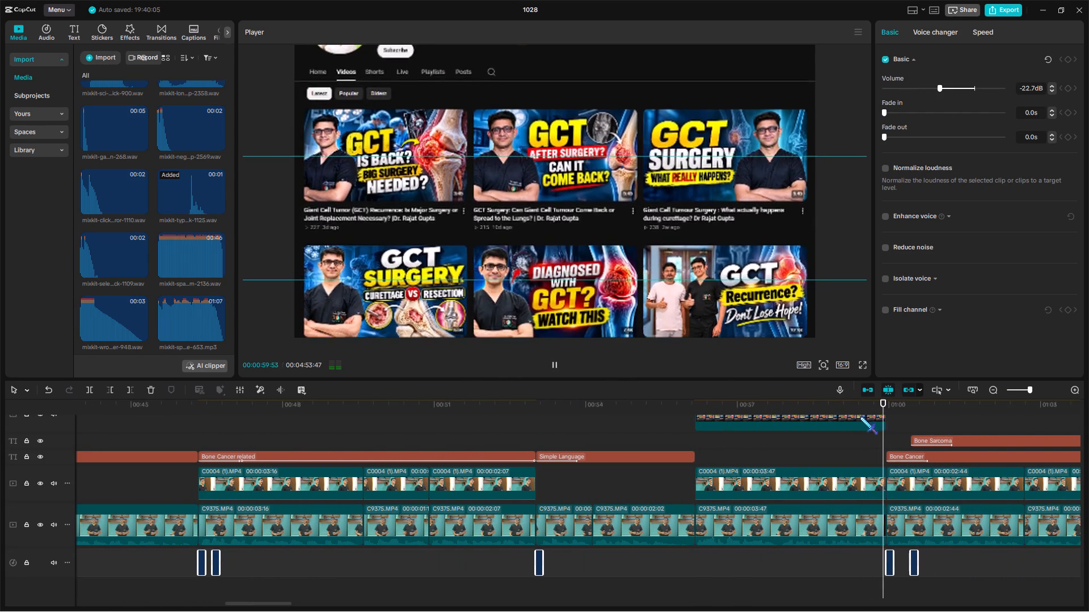
click(940, 92)
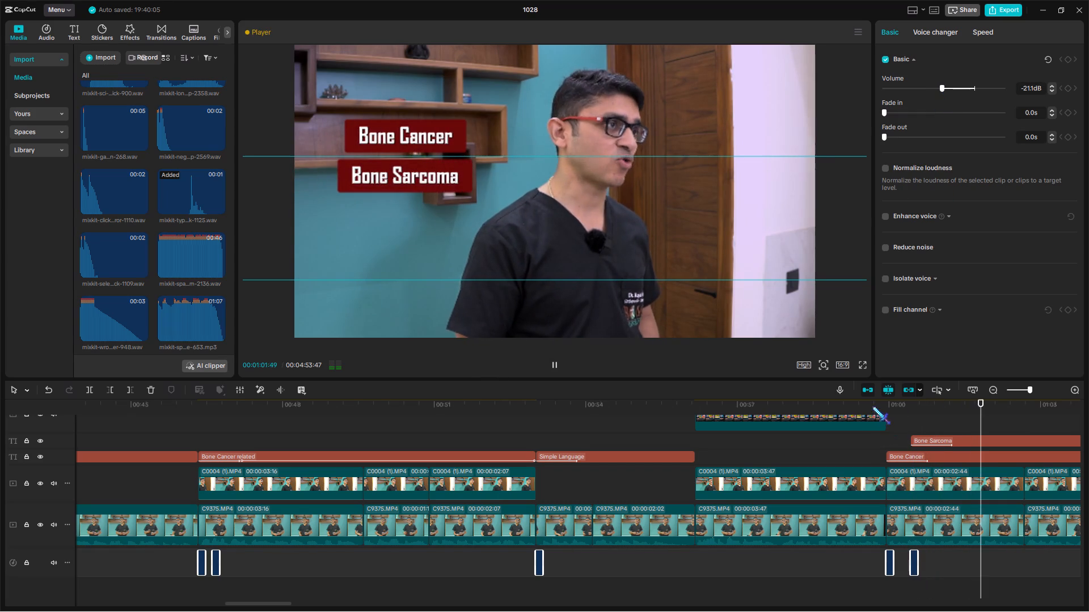
click(872, 406)
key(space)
Return the playhead to the timeline start and import camera.wav into the project media from New Volume (E:).
click(1022, 391)
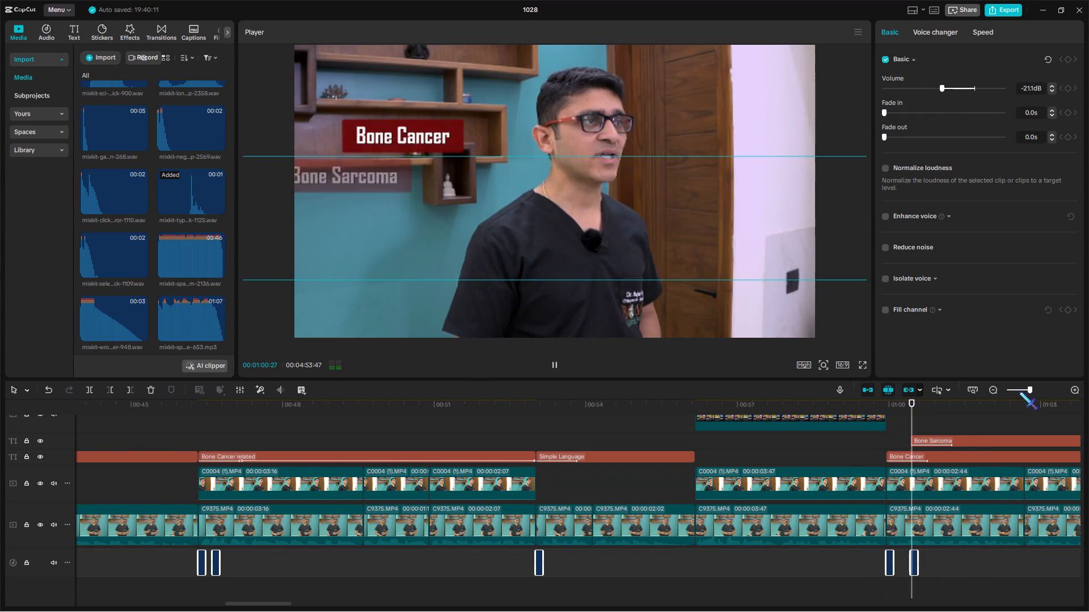
scroll(758, 508, up, 15)
click(475, 447)
drag(475, 447, 137, 448)
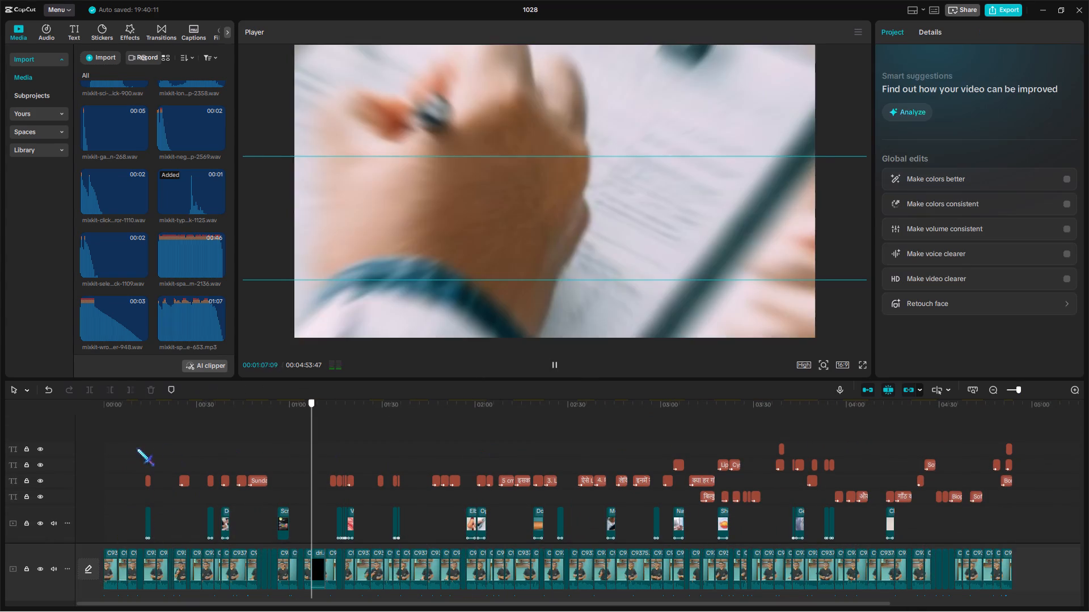
drag(137, 448, 93, 448)
scroll(191, 453, down, 15)
scroll(125, 477, up, 11)
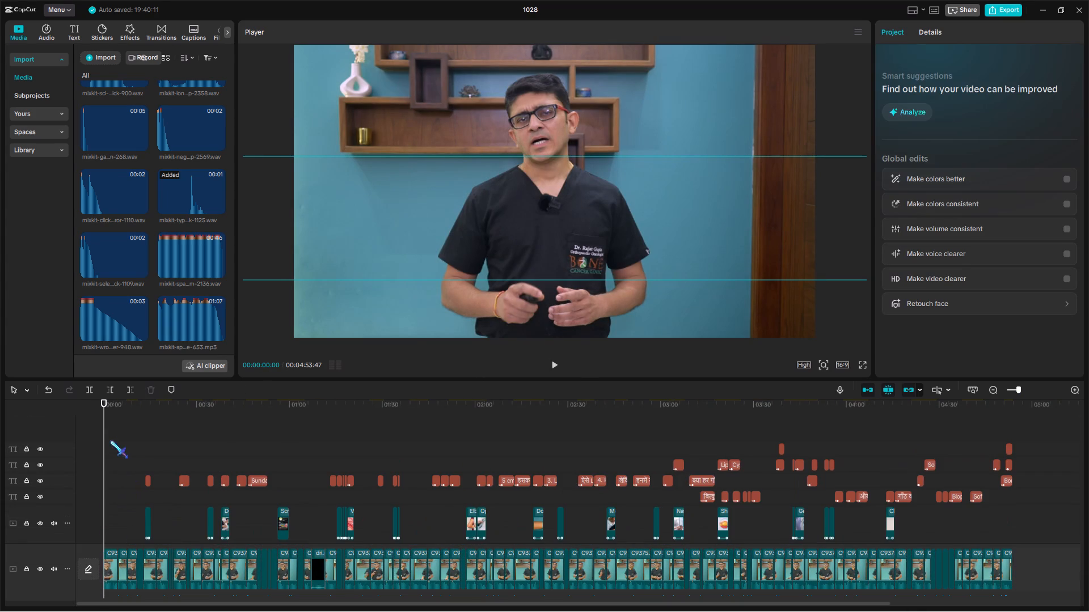
drag(104, 431, 69, 442)
click(94, 56)
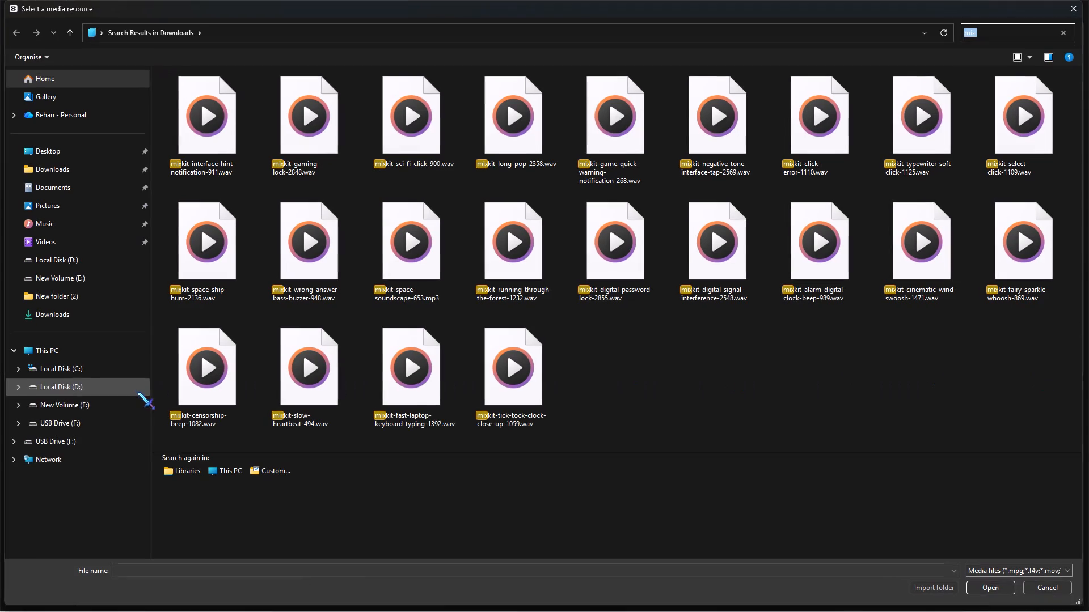
click(134, 399)
click(1000, 34)
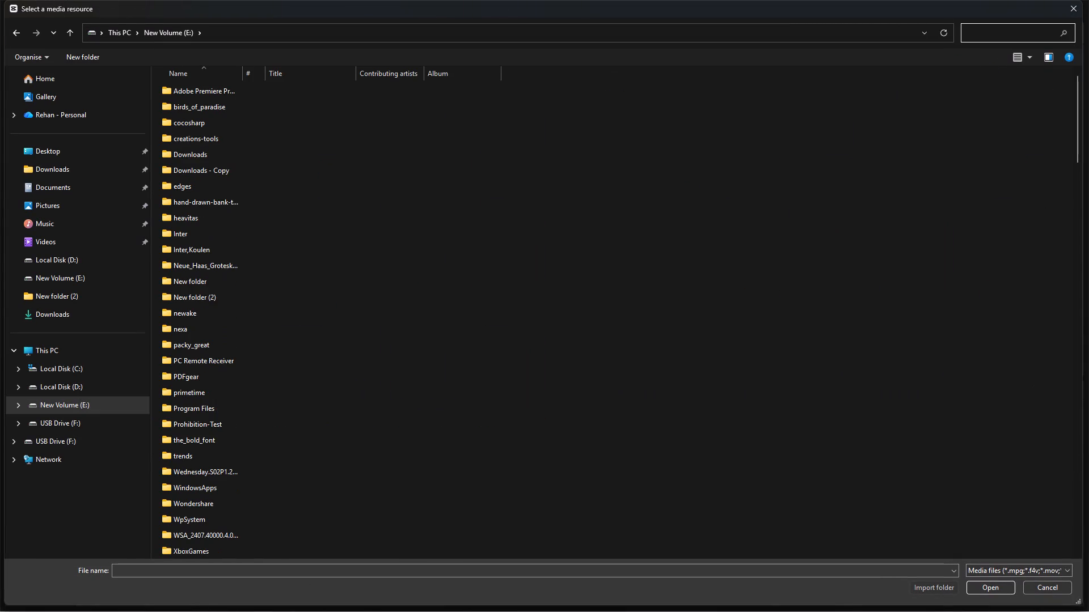
text(camera)
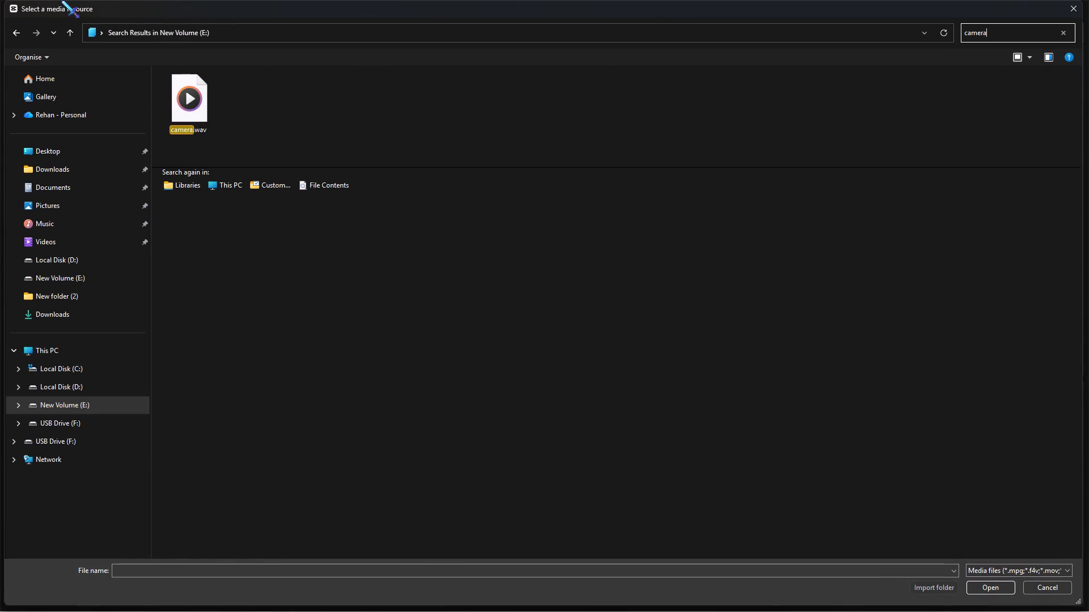
double_click(211, 147)
Add the camera.wav sound to the timeline at 00:13:28, at the start of the first "What Are" b-roll clip.
scroll(259, 518, down, 8)
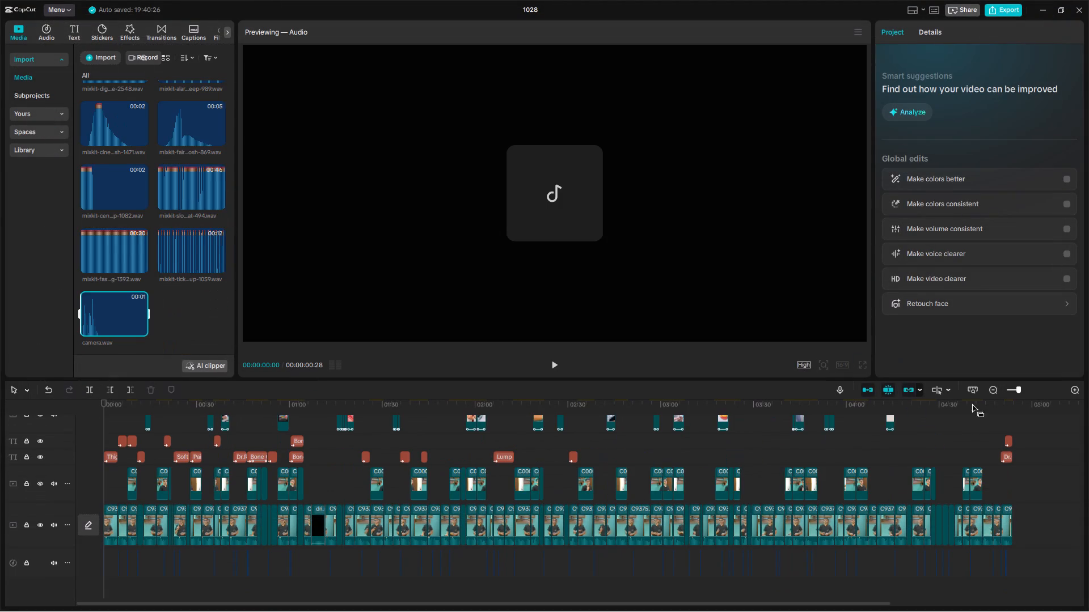
click(1025, 392)
scroll(226, 484, up, 4)
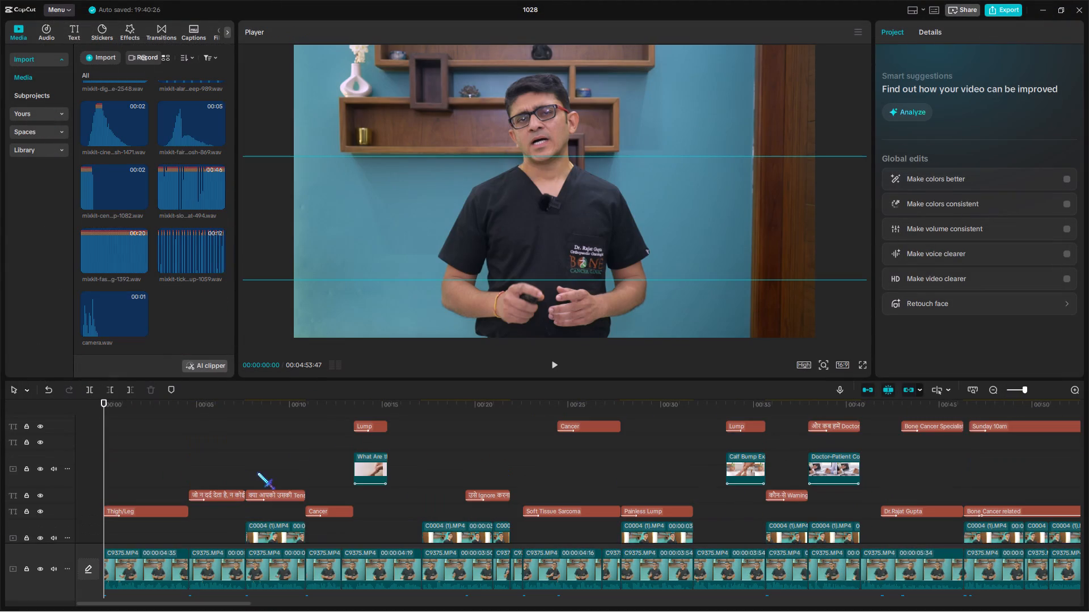
scroll(267, 474, up, 4)
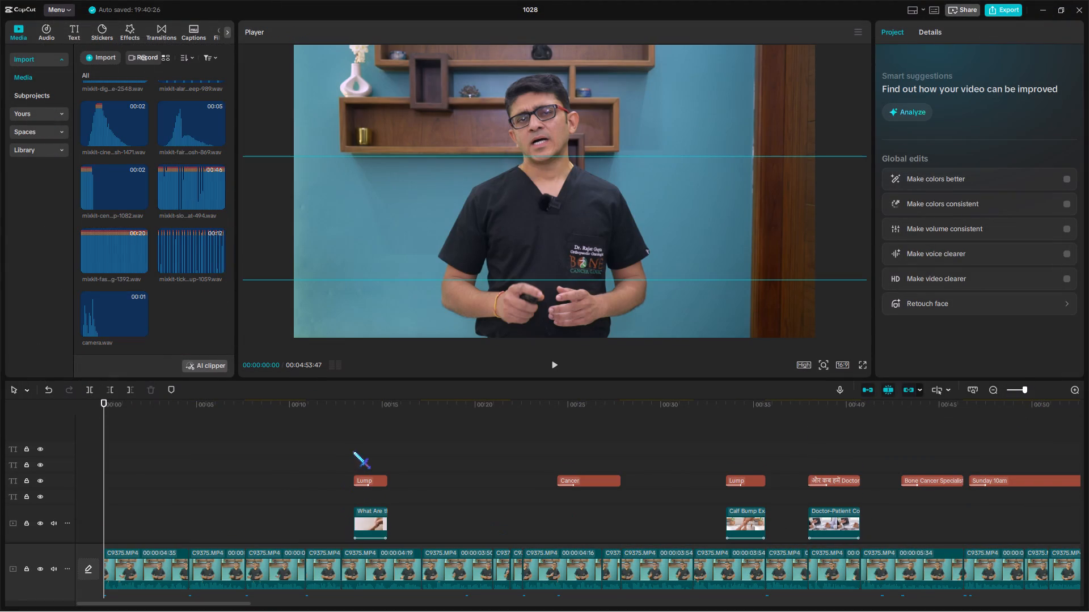
double_click(353, 451)
drag(124, 321, 355, 483)
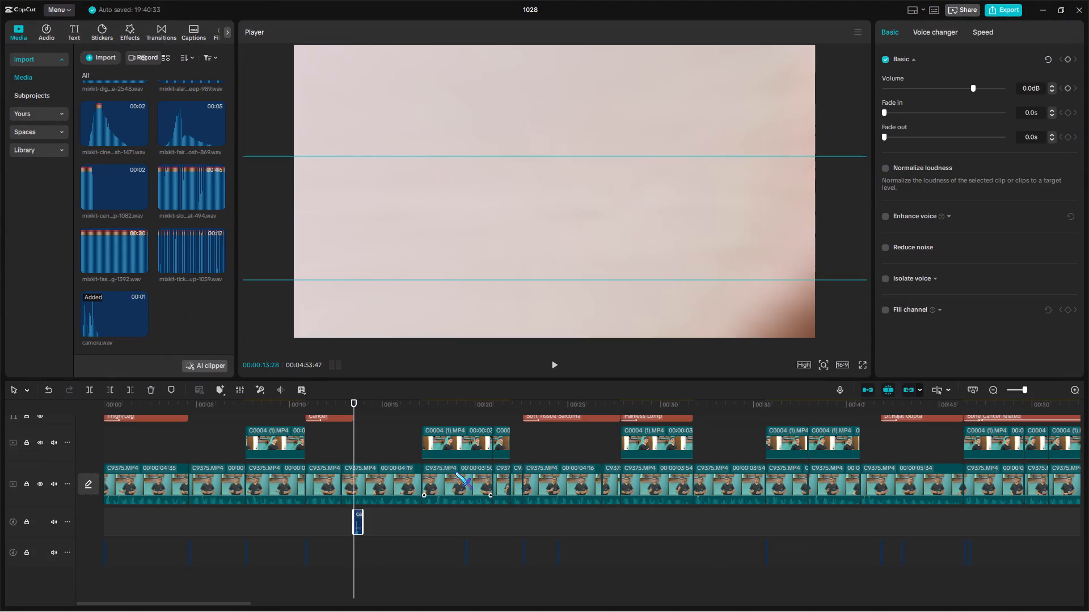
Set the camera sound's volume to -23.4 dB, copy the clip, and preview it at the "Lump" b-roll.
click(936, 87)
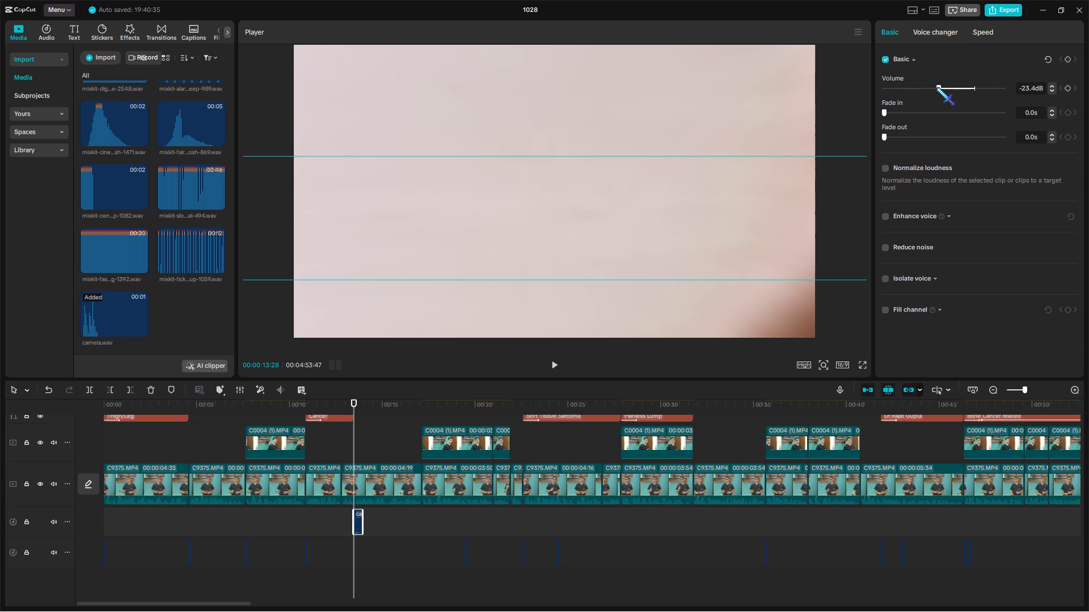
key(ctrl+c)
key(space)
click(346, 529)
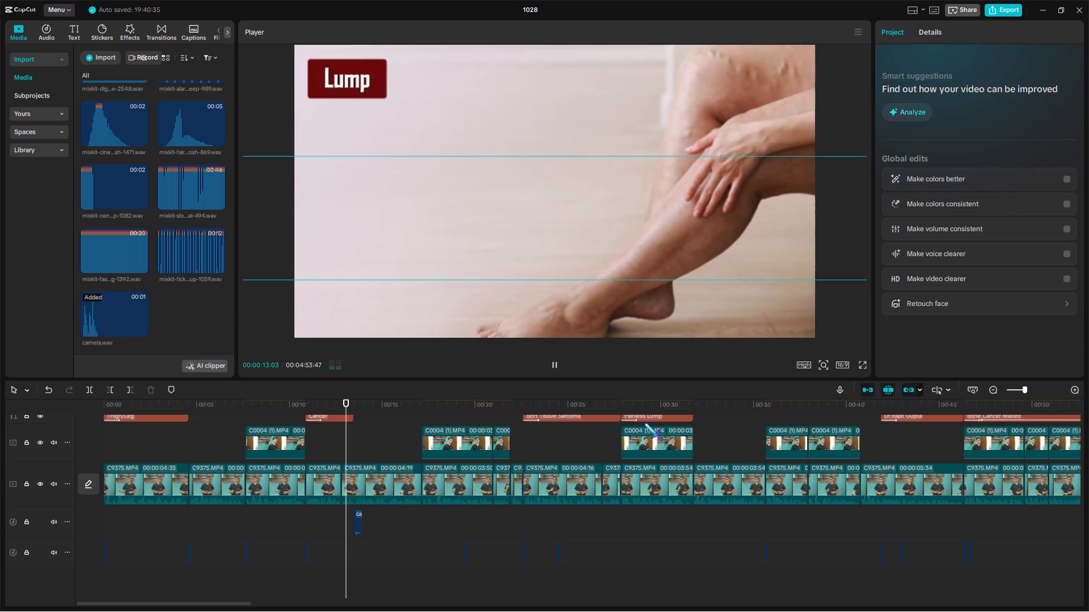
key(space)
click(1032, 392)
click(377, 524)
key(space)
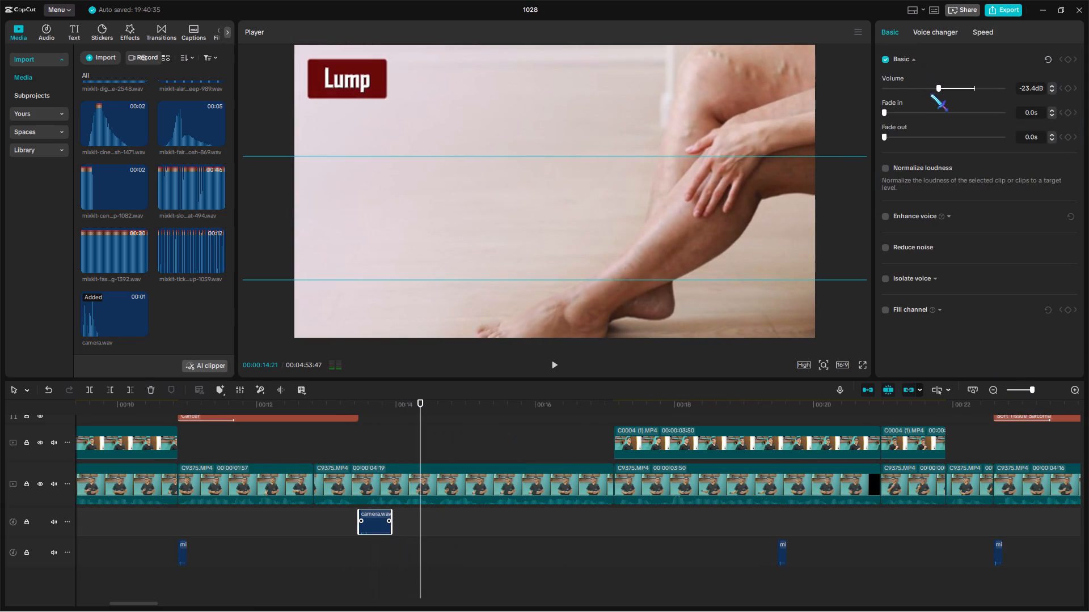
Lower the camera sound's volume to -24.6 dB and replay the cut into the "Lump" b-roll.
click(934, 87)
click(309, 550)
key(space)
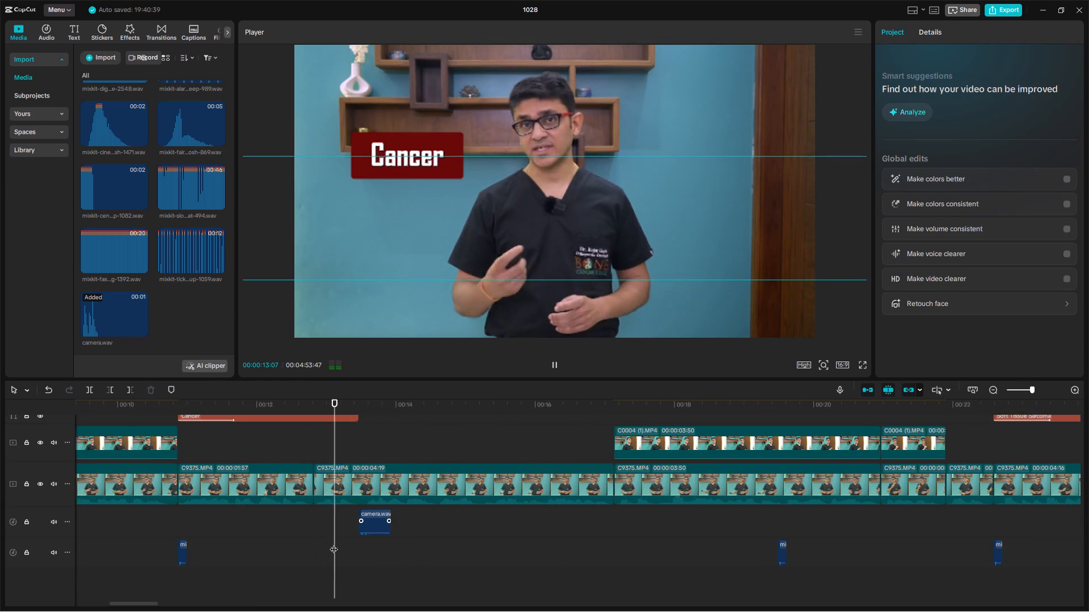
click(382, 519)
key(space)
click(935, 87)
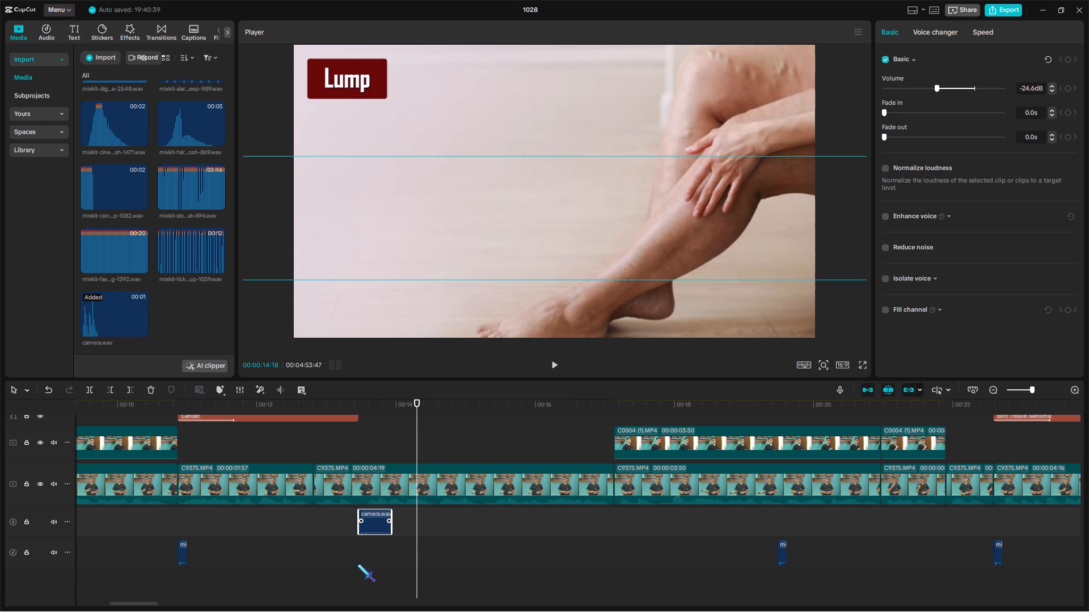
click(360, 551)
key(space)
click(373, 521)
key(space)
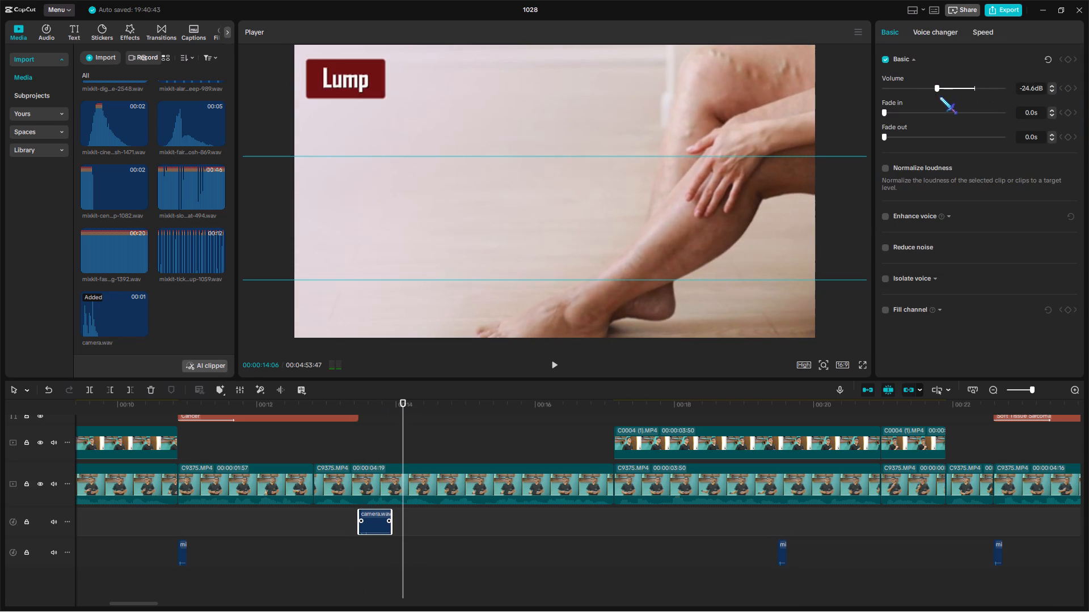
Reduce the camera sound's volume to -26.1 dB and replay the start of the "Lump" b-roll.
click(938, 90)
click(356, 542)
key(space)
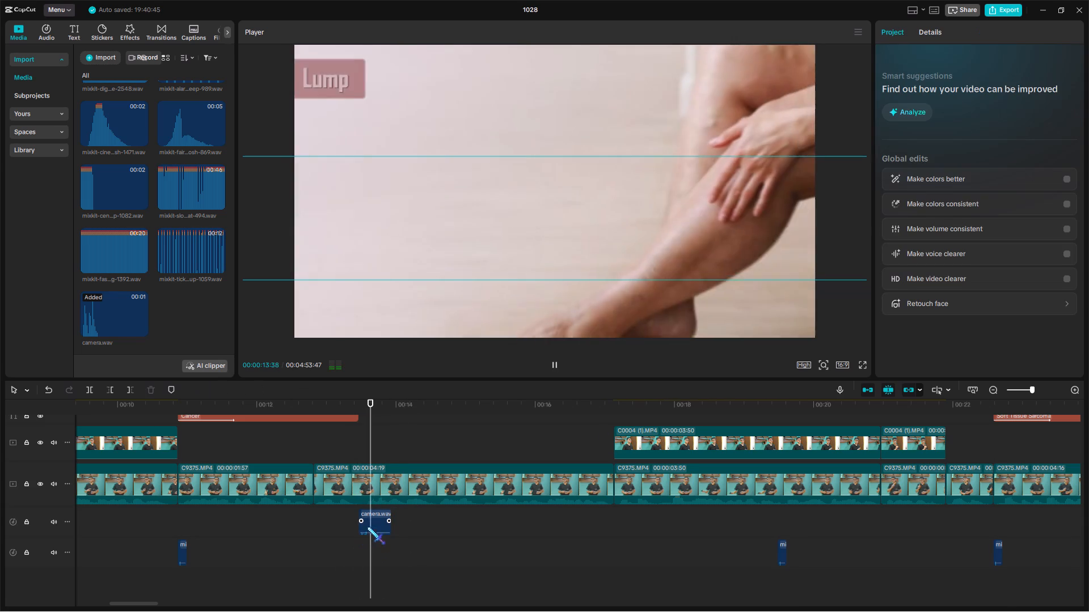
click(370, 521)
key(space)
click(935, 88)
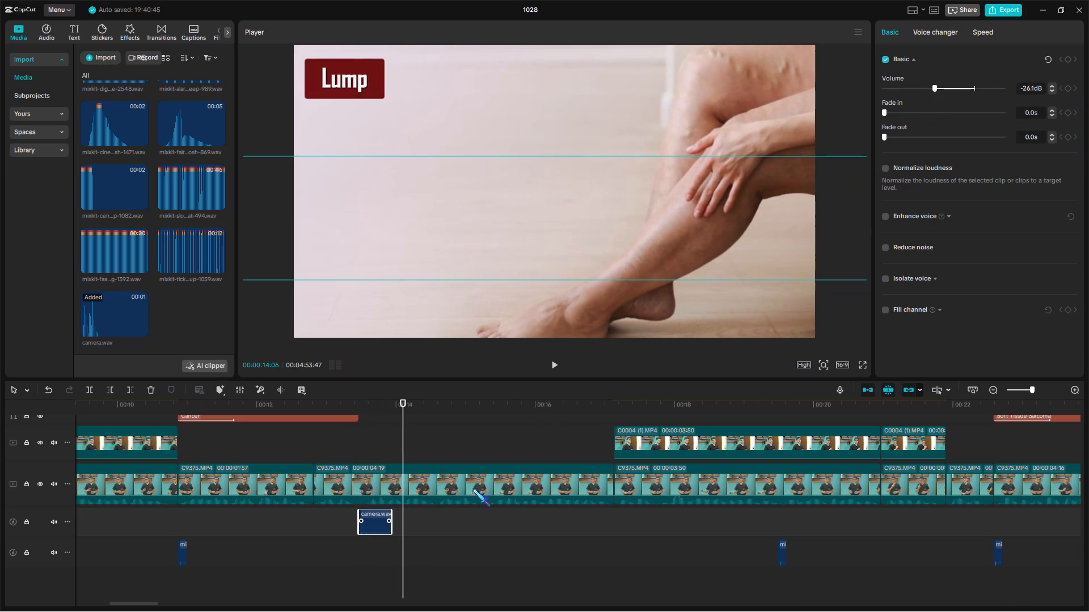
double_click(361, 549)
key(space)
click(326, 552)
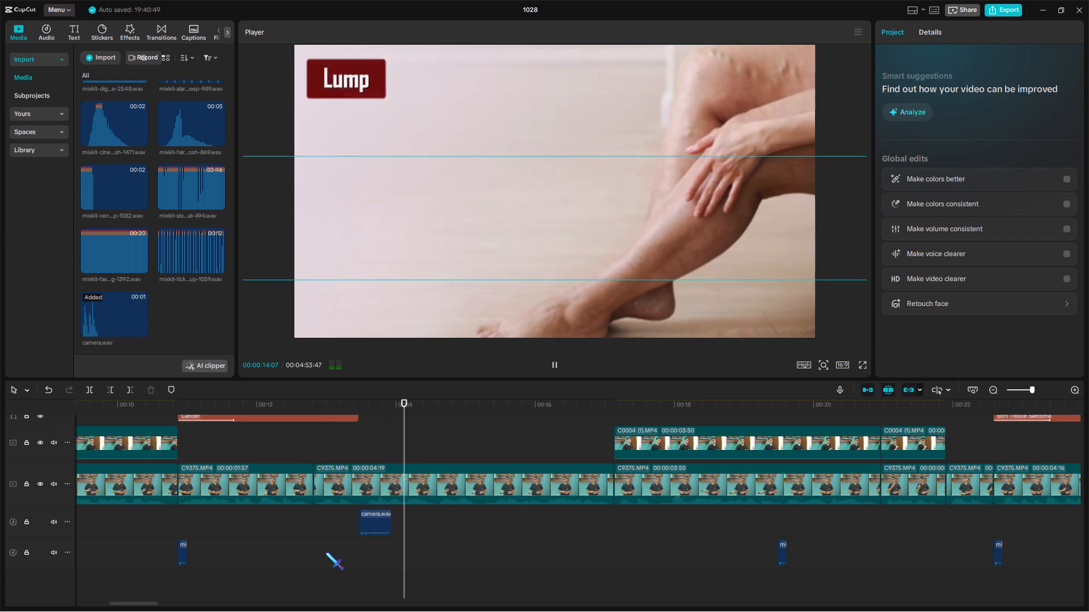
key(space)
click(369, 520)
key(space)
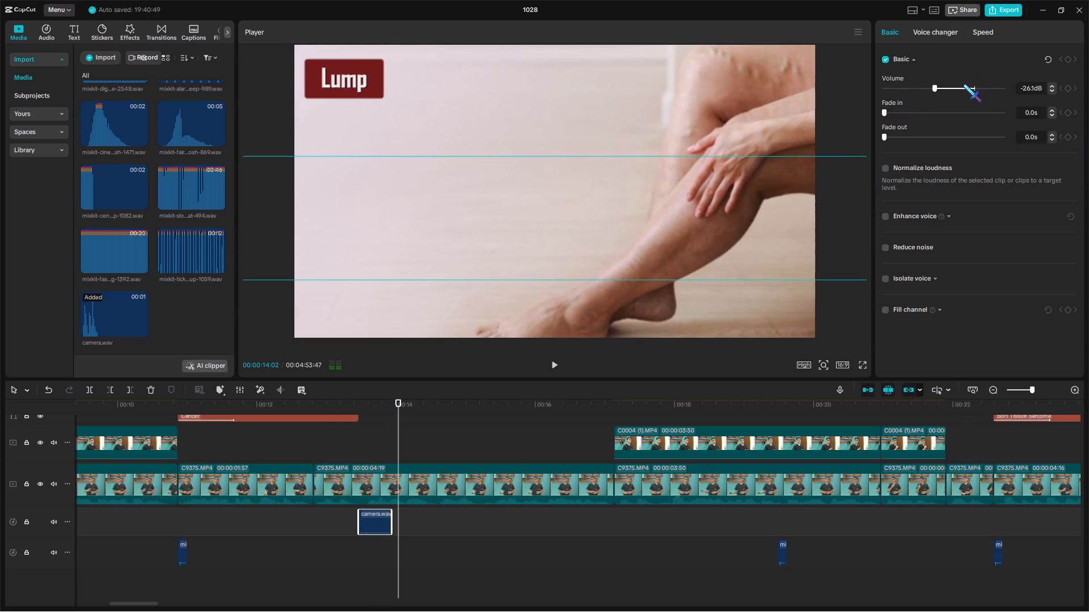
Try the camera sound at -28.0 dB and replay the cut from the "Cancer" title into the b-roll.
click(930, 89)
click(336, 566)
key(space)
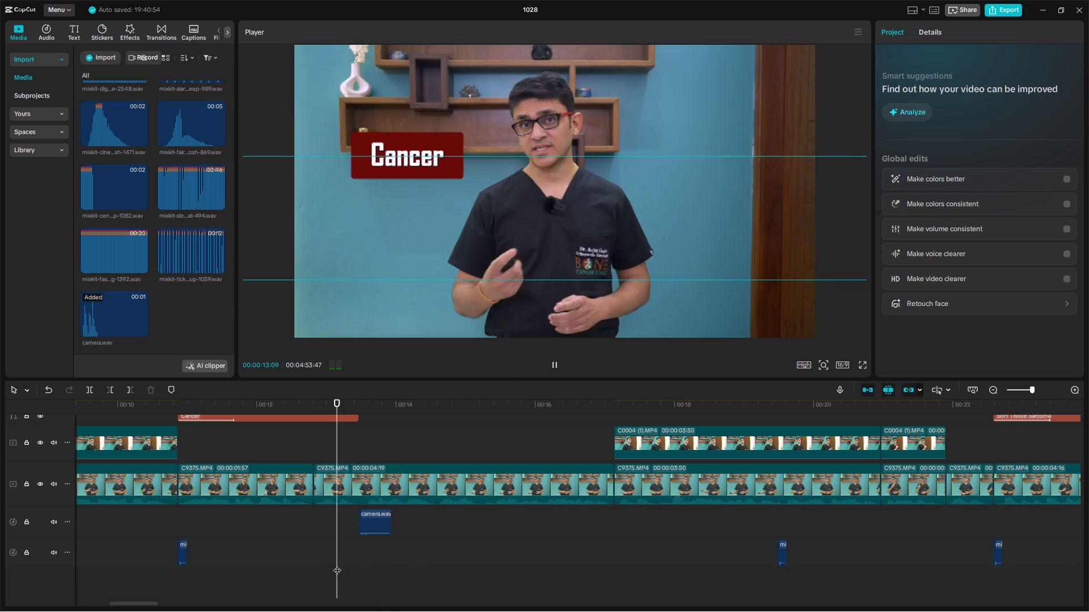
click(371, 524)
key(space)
Set the camera sound's volume to -26.1 dB, preview it at the "Lump" b-roll, and copy the clip.
click(931, 90)
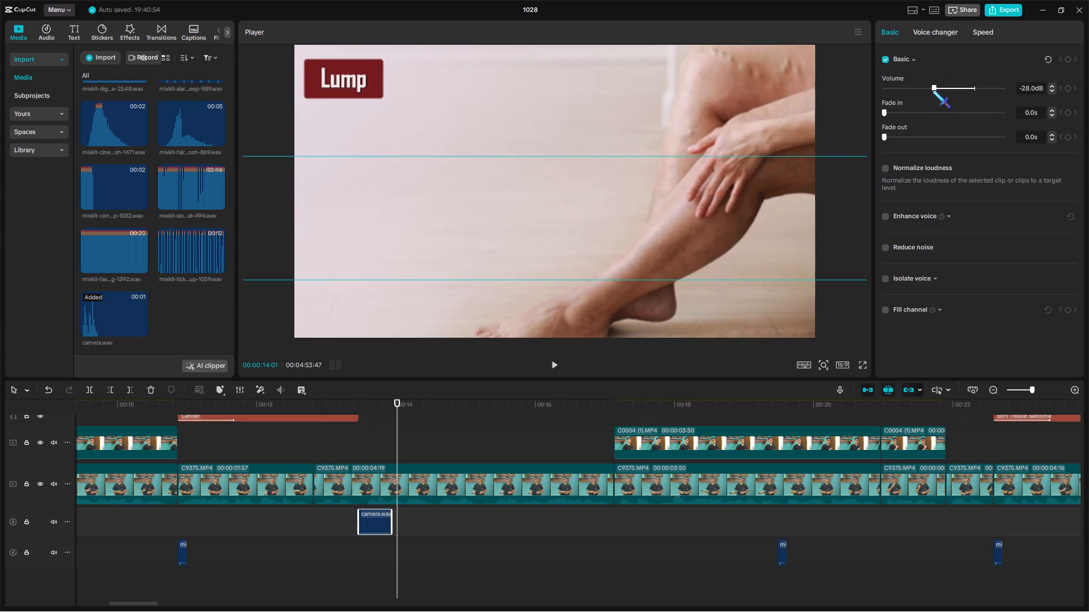
click(291, 564)
click(328, 554)
key(space)
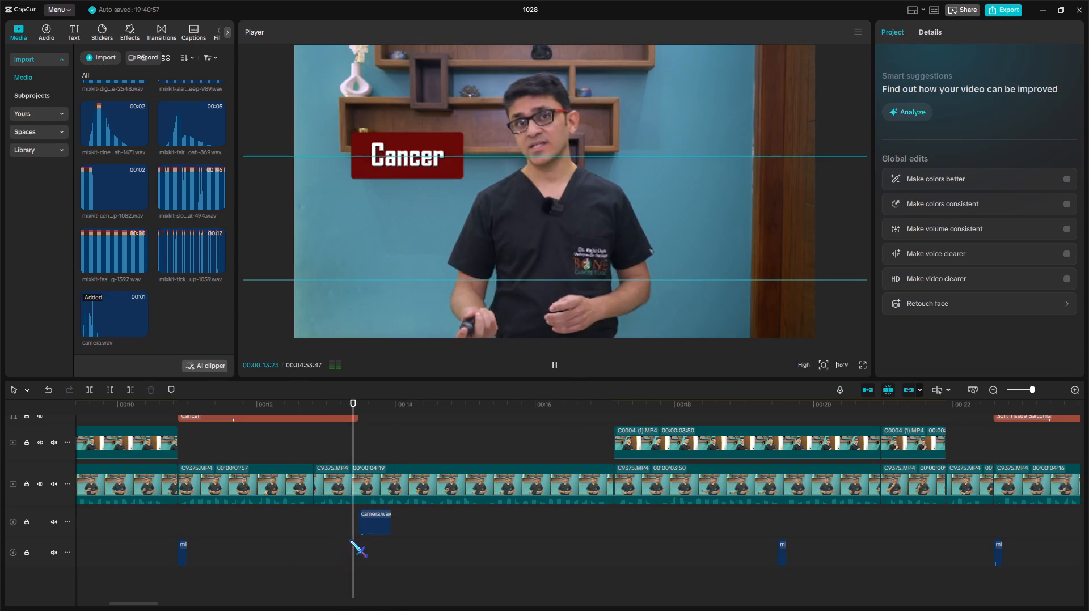
click(381, 524)
key(space)
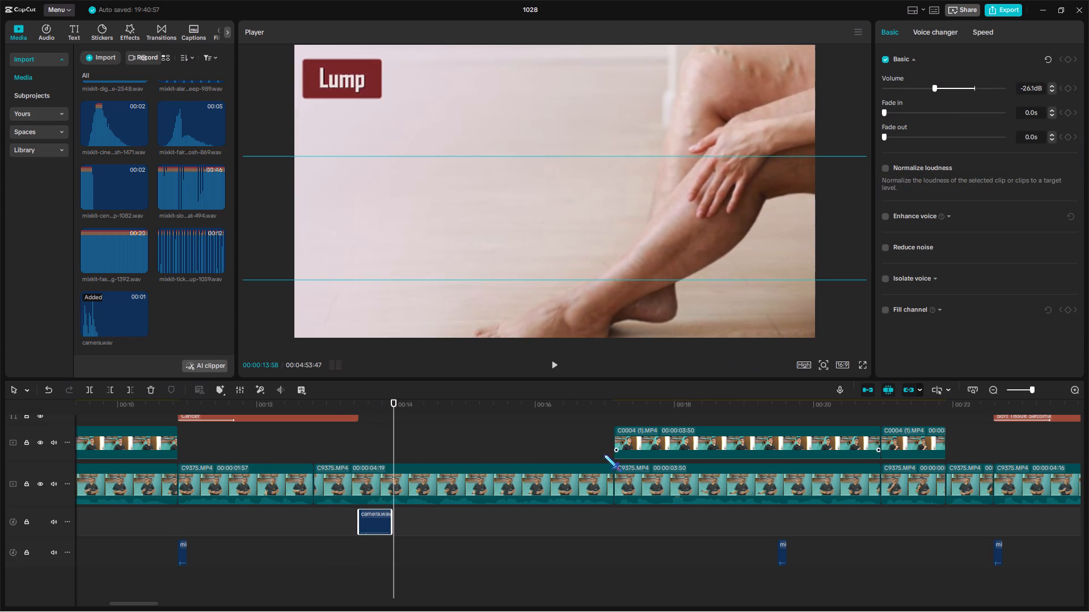
key(ctrl+c)
Paste the copied camera sound at the starts of the "Calf Bump" and "Doctor-Patient" b-roll clips.
click(1024, 392)
scroll(629, 542, up, 12)
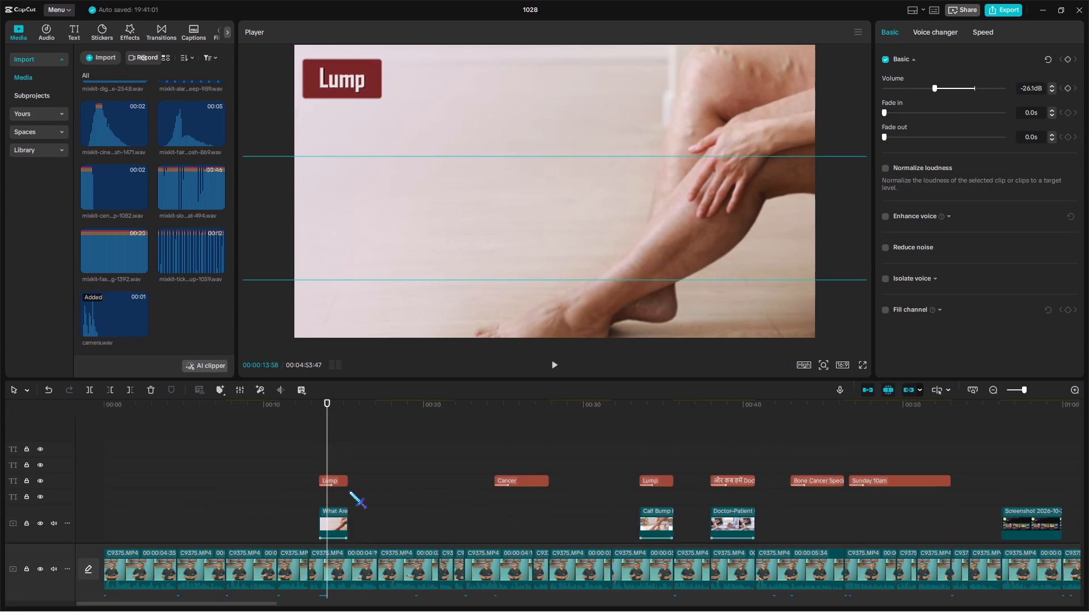
scroll(522, 484, down, 6)
scroll(621, 499, up, 4)
click(638, 469)
key(ctrl+v)
scroll(678, 483, up, 13)
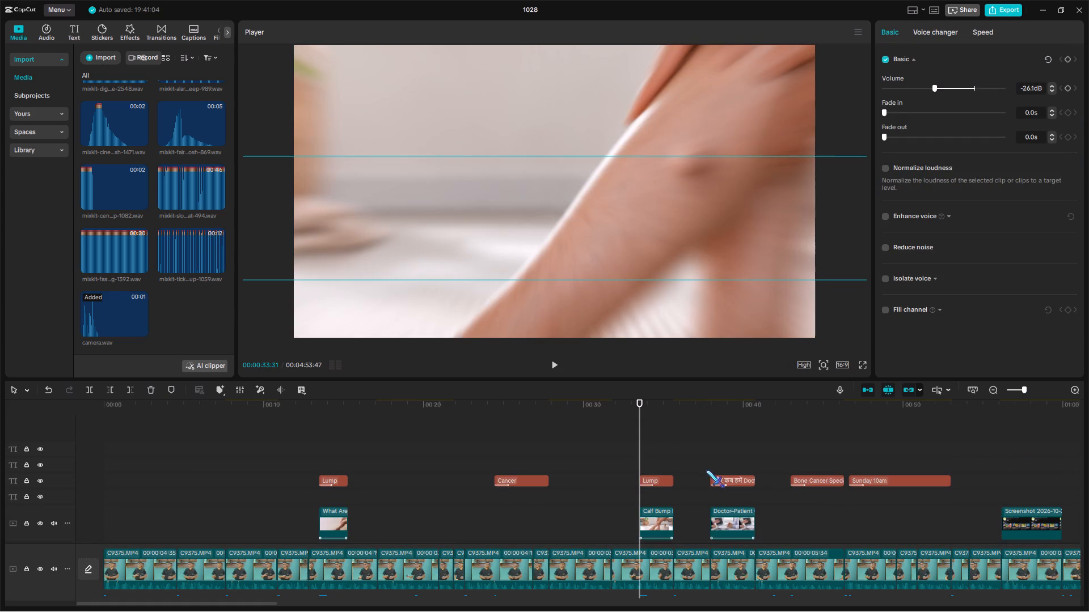
click(714, 453)
ctrl+click(714, 445)
ctrl+click(711, 437)
key(ctrl+v)
scroll(773, 447, up, 8)
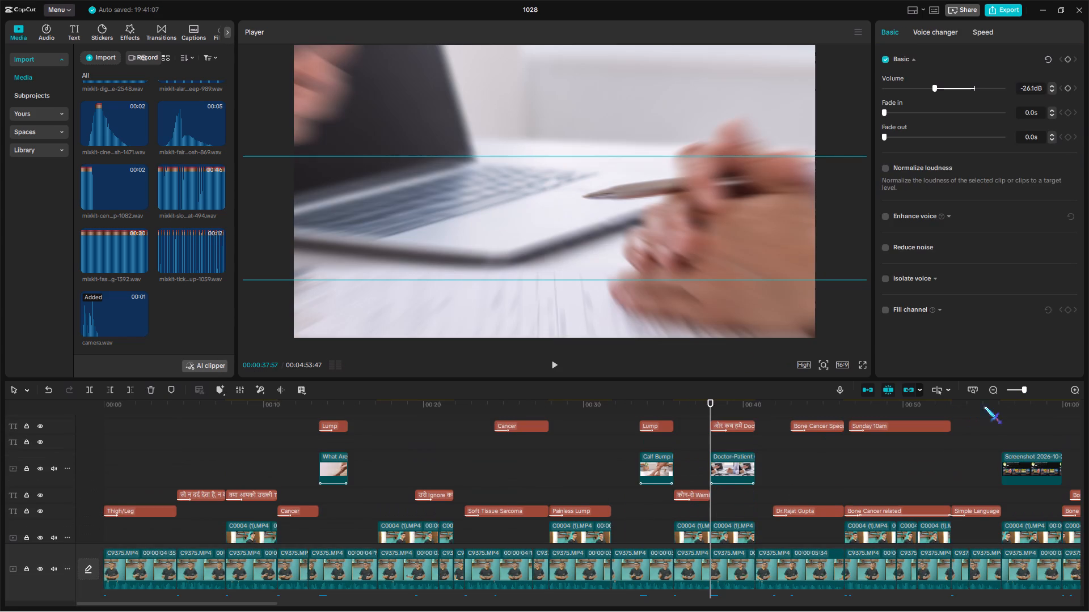
Paste the camera sound at the start of each of the four b-roll clips from "Skeletal M" to "Vibrant Con" near 01:15.
scroll(984, 406, up, 4)
double_click(1002, 453)
click(1002, 440)
drag(1002, 440, 1088, 445)
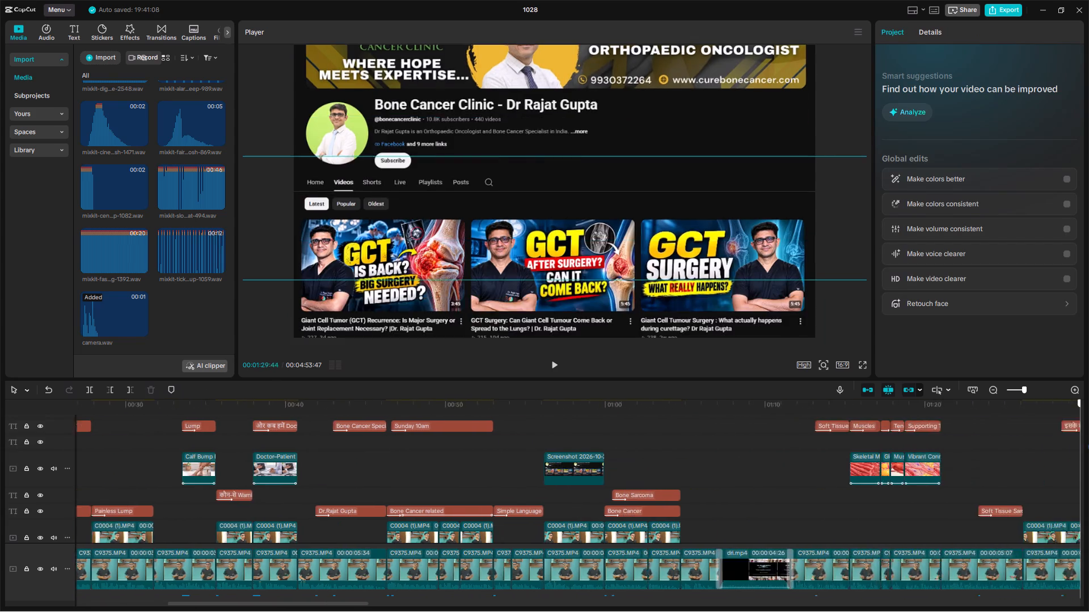
drag(1088, 445, 661, 461)
key(ctrl+v)
scroll(670, 461, up, 7)
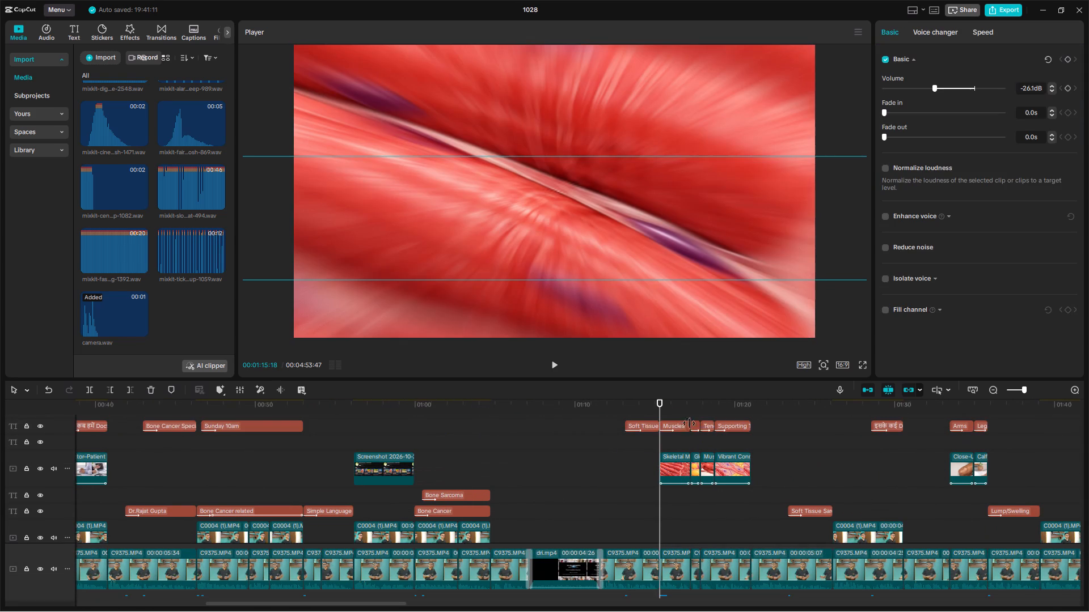
click(690, 414)
key(ctrl+v)
scroll(691, 418, up, 7)
click(699, 406)
key(ctrl+v)
scroll(702, 428, up, 6)
click(715, 398)
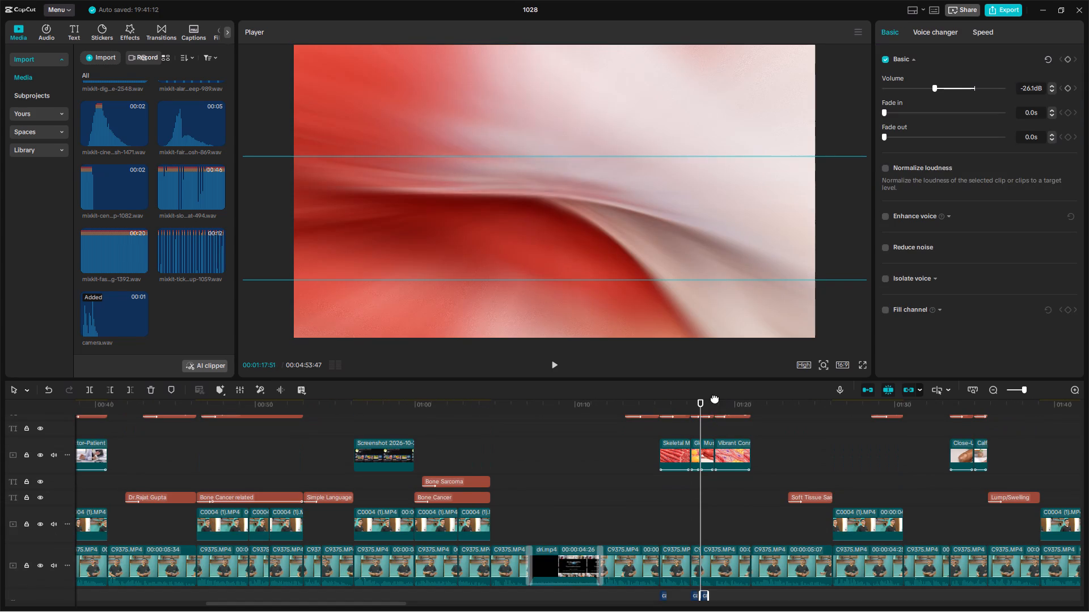
ctrl+click(712, 407)
key(ctrl+v)
scroll(841, 468, up, 8)
Paste the camera sound at the starts of the two b-roll clips under the "Arms" and "Leg" titles.
ctrl+click(949, 407)
key(ctrl+v)
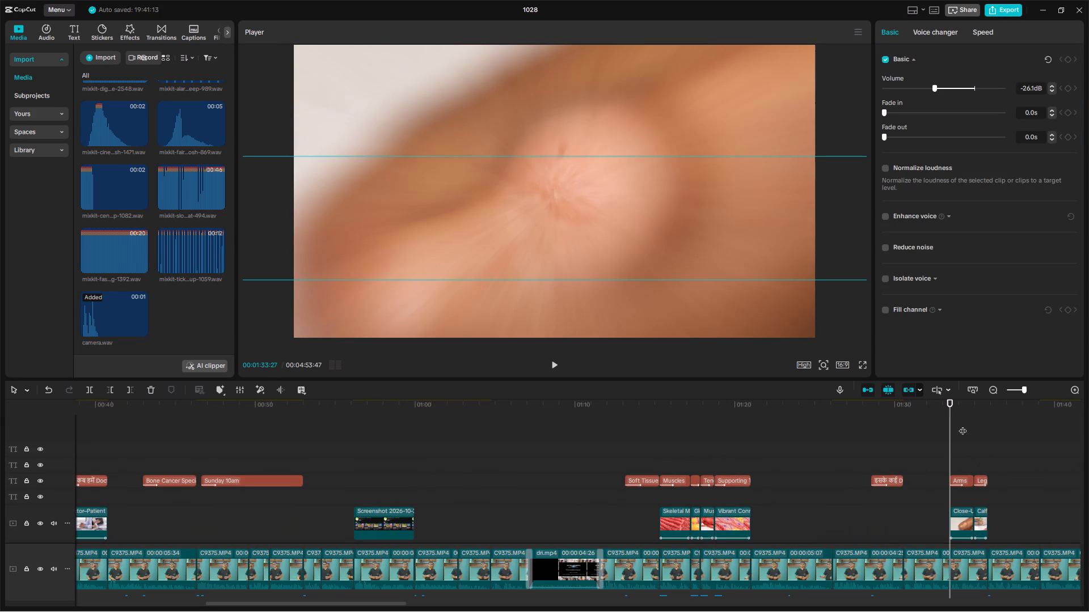
scroll(967, 432, up, 6)
ctrl+click(974, 406)
key(ctrl+v)
scroll(997, 469, up, 7)
Paste the camera sound at the starts of the "Elbow Lump Progre" and "Opinion _ Early De" b-roll clips.
click(1017, 476)
drag(1017, 476, 1088, 483)
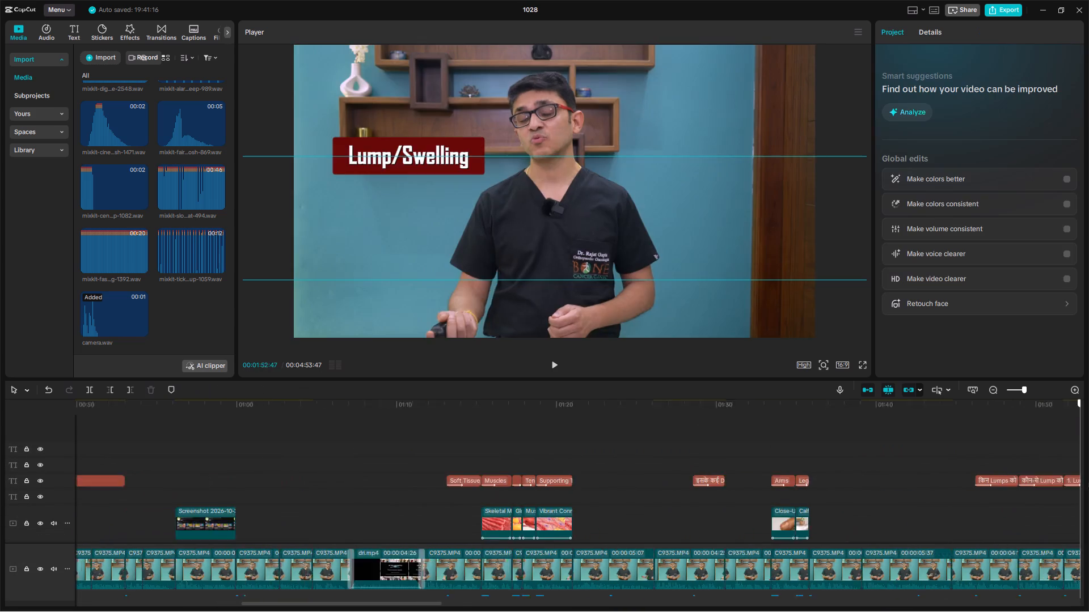
drag(1088, 483, 465, 399)
key(ctrl+v)
scroll(496, 420, up, 7)
click(522, 404)
key(ctrl+v)
scroll(760, 507, up, 7)
Paste the camera sound at the starts of the "Dorsal Wrist Lump" and "Holding a S" b-roll clips.
click(812, 408)
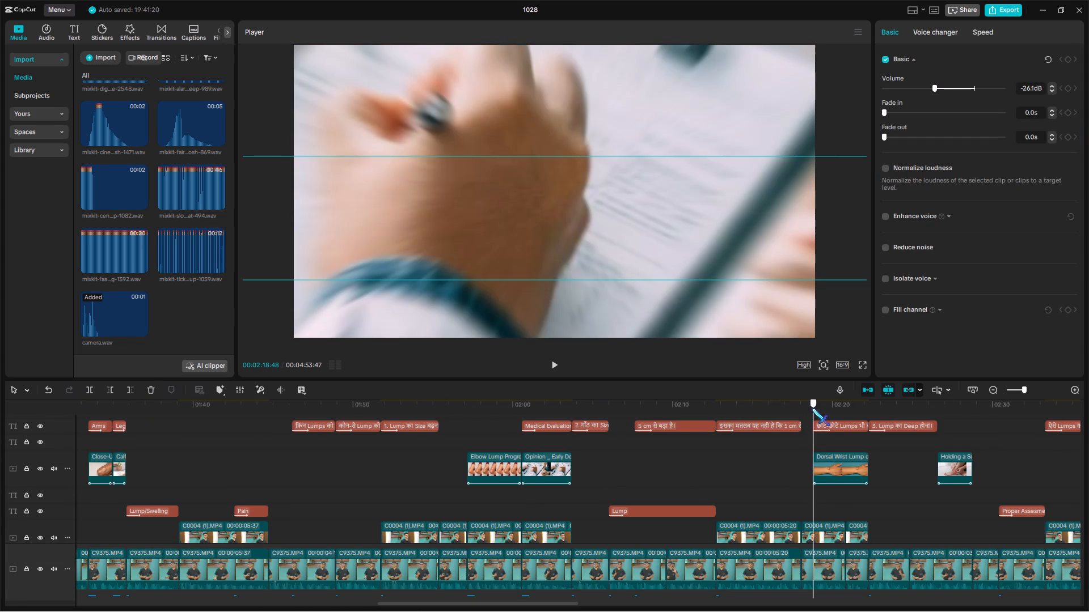
key(ctrl+v)
scroll(1056, 437, up, 13)
click(938, 405)
key(ctrl+v)
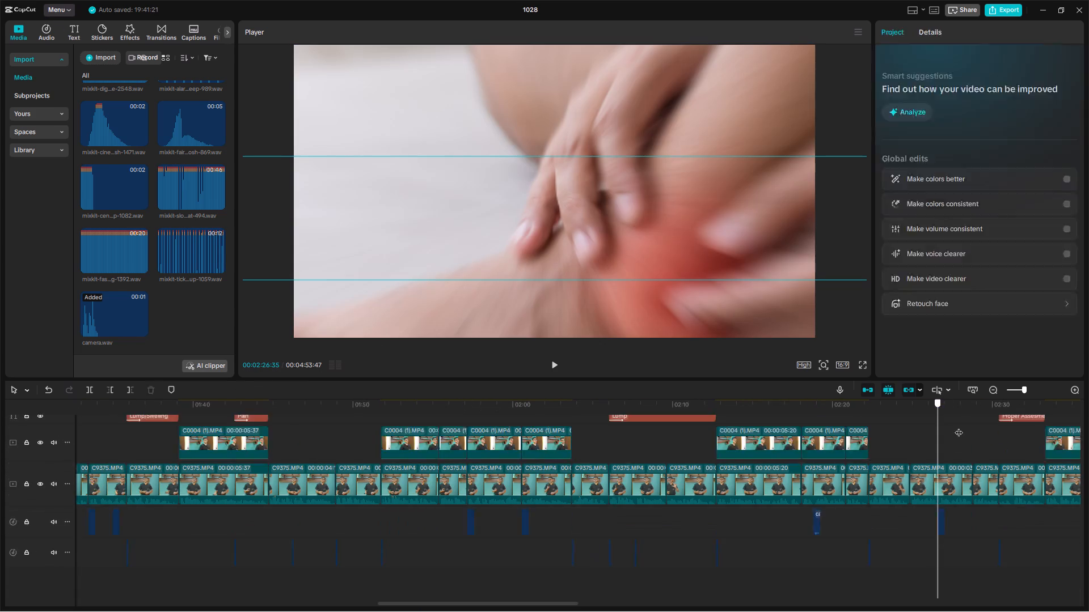
scroll(989, 448, up, 7)
Paste the camera sound at the starts of the "Meta_ 19 Fehler", "Elbow Lum", "Navigating the Comp" and "Shoulder Lump" b-roll clips.
drag(1021, 413, 510, 420)
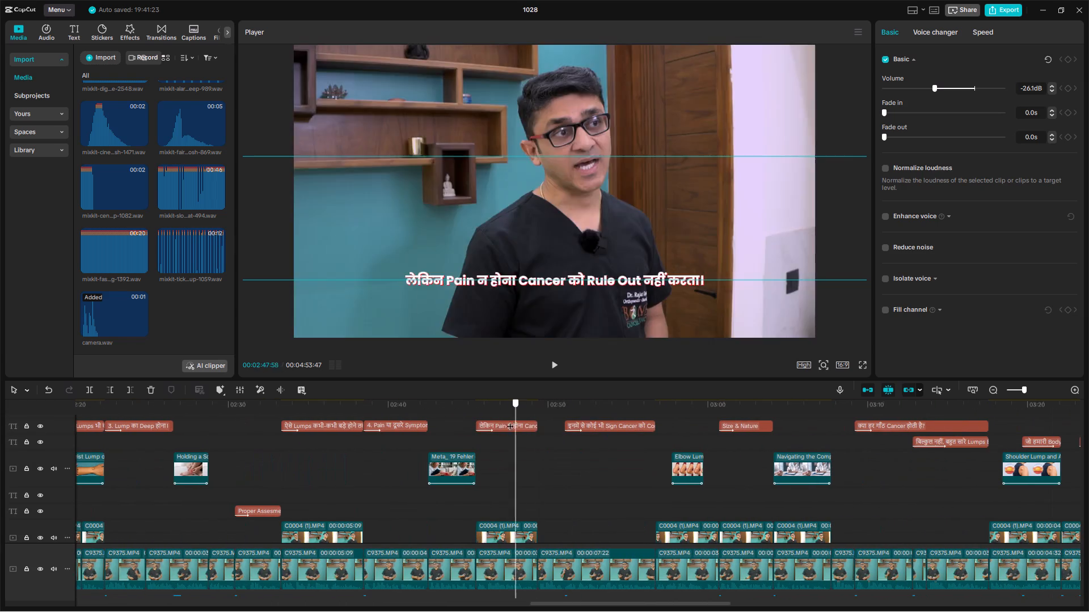
drag(510, 420, 663, 401)
key(ctrl+v)
scroll(678, 440, up, 7)
middle_click(678, 440)
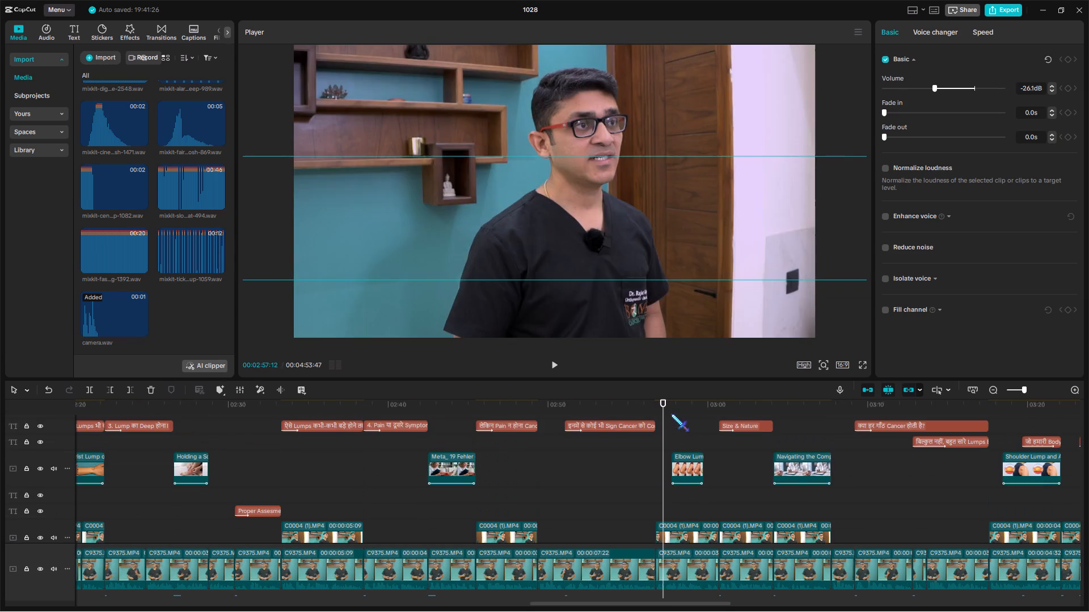
ctrl+click(669, 410)
key(ctrl+v)
scroll(771, 454, up, 7)
click(771, 411)
key(ctrl+v)
scroll(944, 459, up, 7)
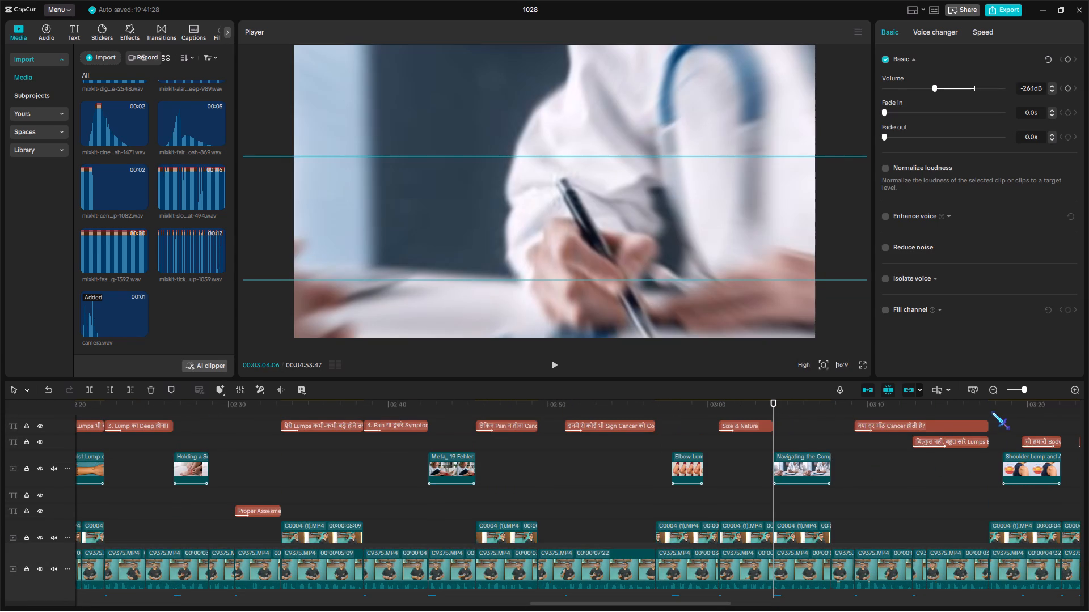
click(999, 413)
key(ctrl+v)
scroll(1027, 467, up, 7)
Paste the camera sound at the starts of the ultrasound, "Getting an MRI", "How Ac" and "The Nor" b-roll clips.
click(1035, 433)
drag(1032, 421, 1088, 428)
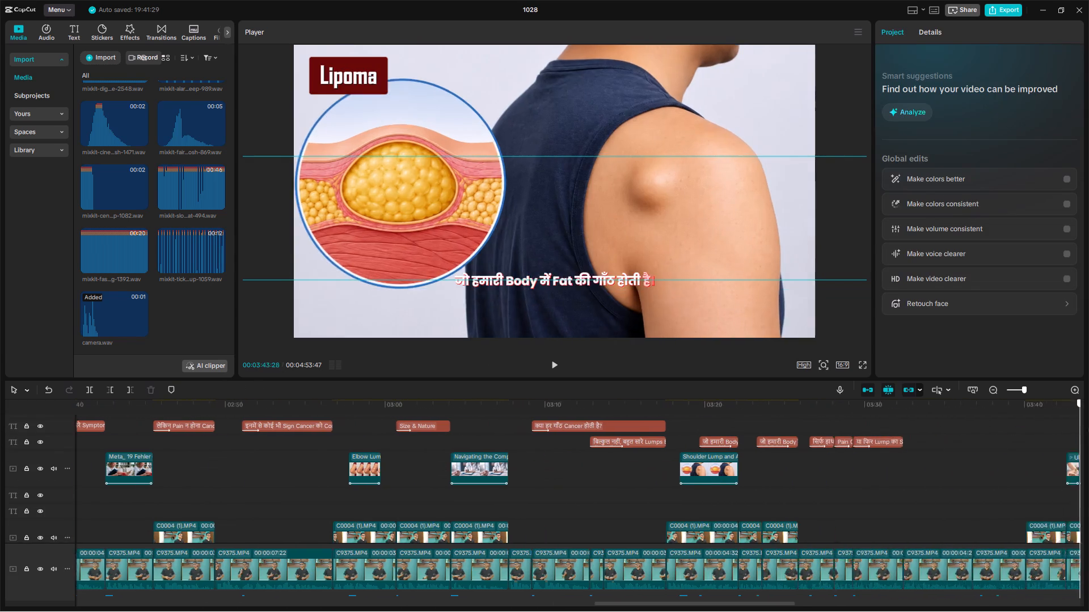
drag(1088, 428, 559, 404)
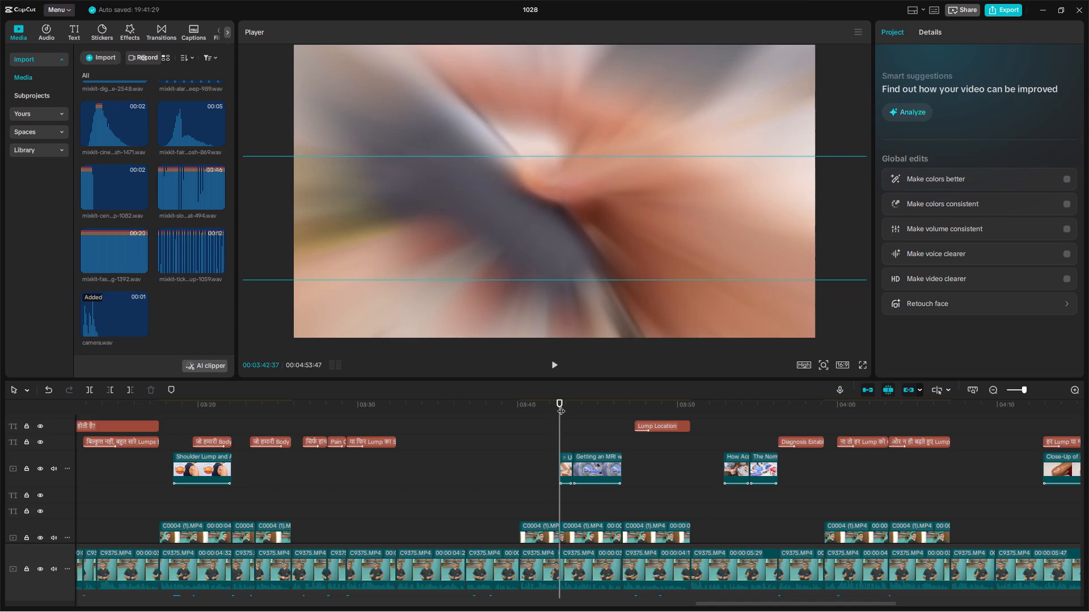
key(ctrl+v)
scroll(575, 435, up, 7)
ctrl+click(573, 406)
key(ctrl+v)
scroll(763, 478, up, 8)
ctrl+click(725, 406)
key(ctrl+v)
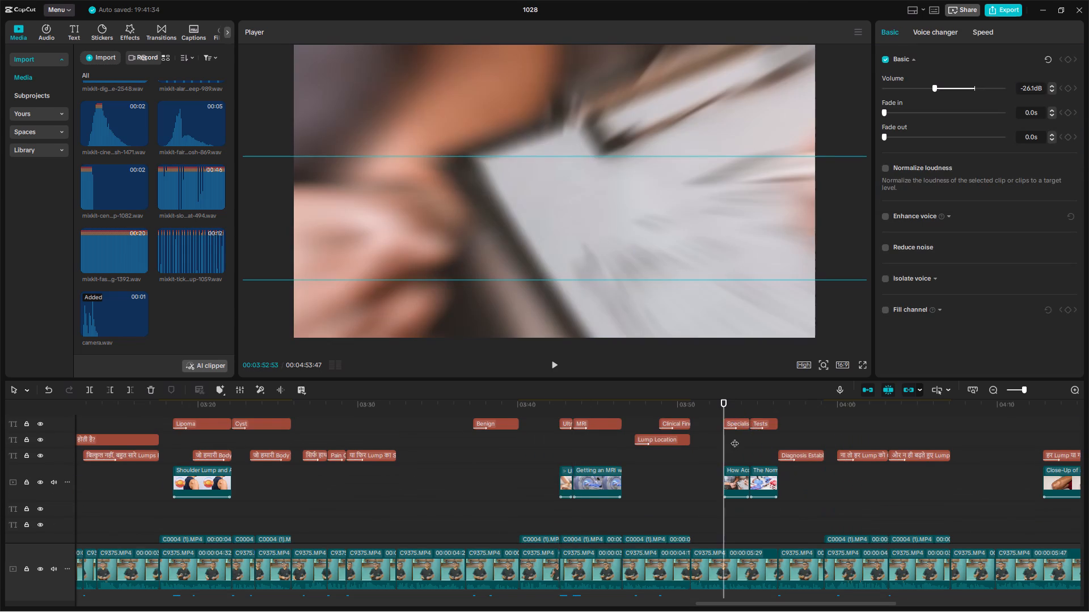
scroll(748, 461, up, 6)
ctrl+click(753, 410)
key(ctrl+v)
scroll(906, 503, up, 8)
Paste the camera sound at the start of the "Close-Up of an Elbow Lu" b-roll clip near 04:12.
drag(1033, 407, 1088, 411)
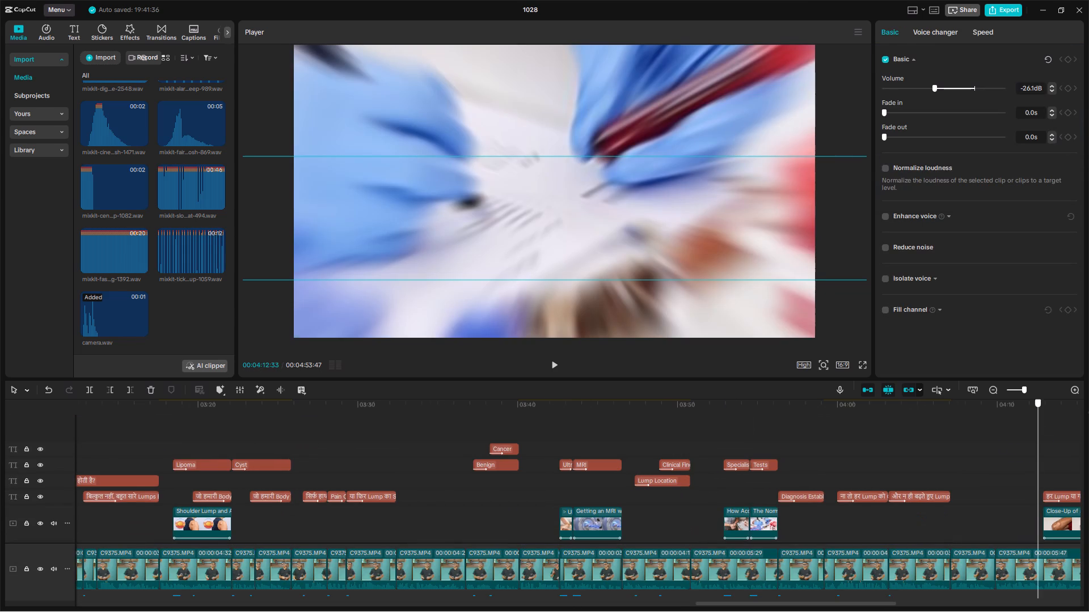
drag(1088, 411, 415, 401)
key(ctrl+v)
scroll(732, 486, up, 8)
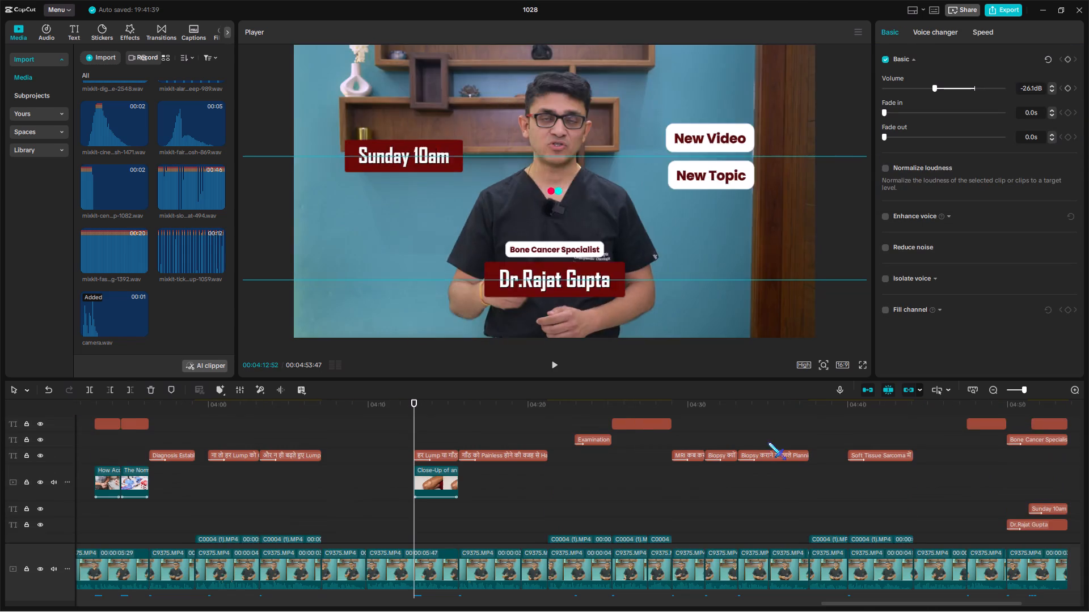
Play the MRI question title near 04:29 and return to the title's start.
click(1024, 390)
scroll(787, 486, down, 7)
scroll(695, 514, up, 7)
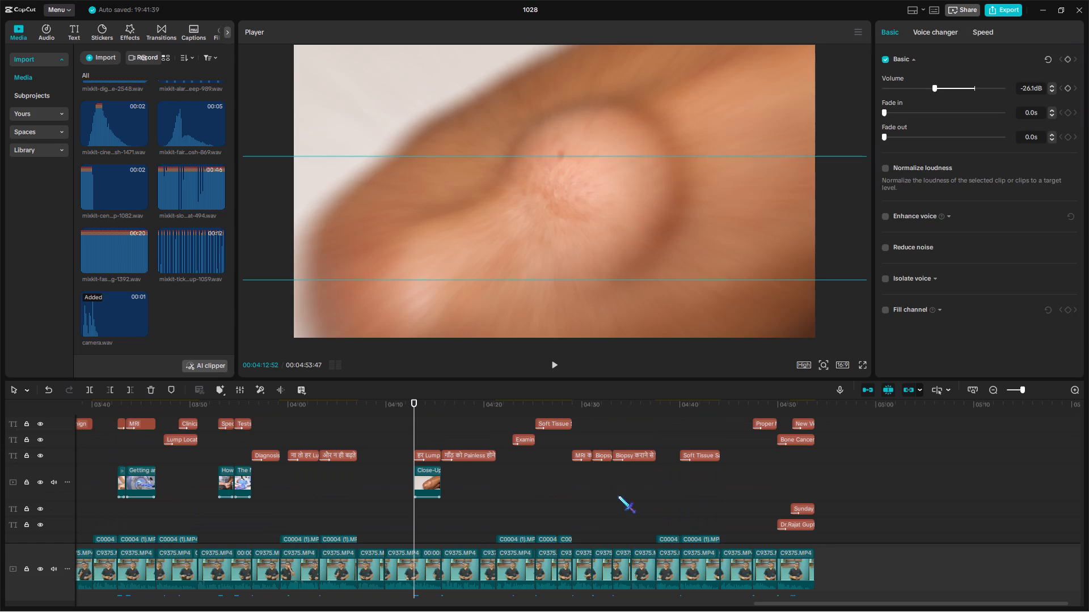
click(618, 495)
drag(618, 495, 576, 501)
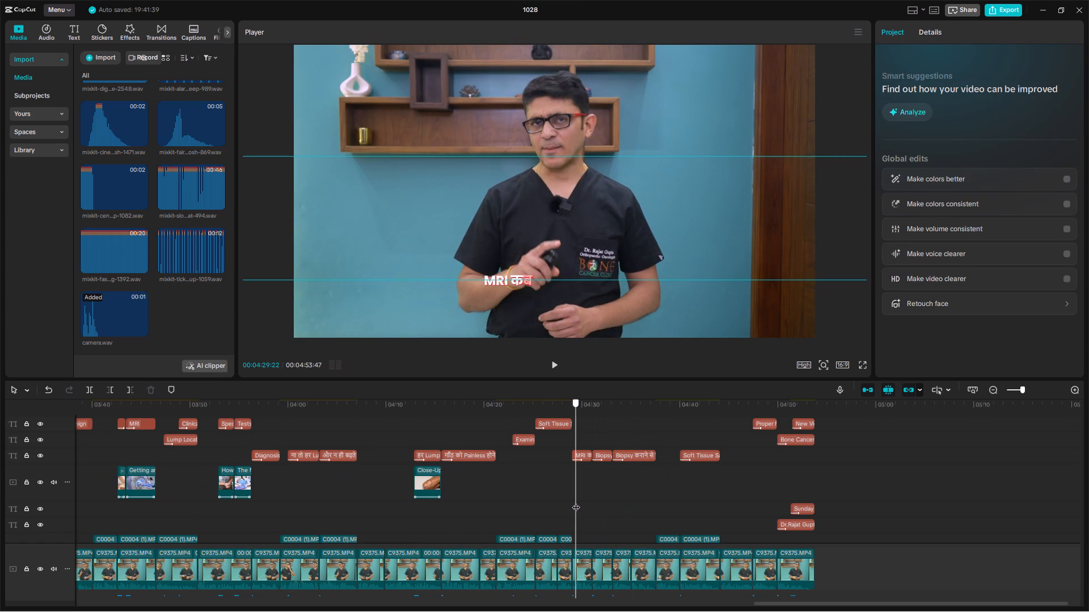
drag(576, 501, 574, 501)
key(space)
click(1023, 392)
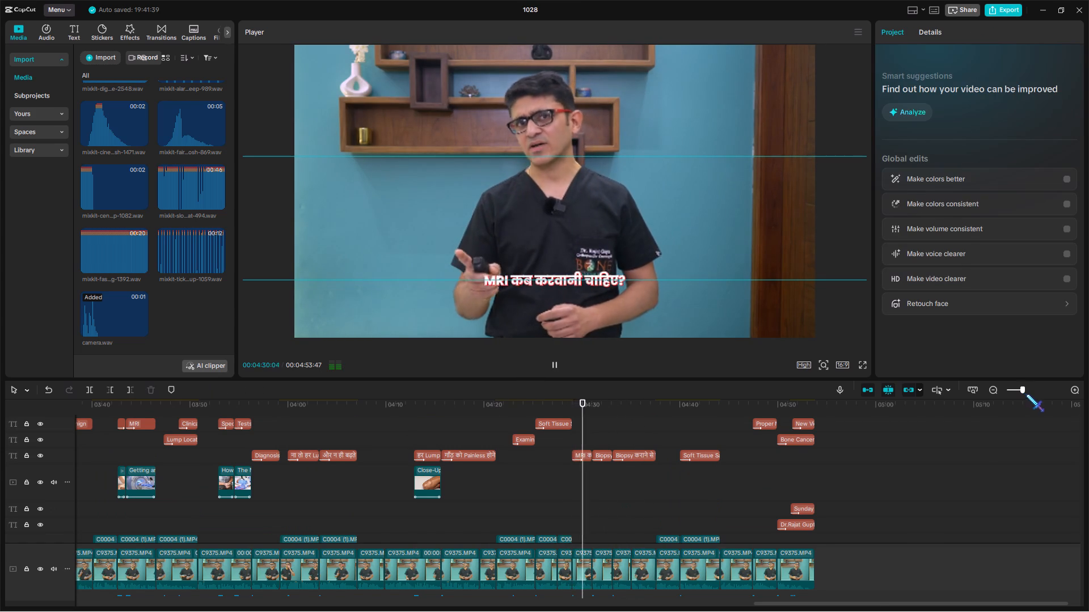
key(space)
double_click(552, 475)
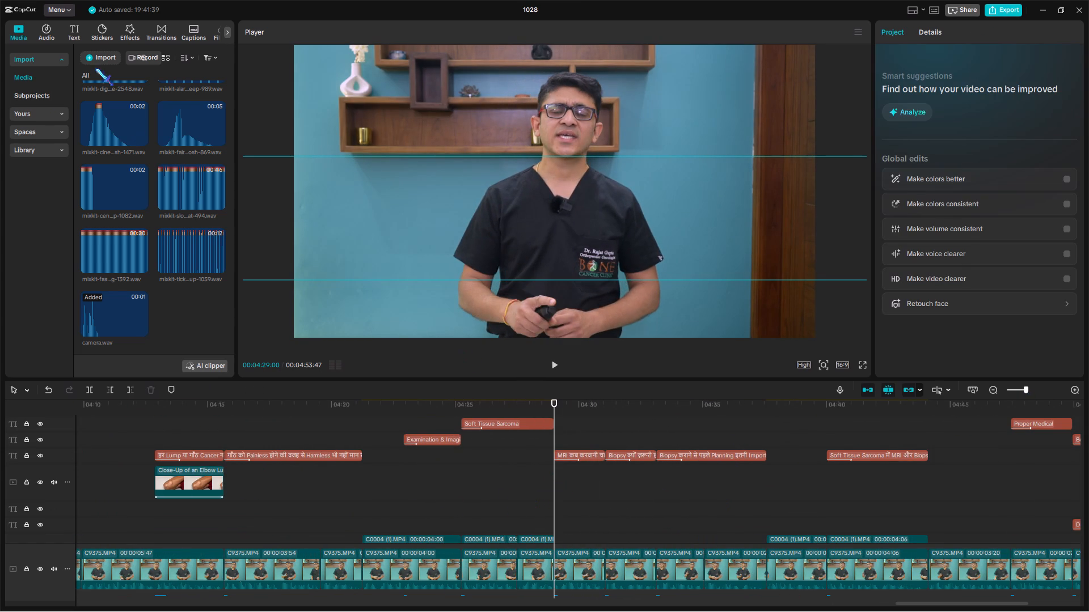
Search the Downloads folder for "mri" and import "Getting an MRI with Fibromyalgia or Chronic Fatigue Syndrome.jpg".
click(105, 55)
click(92, 175)
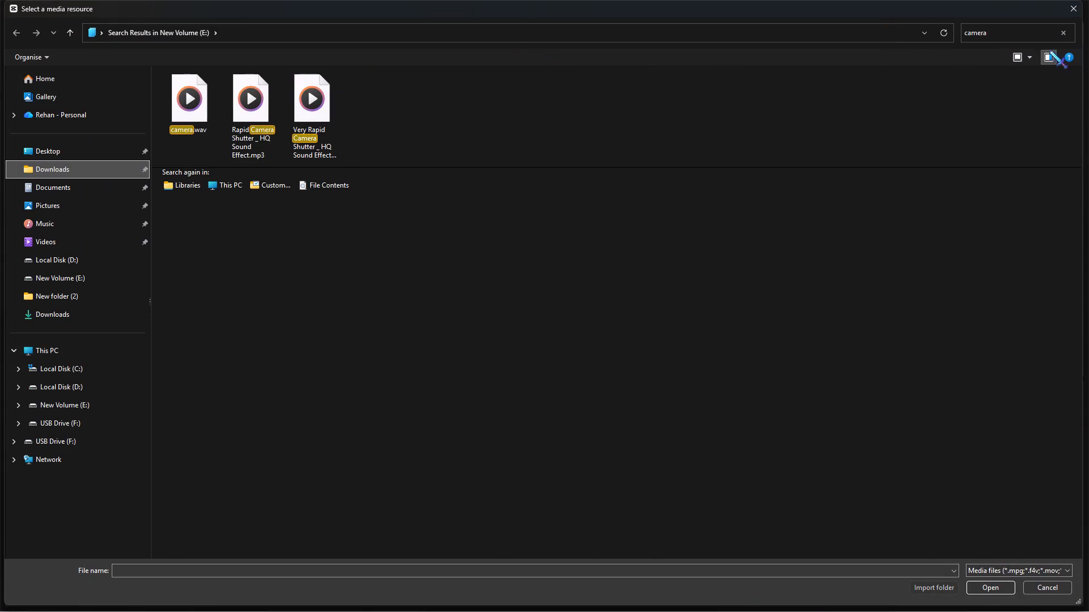
click(1035, 35)
text(mri)
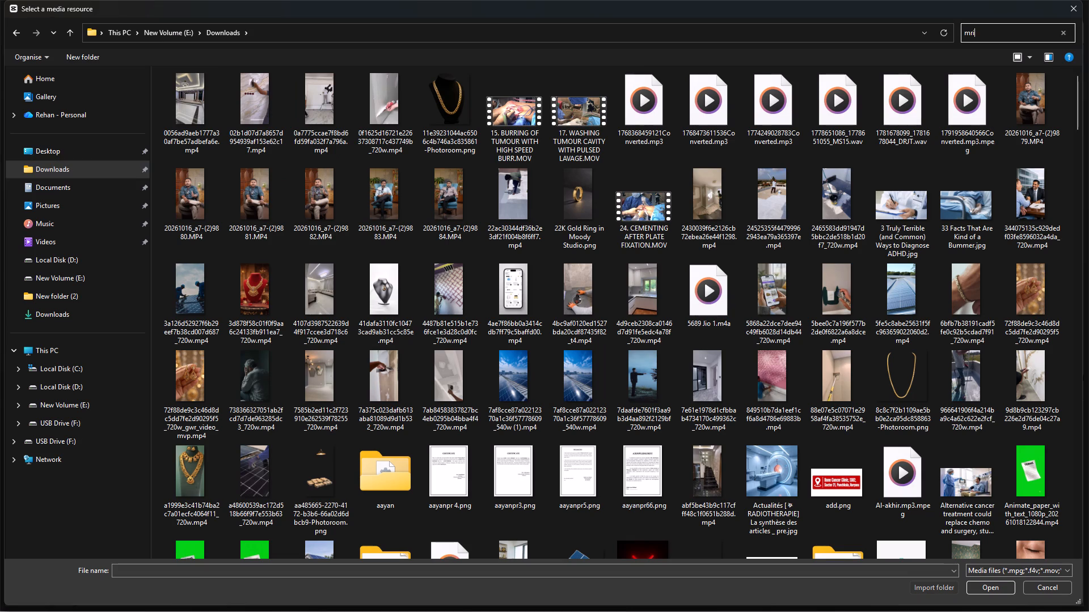
double_click(329, 146)
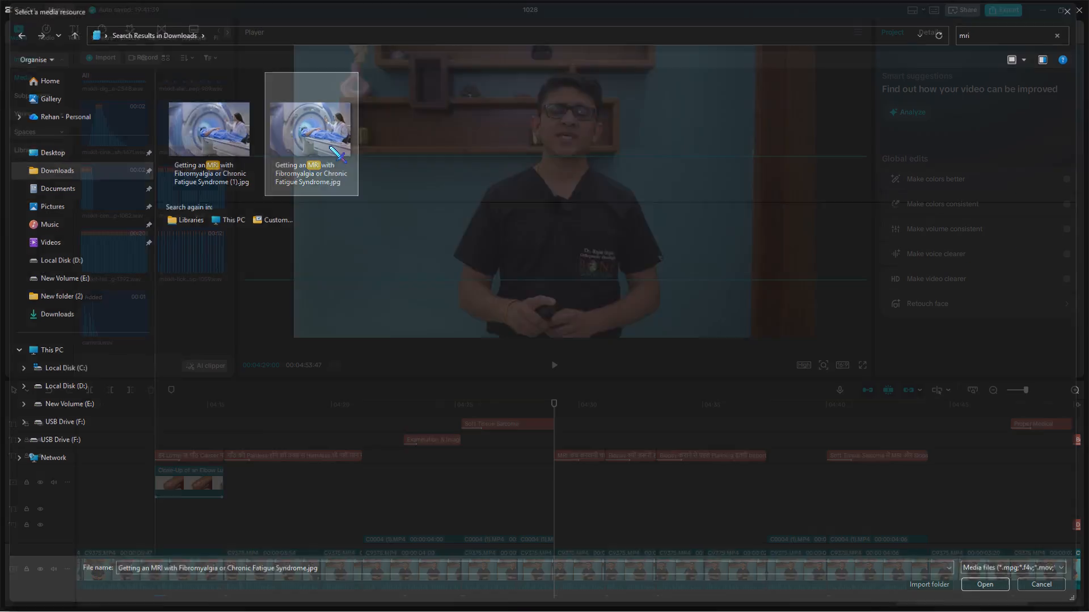
Place the MRI image on the b-roll track at 04:29 and trim it to the end of the MRI question title.
click(1022, 391)
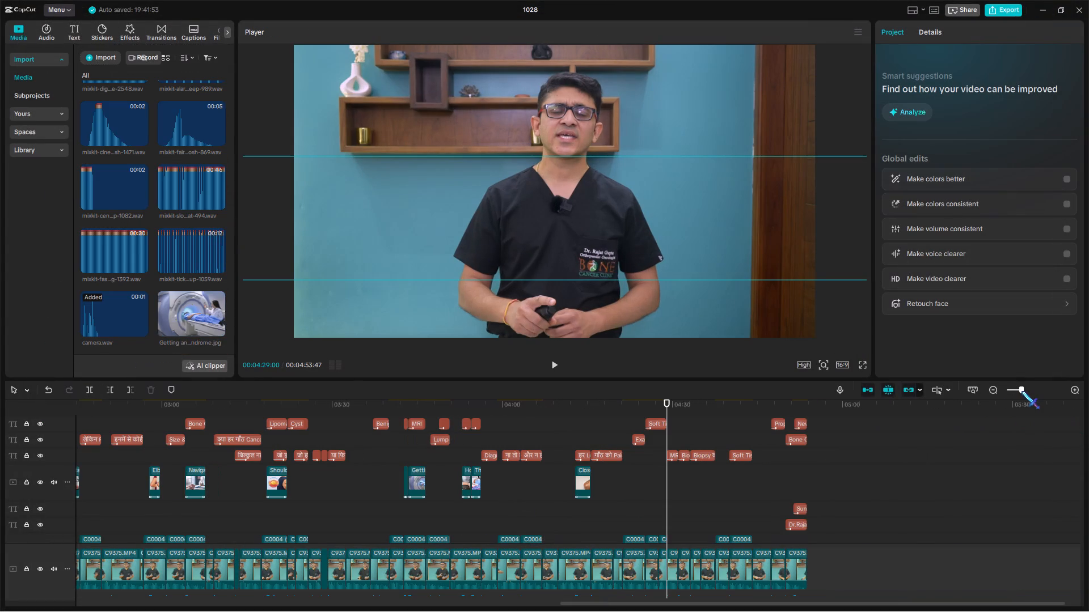
click(1025, 392)
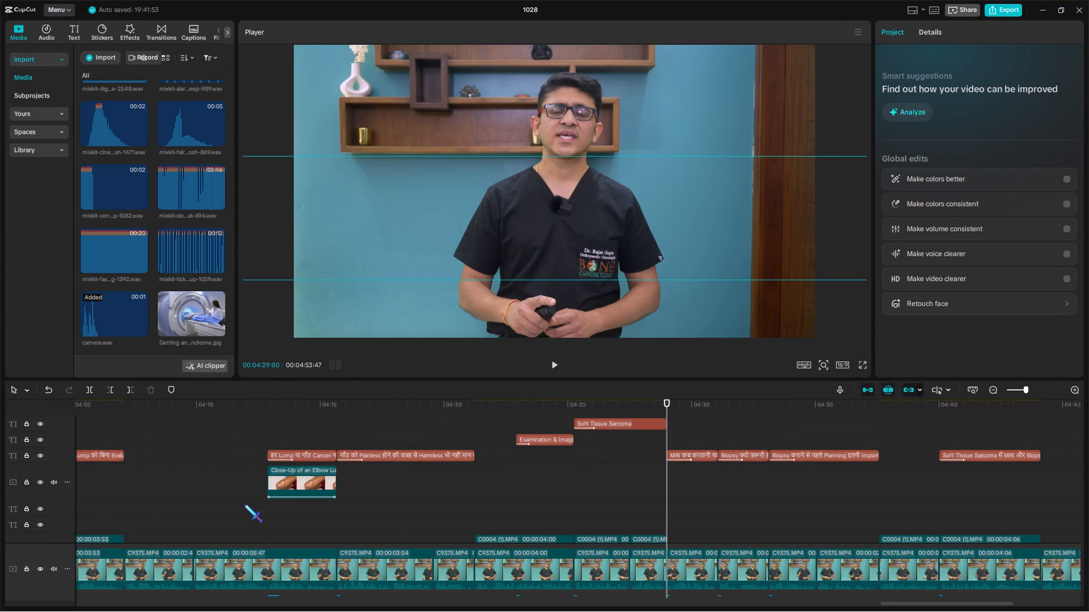
drag(244, 504, 252, 509)
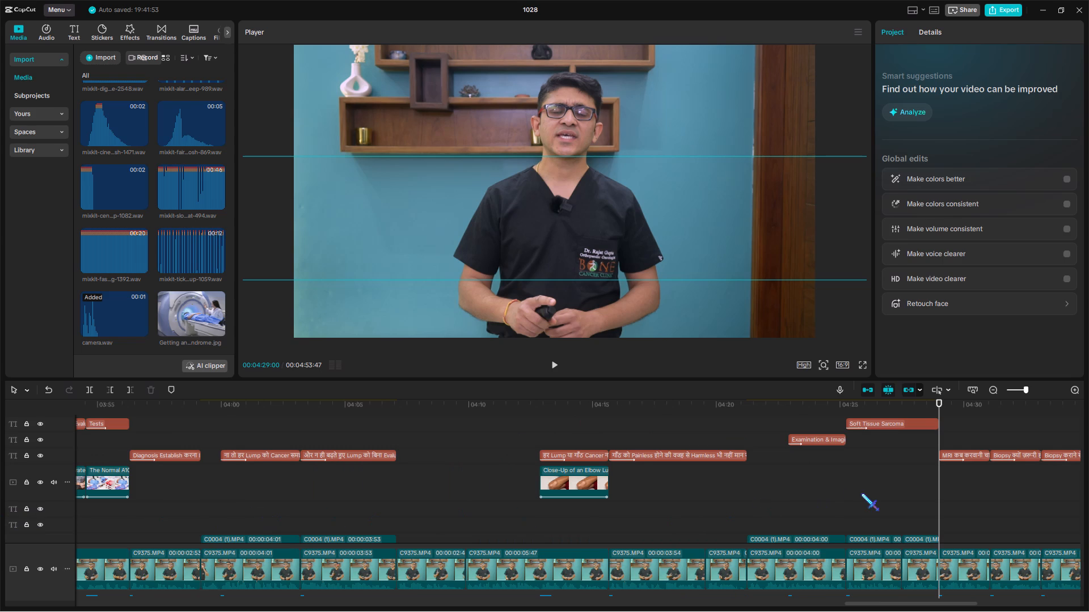
drag(868, 492, 396, 494)
drag(171, 307, 613, 454)
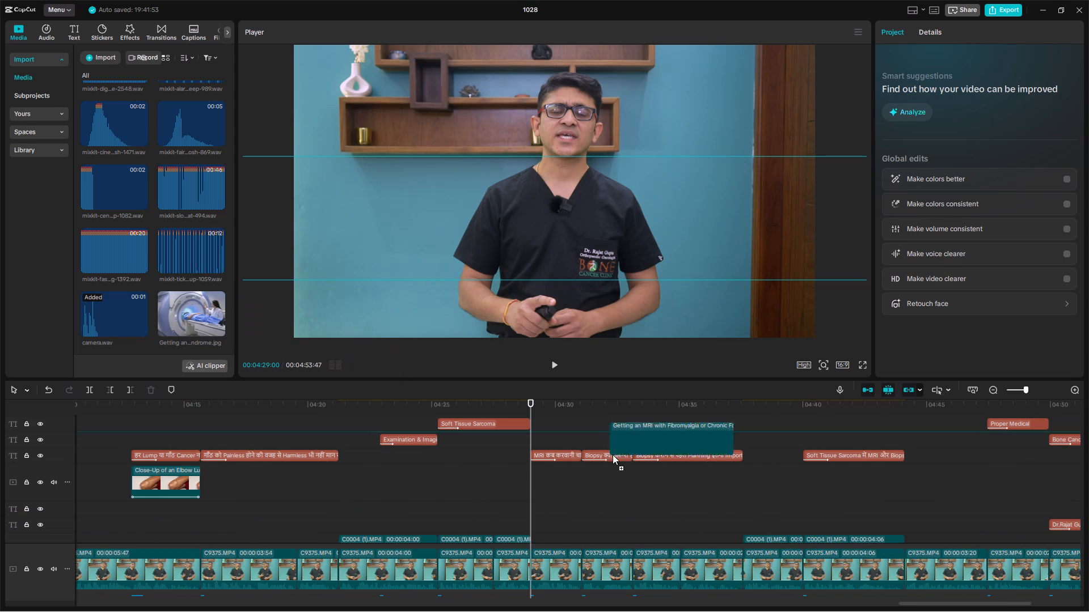
drag(613, 454, 531, 477)
drag(581, 411, 567, 425)
key(w)
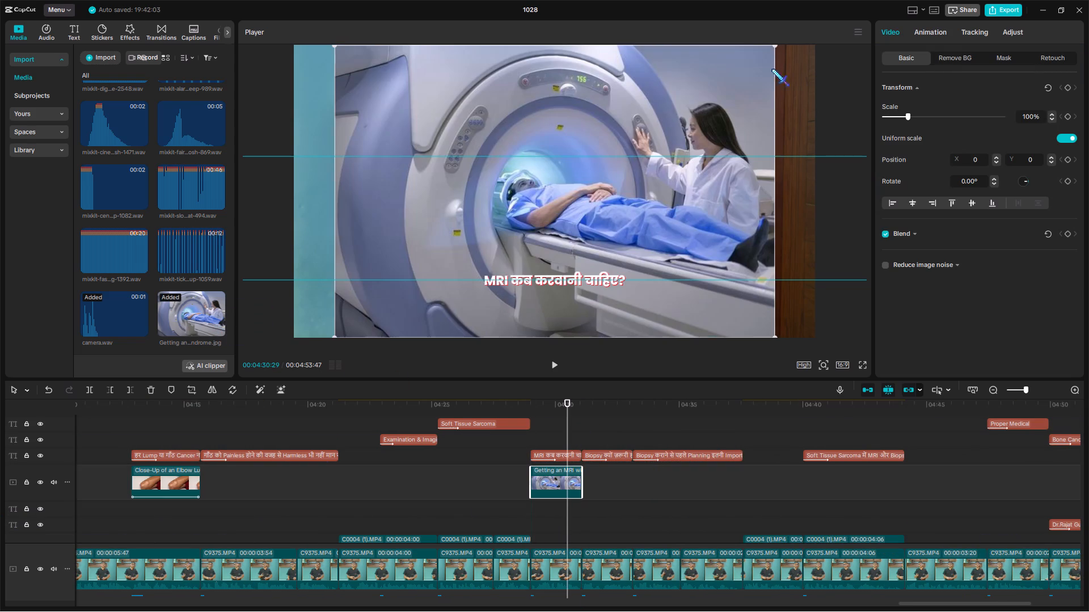
Scale the MRI image up to fill the frame, apply the Zoom 1 combo animation, and play on into the biopsy title.
drag(776, 45, 867, 45)
click(925, 40)
click(952, 113)
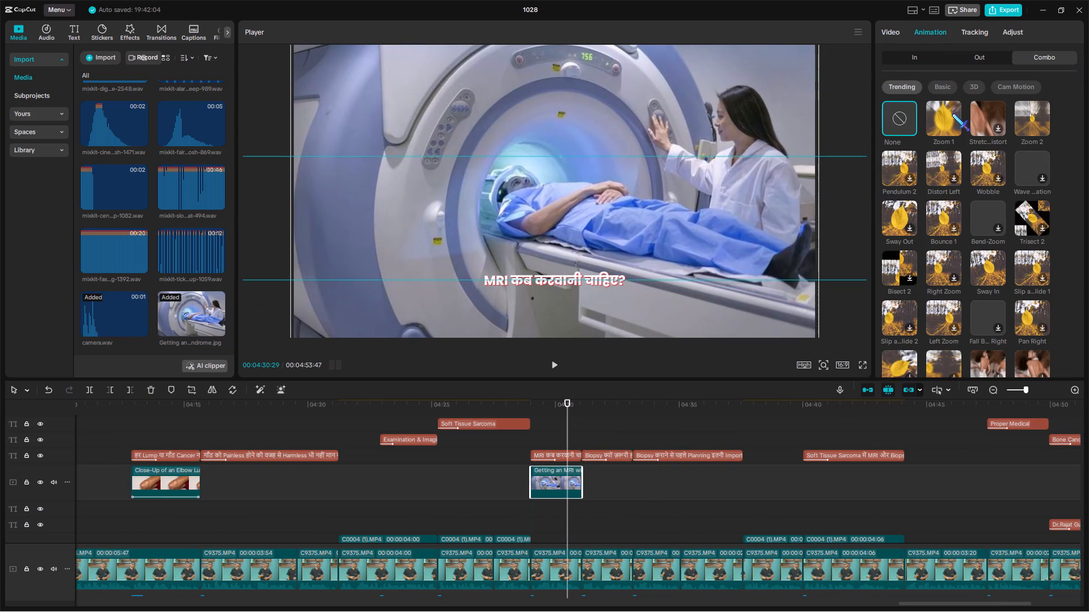
scroll(498, 521, up, 4)
click(571, 443)
click(580, 452)
key(space)
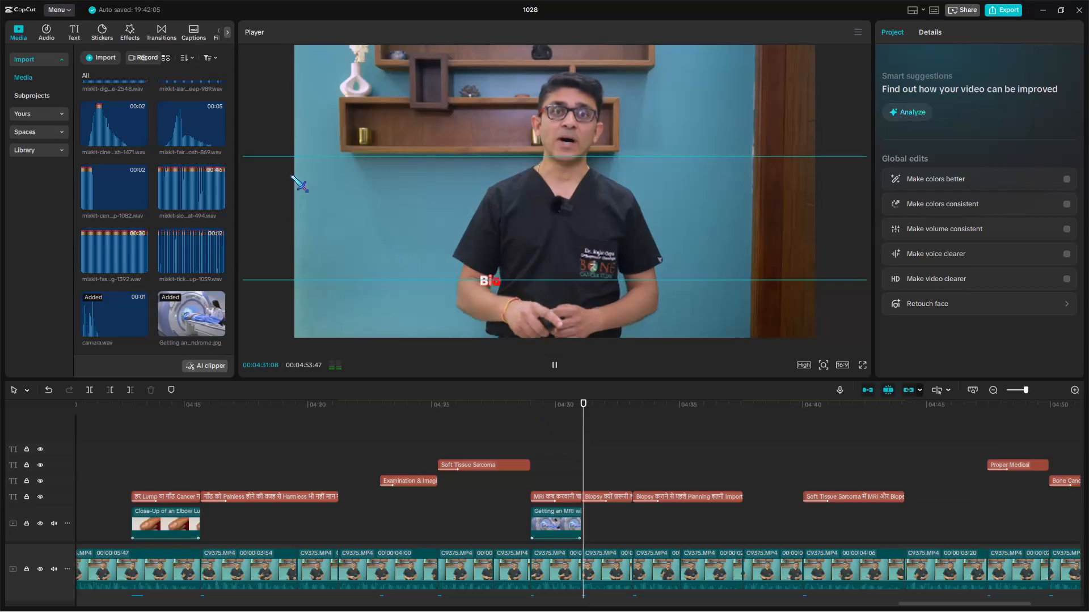
key(space)
Switch to Chrome and search Pinterest for "biopsy" images.
click(97, 62)
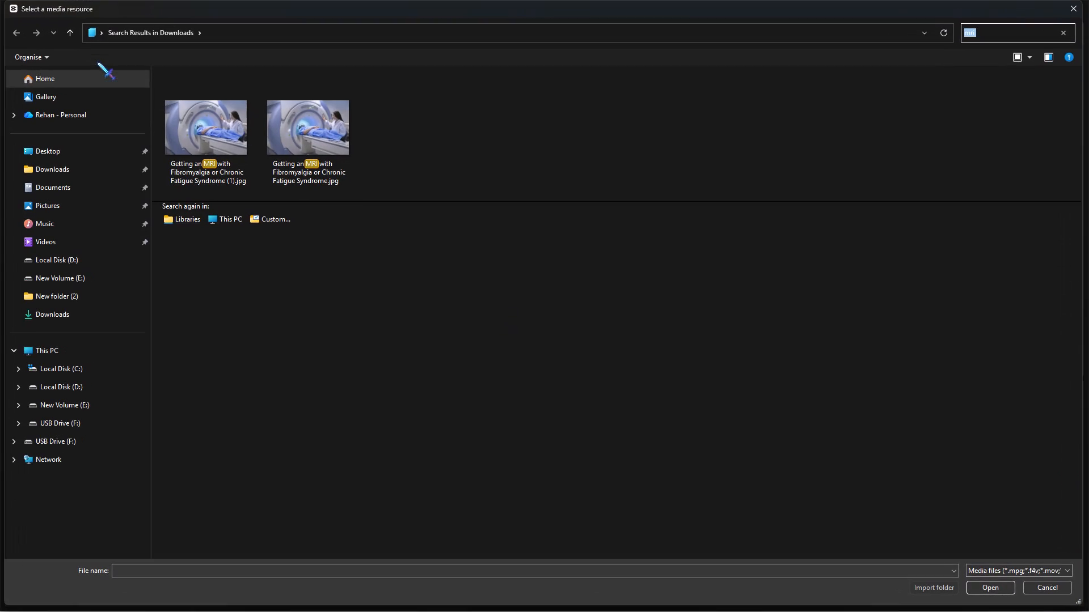
click(645, 604)
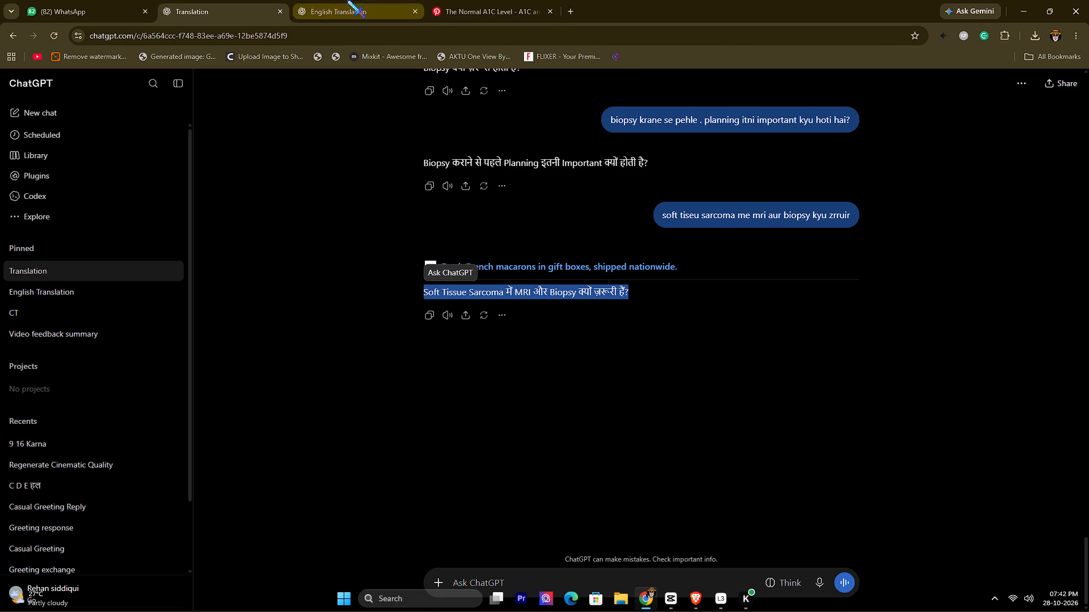
click(436, 0)
click(476, 89)
text(biopsy)
key(Return)
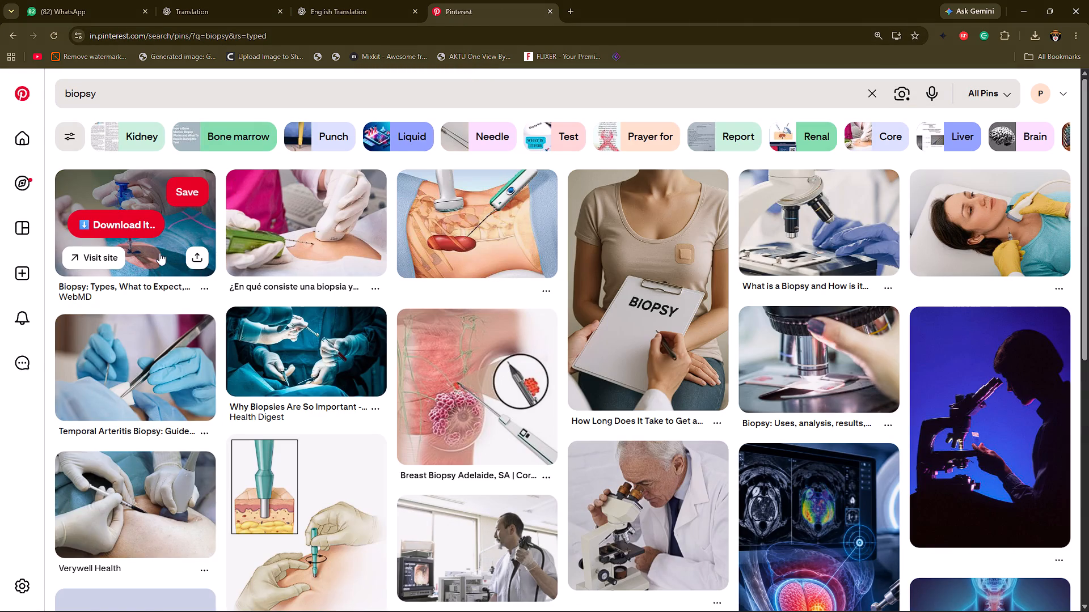
Open the WebMD pin "Biopsy: Types, What to Expect, and Uses" and download its image.
click(159, 253)
click(513, 152)
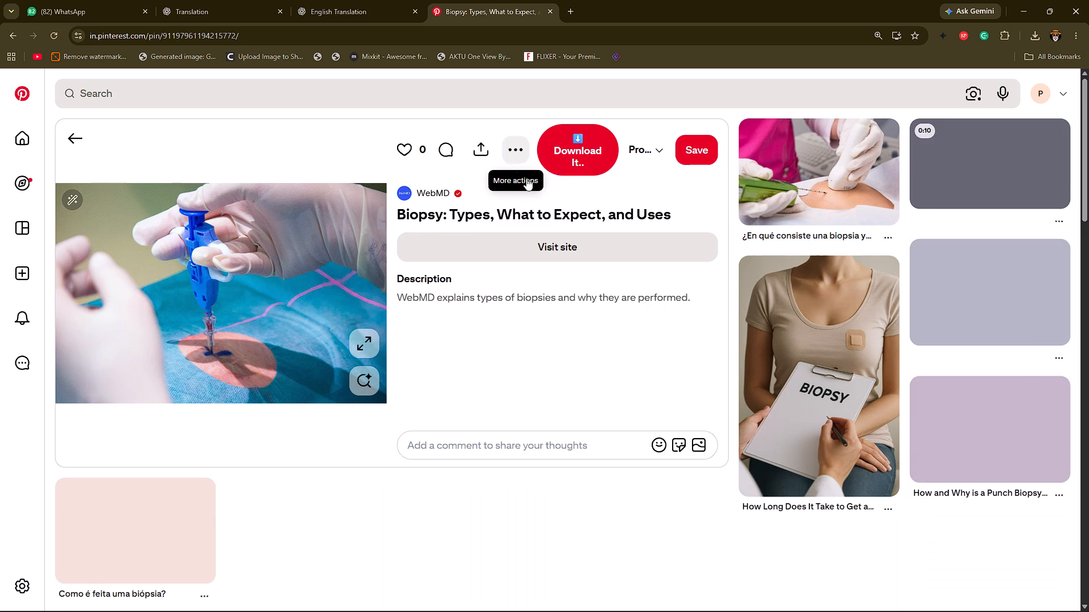
click(546, 190)
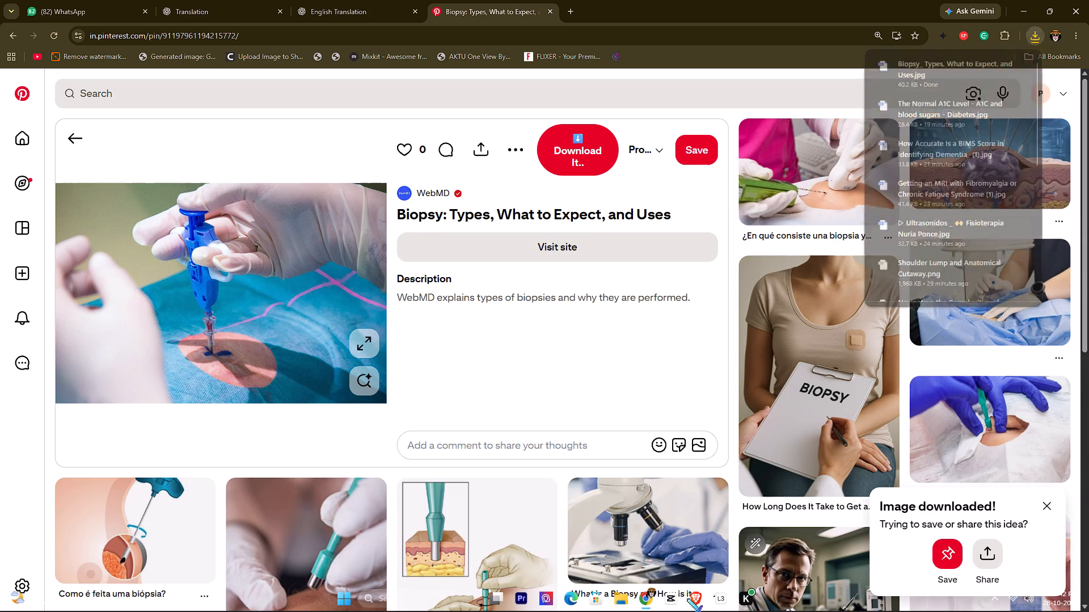
Switch back to CapCut, search the Downloads folder for "bio" and import "Biopsy_ Types, What to Expect, and Uses.jpg".
click(673, 598)
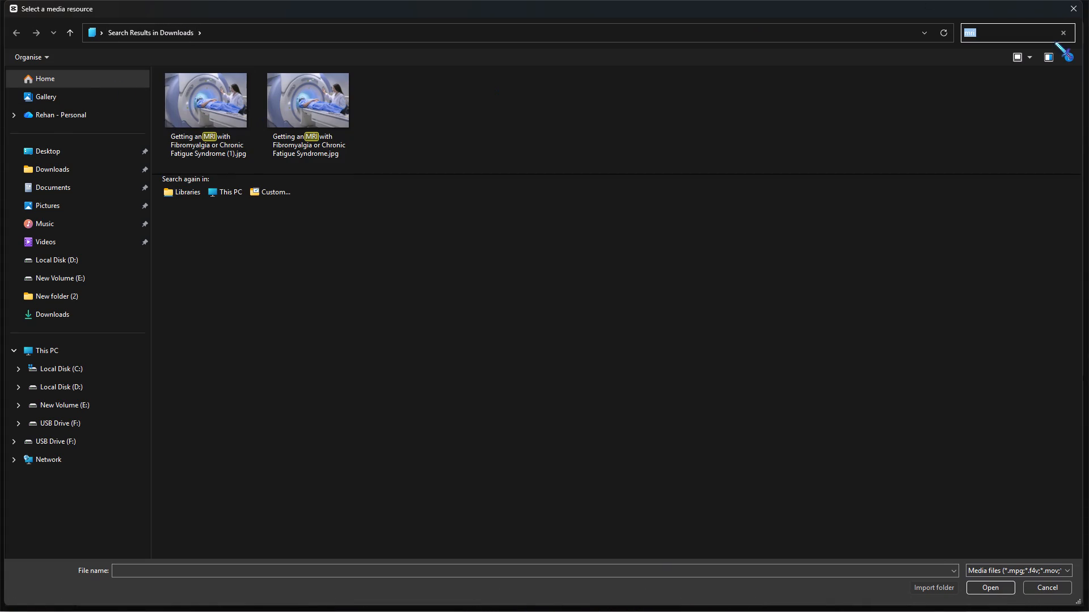
click(1062, 31)
text(bio)
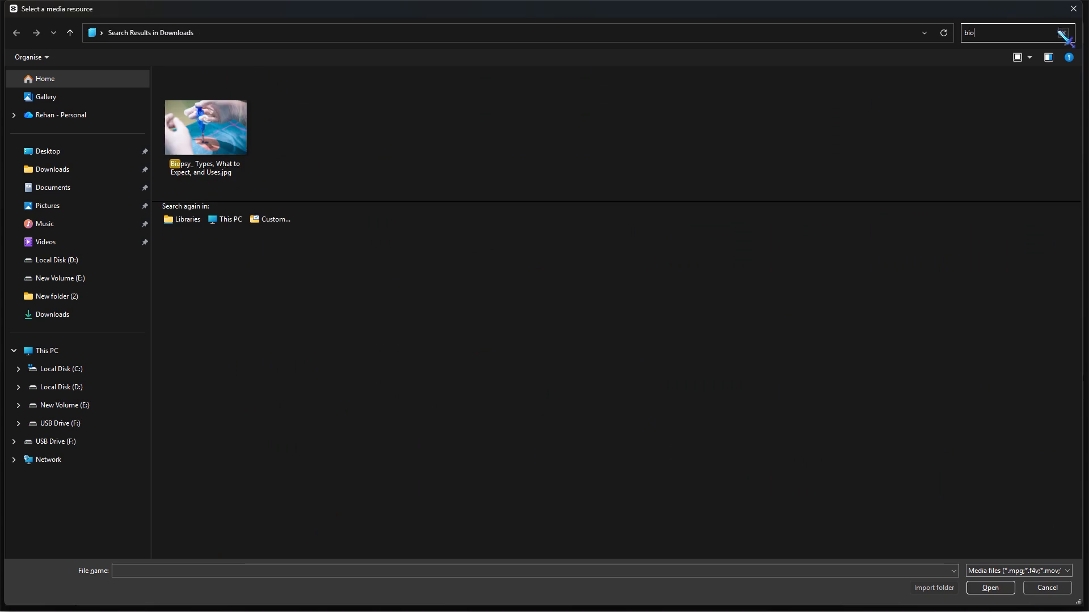
double_click(227, 113)
Place the biopsy image directly after the MRI image on the b-roll track and trim it to the biopsy question title's end at 04:33:08.
drag(124, 311, 603, 533)
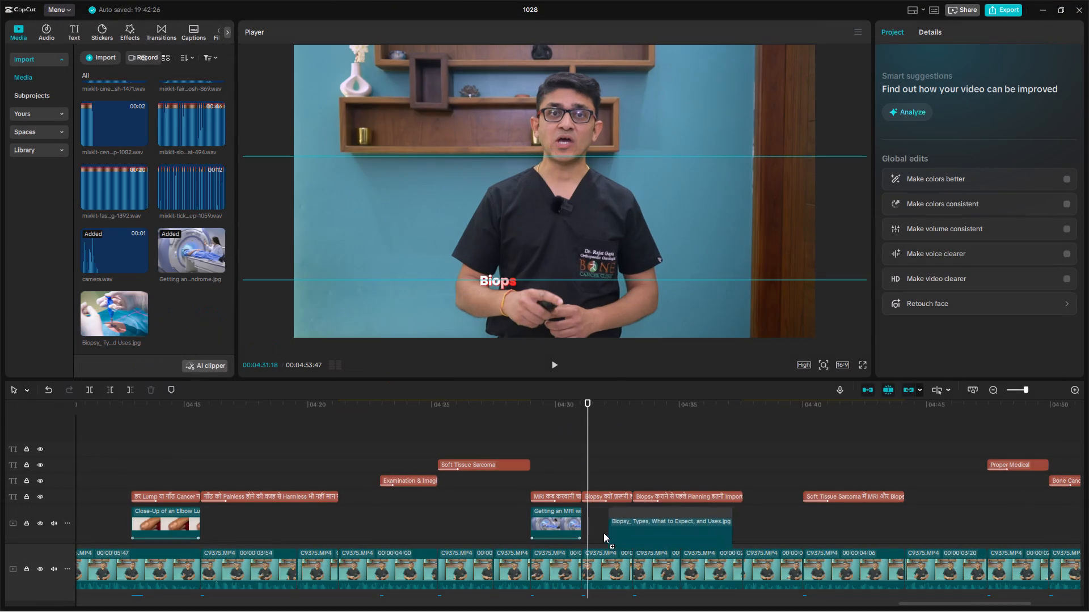
drag(603, 533, 579, 523)
drag(627, 416, 633, 432)
double_click(633, 426)
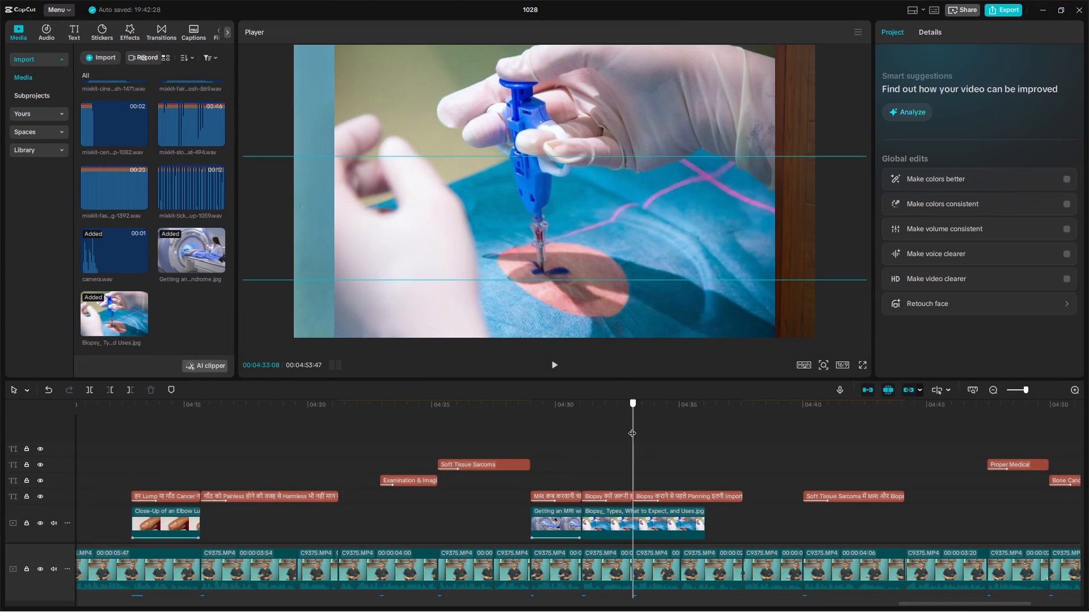
click(624, 537)
key(w)
Scale the biopsy image up to fill the frame and apply the Zoom 1 combo animation.
click(603, 470)
click(615, 525)
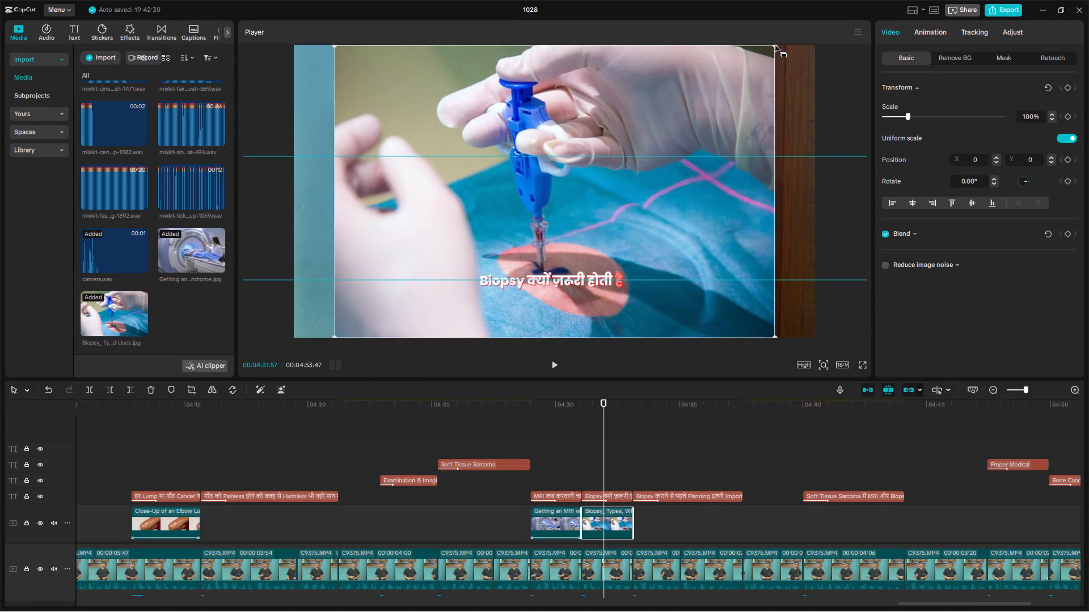
drag(774, 48, 861, 43)
click(931, 31)
click(949, 110)
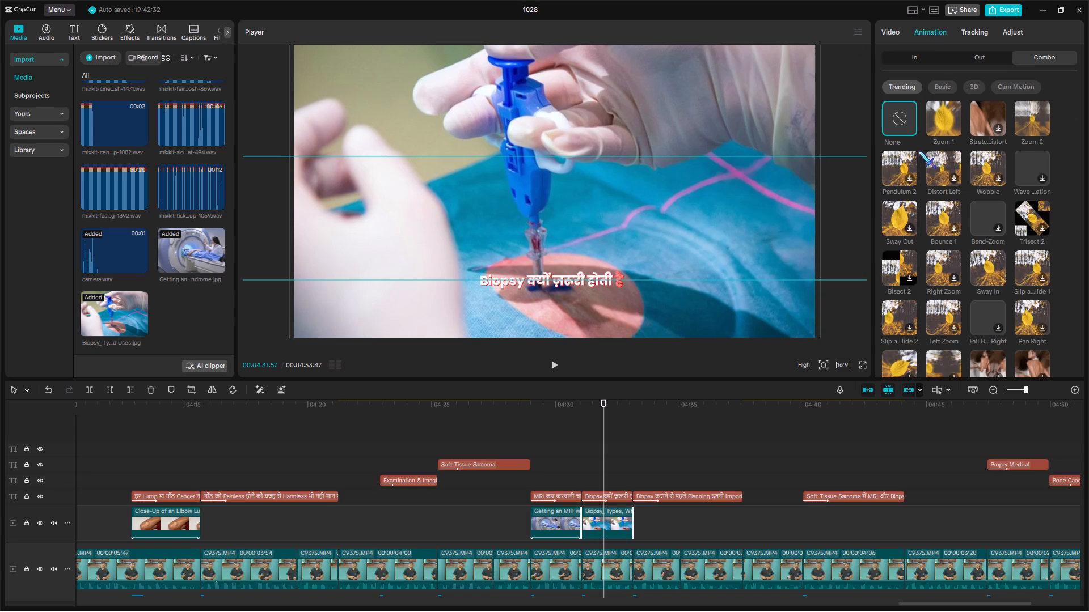
Play back the MRI and biopsy b-roll from 04:29:00 to check the images and their animations.
double_click(585, 467)
click(565, 466)
click(549, 466)
click(533, 440)
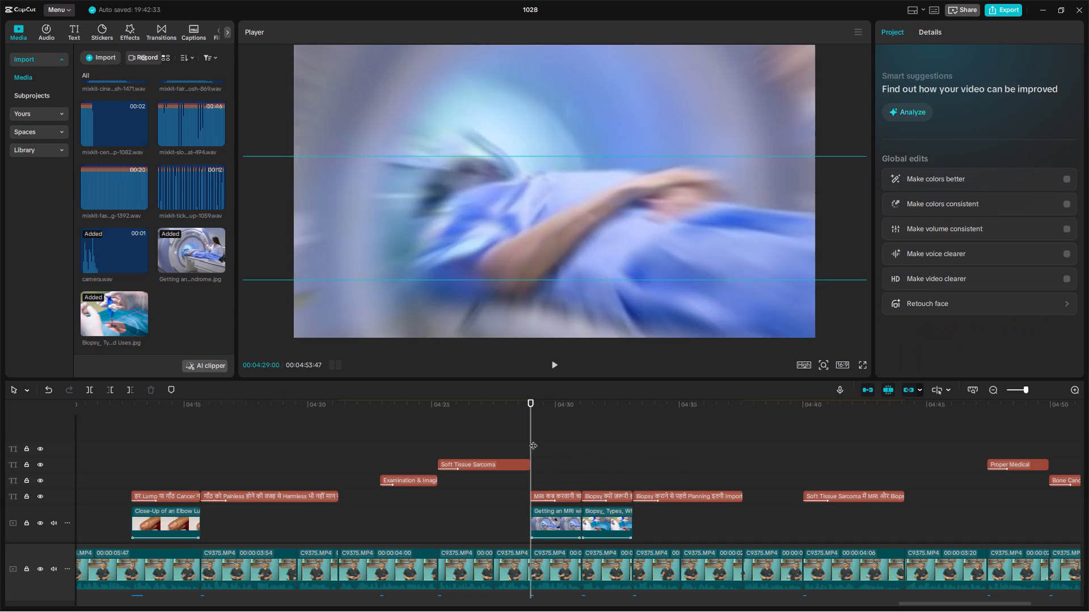
key(space)
Copy an existing quiet camera sound and paste it at the MRI image's start, 04:29:00, and the biopsy image's start, 04:31:04.
click(1018, 392)
scroll(692, 493, down, 20)
scroll(692, 493, down, 3)
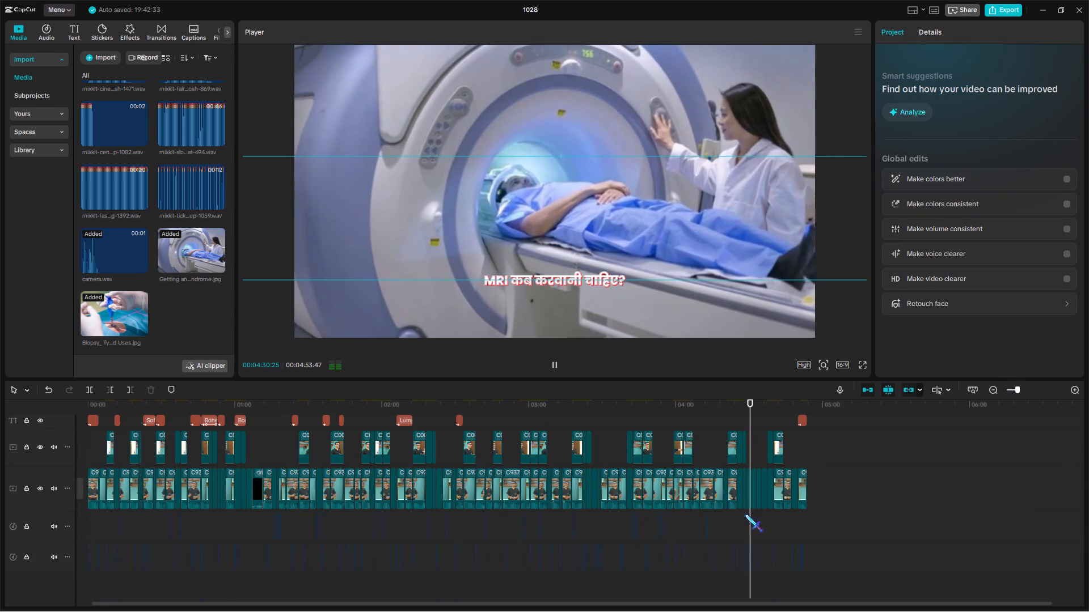
drag(751, 525, 94, 524)
drag(92, 524, 651, 535)
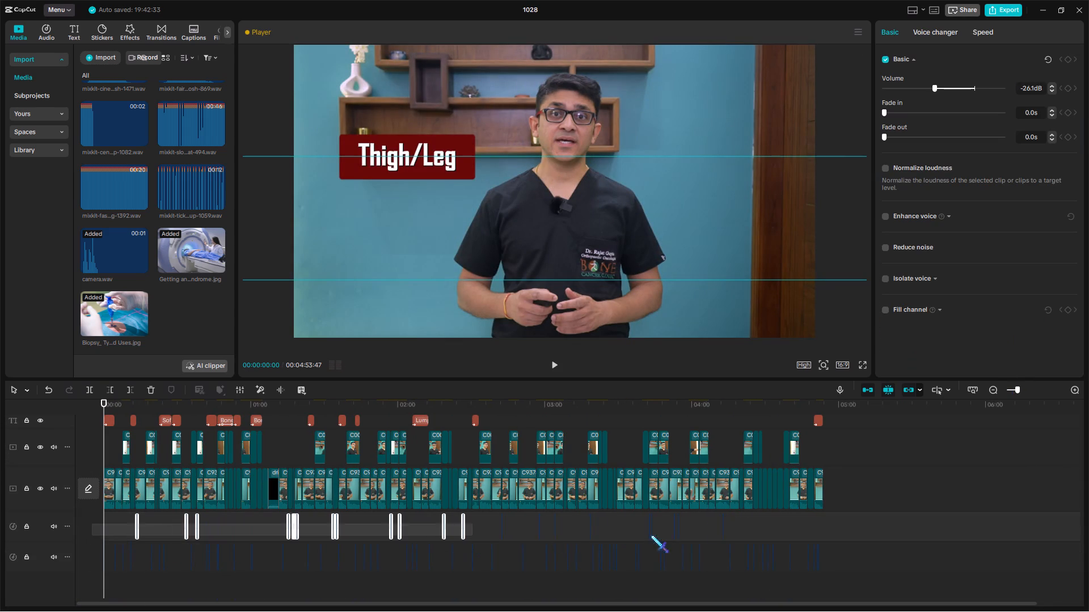
drag(651, 535, 773, 518)
drag(715, 528, 746, 529)
key(ctrl+c)
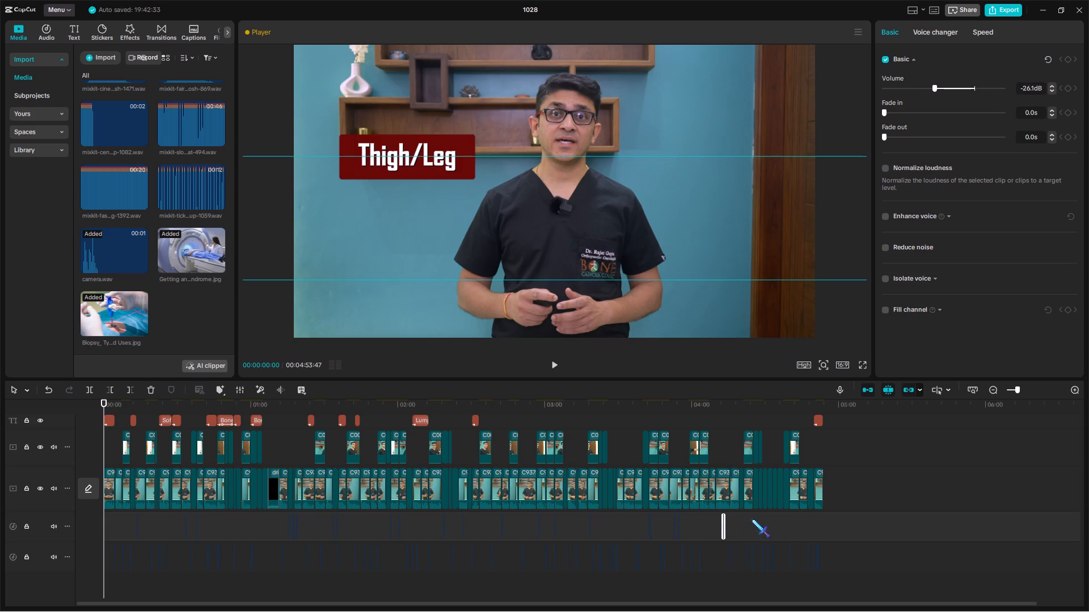
scroll(752, 516, up, 13)
click(754, 435)
ctrl+drag(755, 435, 758, 440)
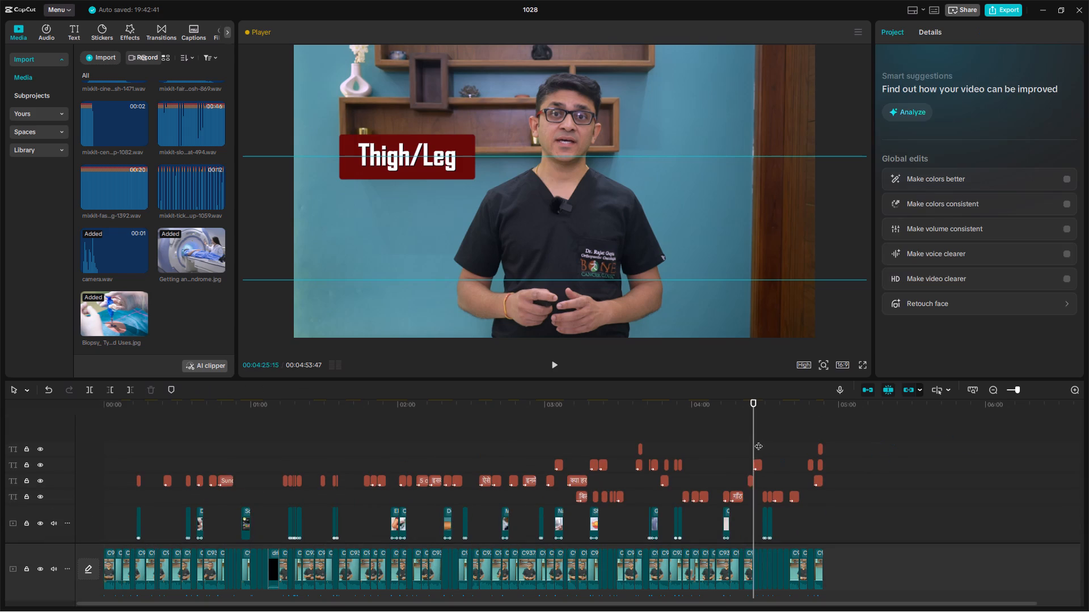
ctrl+drag(758, 440, 765, 450)
key(ctrl+v)
click(1026, 388)
scroll(818, 494, up, 7)
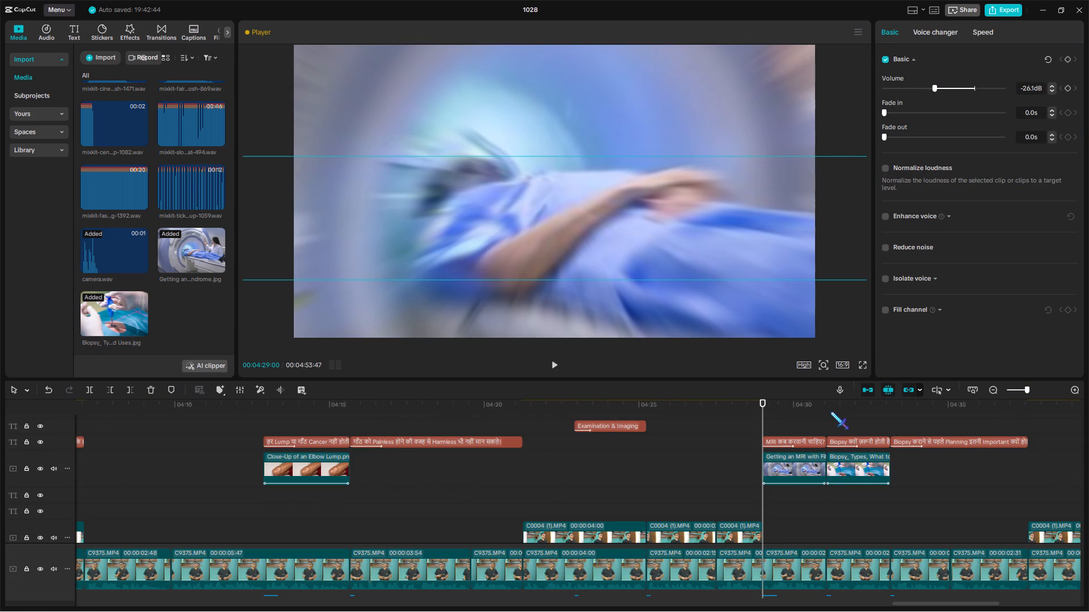
ctrl+double_click(830, 411)
key(ctrl+v)
Delete the two title sound effects on the lowest audio track beneath the new camera sounds at 04:29 and 04:31.
scroll(865, 544, down, 5)
drag(751, 551, 853, 584)
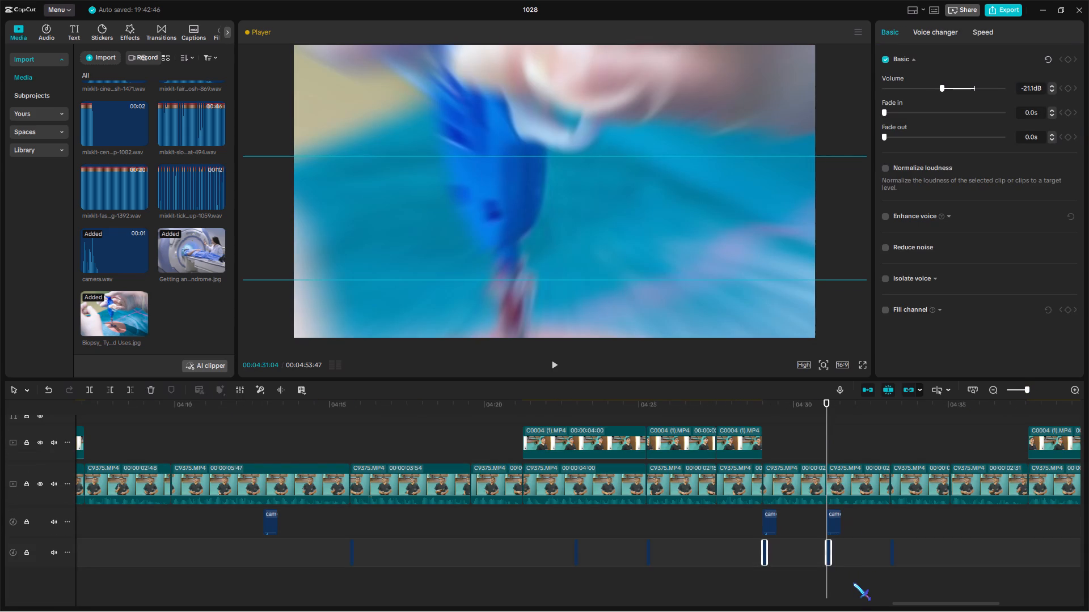
key(BackSpace)
Select all camera sounds across the timeline and raise their volume to -21.1 dB while auditioning them around the Muscles b-roll near 01:17.
drag(1025, 388, 1022, 396)
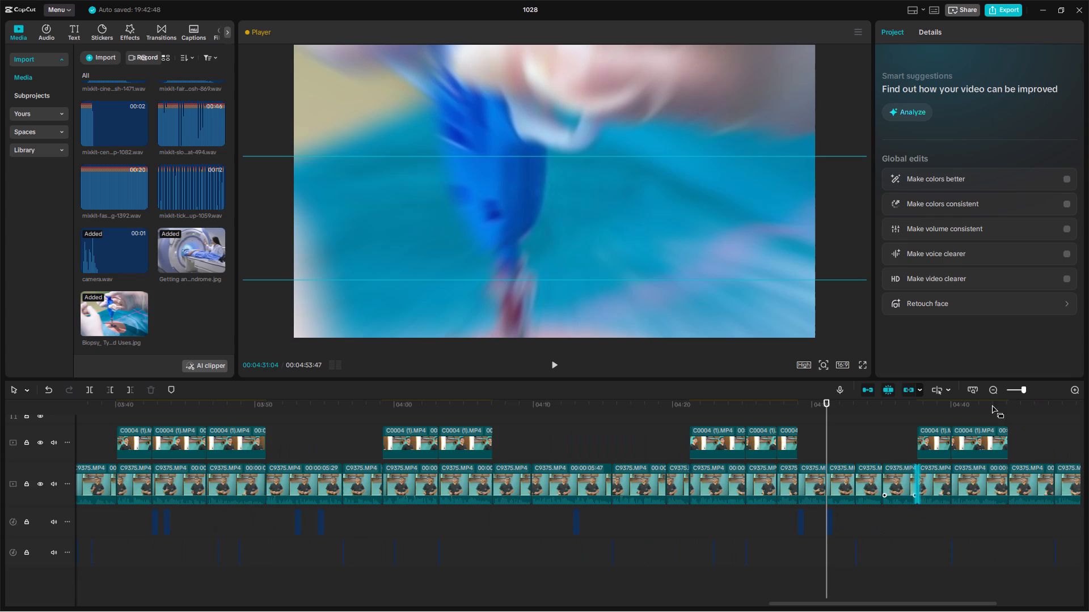
click(1019, 389)
drag(854, 520, 250, 522)
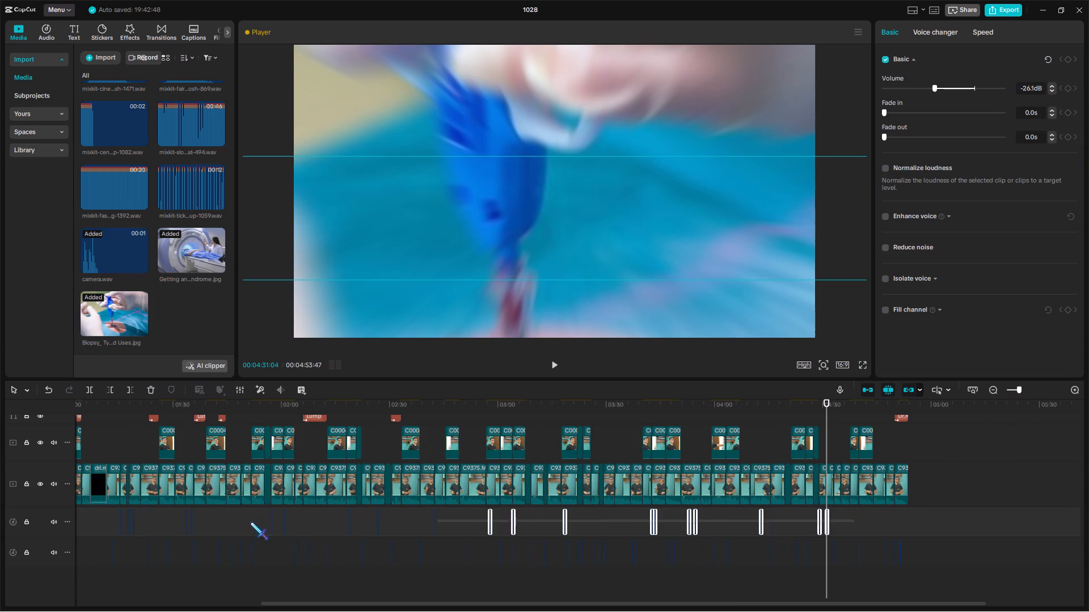
drag(250, 522, 32, 522)
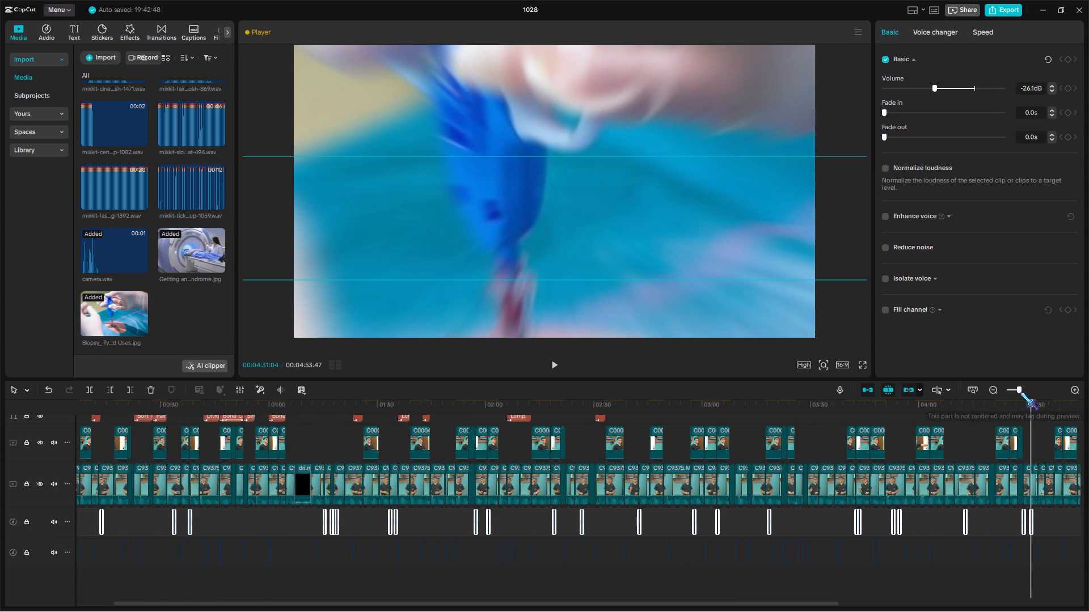
click(1018, 391)
drag(966, 520, 0, 525)
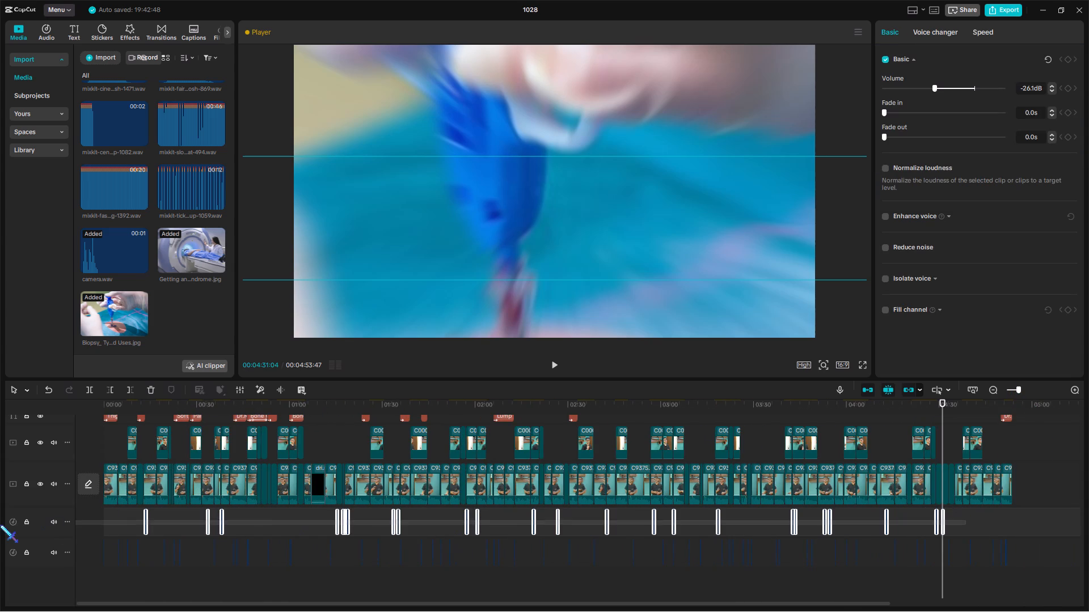
drag(0, 525, 1, 525)
click(341, 407)
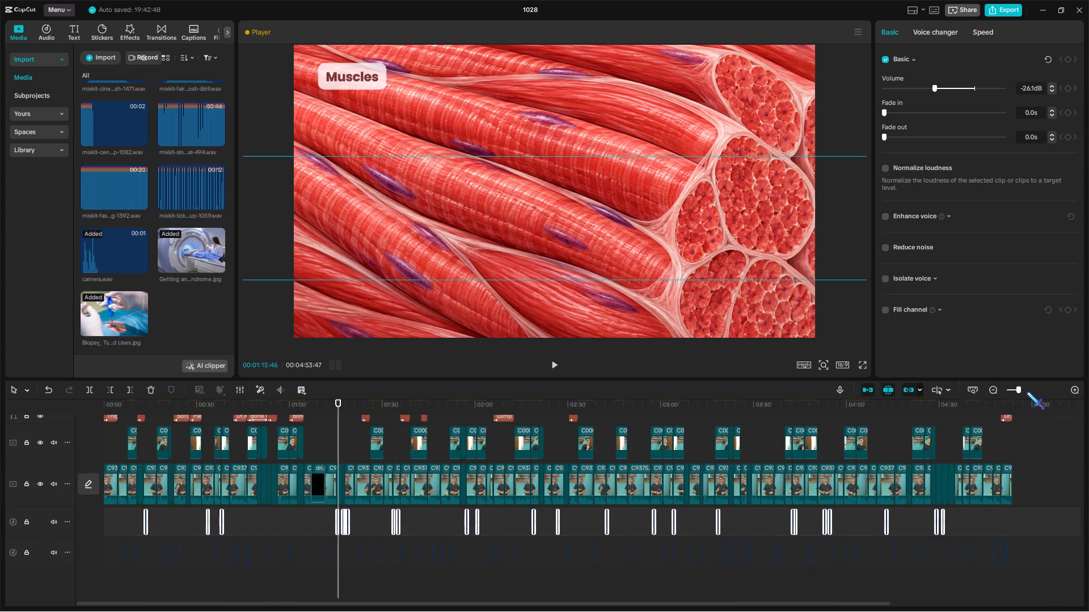
click(1026, 390)
key(space)
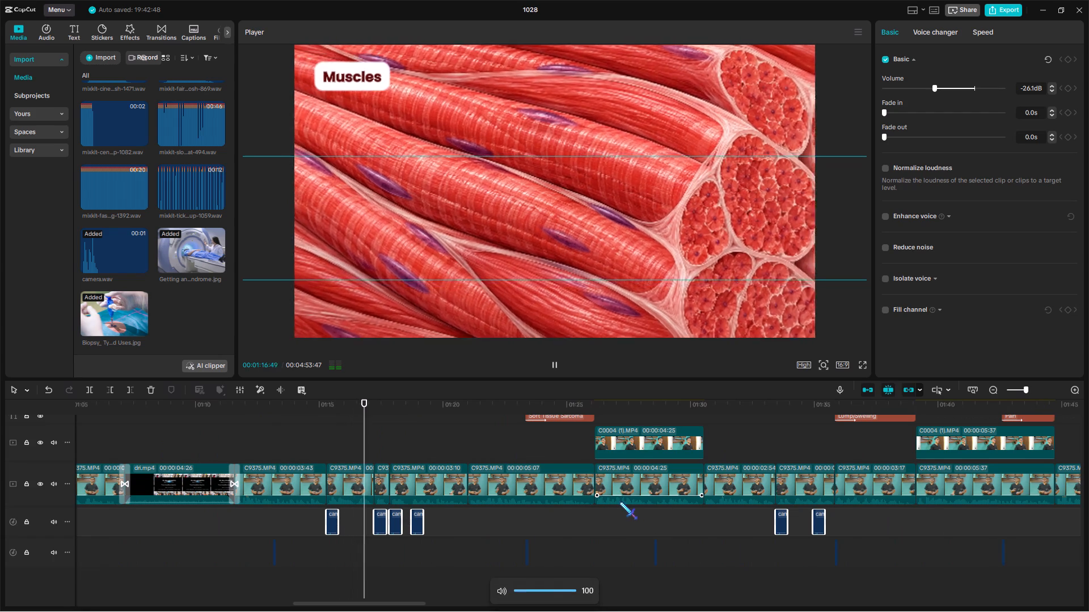
click(935, 92)
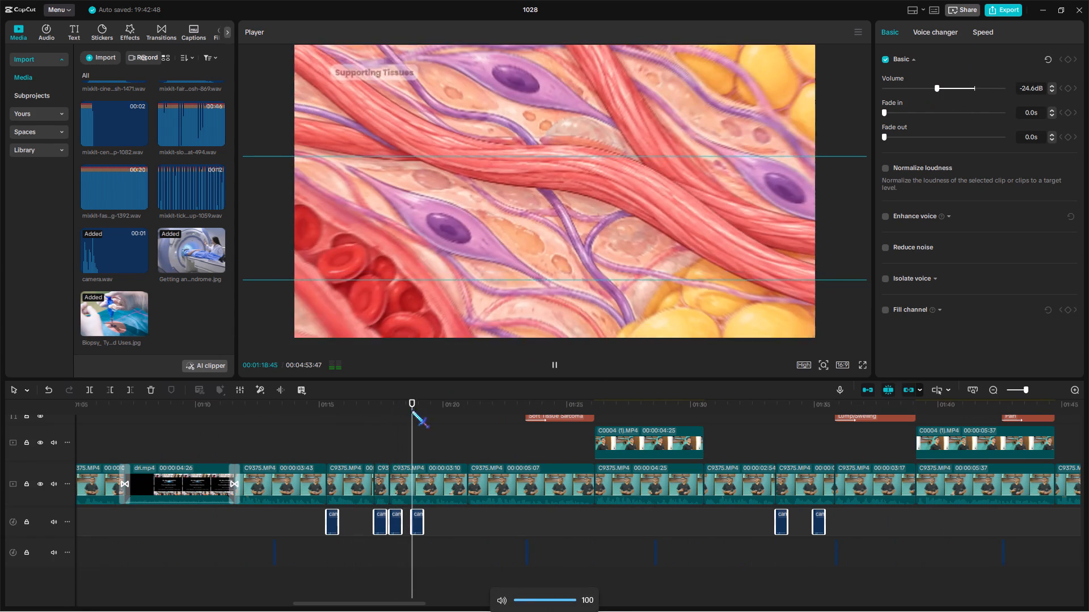
click(358, 407)
key(space)
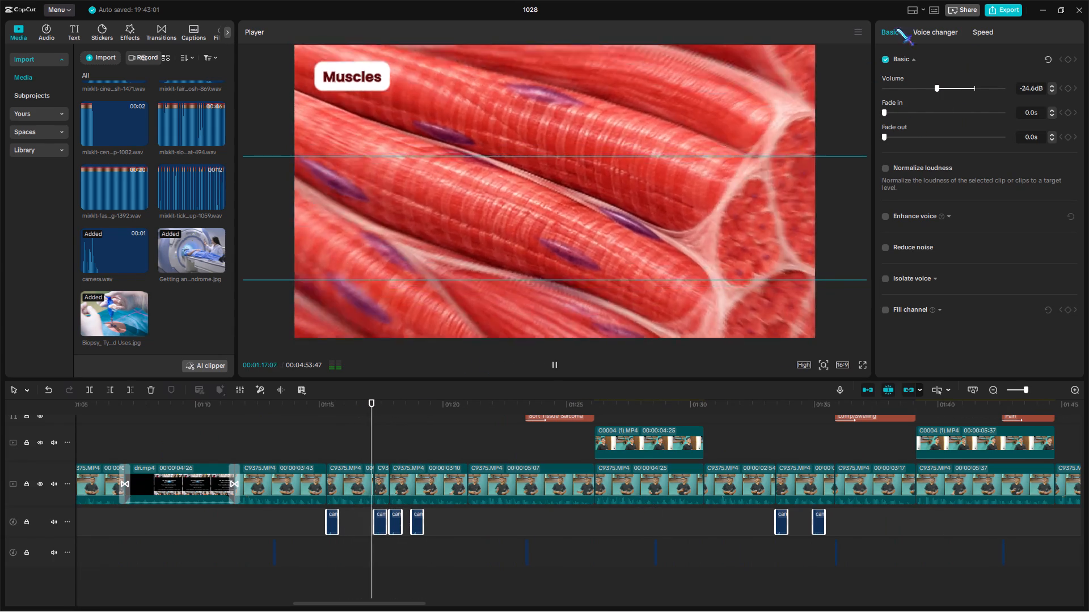
drag(936, 90, 940, 96)
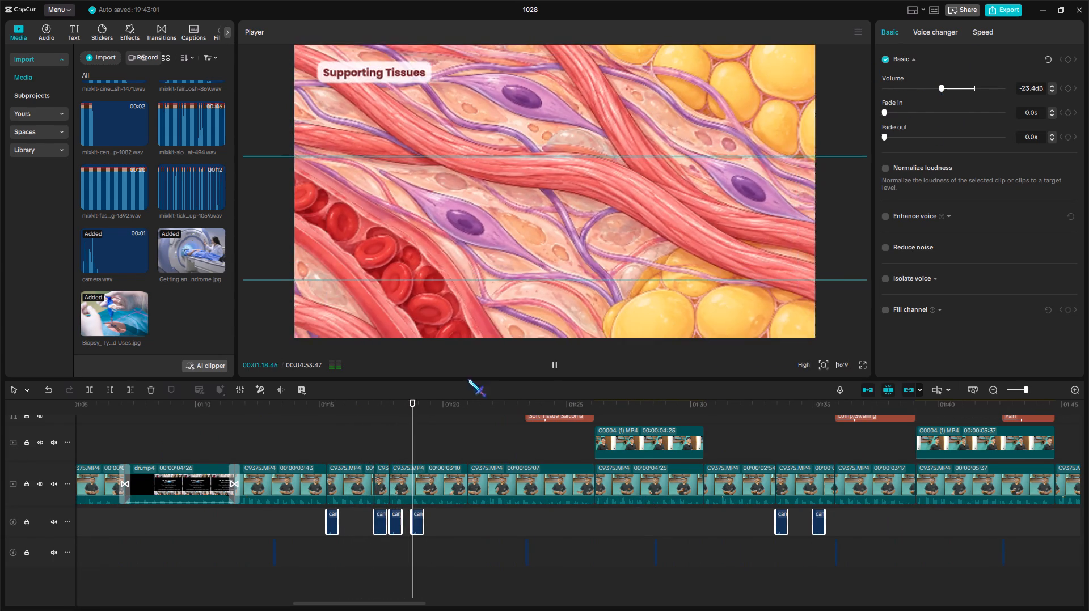
click(365, 409)
key(space)
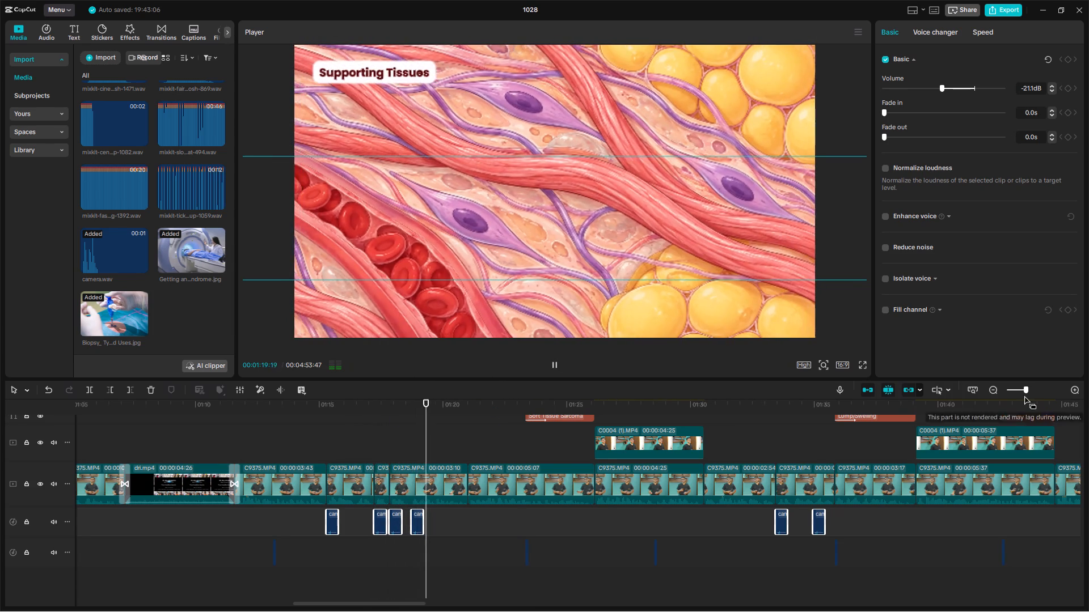
Look through the tracks from the video's beginning and set the playhead to the YouTube channel screenshot's start at 00:56:10.
click(1022, 390)
scroll(560, 495, up, 5)
click(411, 477)
drag(411, 477, 35, 483)
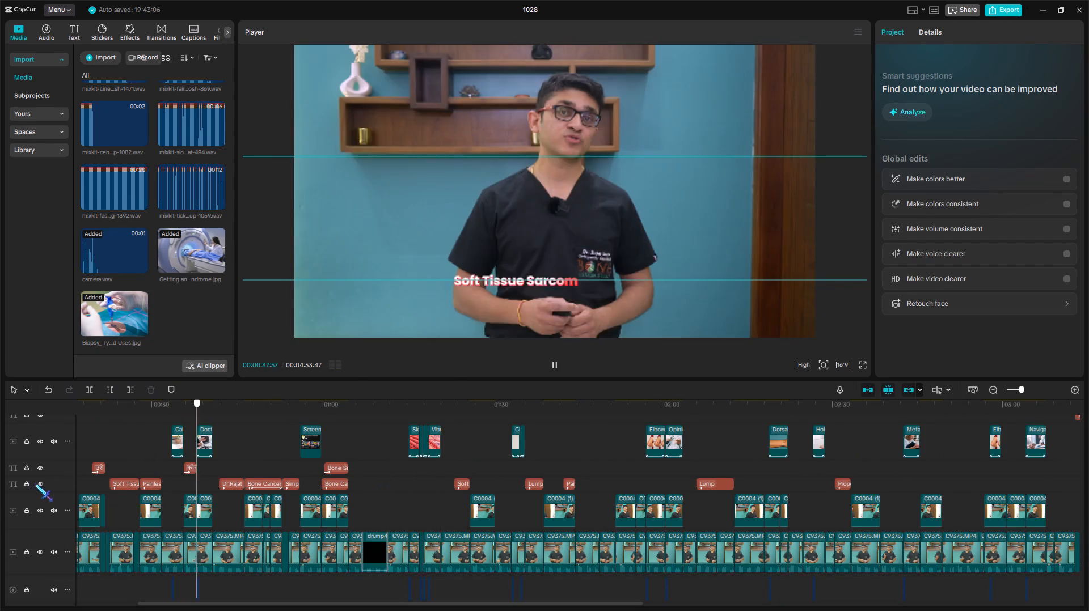
drag(35, 483, 29, 483)
scroll(364, 475, up, 14)
scroll(362, 476, down, 7)
scroll(398, 476, up, 3)
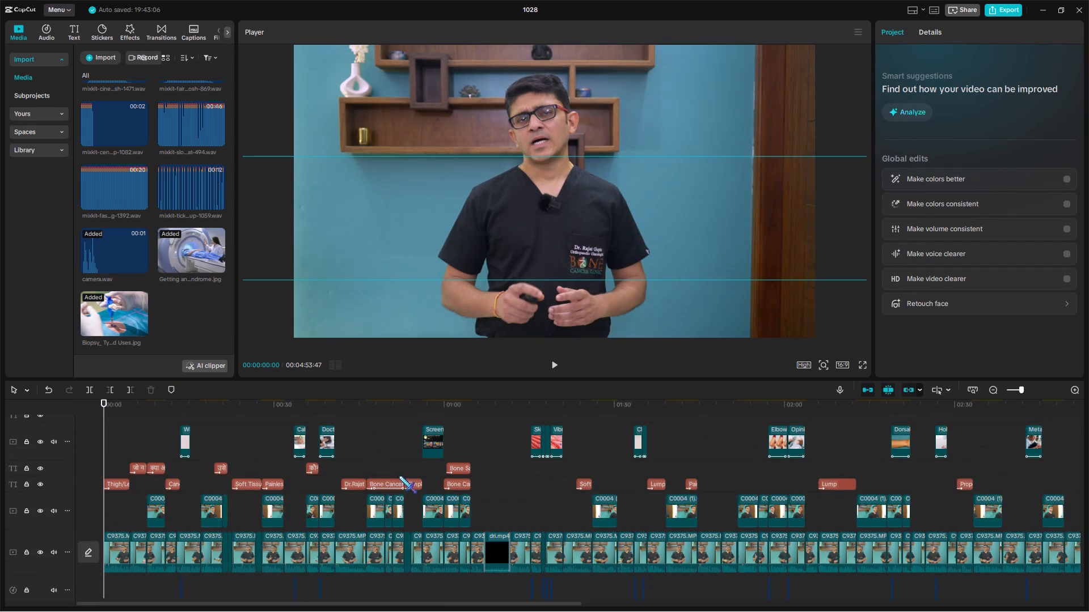
scroll(399, 475, up, 1)
double_click(419, 440)
Preview the saved presets 24 to 21 and place My presets21 on a new track above the channel screenshot at 00:56:10.
click(42, 114)
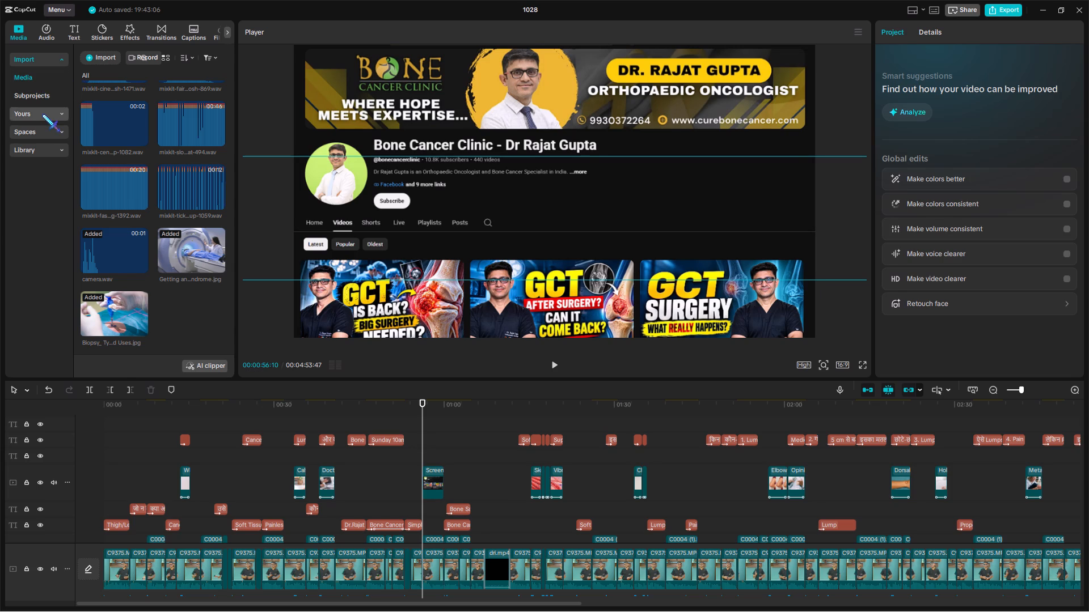
click(46, 111)
click(170, 233)
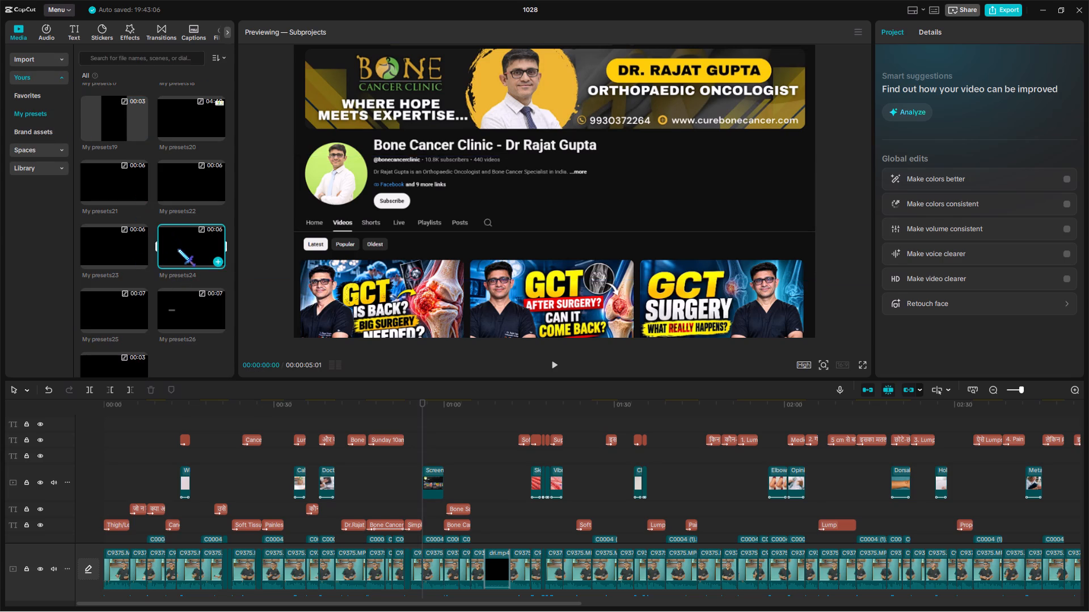
click(91, 257)
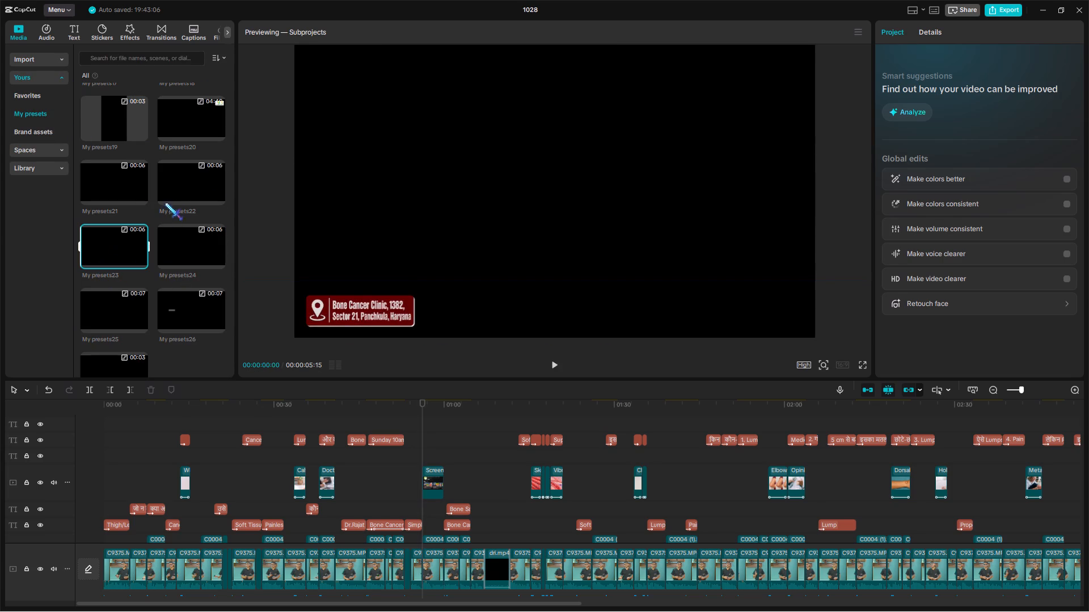
click(169, 195)
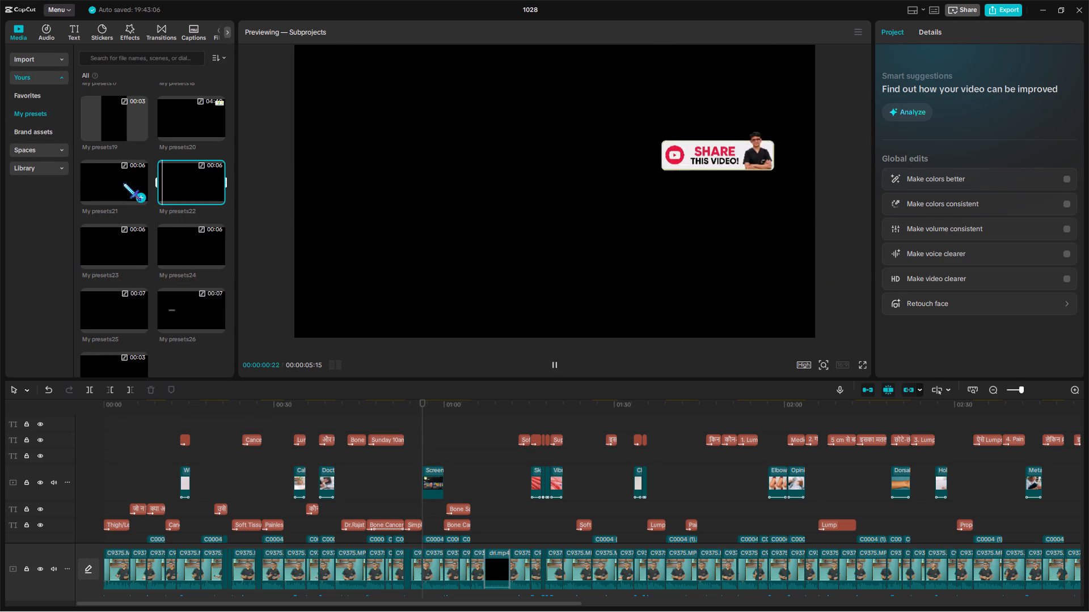
click(123, 183)
drag(115, 182, 424, 440)
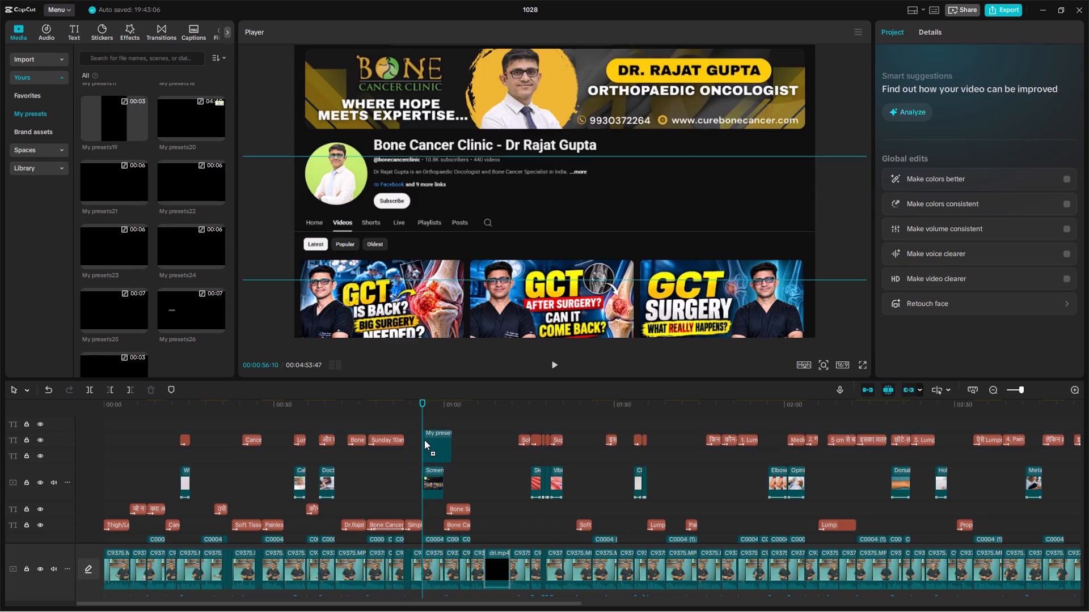
drag(424, 440, 423, 422)
Ungroup the My presets21 overlay above the channel screenshot and regroup its two subscribe images into a new compound clip.
click(1026, 388)
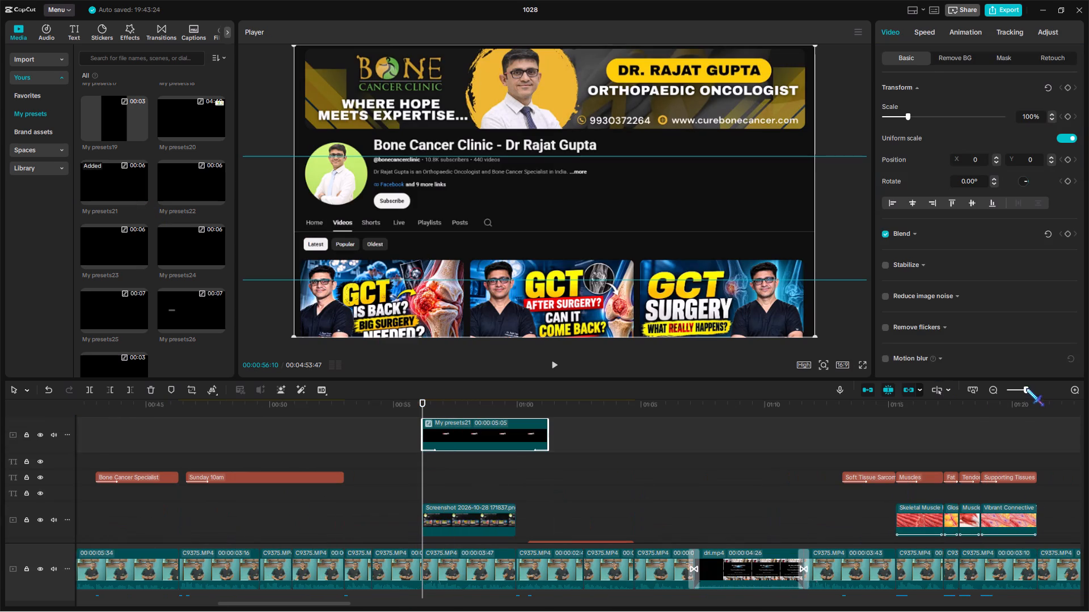
scroll(484, 449, up, 6)
scroll(484, 449, down, 4)
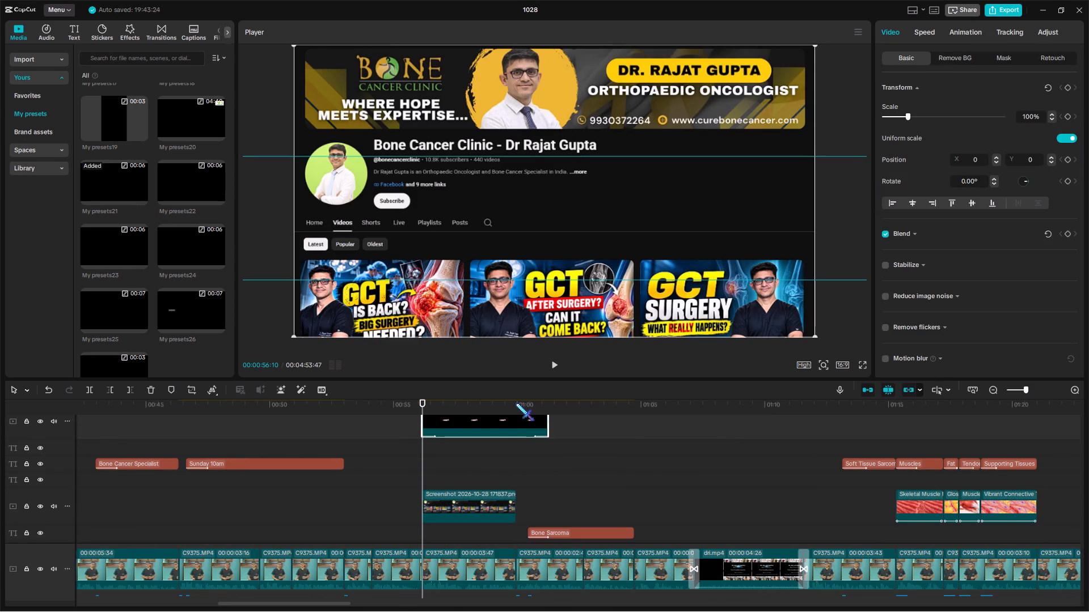
right_click(499, 422)
click(519, 376)
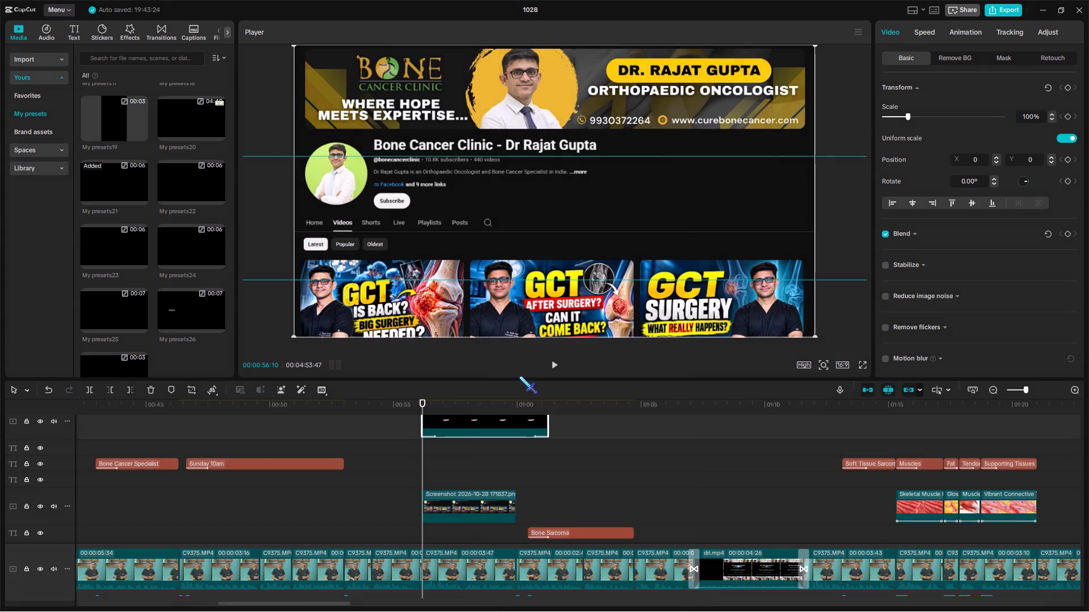
scroll(525, 449, up, 2)
key(alt+g)
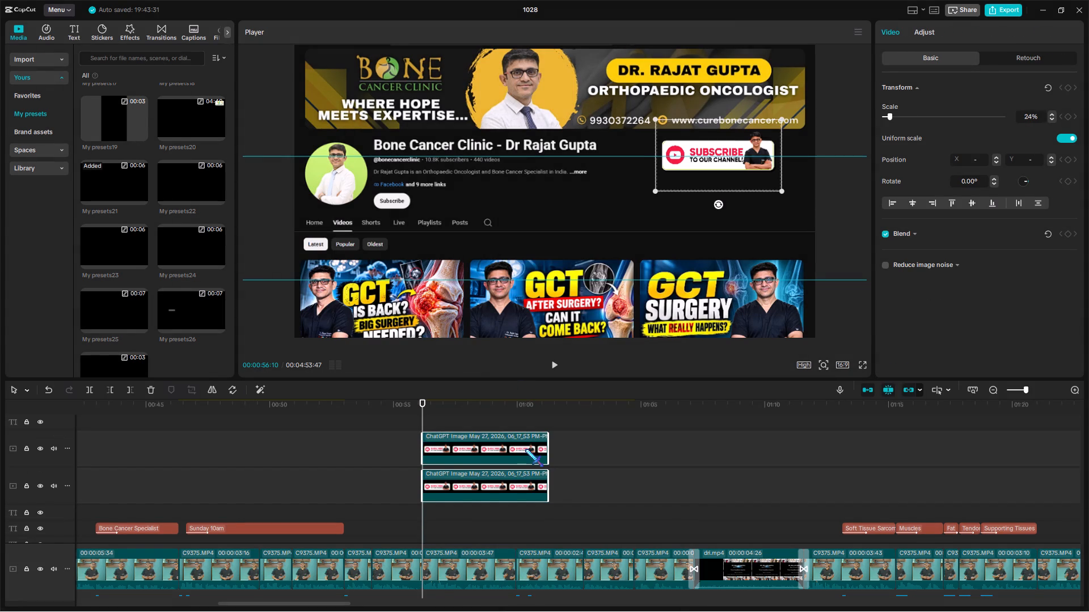
Trim the subscribe compound clip's end to match the channel screenshot's end at 00:59:57.
drag(516, 408, 514, 409)
key(w)
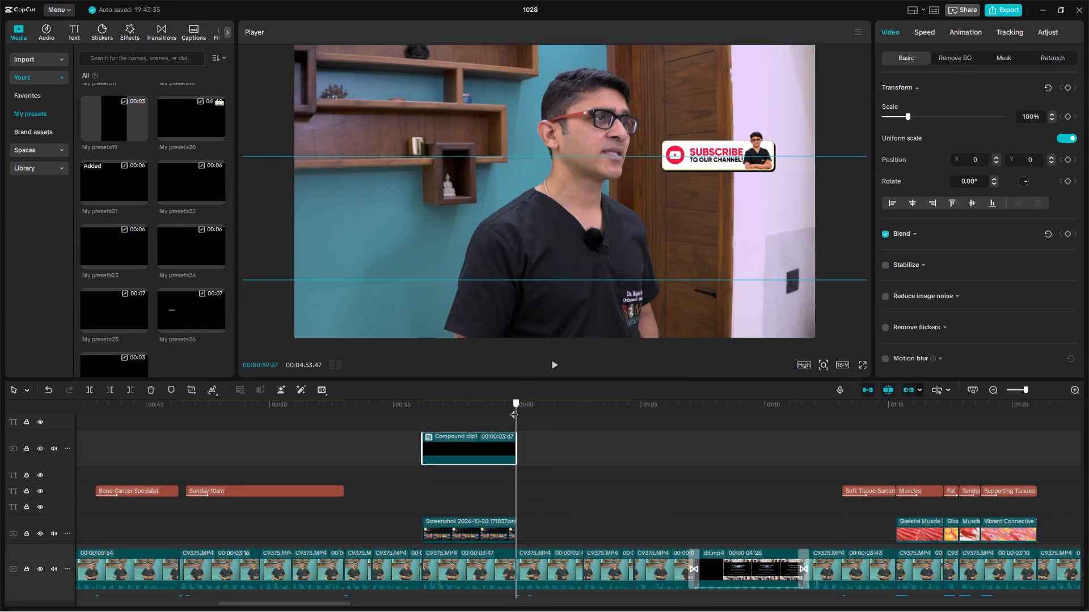
drag(514, 409, 500, 418)
Apply the Fade In entrance animation to the subscribe compound clip and look through the exit animations.
click(961, 33)
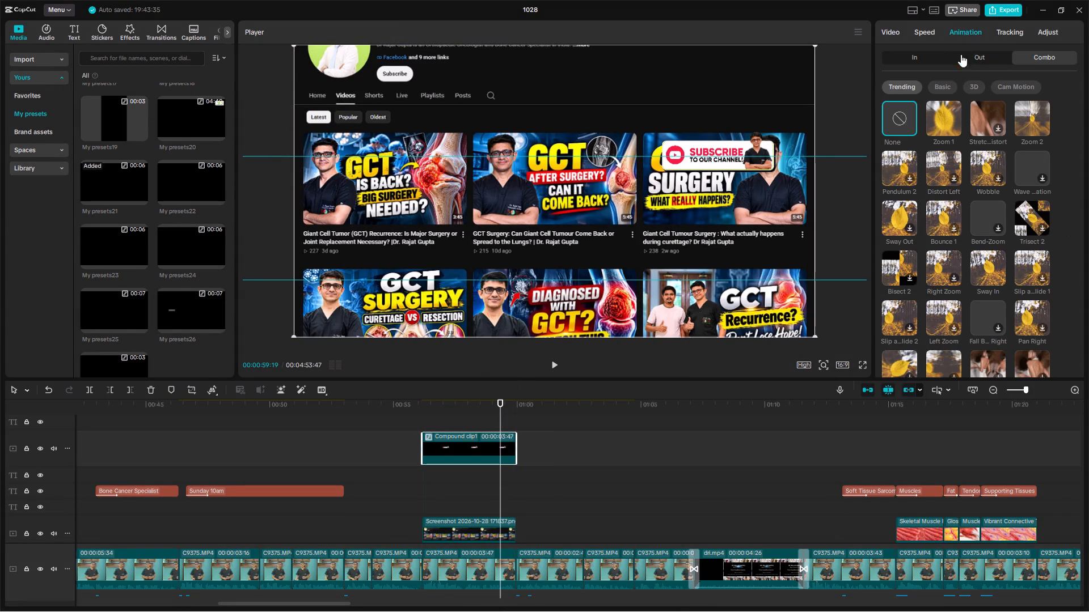
click(918, 57)
click(952, 165)
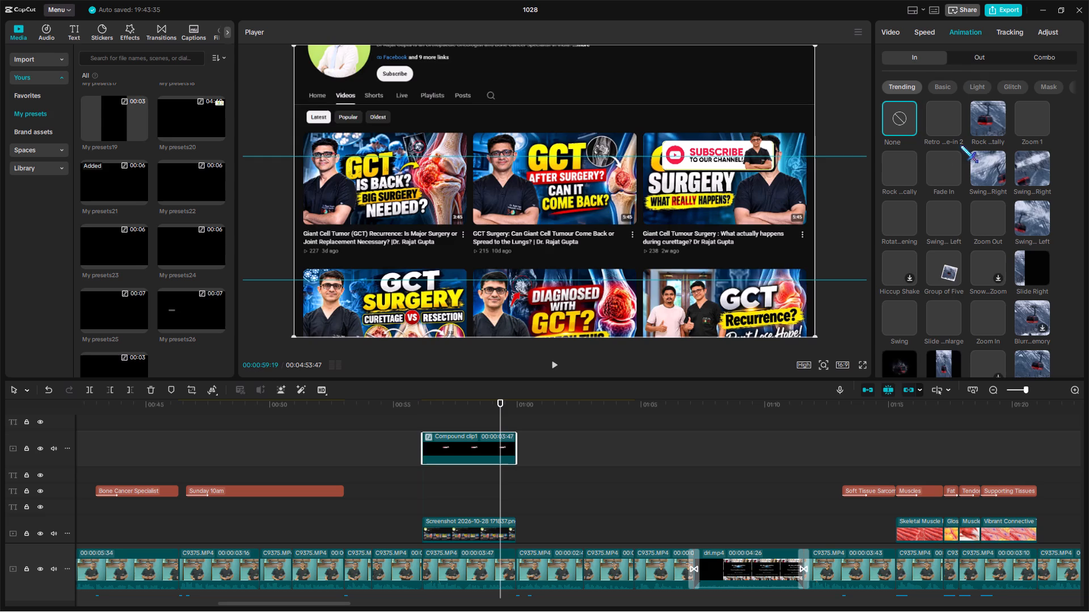
click(978, 59)
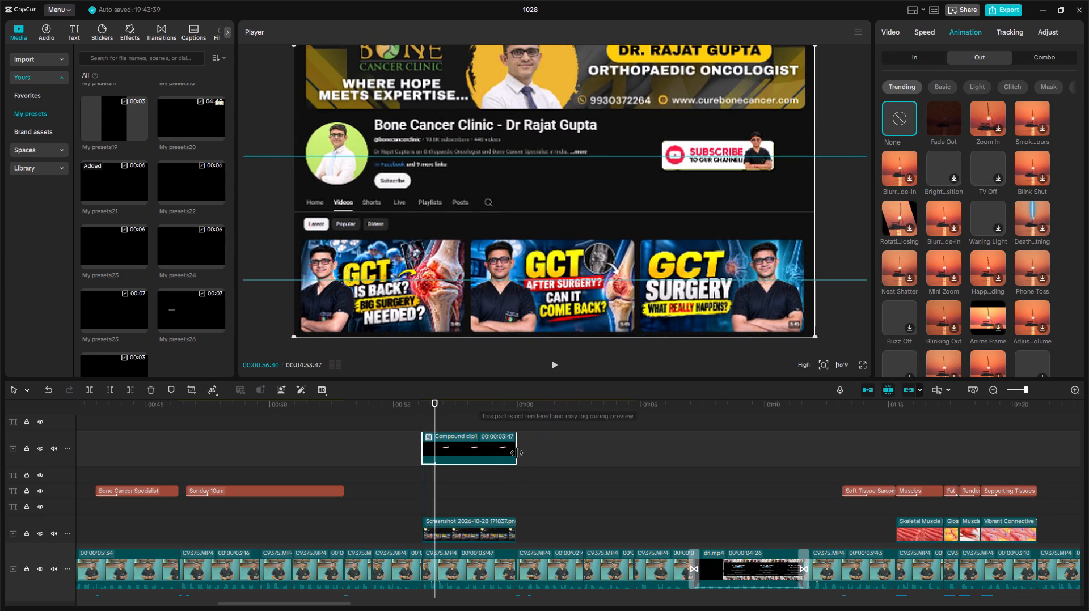
Copy the subscribe compound clip and paste it at 01:26:08 on the same track.
click(479, 458)
key(ctrl+c)
click(1022, 393)
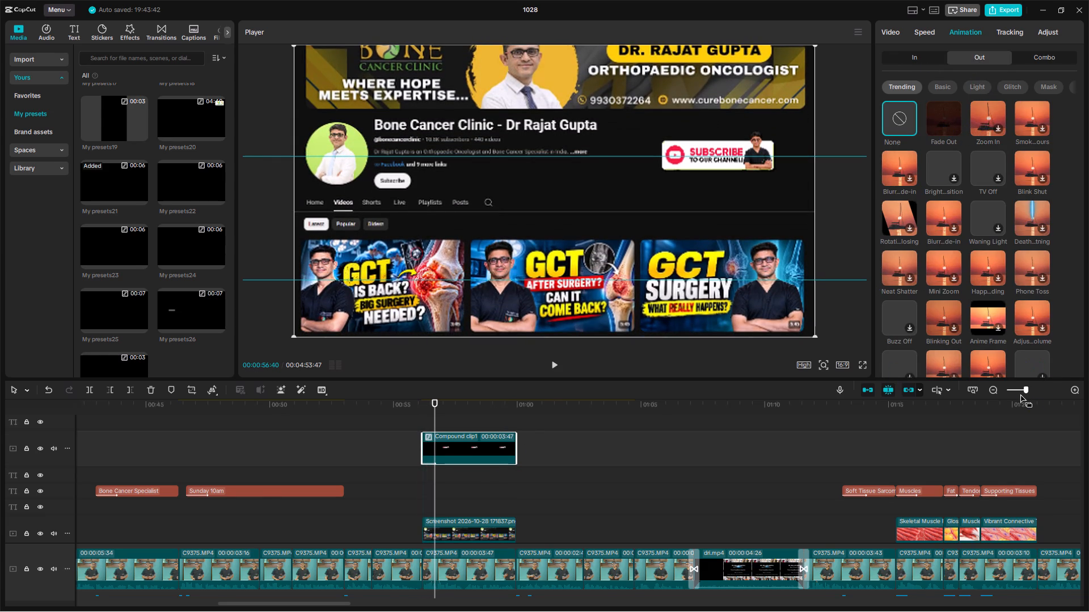
click(1019, 392)
click(357, 424)
ctrl+drag(357, 424, 370, 418)
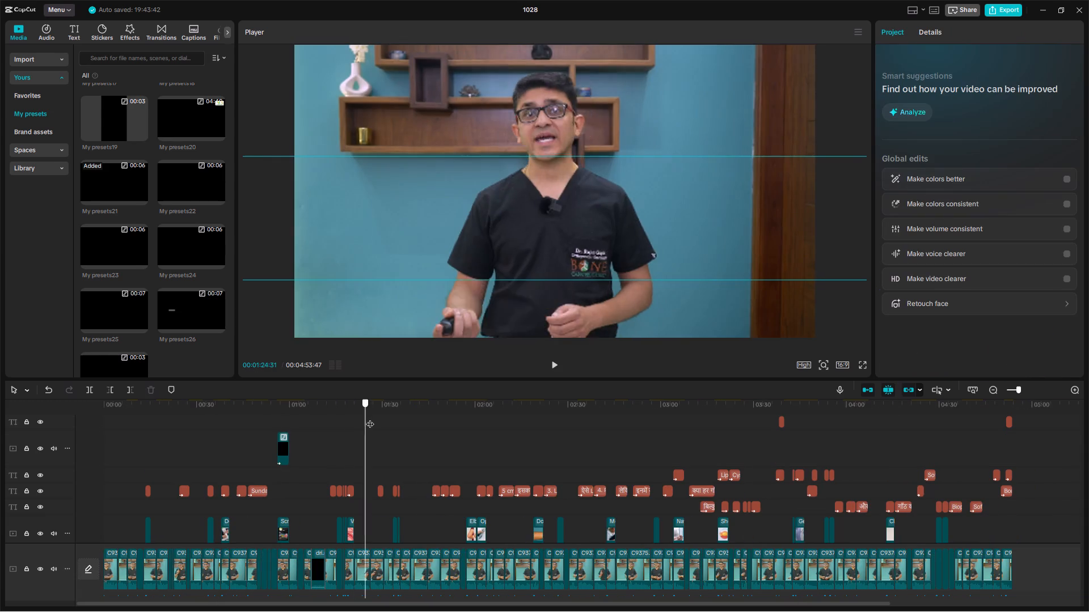
ctrl+drag(370, 418, 371, 418)
key(ctrl+v)
Lengthen the pasted subscribe clip to 00:00:05:03 and realign its start with the main clip cut at 01:26:08.
click(1025, 390)
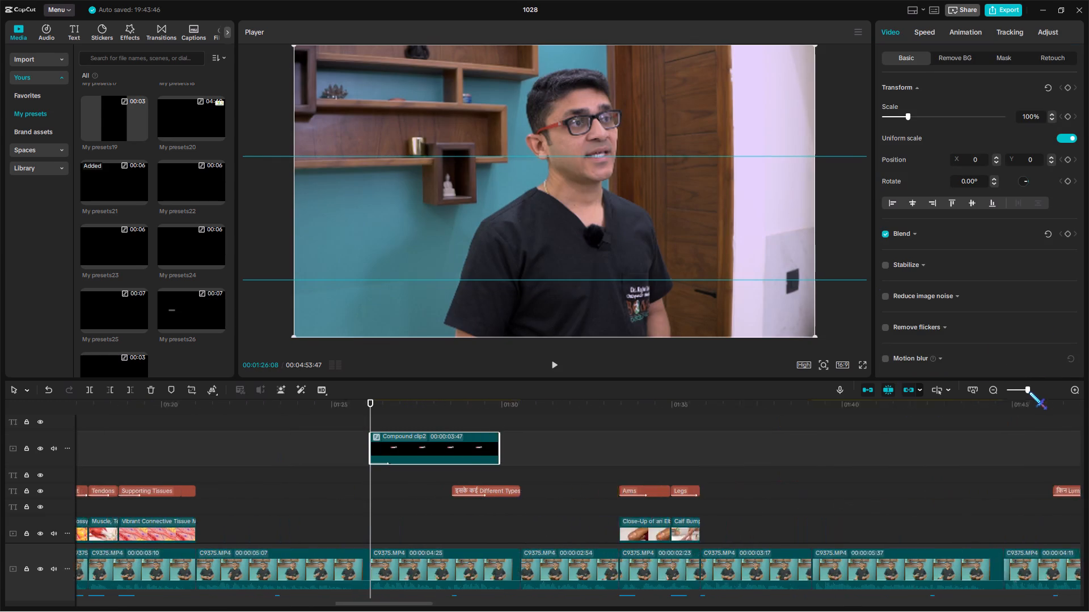
double_click(402, 414)
drag(404, 440, 423, 441)
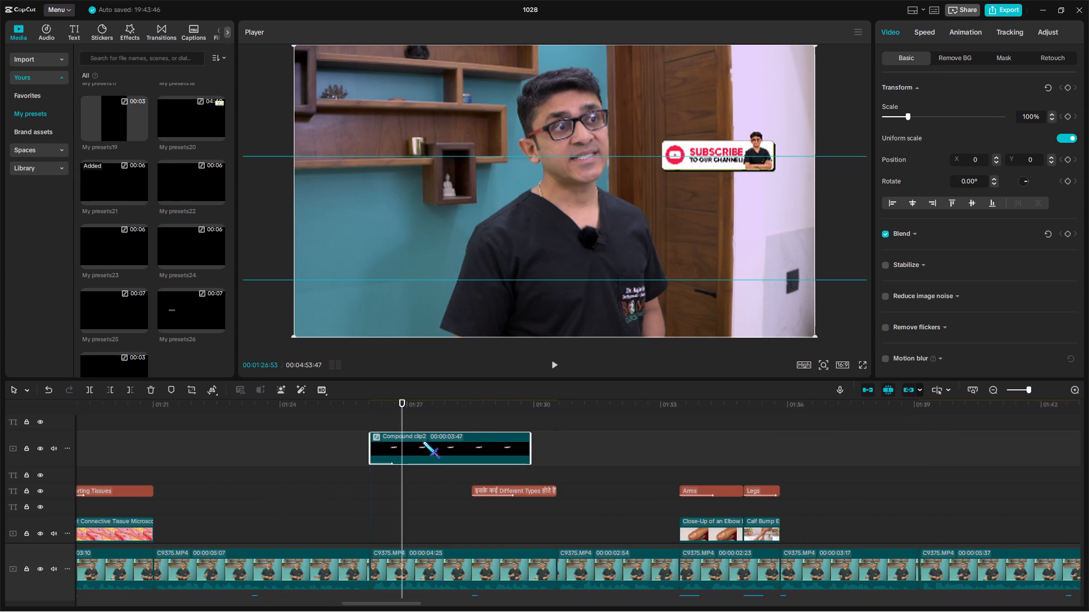
drag(423, 441, 435, 441)
drag(563, 439, 609, 447)
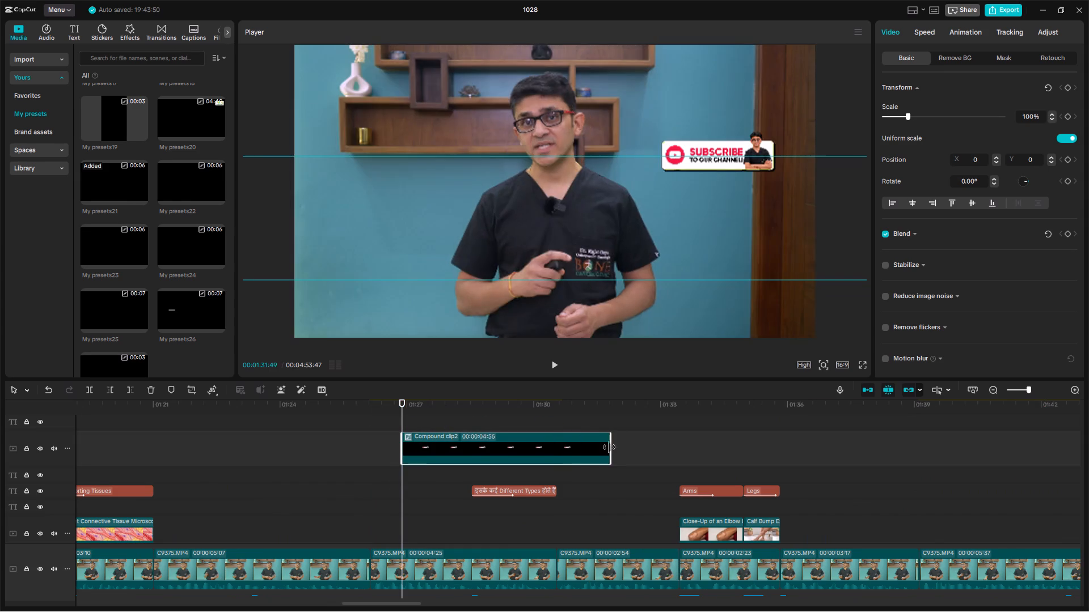
drag(609, 447, 614, 446)
drag(590, 452, 521, 453)
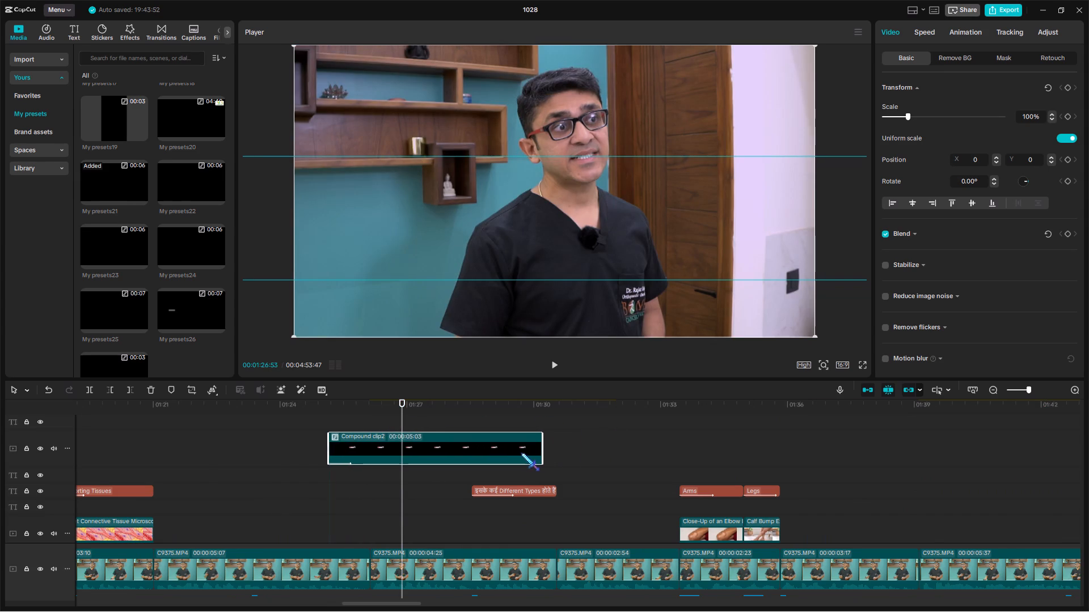
drag(521, 453, 530, 453)
double_click(391, 484)
double_click(376, 486)
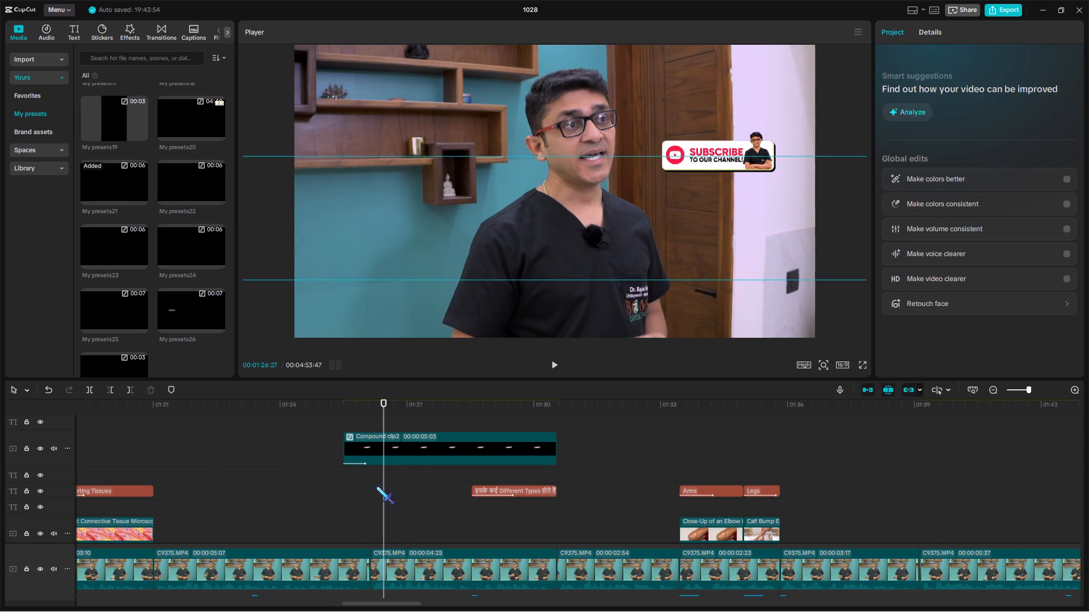
click(370, 478)
drag(375, 457, 406, 455)
drag(411, 447, 404, 454)
Apply the Fade Out exit animation to the subscribe clip at 01:26:08.
click(974, 27)
click(949, 116)
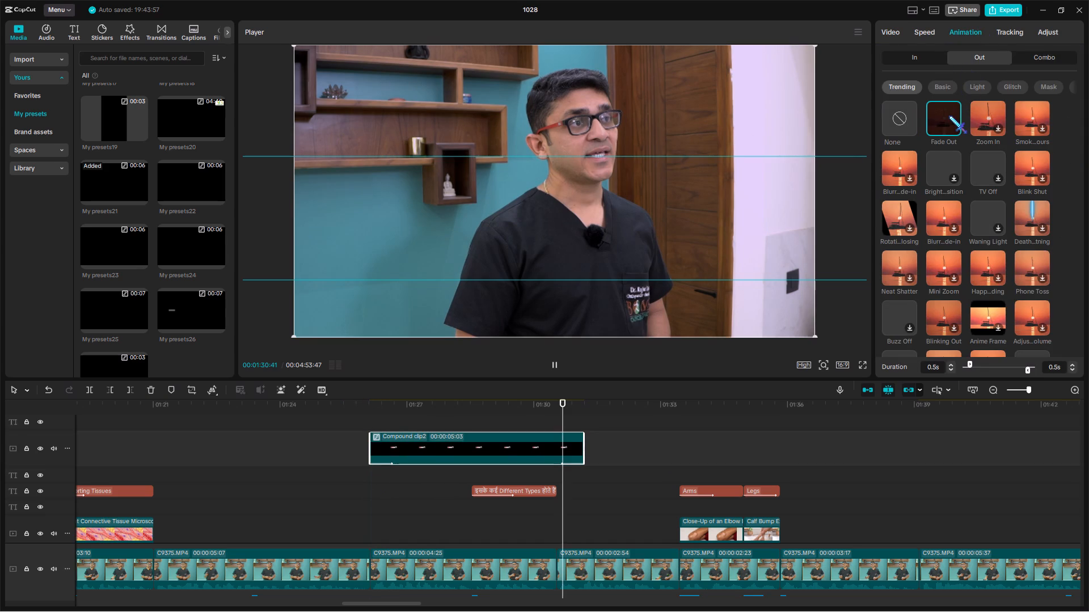
Copy the faded subscribe clip and paste four copies at about 02:06, 02:49, 03:32 and 04:15.
drag(1024, 390, 1020, 395)
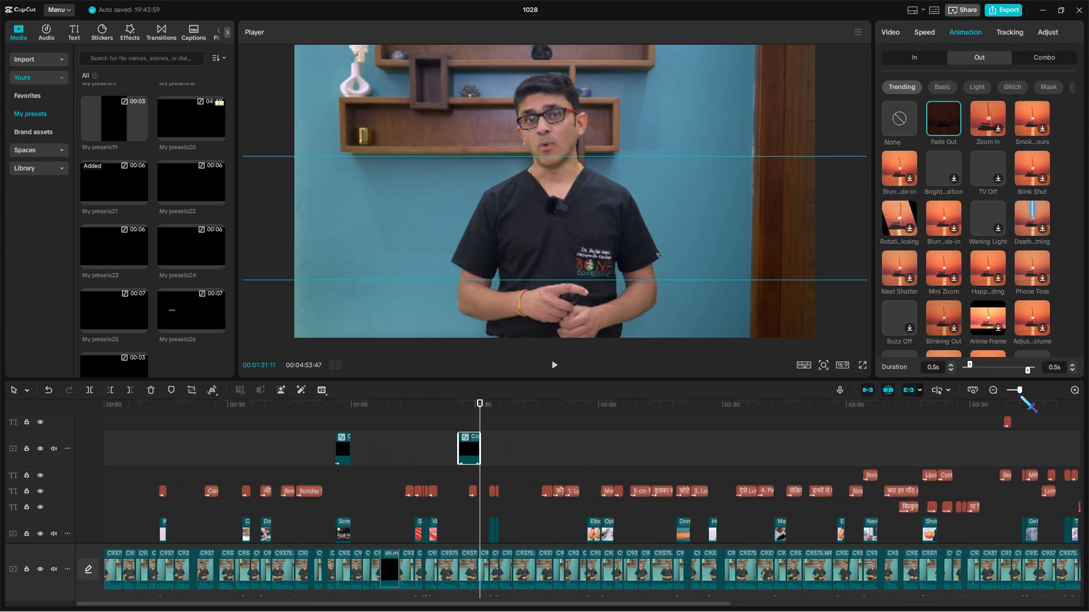
click(1016, 390)
key(ctrl+c)
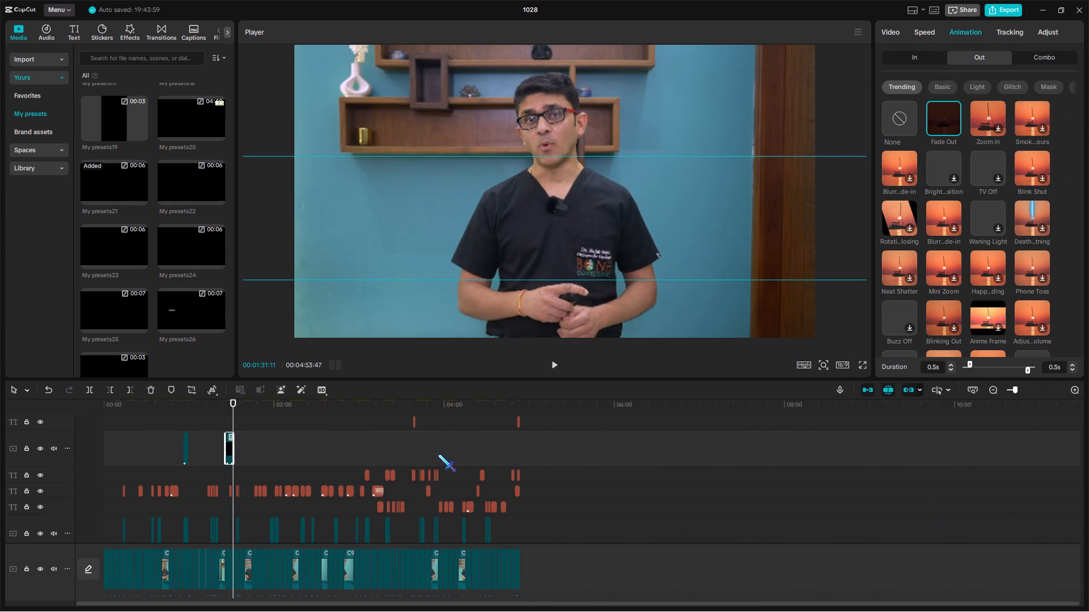
click(271, 443)
drag(271, 443, 290, 437)
key(ctrl+v)
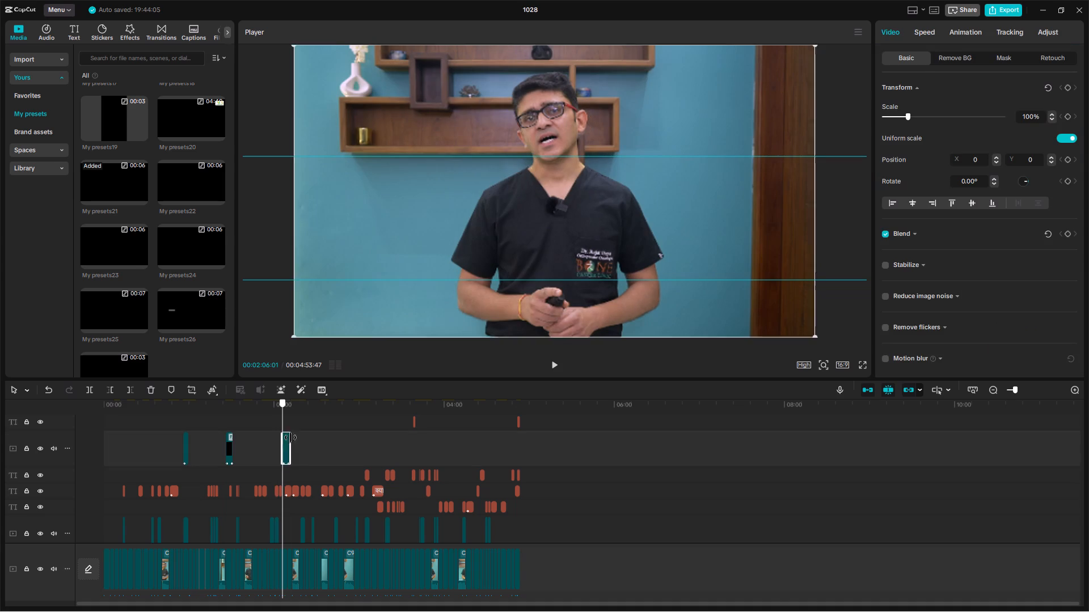
drag(290, 437, 383, 439)
key(ctrl+v)
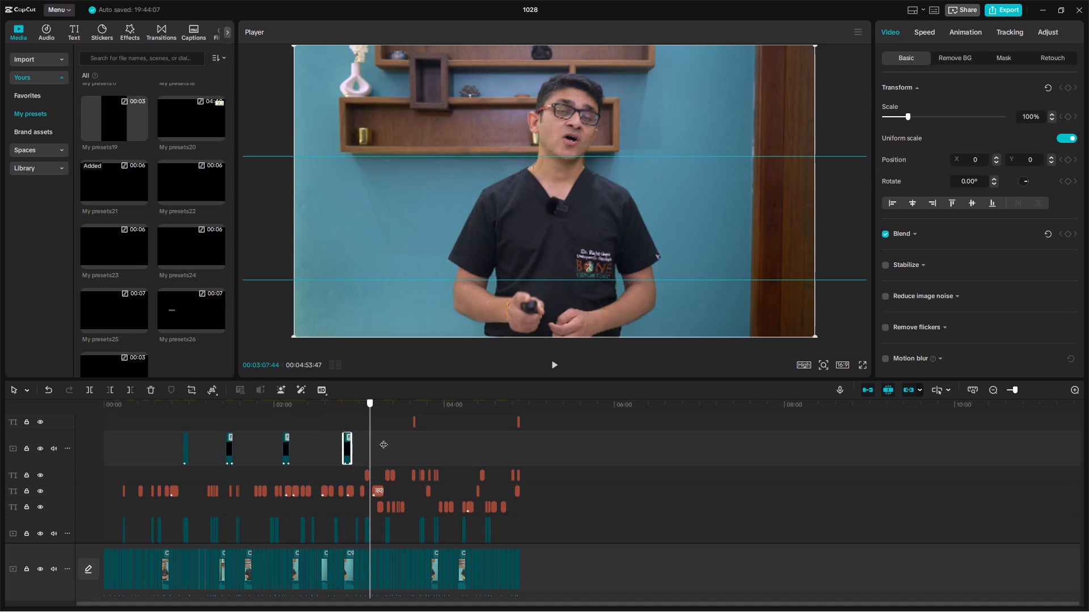
drag(383, 439, 476, 441)
key(ctrl+v)
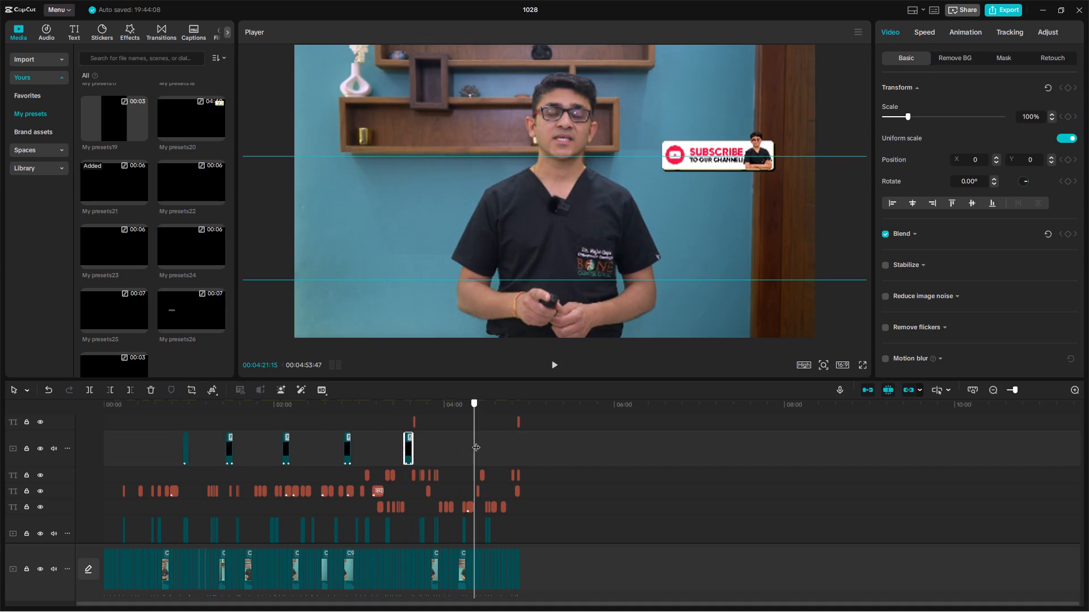
drag(476, 441, 470, 432)
key(ctrl+v)
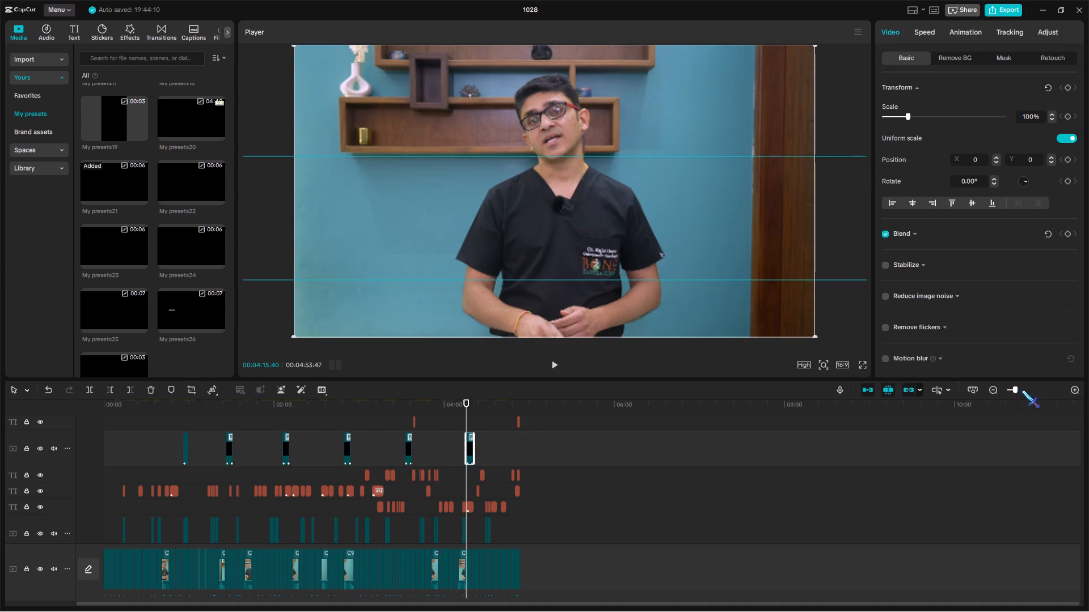
Examine the spacing of the subscribe overlays across the timeline and the one beside the Benign title near 03:37.
click(1022, 390)
click(550, 456)
drag(550, 455, 395, 456)
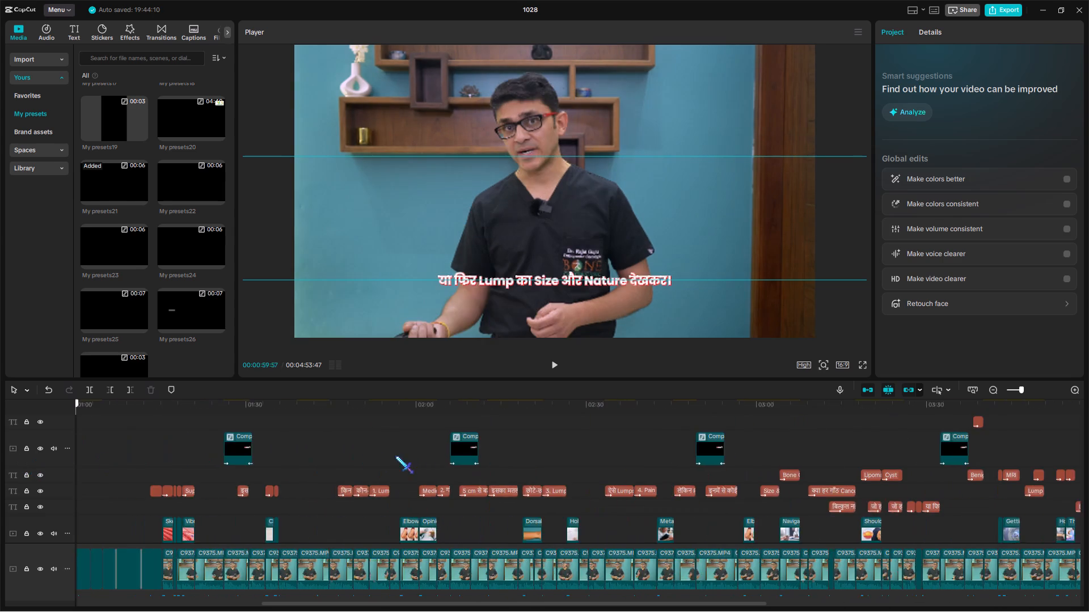
drag(395, 456, 415, 455)
scroll(415, 457, up, 4)
click(1016, 390)
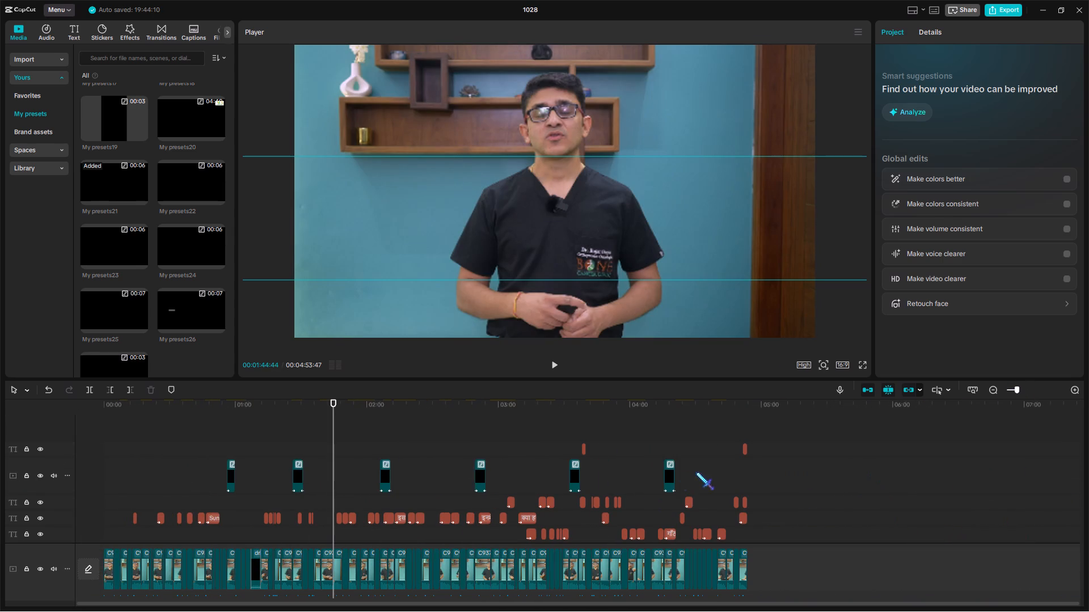
drag(699, 472, 191, 488)
click(576, 415)
drag(576, 415, 583, 420)
click(1028, 390)
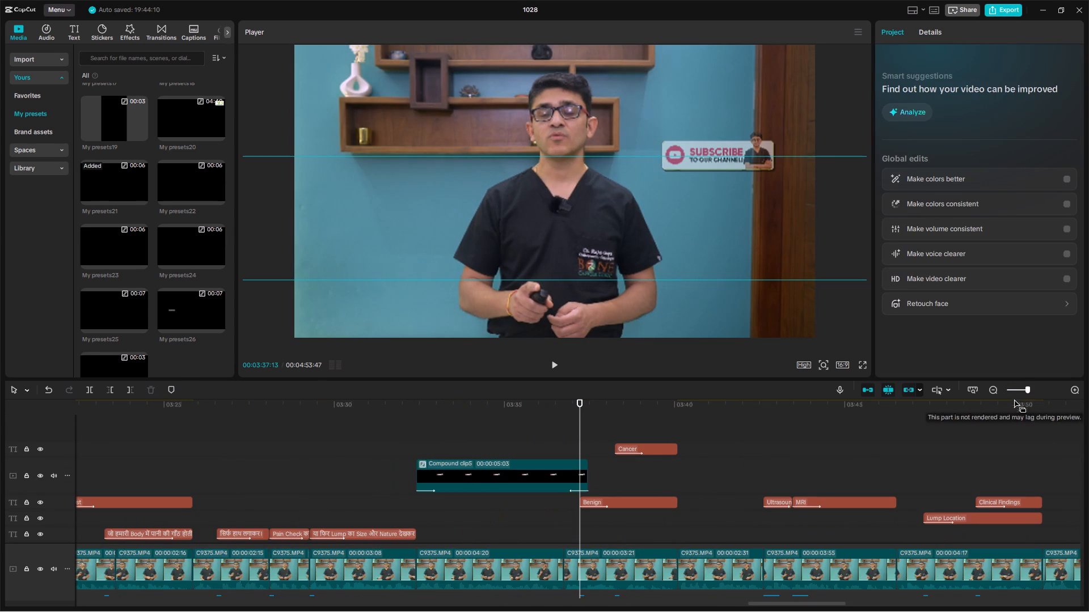
Select all six subscribe overlays and move them together onto a new track above all the title tracks.
drag(1022, 392, 1019, 411)
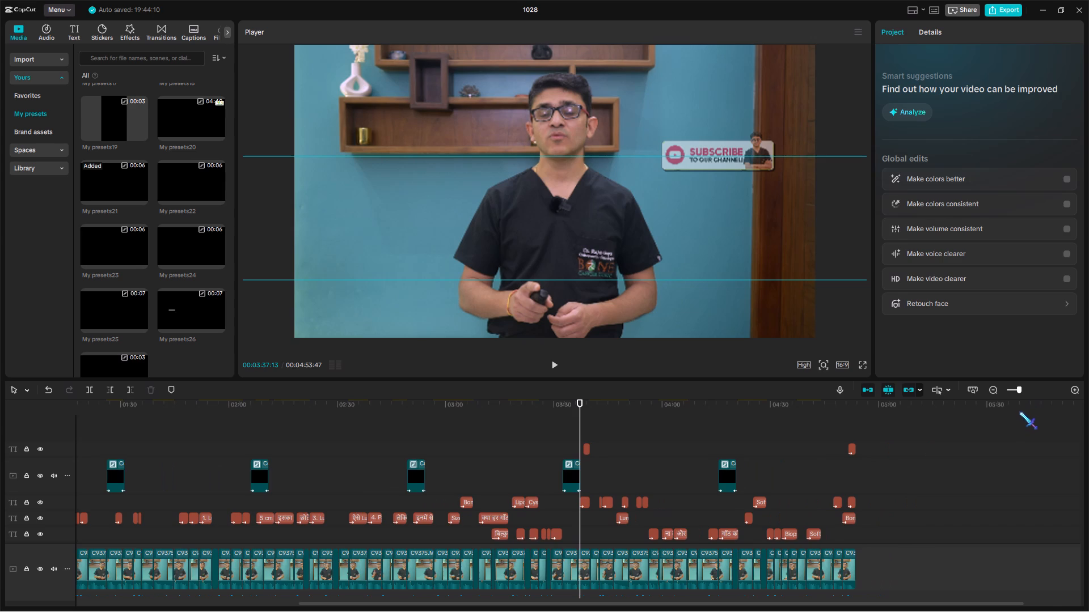
drag(1019, 411, 1018, 415)
drag(740, 472, 49, 487)
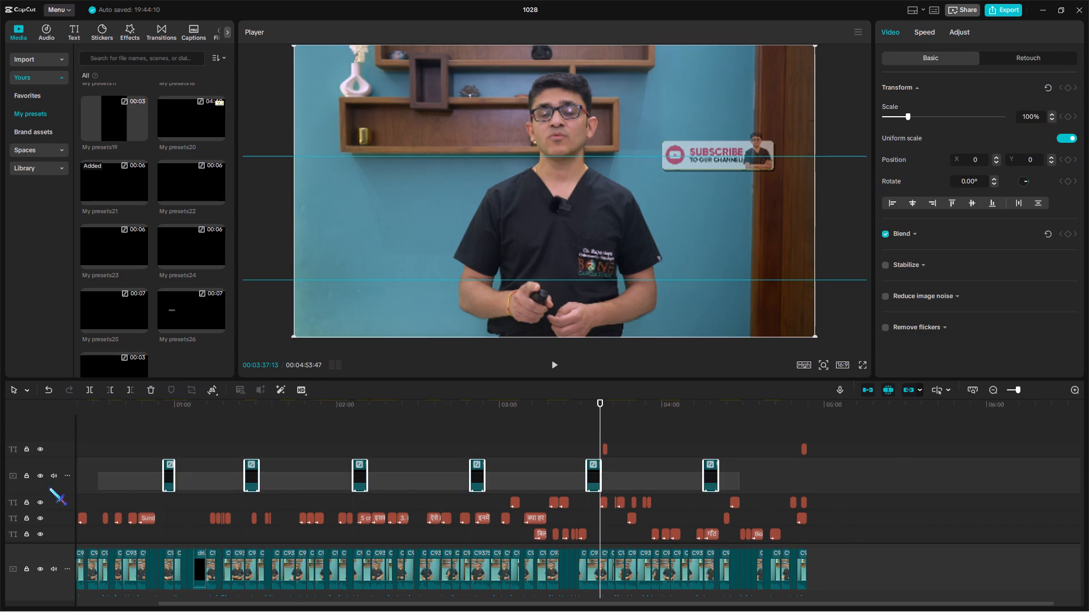
drag(49, 487, 191, 467)
click(332, 406)
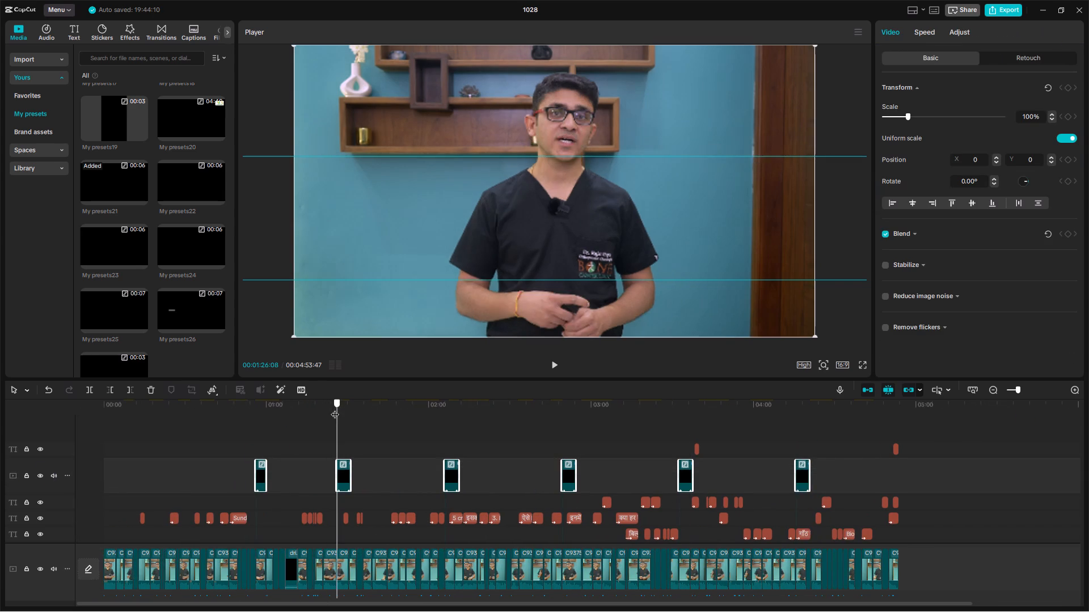
drag(343, 471, 343, 440)
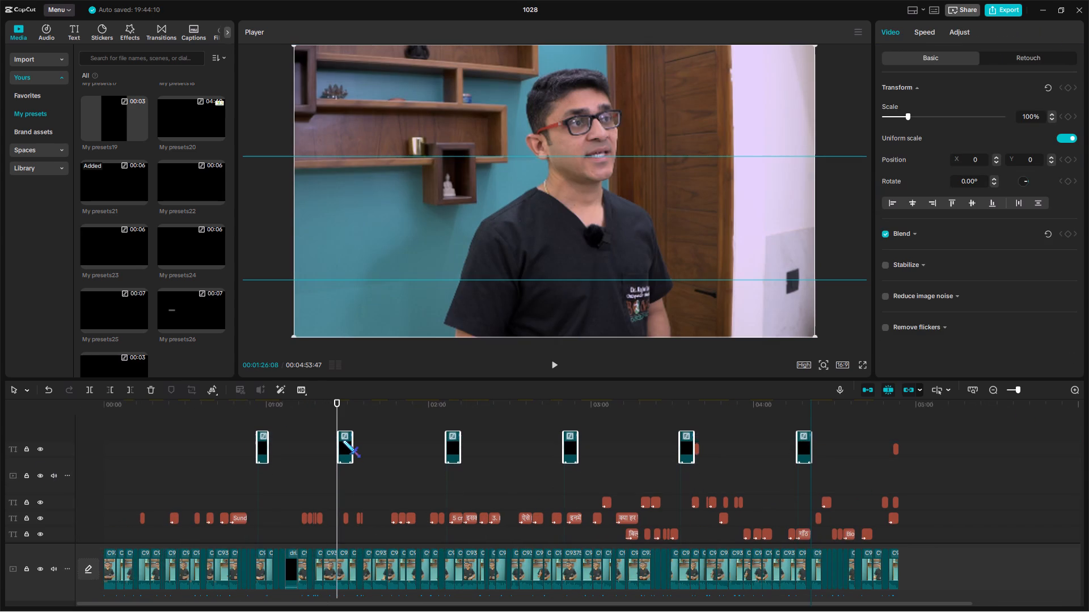
drag(343, 440, 342, 436)
Place My presets23 on a new track above the subscribe overlays at about 01:39 and view its start.
click(251, 423)
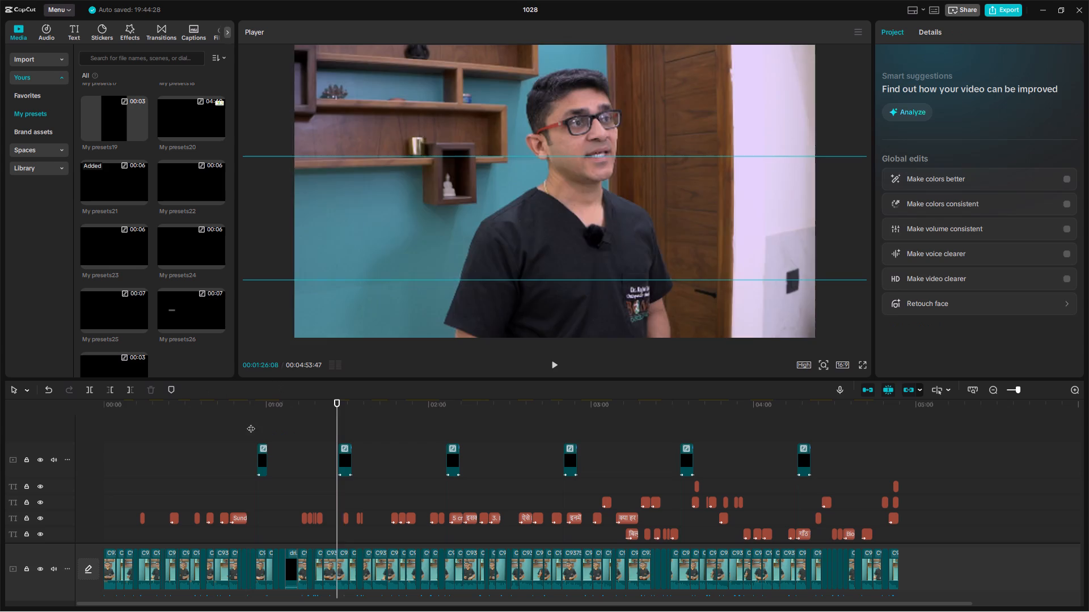
drag(251, 423, 311, 424)
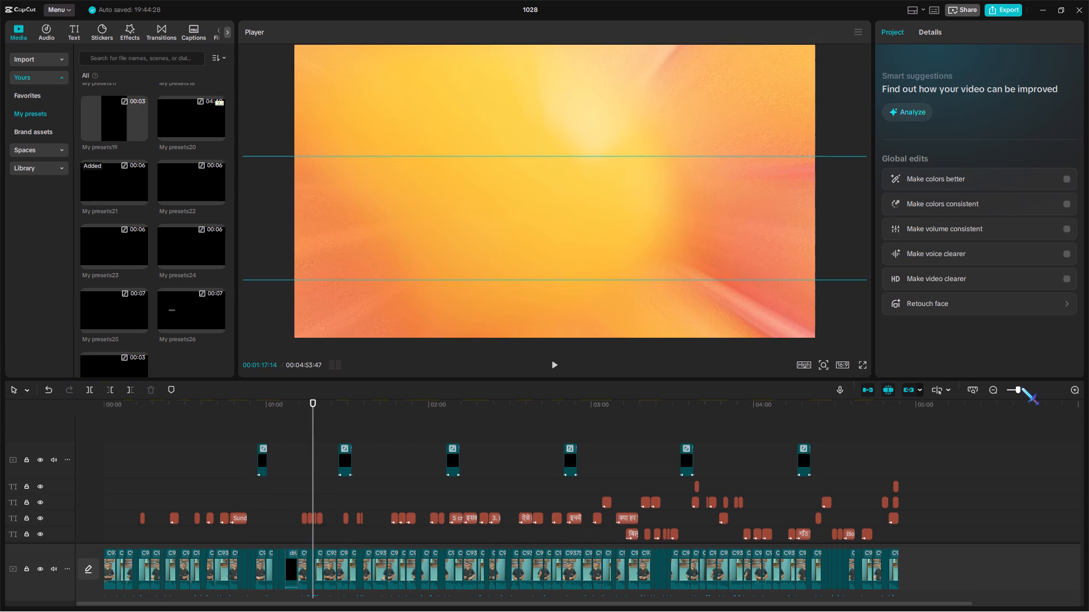
click(1021, 387)
click(1020, 388)
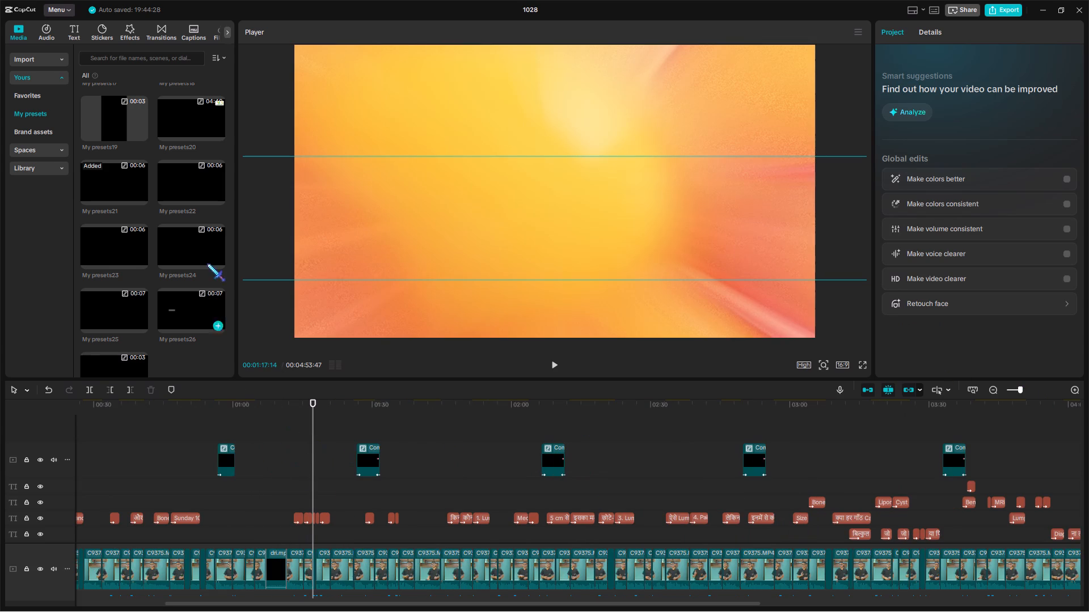
click(108, 238)
drag(113, 244, 411, 426)
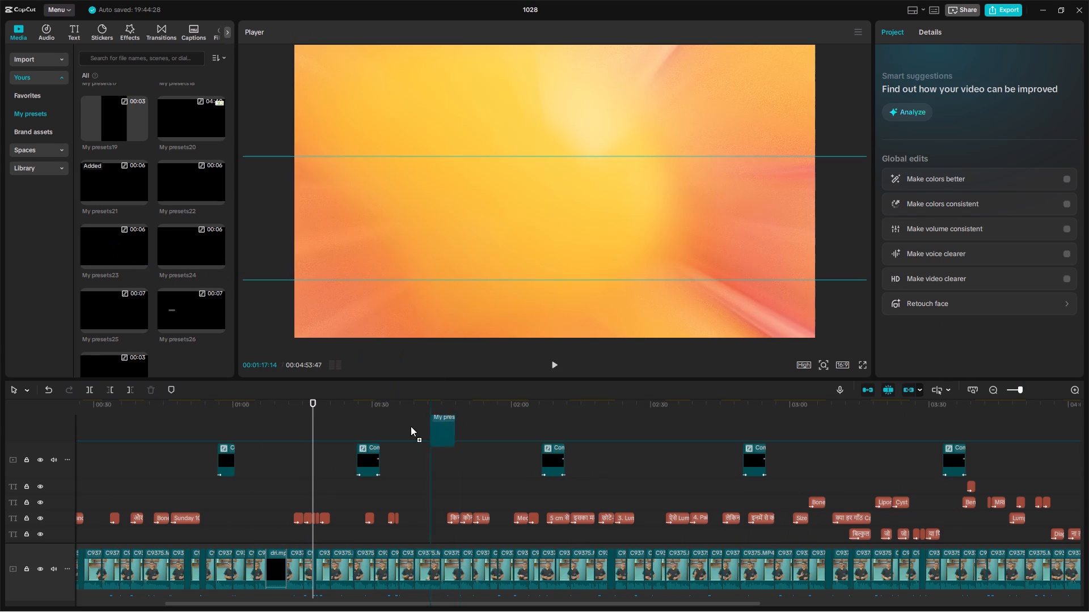
drag(411, 426, 411, 422)
click(411, 422)
click(419, 420)
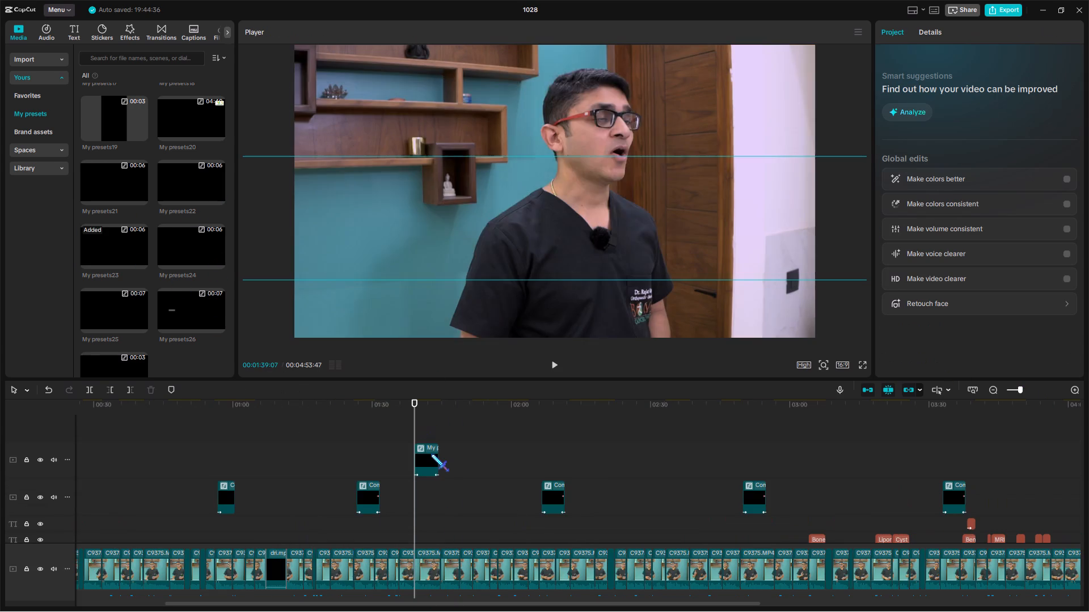
Copy the like-button overlay at 01:39 and paste four copies on its track at about 02:22, 03:09, 03:51 and 04:33.
click(431, 454)
key(ctrl+c)
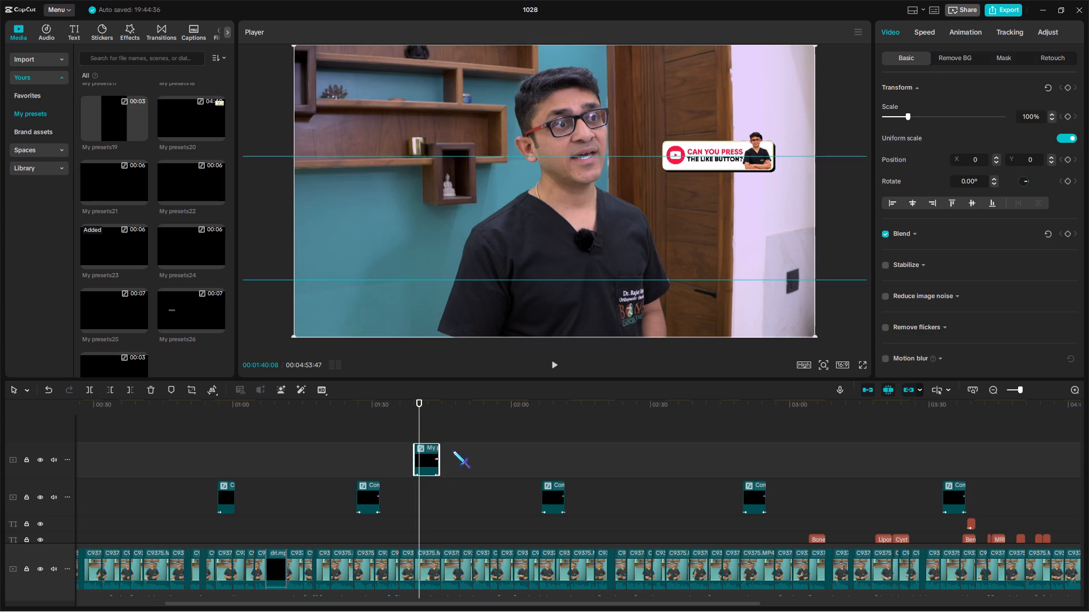
click(586, 432)
drag(586, 432, 609, 453)
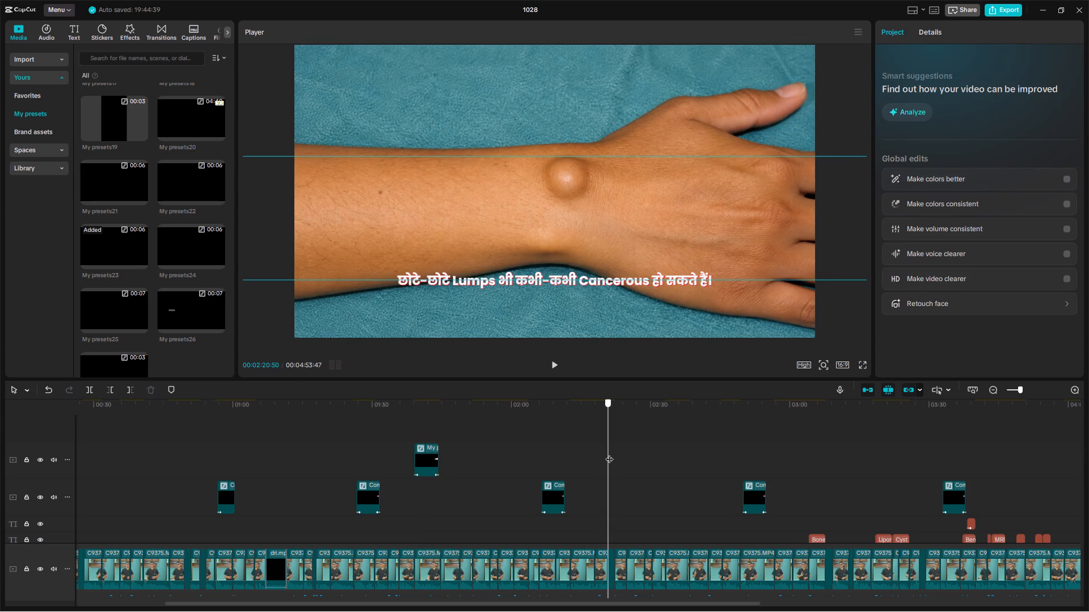
drag(609, 453, 830, 452)
key(ctrl+v)
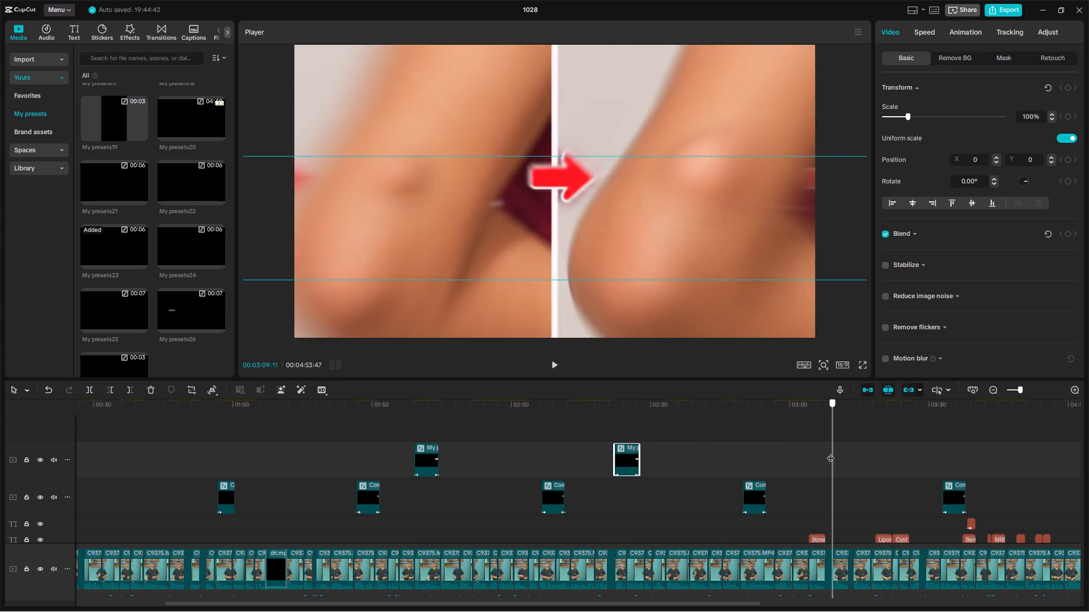
drag(830, 452, 759, 445)
key(ctrl+v)
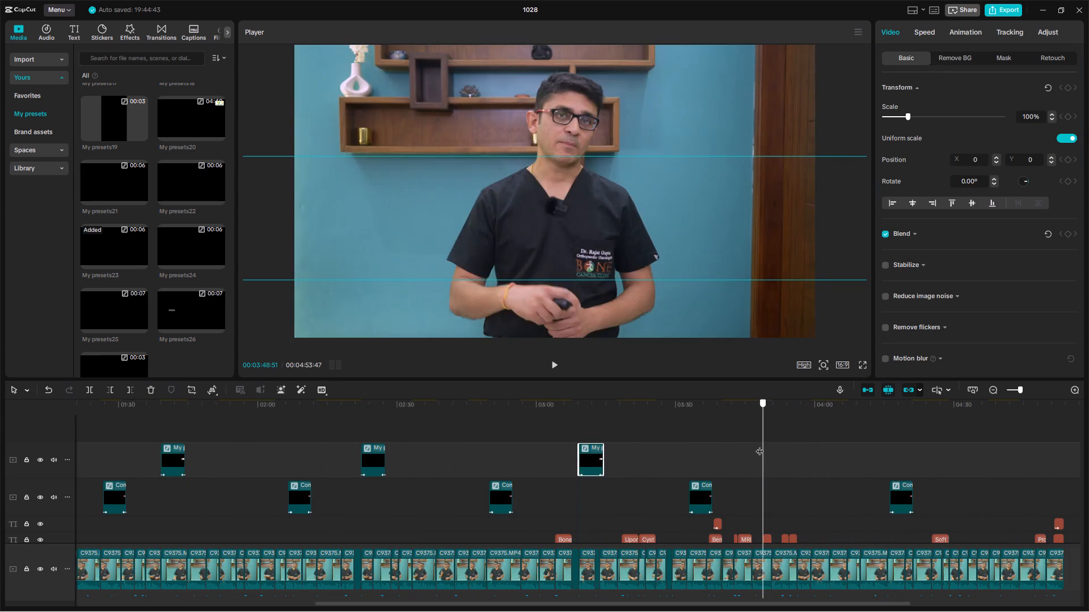
drag(759, 445, 725, 449)
key(ctrl+v)
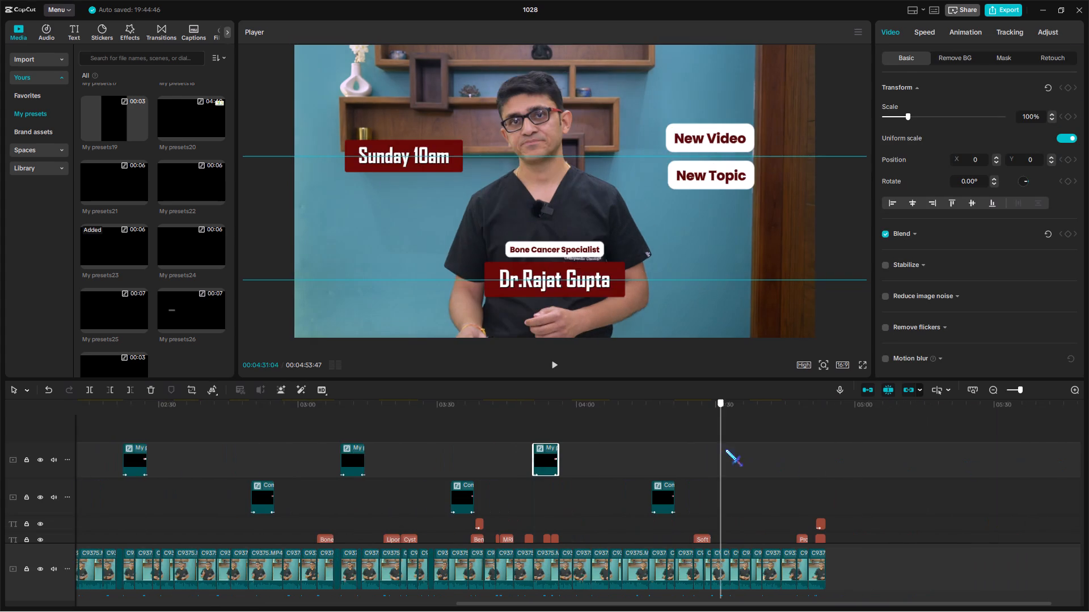
drag(725, 449, 0, 452)
key(ctrl+v)
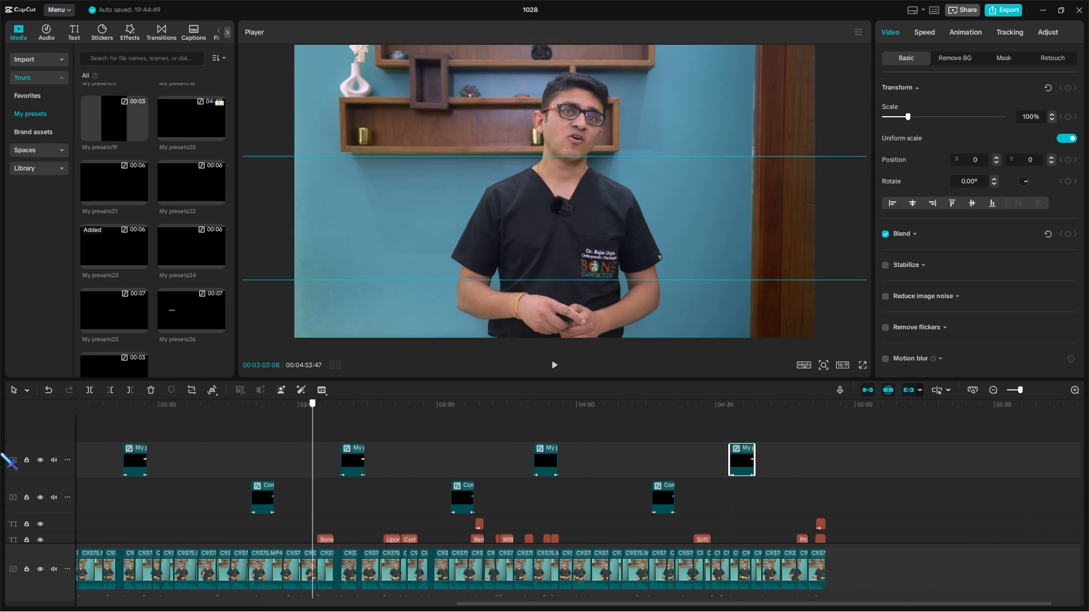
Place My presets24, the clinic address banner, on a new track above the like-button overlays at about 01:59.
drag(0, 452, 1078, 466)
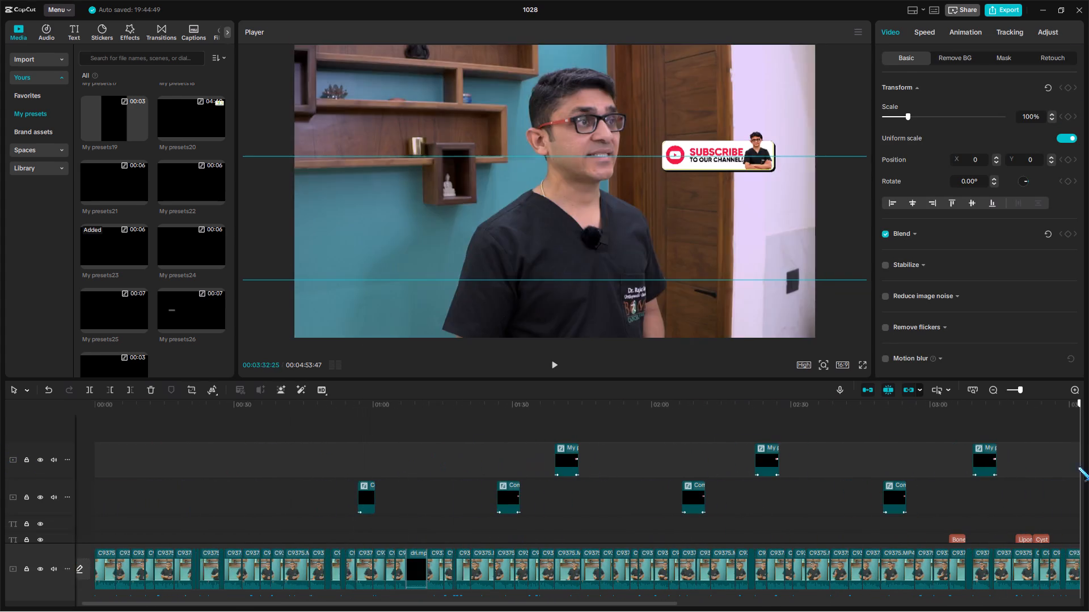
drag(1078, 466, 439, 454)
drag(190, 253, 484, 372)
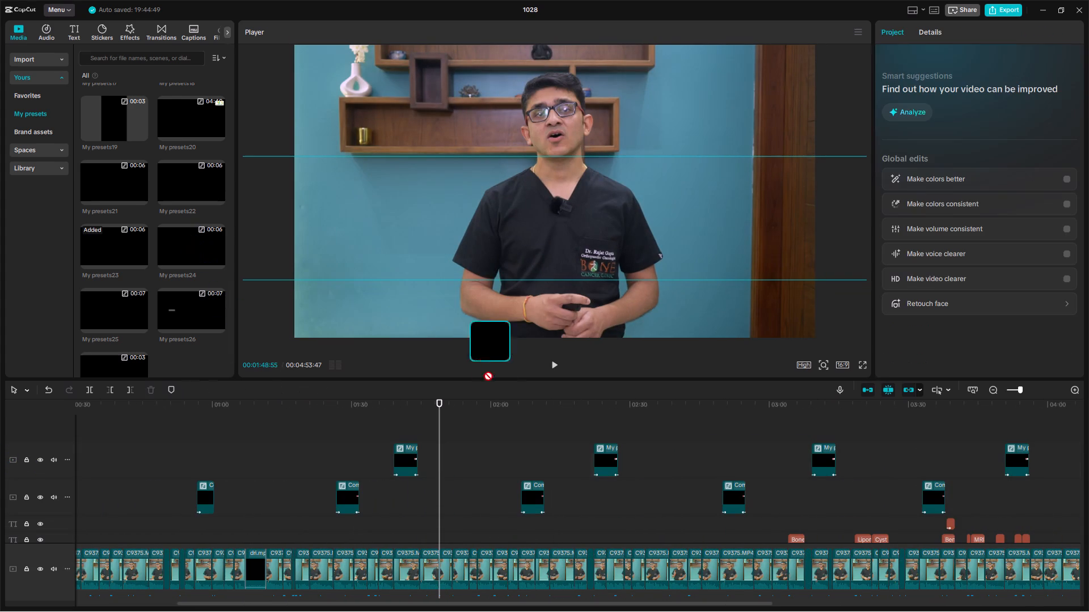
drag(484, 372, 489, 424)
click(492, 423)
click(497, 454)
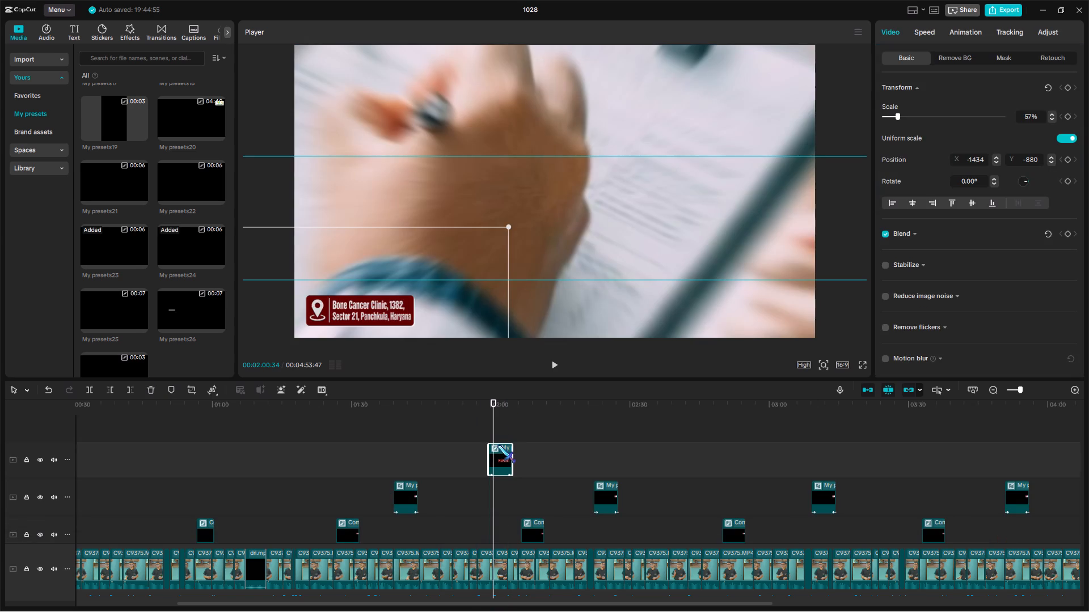
Preview My presets21 and My presets22.
click(497, 435)
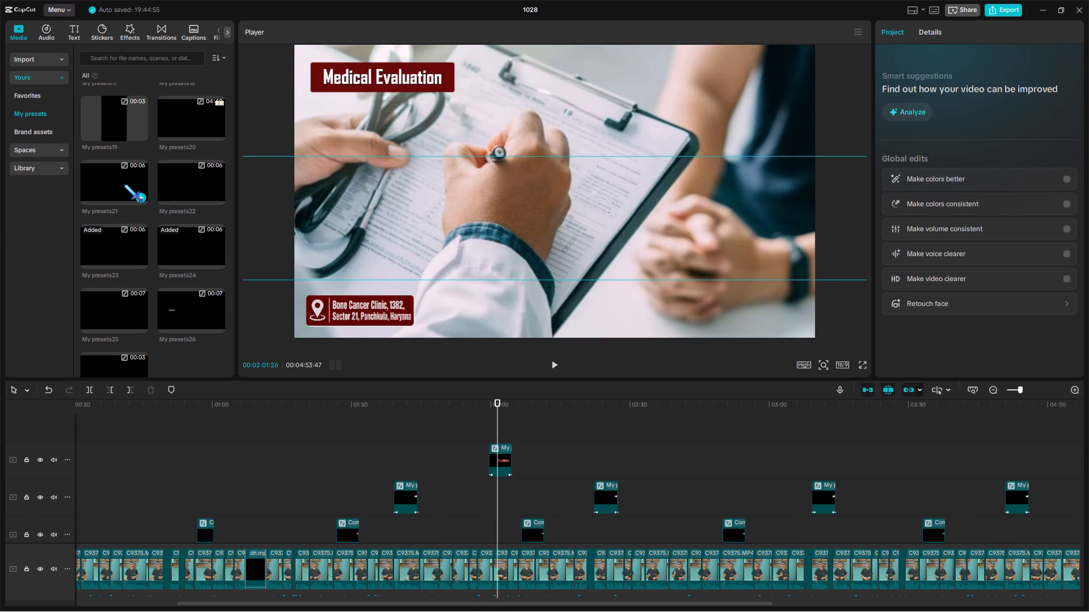
click(104, 178)
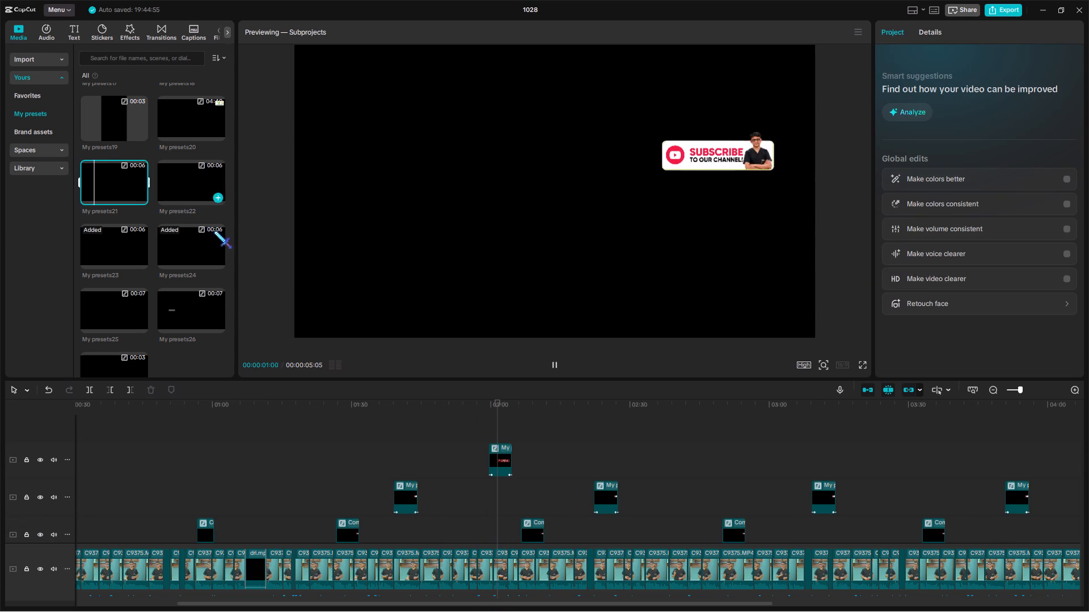
click(187, 192)
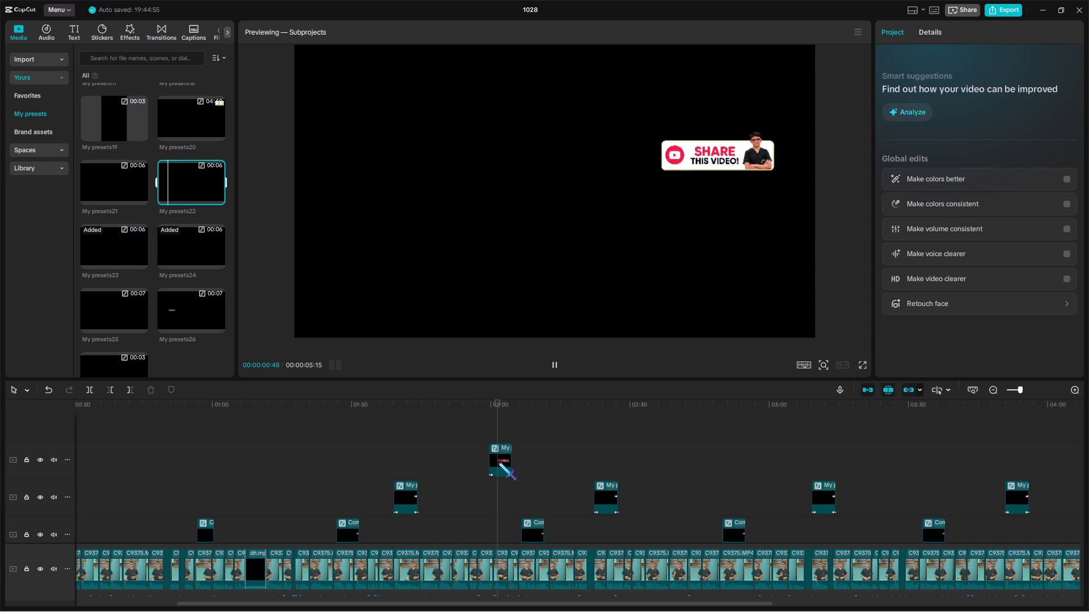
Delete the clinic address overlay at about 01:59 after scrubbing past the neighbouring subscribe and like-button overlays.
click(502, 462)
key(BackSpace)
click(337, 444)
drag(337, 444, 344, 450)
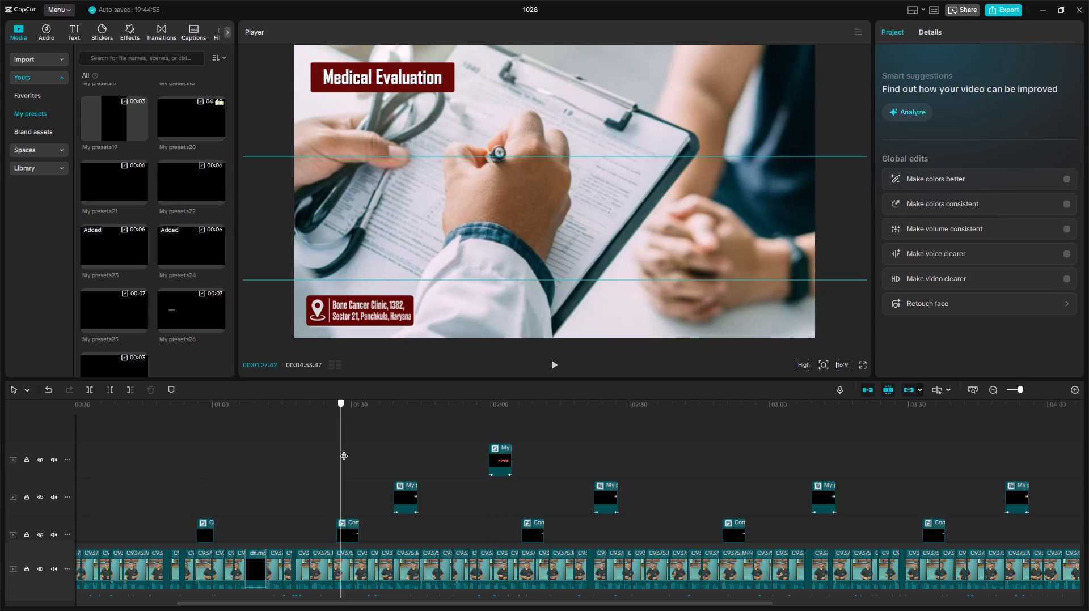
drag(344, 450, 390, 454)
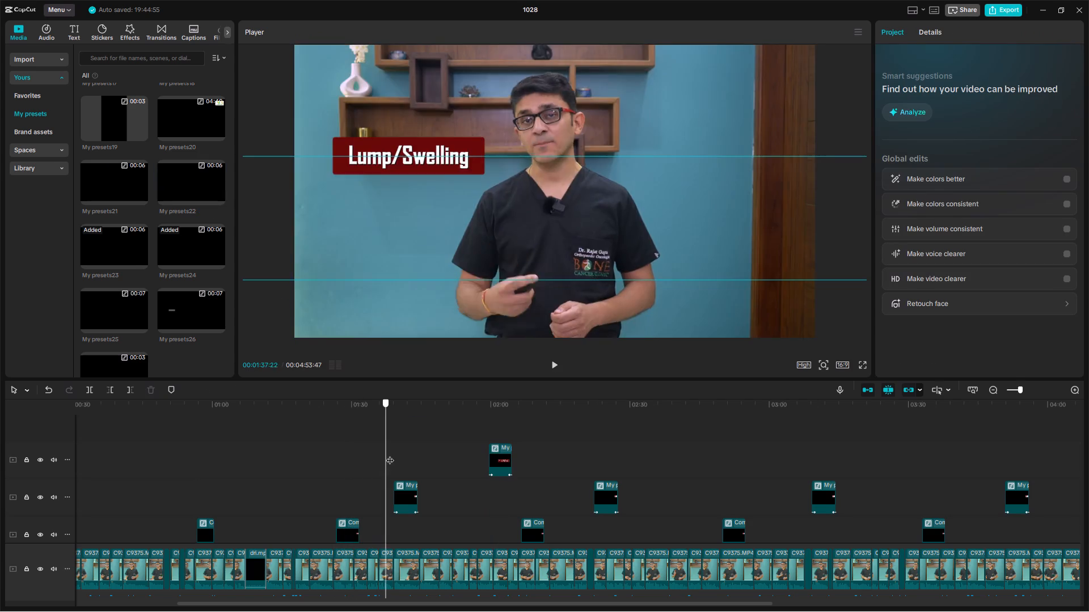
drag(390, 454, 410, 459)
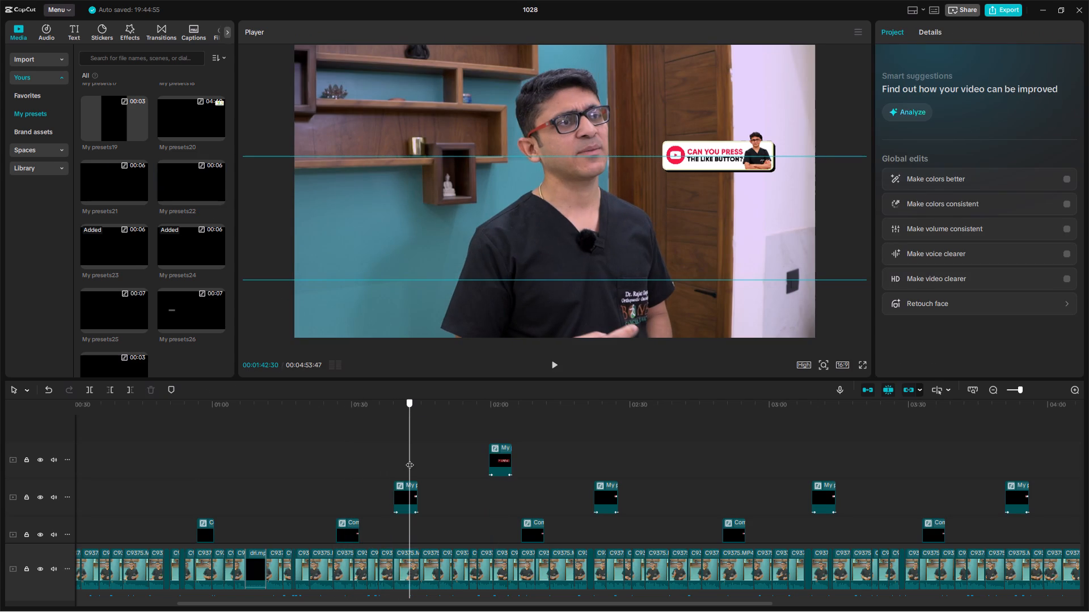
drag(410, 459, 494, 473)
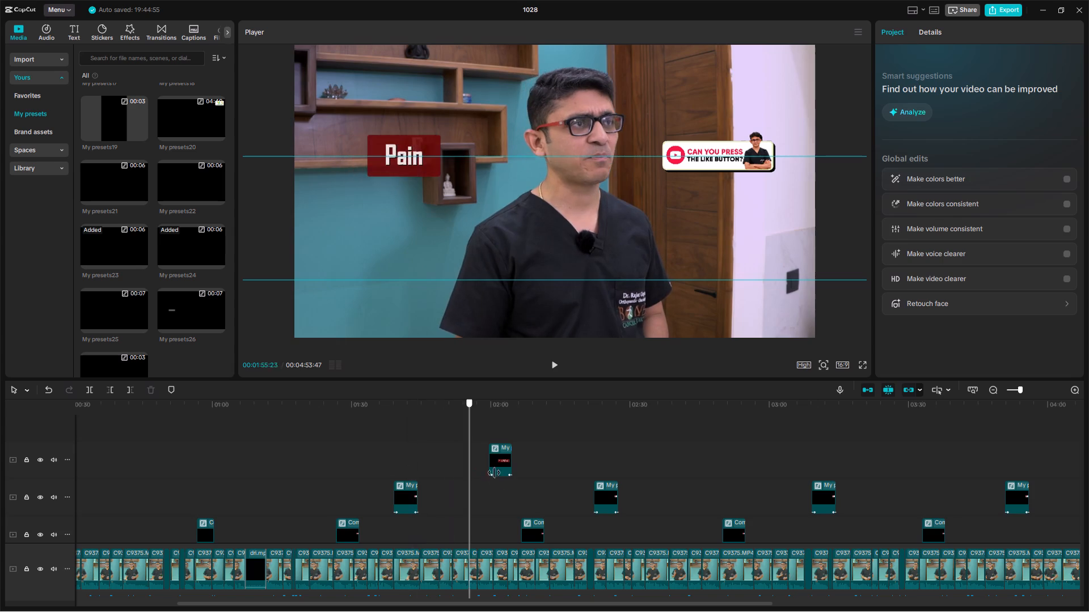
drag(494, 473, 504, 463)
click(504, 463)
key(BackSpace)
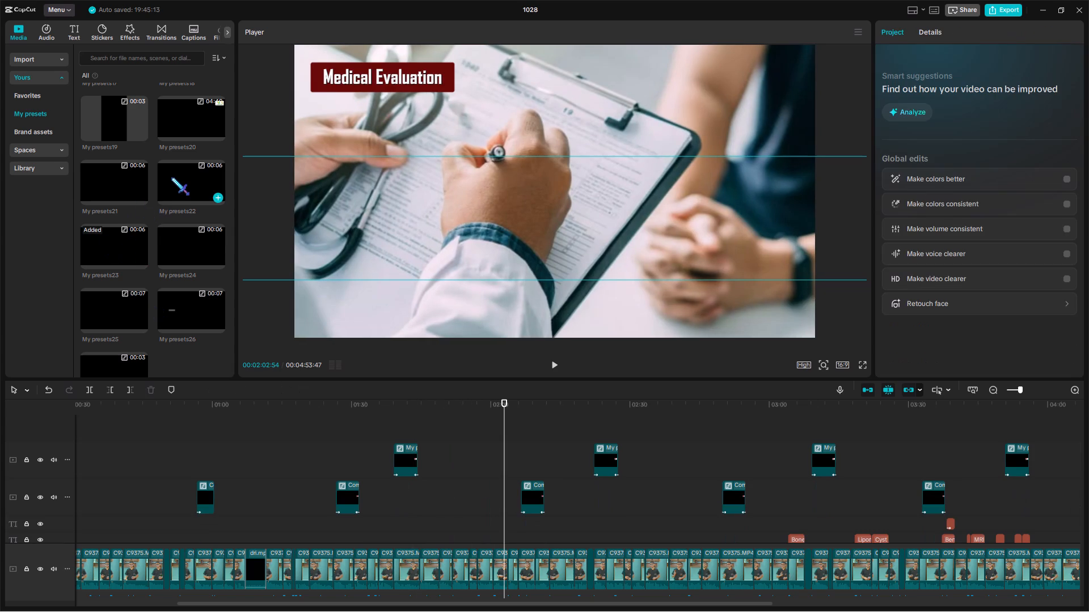
Preview My presets24, 25, 26, 27, 20 and 22 to see which overlay each one contains.
click(191, 250)
click(111, 296)
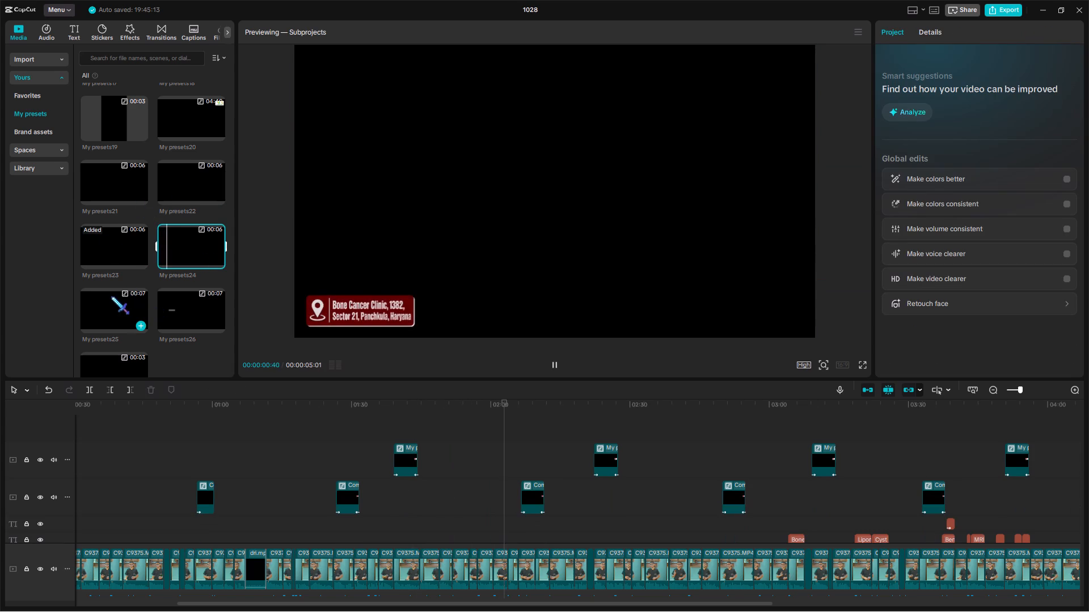
click(189, 312)
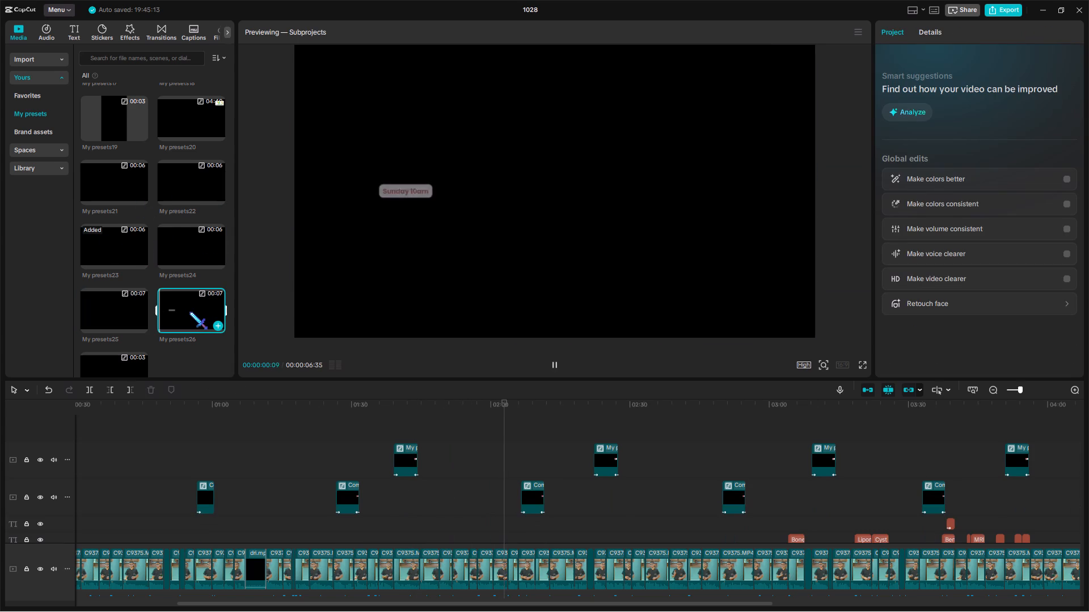
scroll(130, 335, down, 1)
click(119, 342)
scroll(125, 337, up, 3)
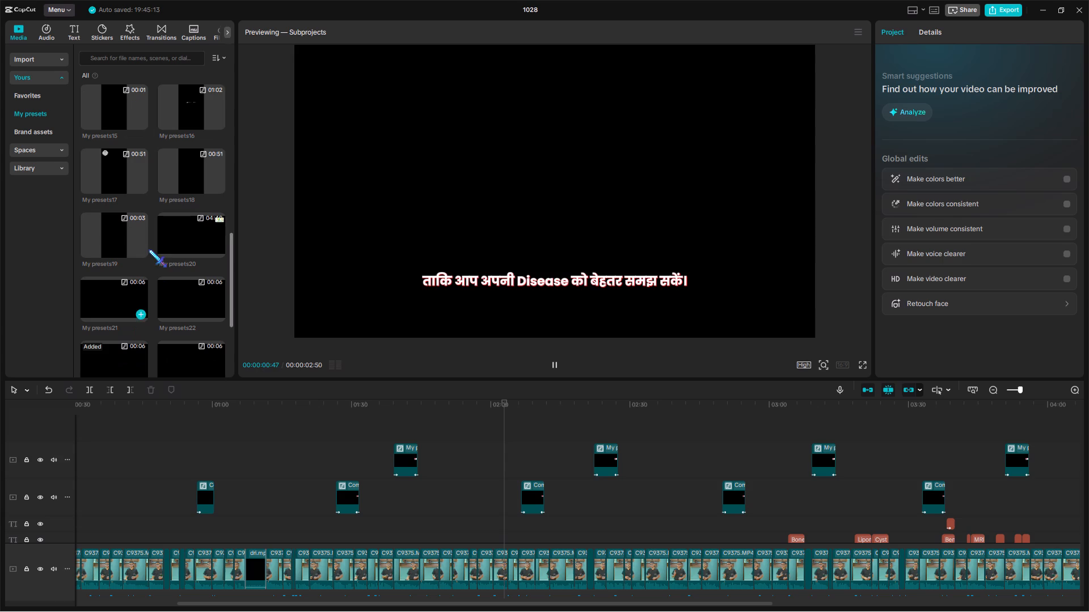
click(175, 243)
scroll(220, 224, down, 3)
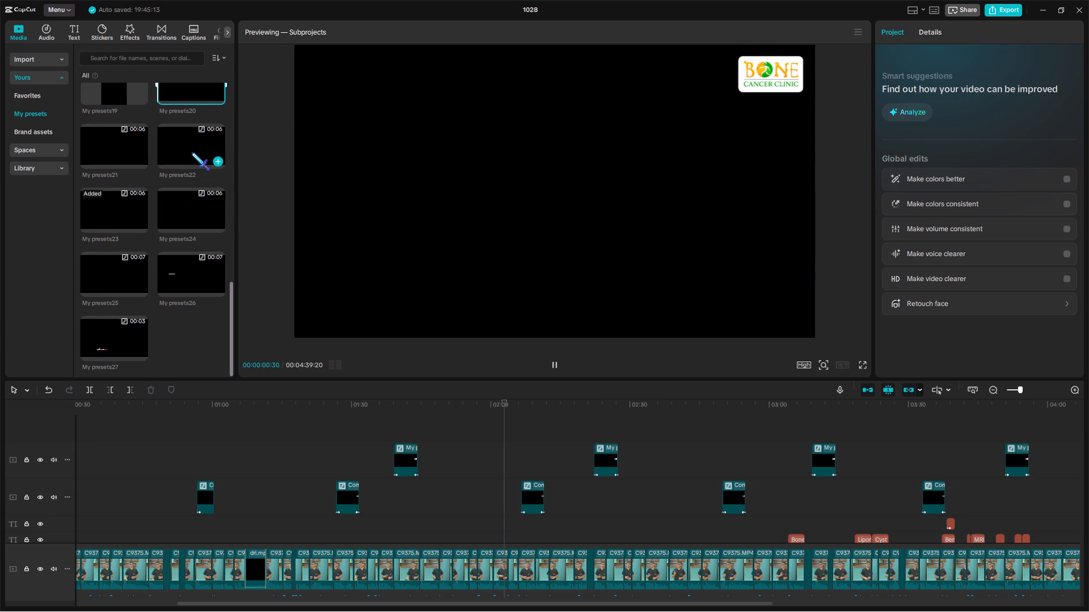
click(192, 152)
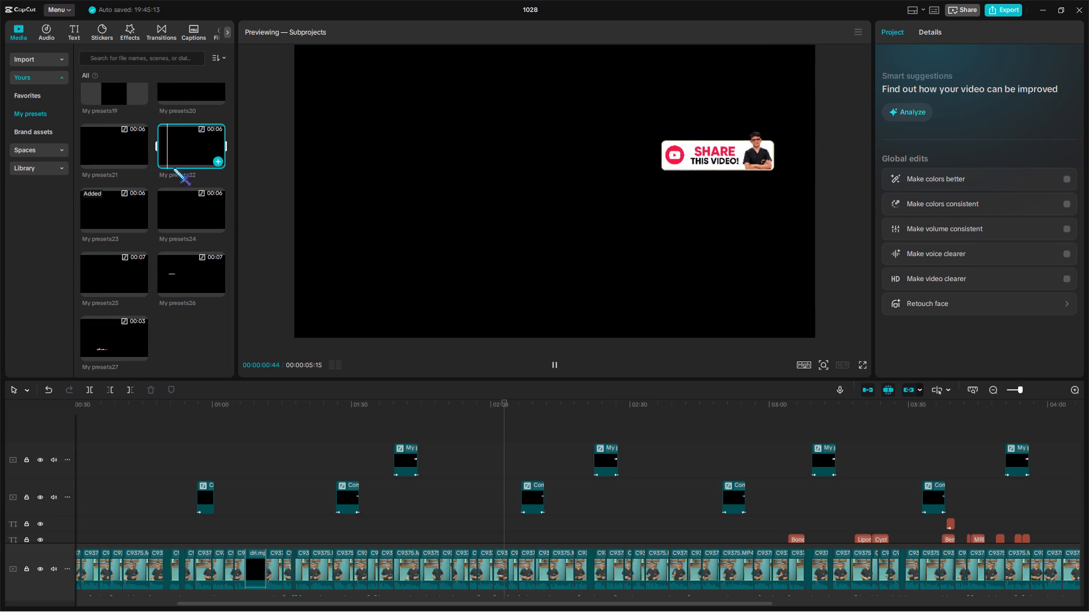
Place My presets22, the share-this-video overlay, on a new track above the like-button overlays at about 01:58.
drag(183, 140, 378, 265)
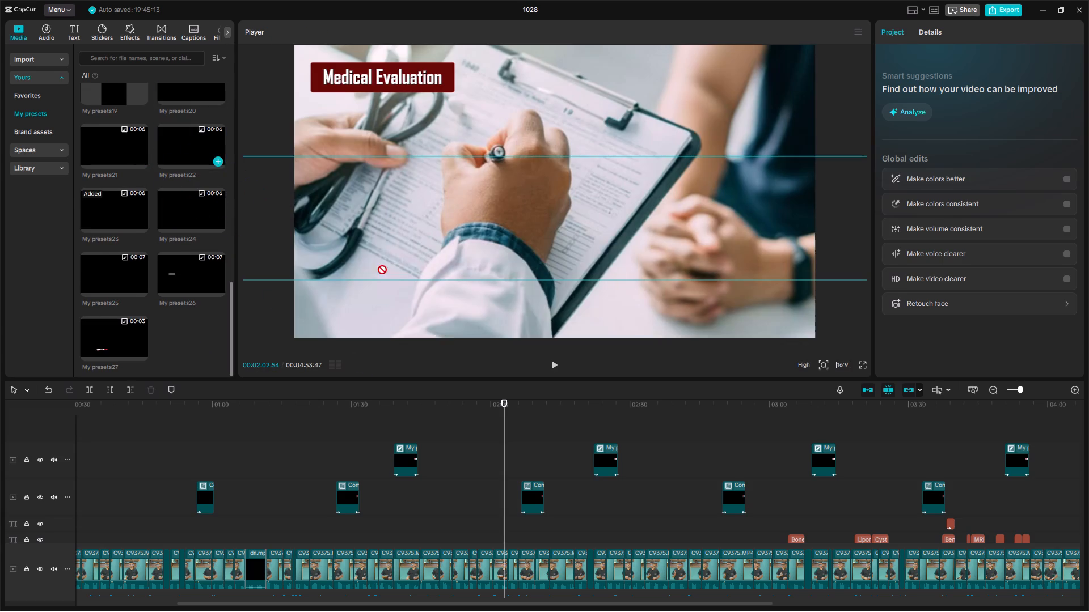
drag(378, 265, 482, 427)
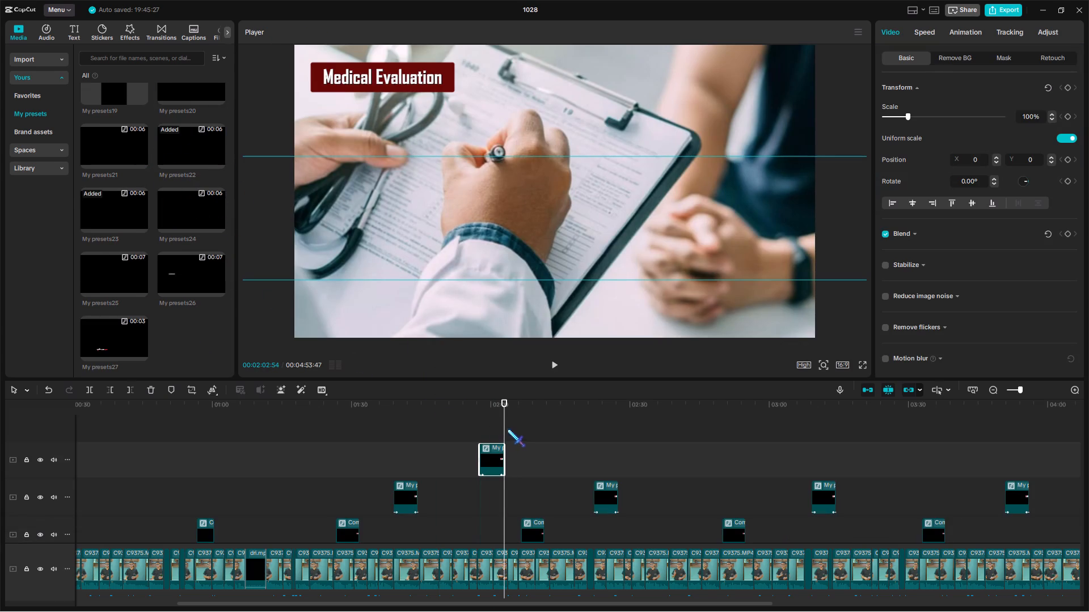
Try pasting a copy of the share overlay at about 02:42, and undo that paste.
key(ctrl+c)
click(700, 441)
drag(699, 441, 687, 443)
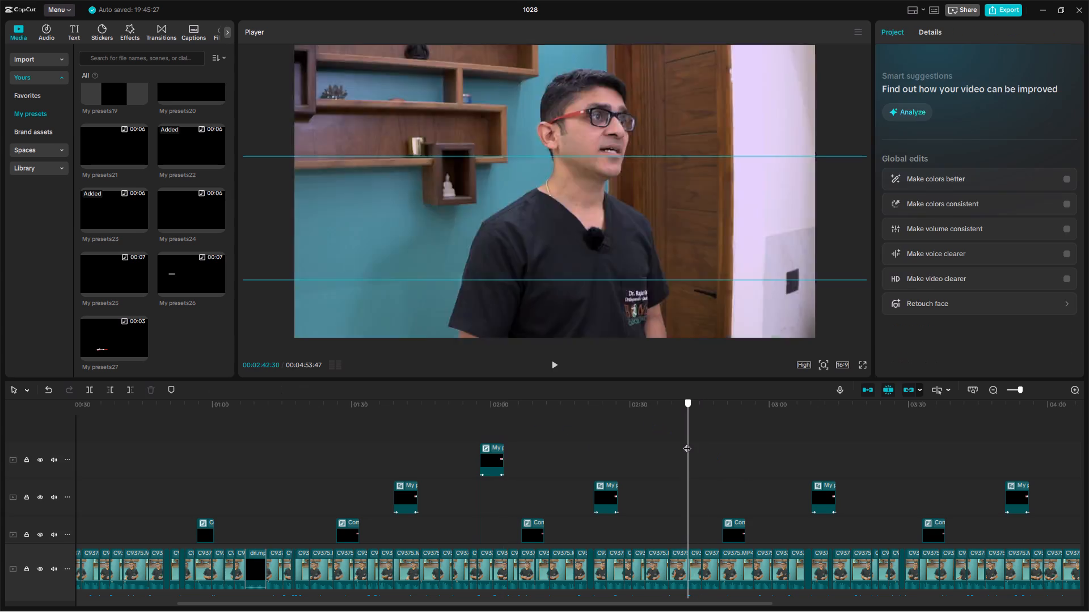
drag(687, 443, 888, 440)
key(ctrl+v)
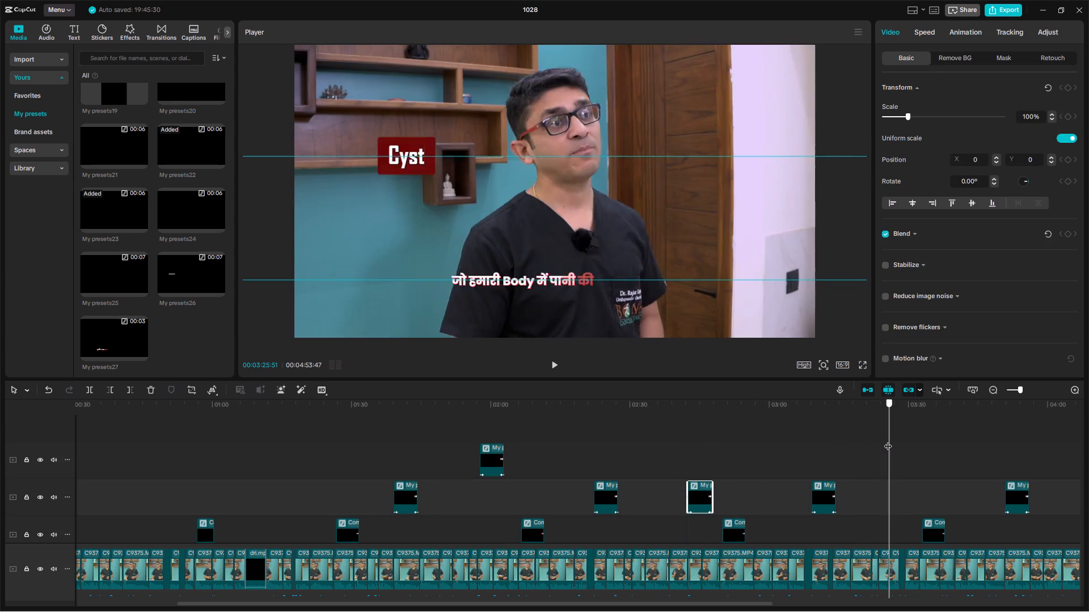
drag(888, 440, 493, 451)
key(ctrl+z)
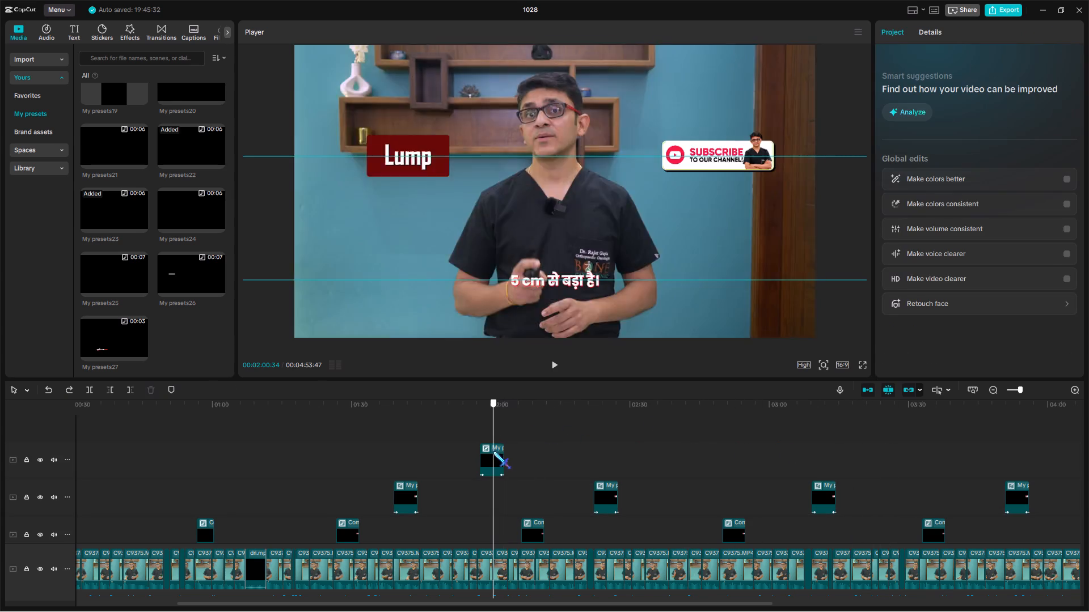
Copy the share overlay at 01:58 and paste three copies on its own track at about 02:41, 03:25 and 04:08.
click(492, 454)
key(ctrl+c)
click(729, 437)
drag(729, 437, 683, 432)
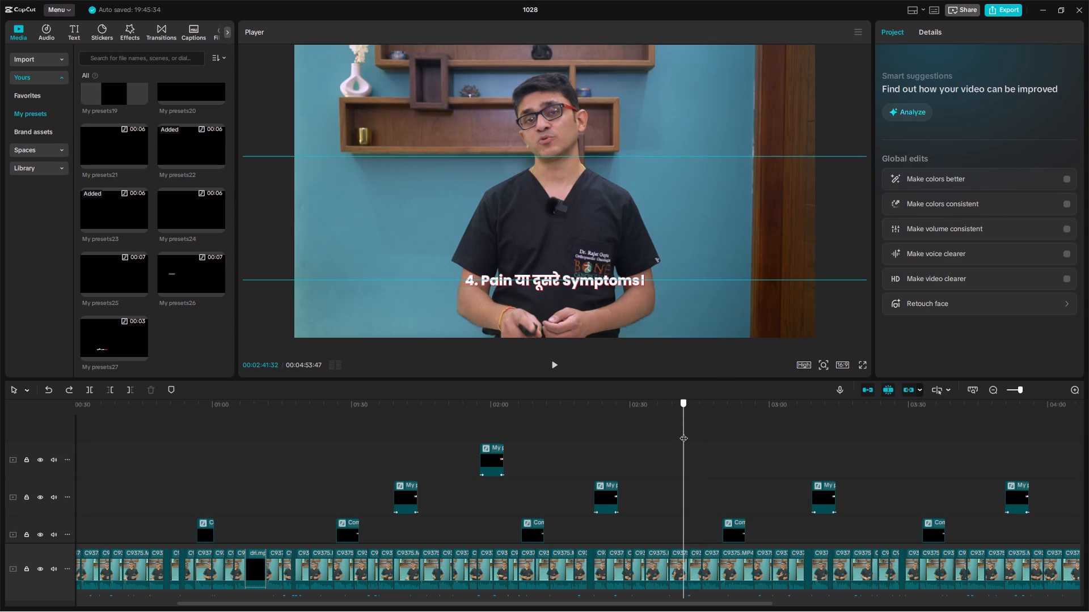
drag(683, 432, 858, 440)
key(ctrl+v)
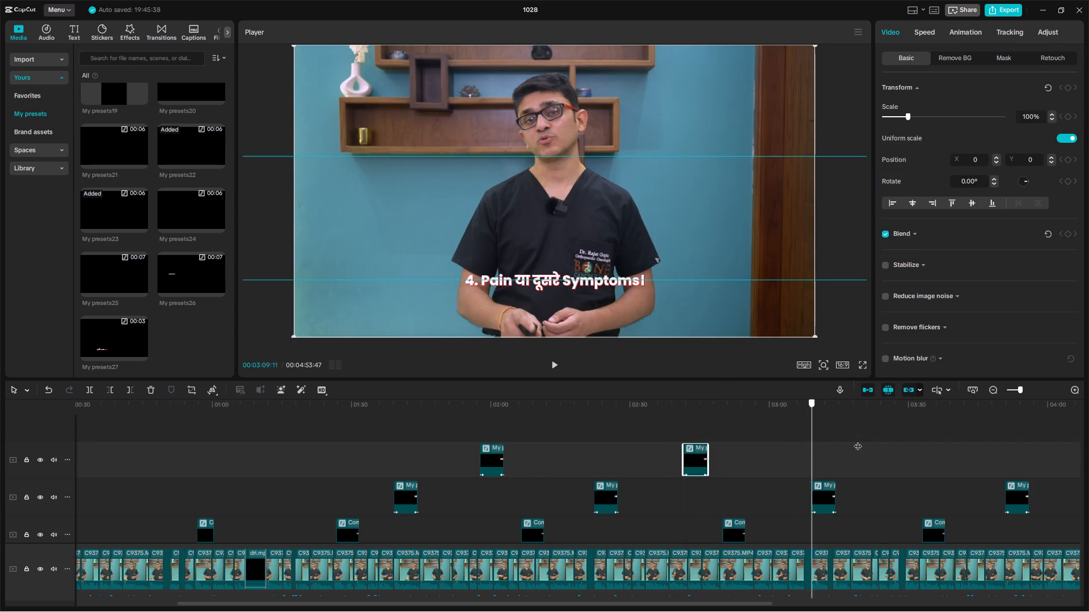
drag(858, 440, 1088, 439)
key(ctrl+v)
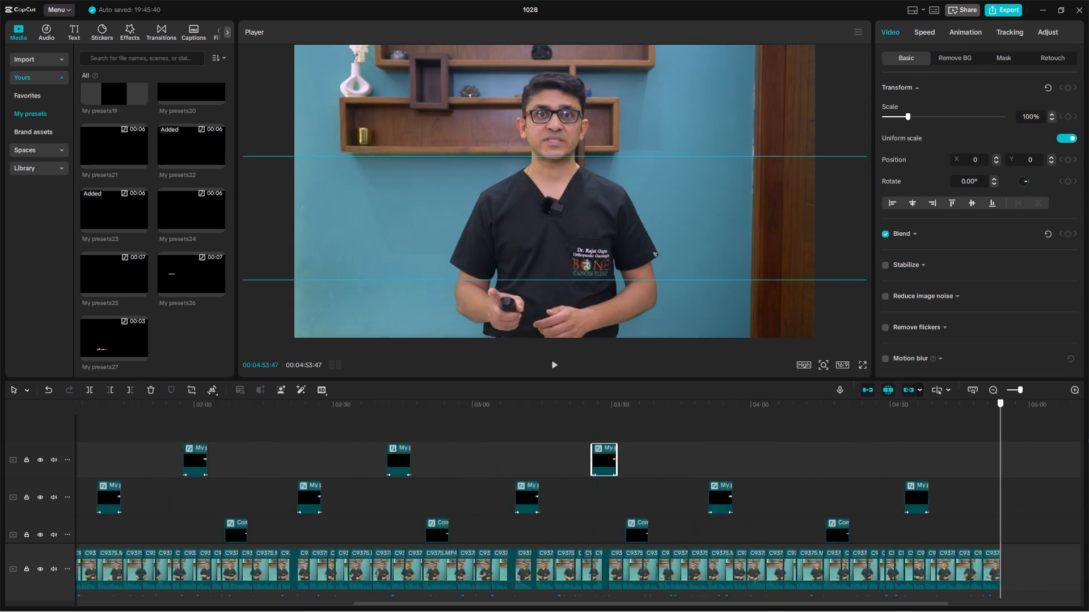
drag(1088, 439, 568, 427)
key(ctrl+v)
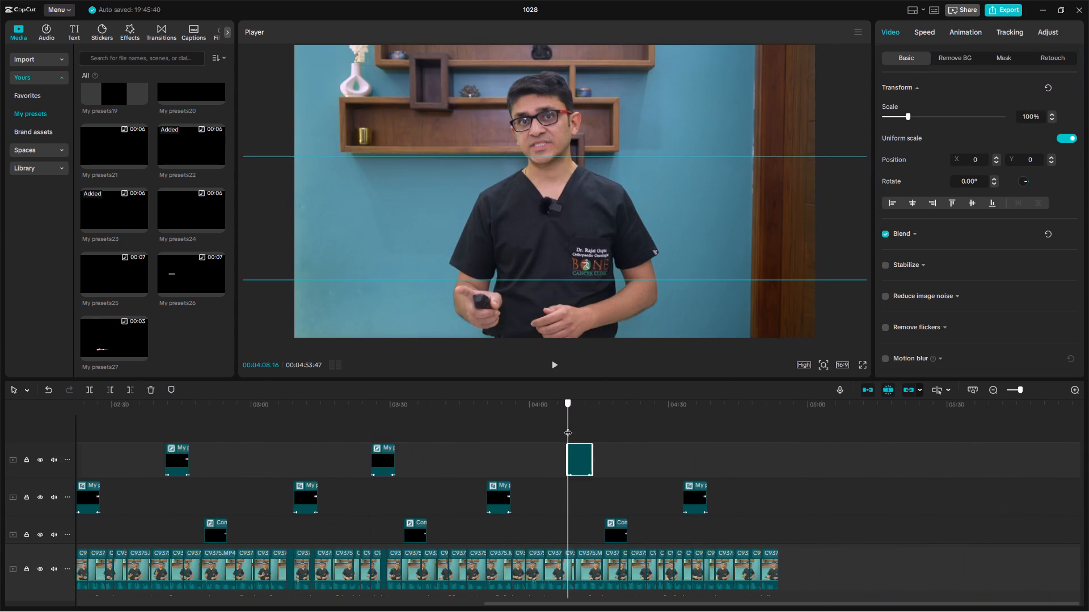
Place My presets24, the clinic-address overlay, on a new track above the share overlays at about 00:53.
drag(568, 427, 1088, 486)
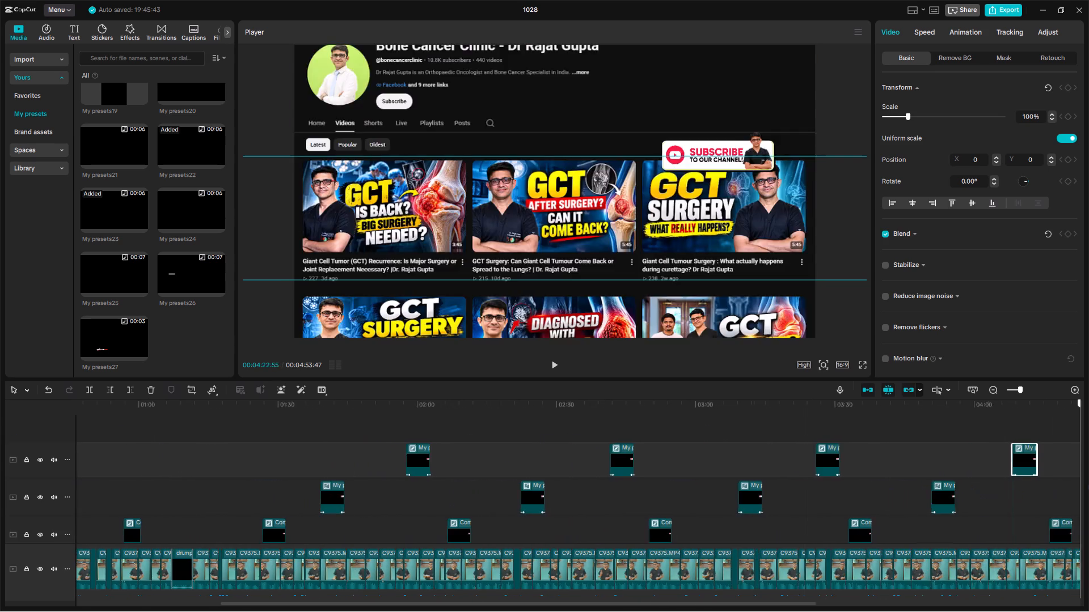
drag(1088, 486, 16, 452)
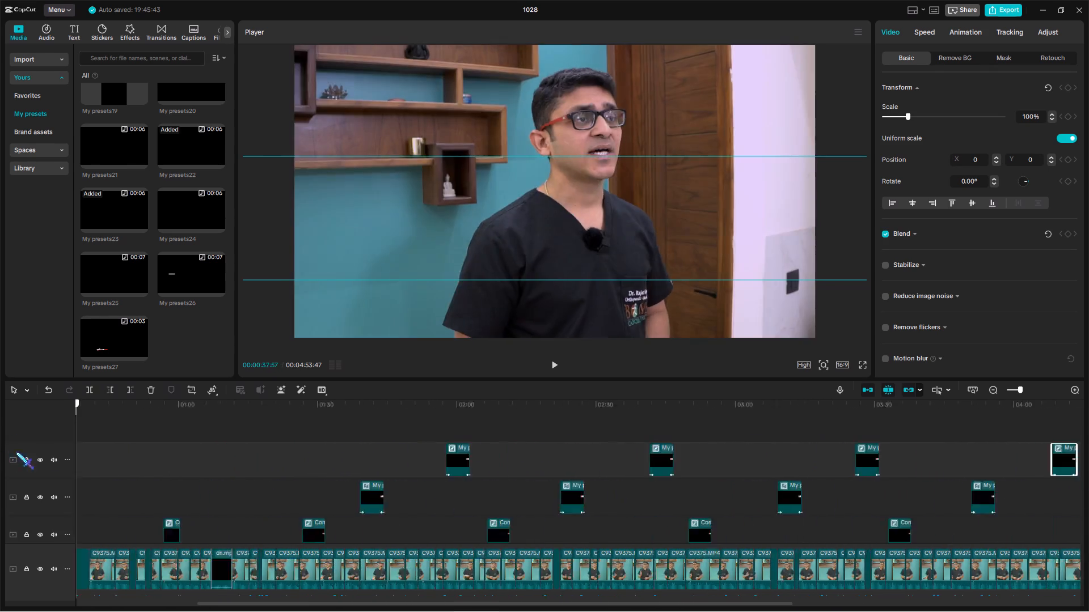
drag(16, 452, 348, 452)
scroll(348, 452, down, 16)
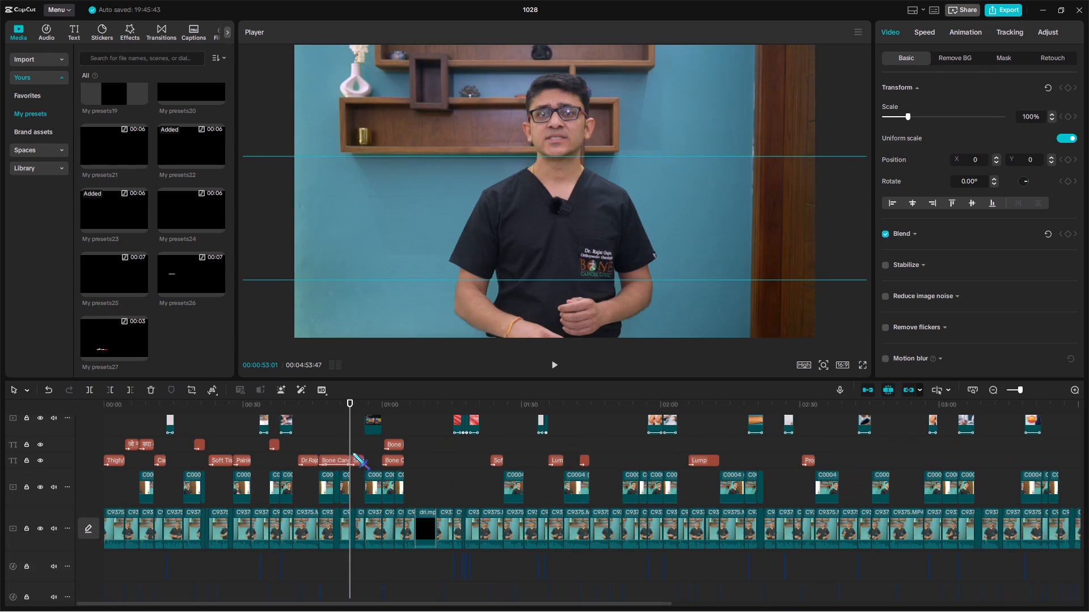
click(333, 440)
drag(333, 440, 351, 436)
click(122, 278)
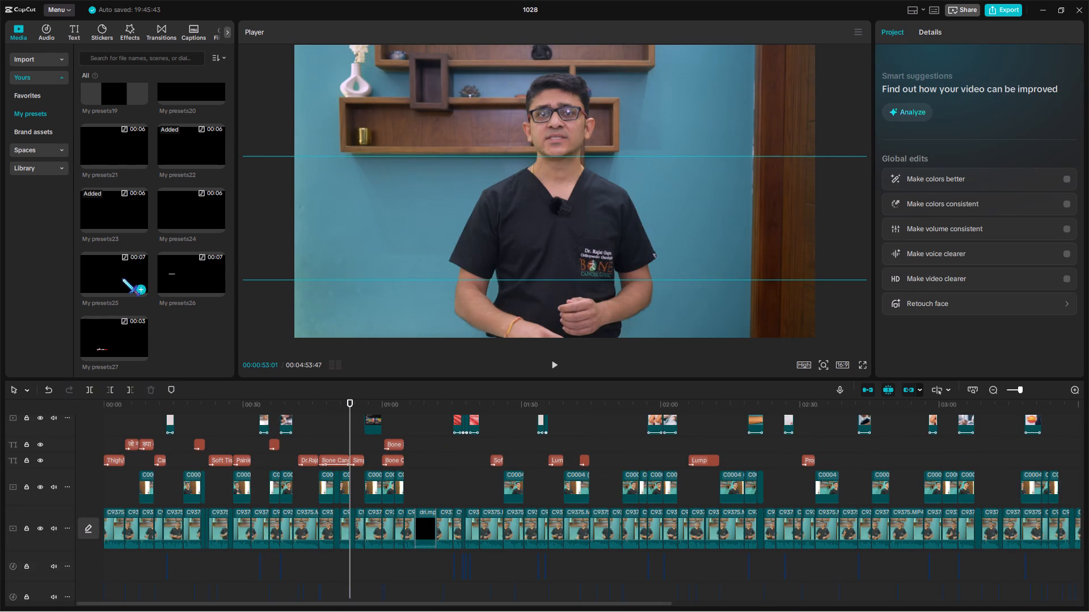
click(1022, 391)
scroll(349, 471, up, 6)
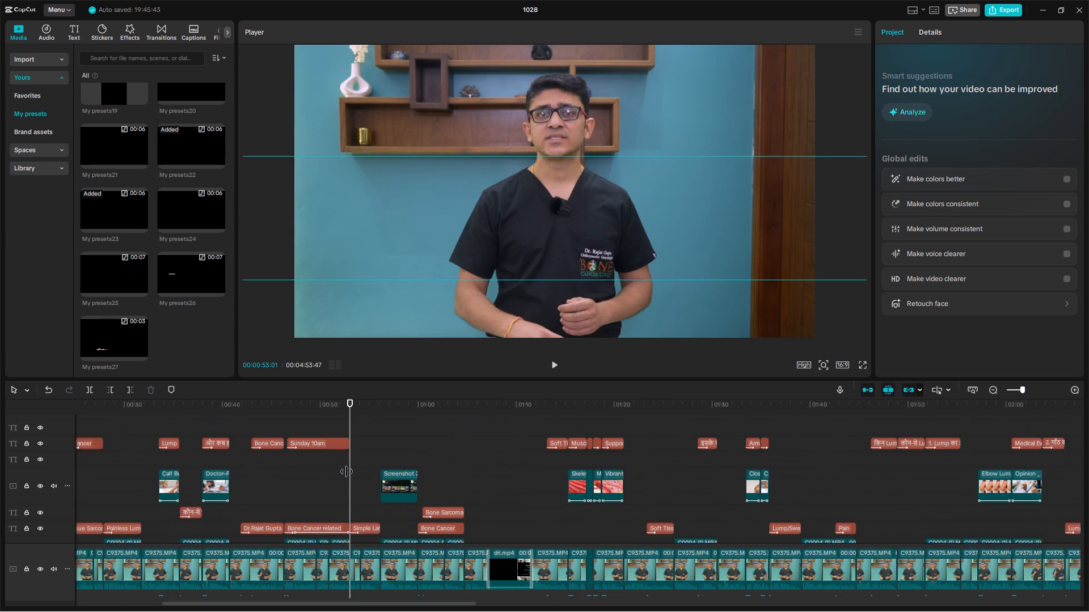
click(124, 277)
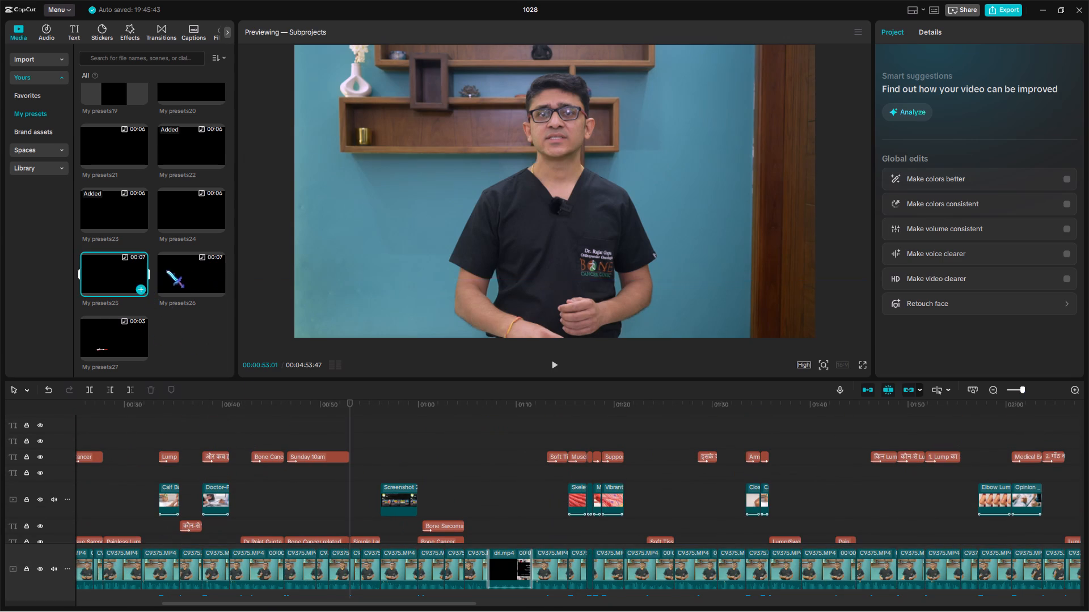
click(183, 270)
click(180, 216)
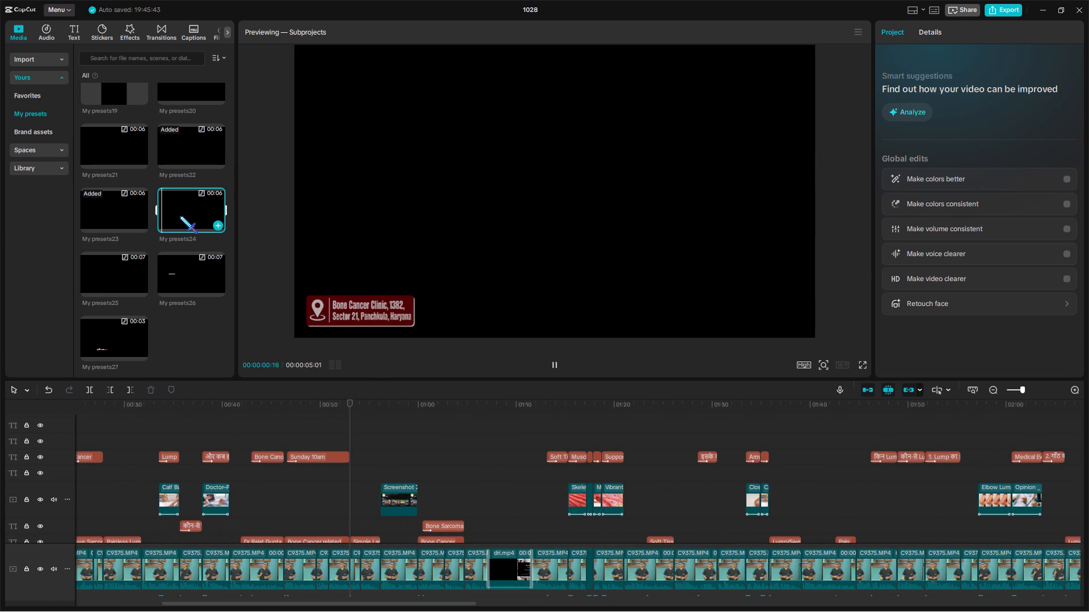
drag(178, 214, 351, 409)
drag(352, 414, 370, 427)
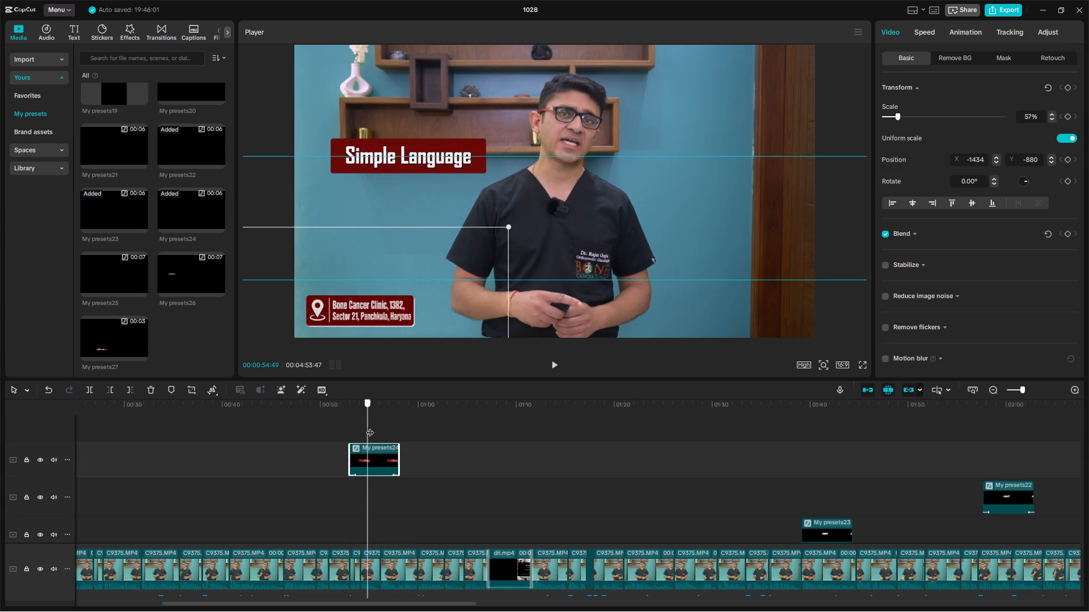
drag(370, 427, 376, 428)
Copy the clinic-address overlay at 00:53 and paste two copies on its own track at about 01:48 and 02:33.
click(1019, 391)
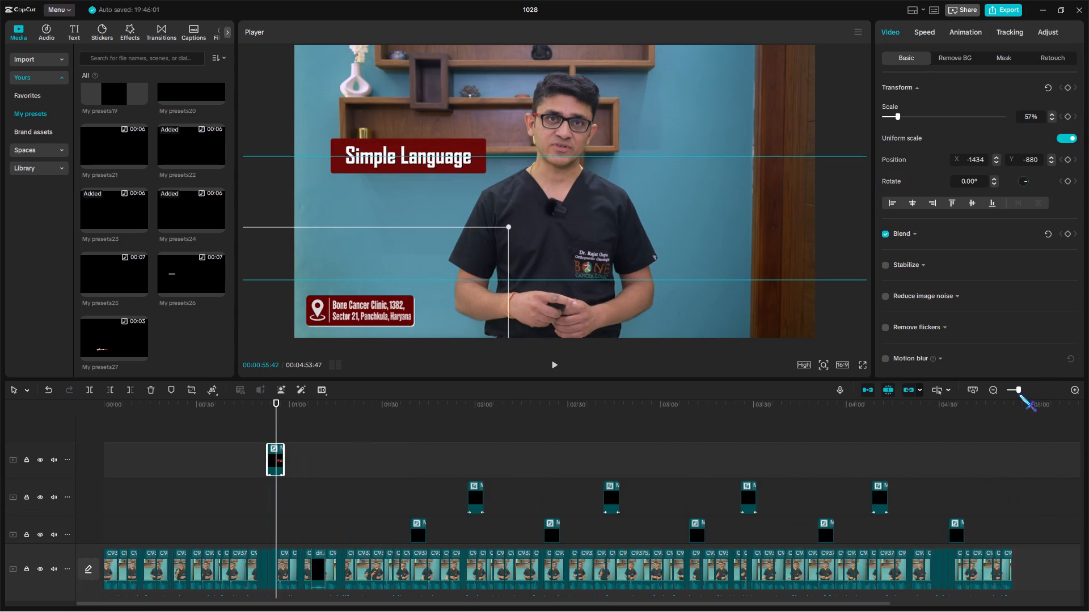
key(ctrl+c)
double_click(425, 437)
scroll(425, 437, down, 5)
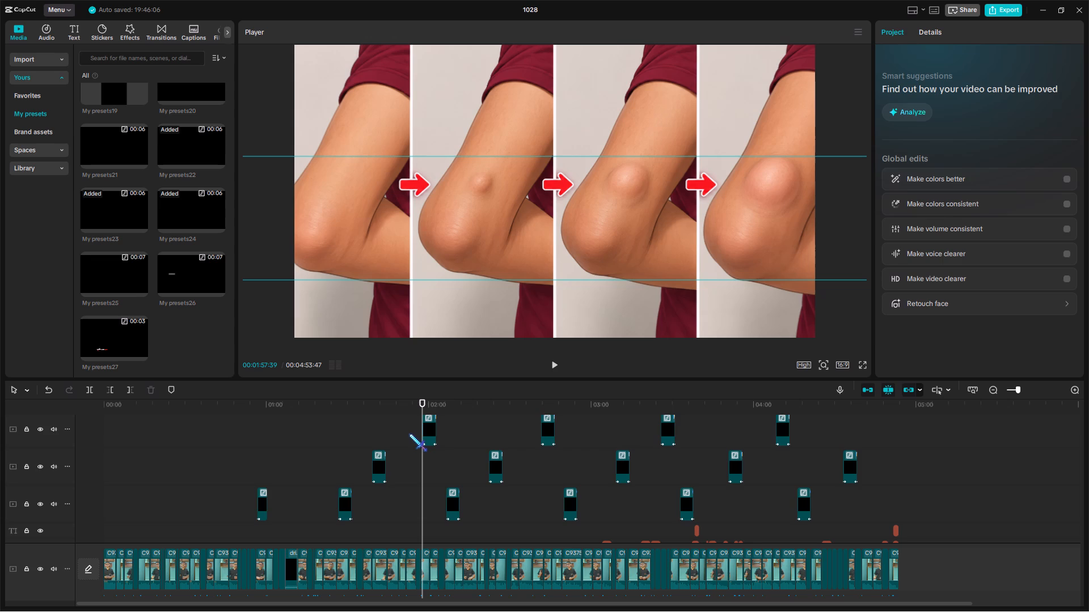
scroll(421, 456, up, 4)
click(400, 456)
drag(400, 456, 399, 450)
ctrl+drag(399, 450, 485, 454)
key(ctrl+v)
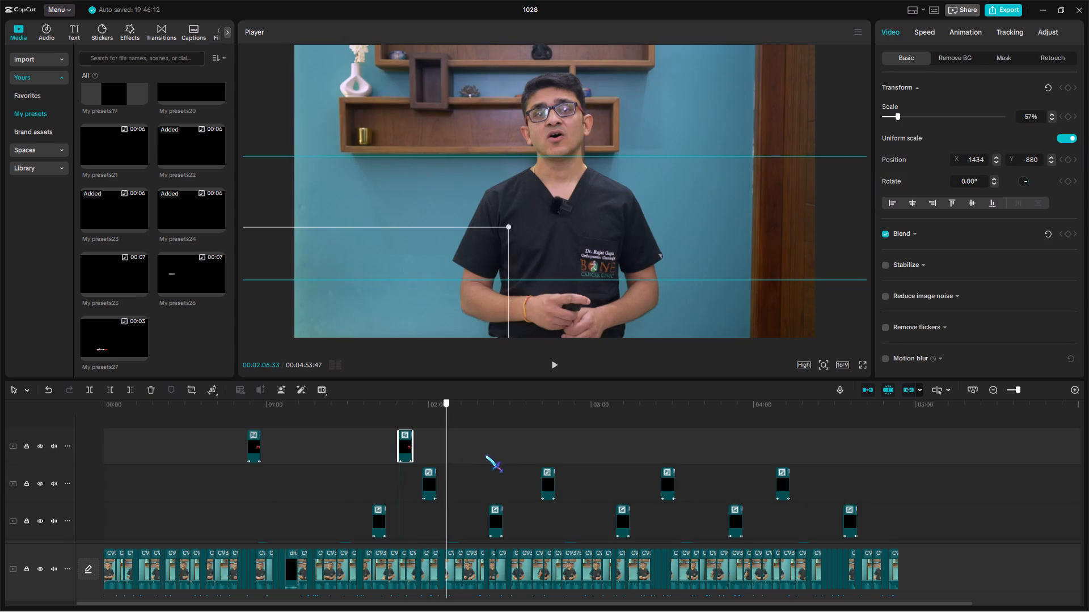
ctrl+drag(485, 454, 601, 462)
key(ctrl+v)
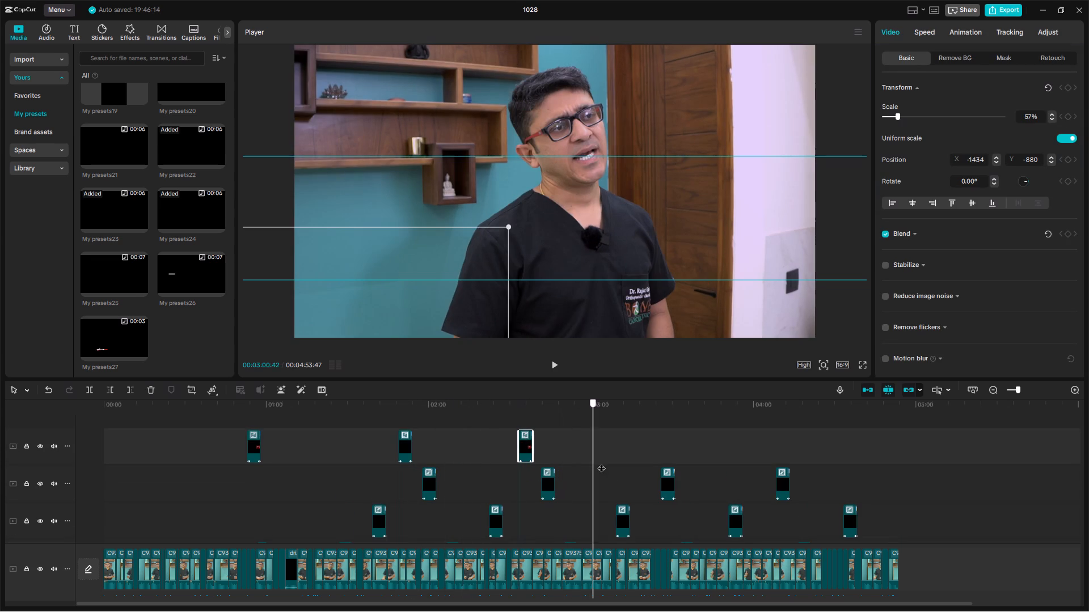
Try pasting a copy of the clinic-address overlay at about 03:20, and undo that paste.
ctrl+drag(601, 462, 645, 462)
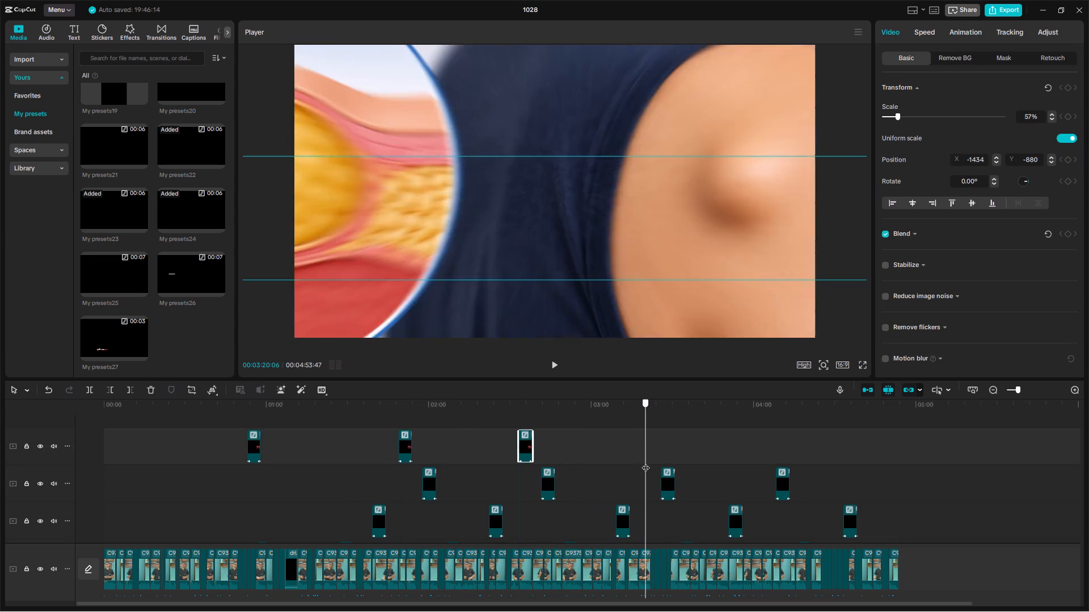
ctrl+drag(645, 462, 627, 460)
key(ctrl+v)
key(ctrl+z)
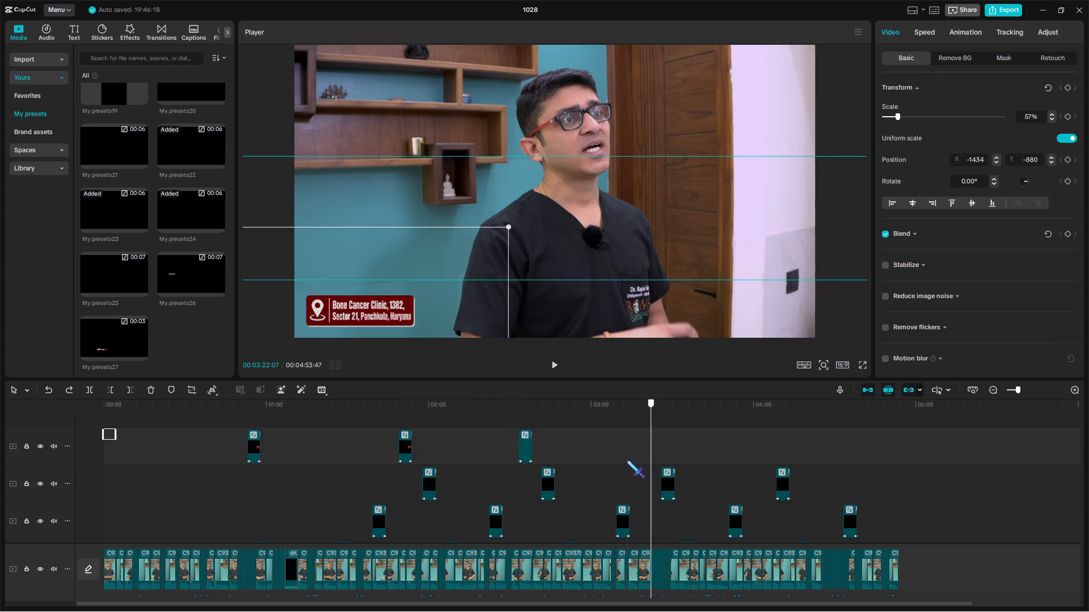
Paste three more copies of the clinic-address overlay on its own track at about 03:17, 03:58 and 04:41.
ctrl+drag(627, 460, 749, 467)
key(ctrl+v)
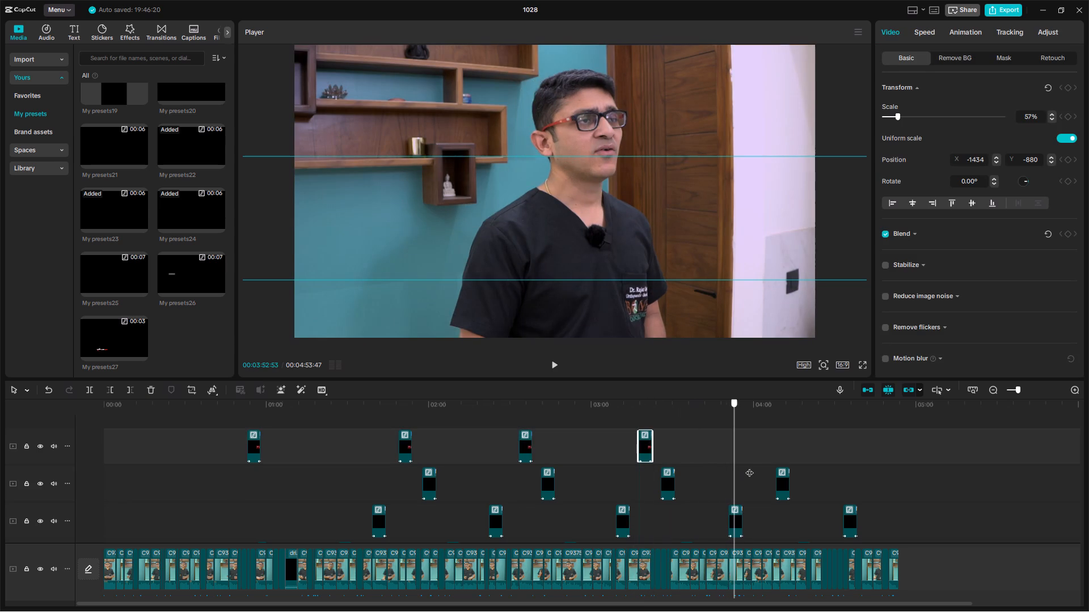
ctrl+drag(749, 467, 866, 463)
key(ctrl+v)
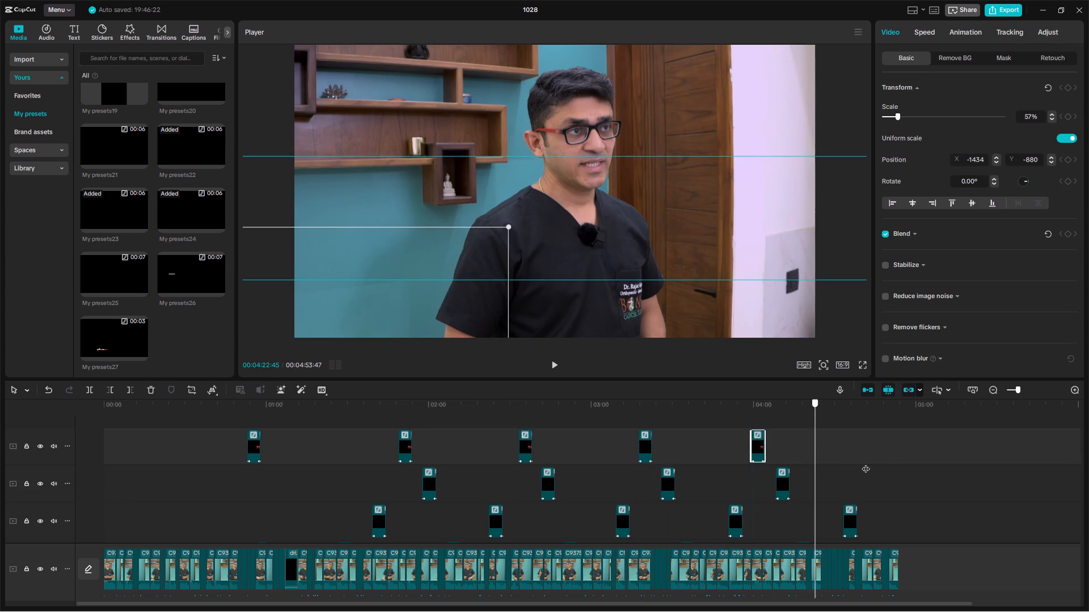
ctrl+drag(866, 463, 252, 469)
key(ctrl+v)
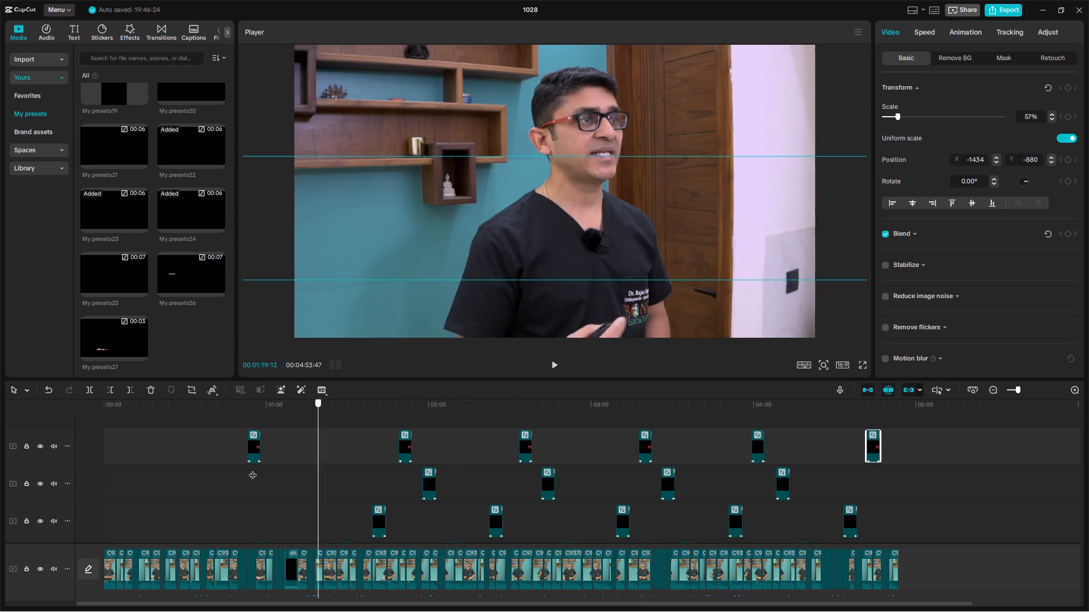
Place My presets25, the WhatsApp contact overlay, on a new track above the clinic-address overlays at about 01:17.
ctrl+drag(252, 469, 251, 471)
click(1024, 390)
scroll(411, 473, down, 8)
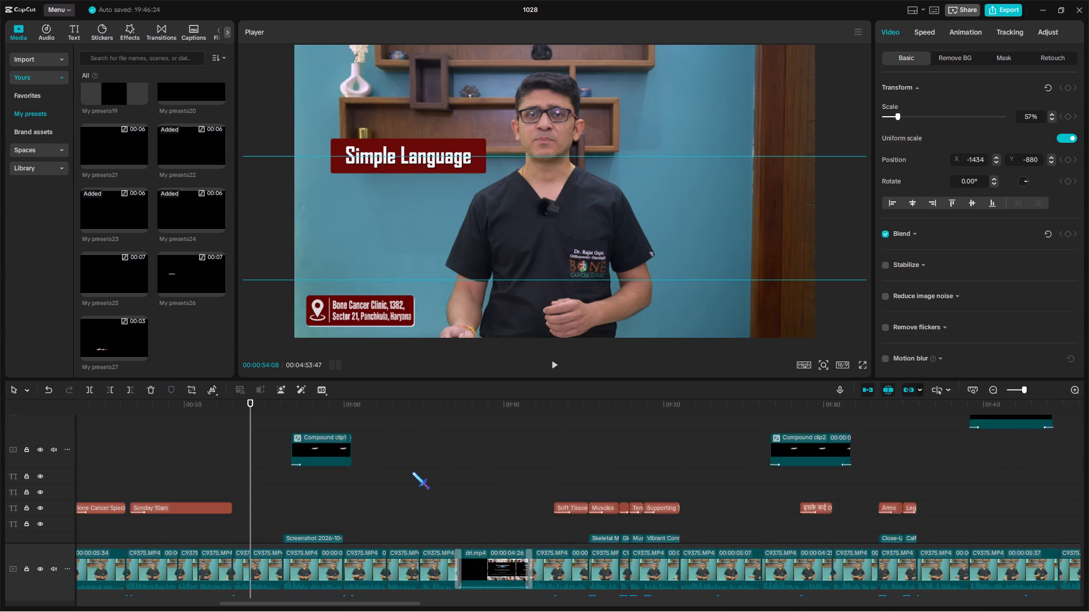
scroll(412, 471, down, 6)
scroll(670, 469, up, 7)
drag(1023, 388, 1020, 396)
scroll(509, 510, up, 7)
click(391, 475)
scroll(391, 475, down, 7)
scroll(391, 475, up, 3)
double_click(372, 472)
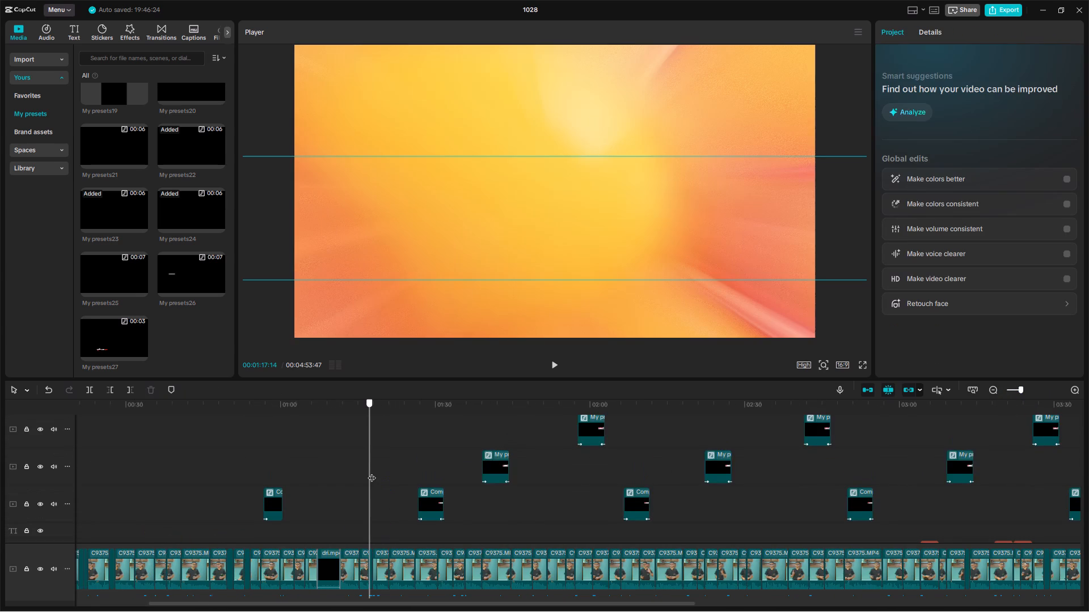
click(110, 272)
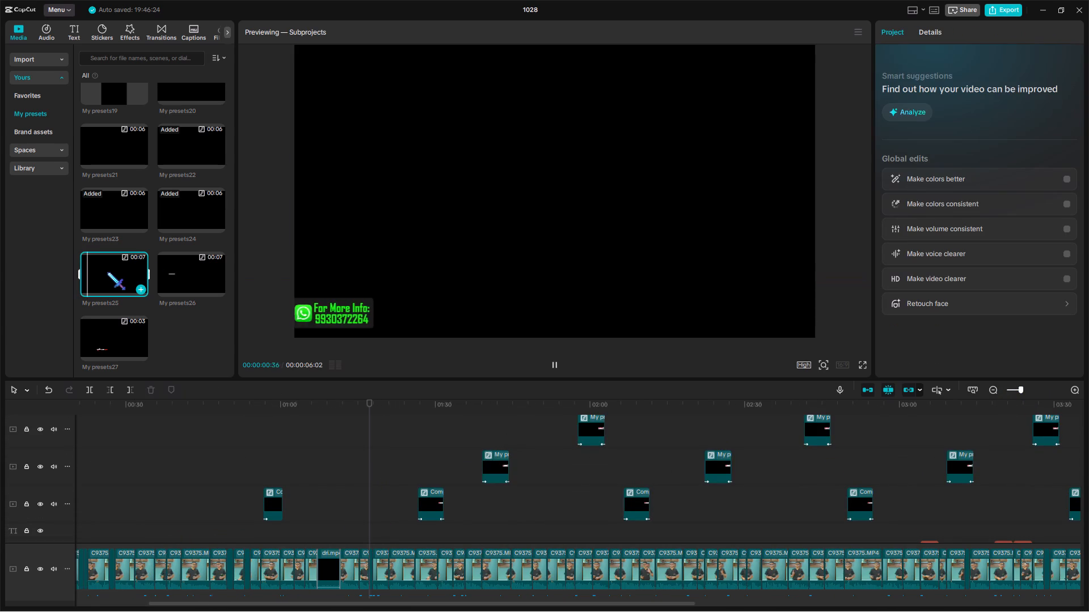
drag(106, 272, 370, 401)
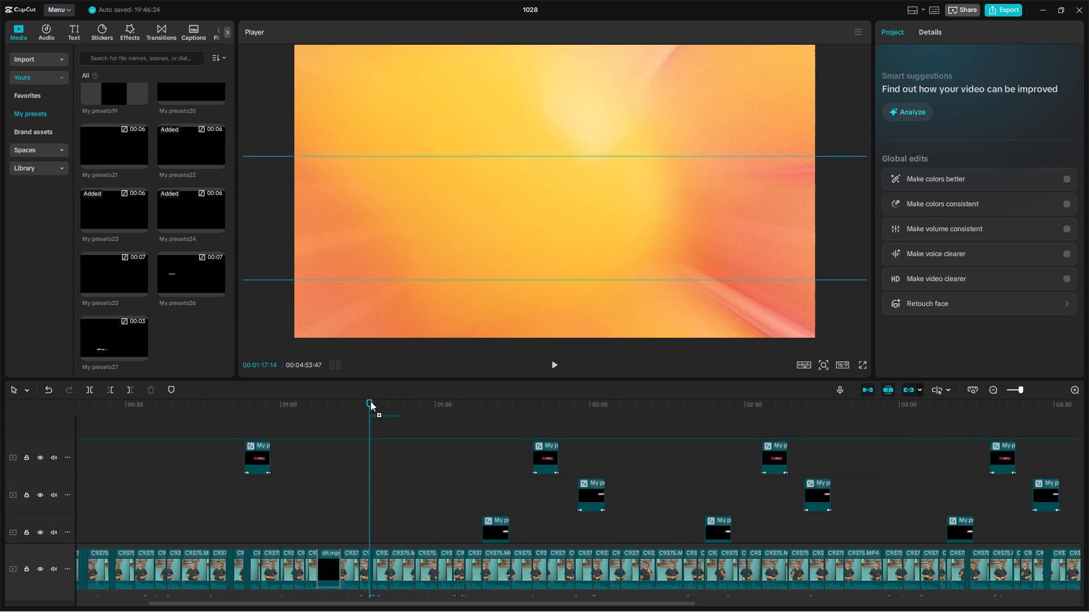
drag(370, 401, 370, 406)
Copy the WhatsApp contact overlay at 01:17 and paste four copies on its track at about 02:15, 03:00, 03:43 and 04:25.
click(1016, 390)
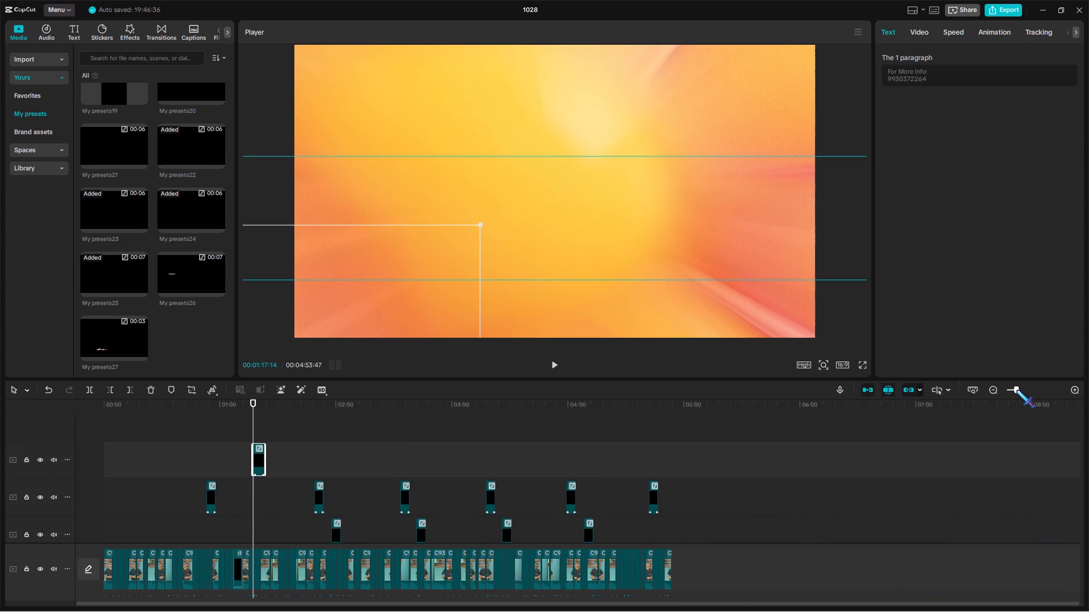
key(ctrl+c)
scroll(337, 445, down, 4)
scroll(337, 446, up, 5)
ctrl+double_click(343, 450)
scroll(354, 448, down, 7)
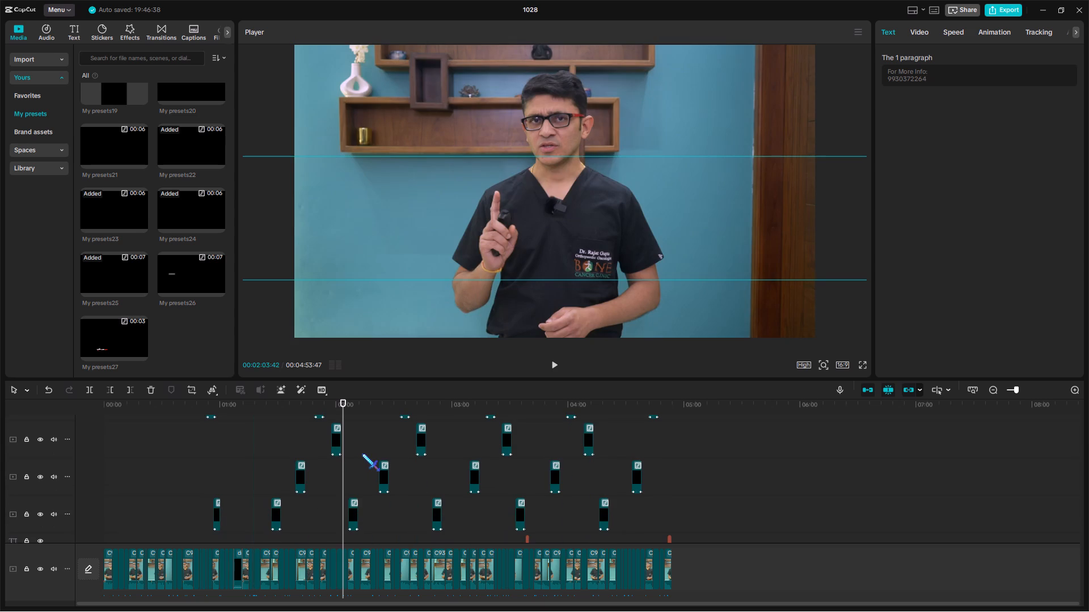
scroll(363, 454, up, 3)
double_click(363, 454)
key(ctrl+v)
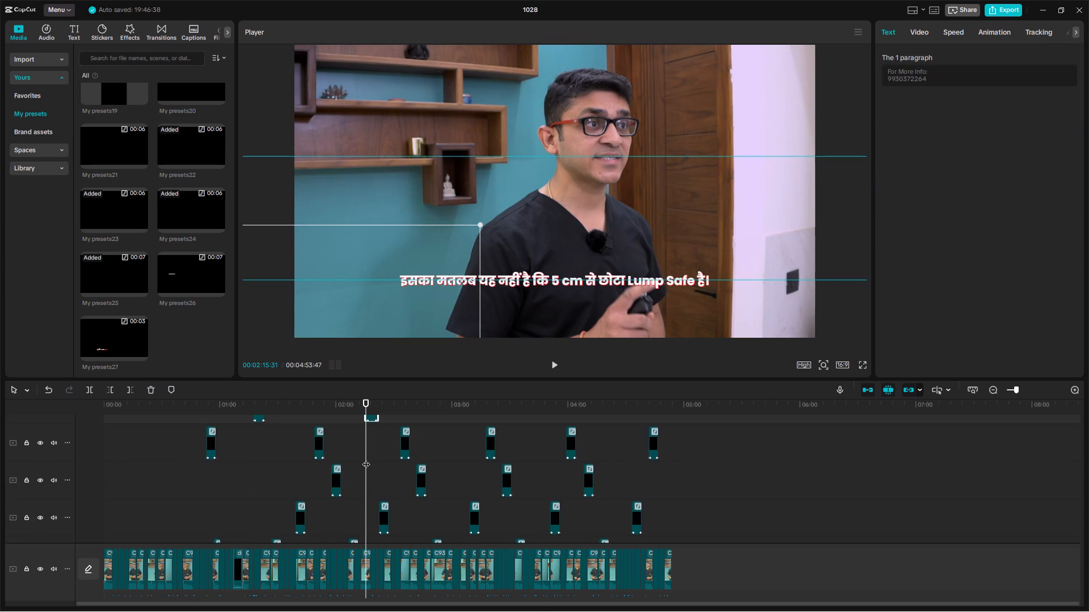
click(445, 460)
drag(445, 460, 451, 467)
key(ctrl+v)
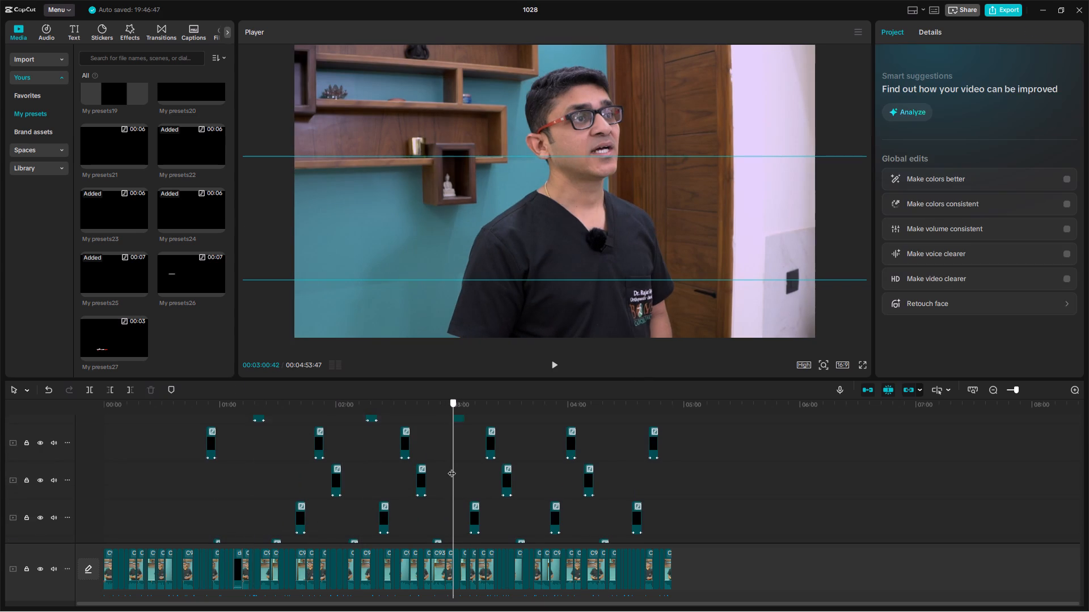
drag(451, 467, 614, 474)
key(ctrl+v)
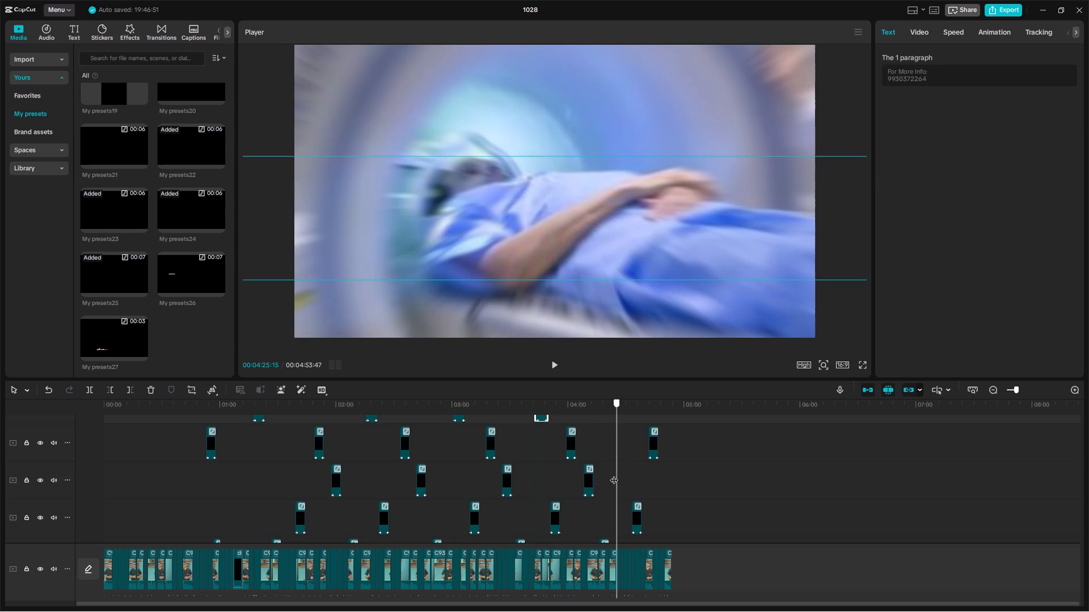
drag(614, 474, 615, 473)
key(ctrl+v)
scroll(623, 478, up, 10)
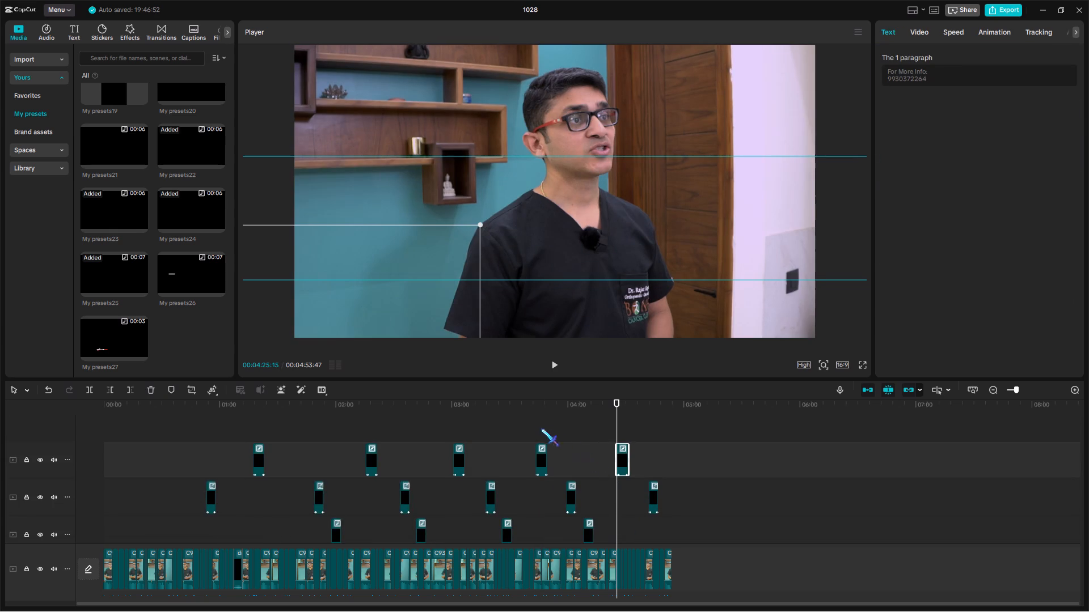
Place My presets20, the Bone Cancer Clinic logo overlay, on a new top track starting at 00:00.
double_click(538, 427)
drag(538, 427, 534, 438)
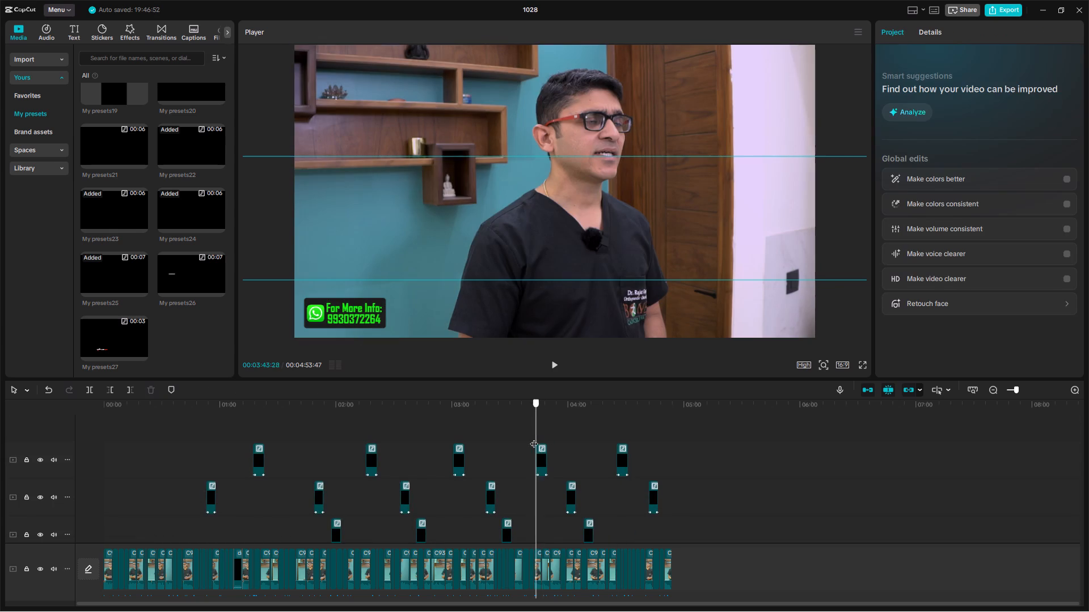
drag(534, 438, 0, 439)
scroll(178, 159, up, 3)
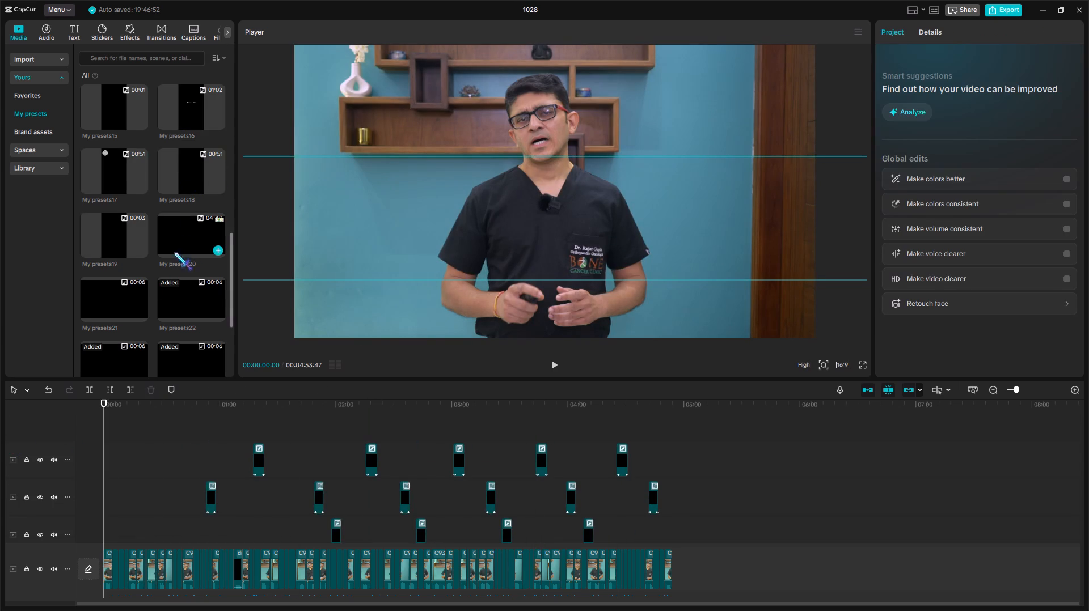
click(130, 297)
click(174, 232)
drag(191, 228, 157, 413)
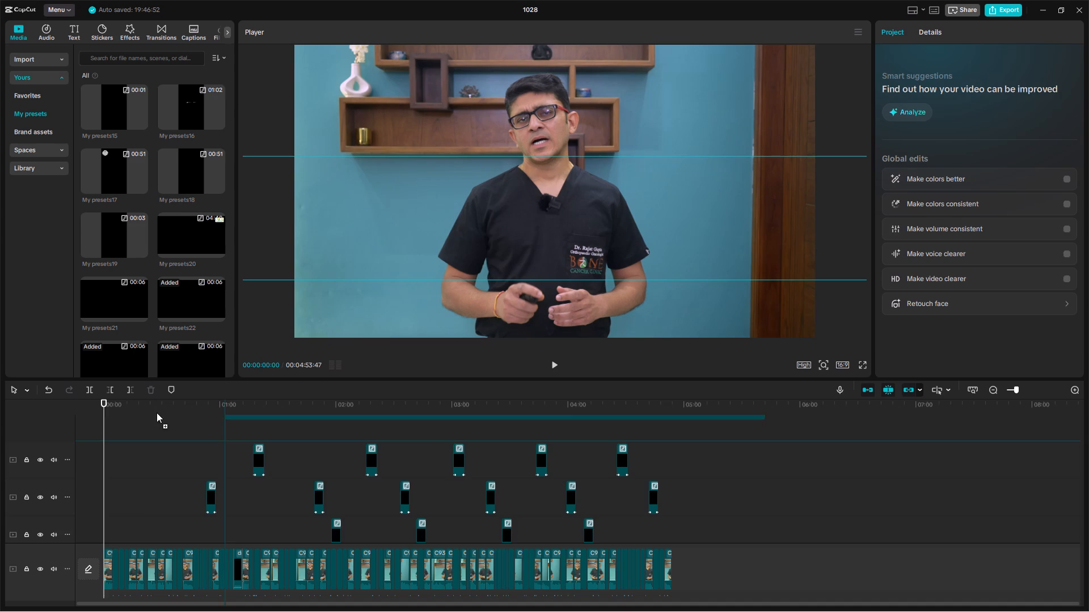
drag(157, 413, 79, 409)
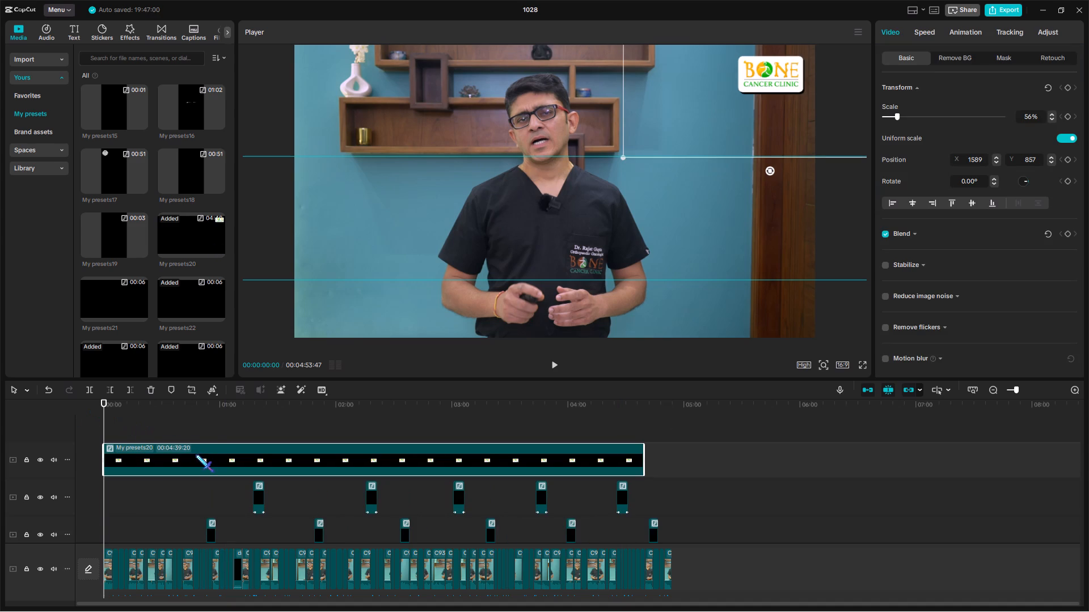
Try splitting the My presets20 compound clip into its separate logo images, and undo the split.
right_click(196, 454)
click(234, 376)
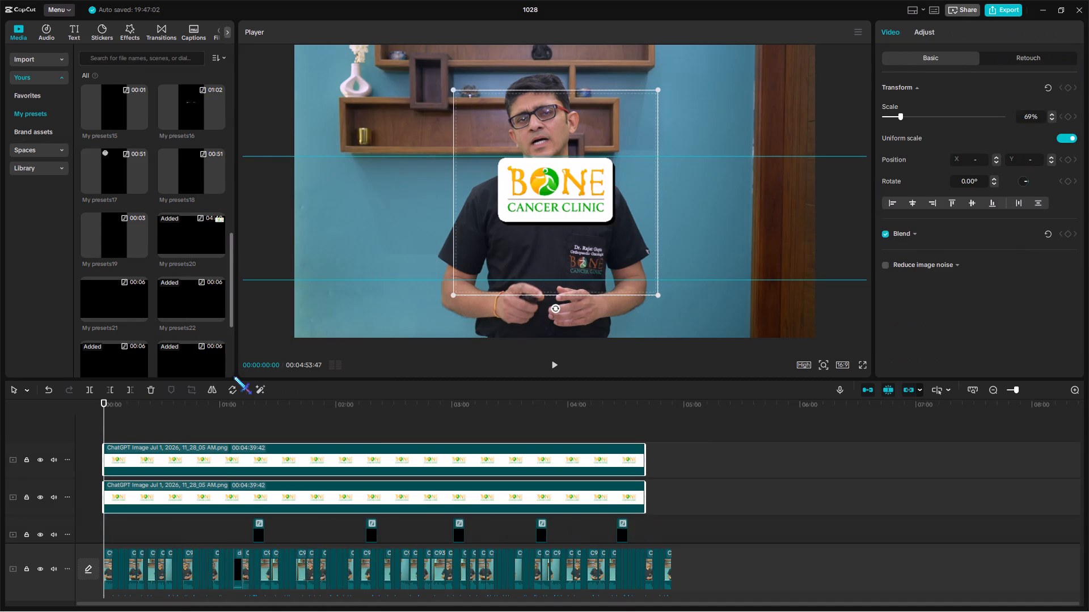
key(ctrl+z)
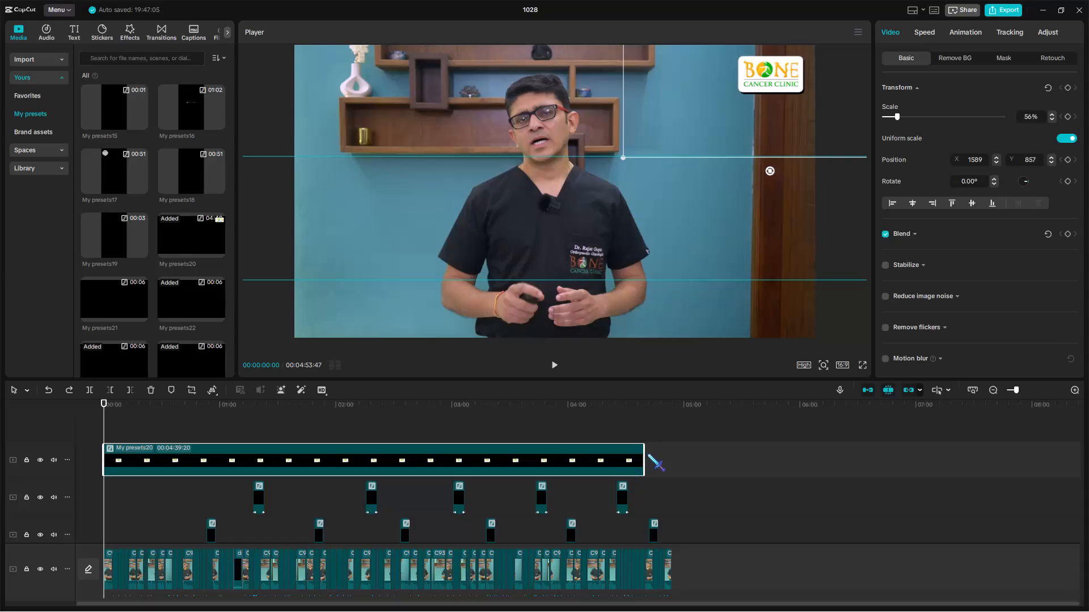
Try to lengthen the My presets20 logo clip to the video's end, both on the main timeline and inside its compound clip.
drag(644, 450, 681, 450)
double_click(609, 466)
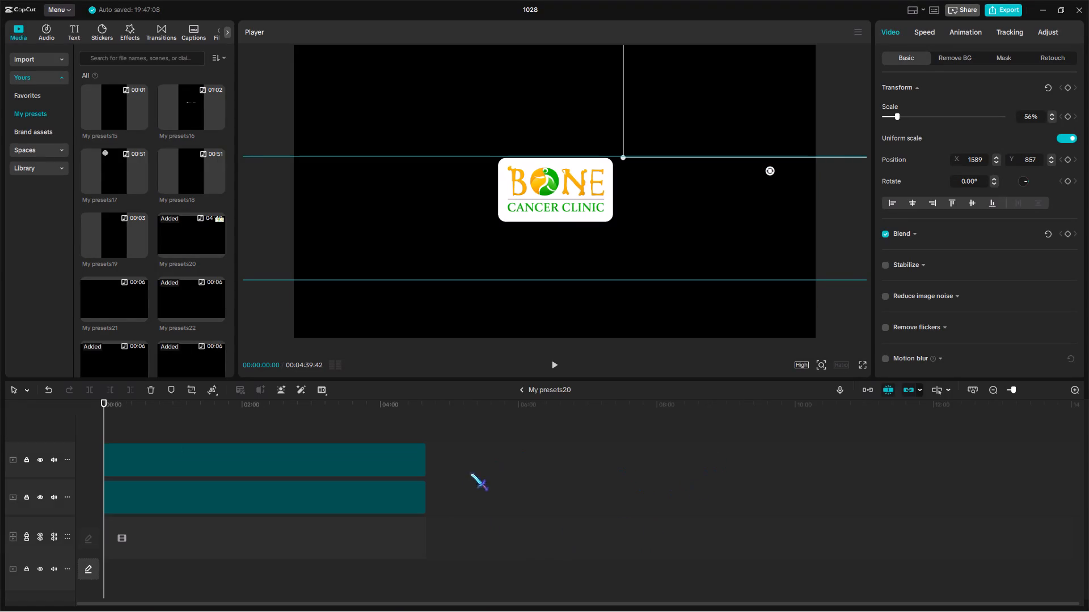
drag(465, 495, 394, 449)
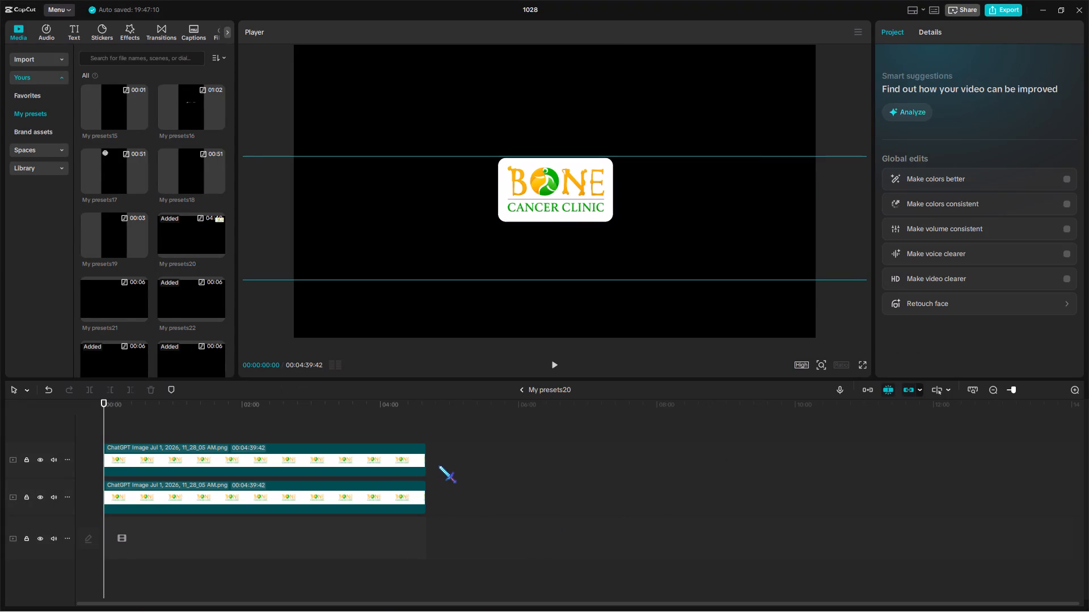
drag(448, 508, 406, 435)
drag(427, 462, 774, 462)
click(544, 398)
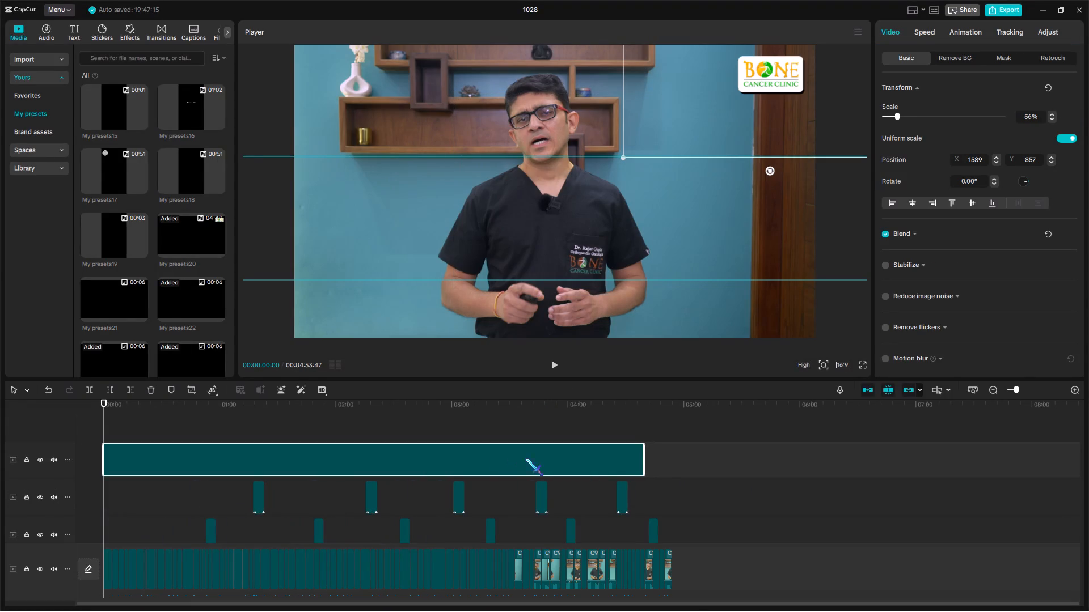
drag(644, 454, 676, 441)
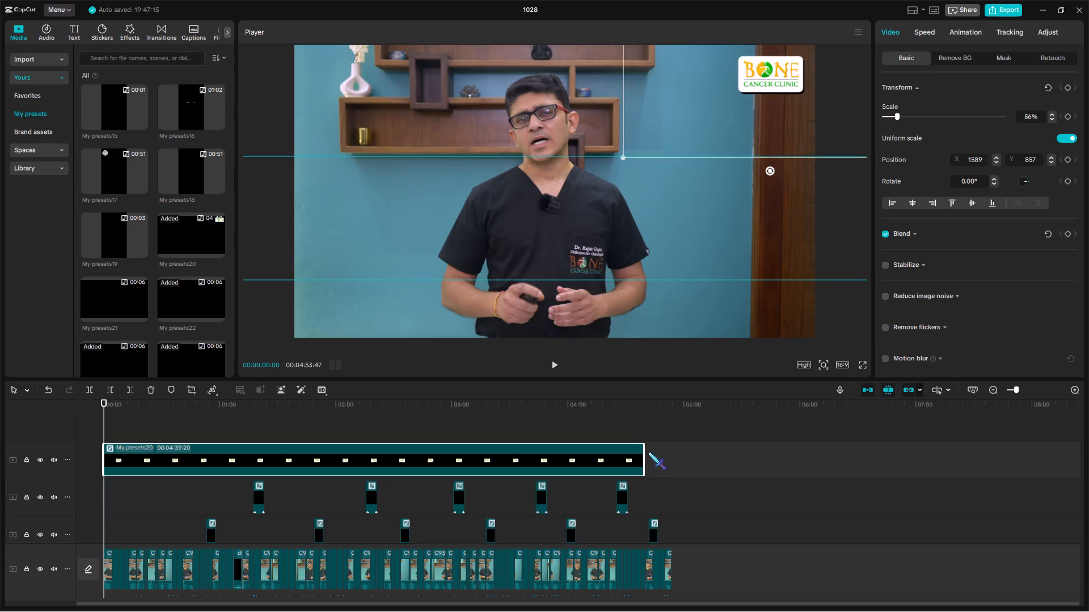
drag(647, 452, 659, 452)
Undo the My presets20 compound clip and extend both logo images to the video's end at 04:53:47.
right_click(610, 456)
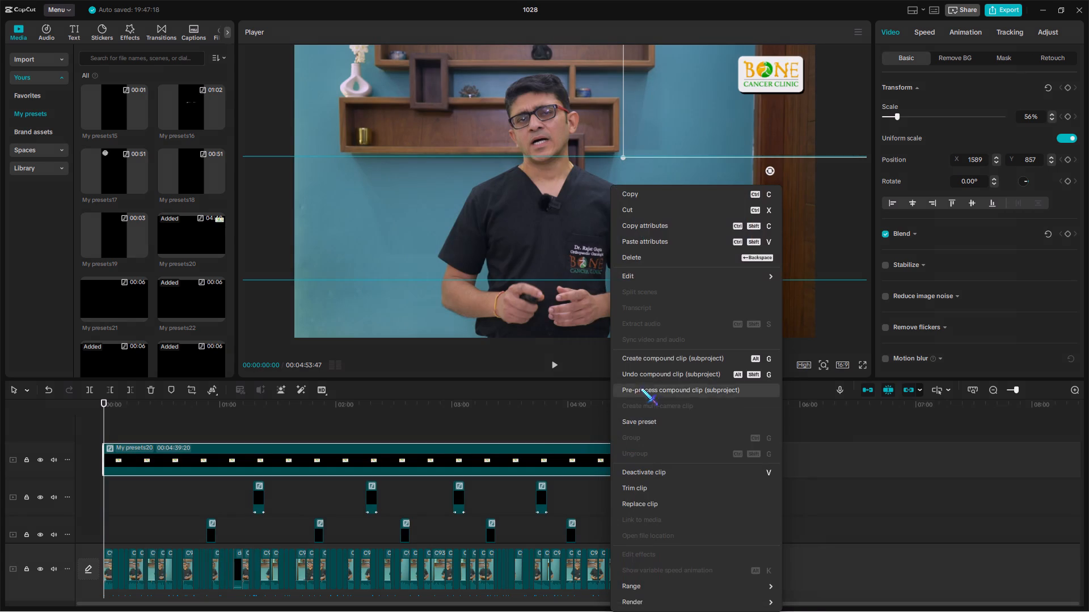
double_click(642, 372)
drag(671, 405, 673, 411)
key(w)
click(1019, 389)
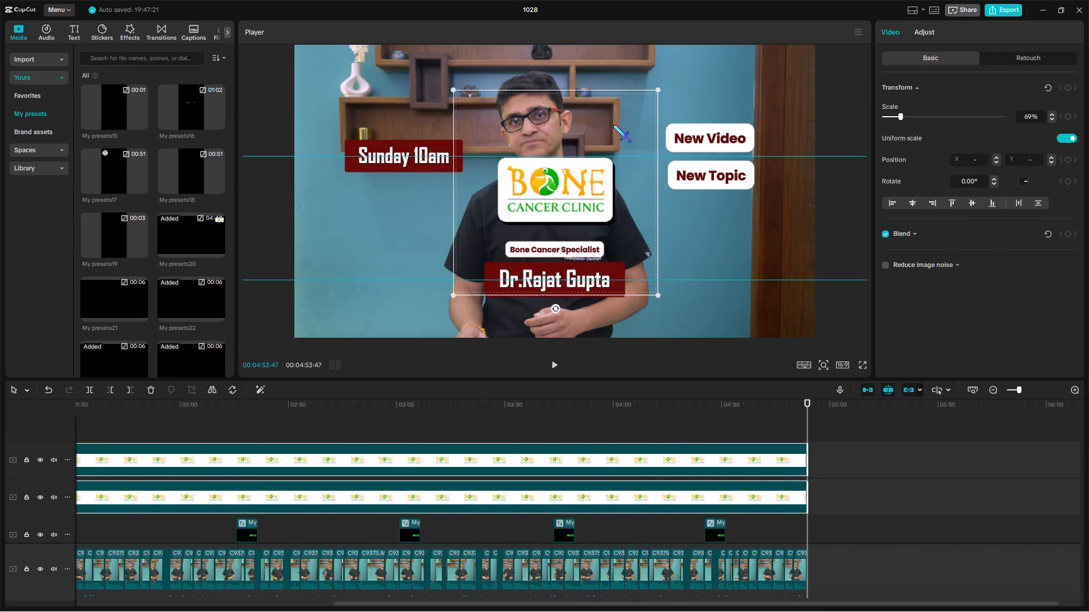
Scale both logo images down to 37% and place them in the upper-right corner of the video frame.
drag(661, 88, 606, 177)
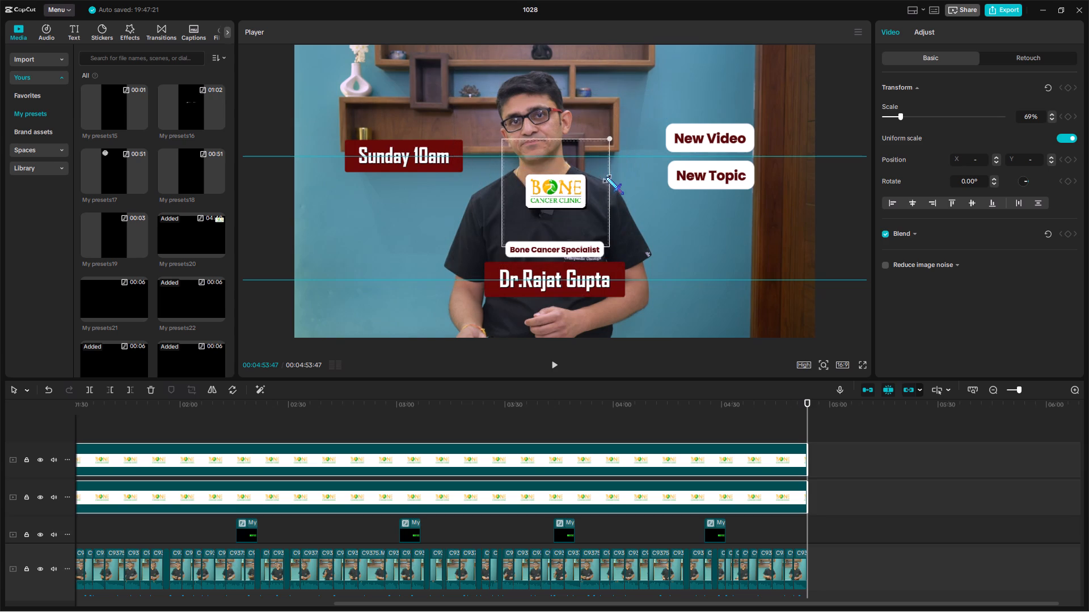
drag(606, 177, 616, 172)
drag(569, 194, 763, 94)
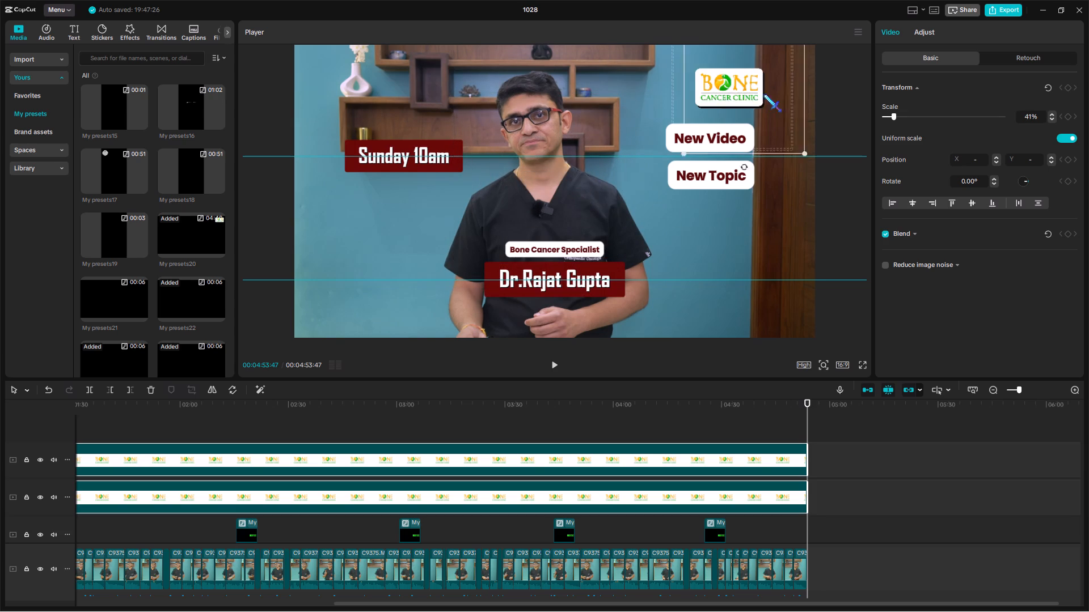
drag(763, 94, 778, 80)
drag(828, 139, 821, 133)
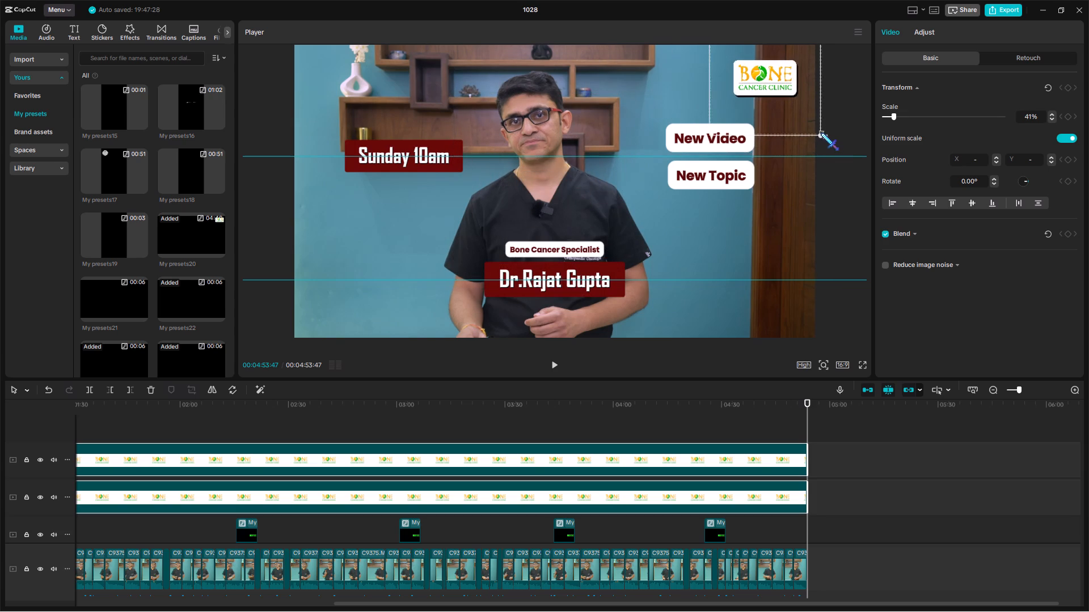
drag(821, 133, 826, 133)
drag(790, 88, 796, 82)
drag(714, 132, 717, 132)
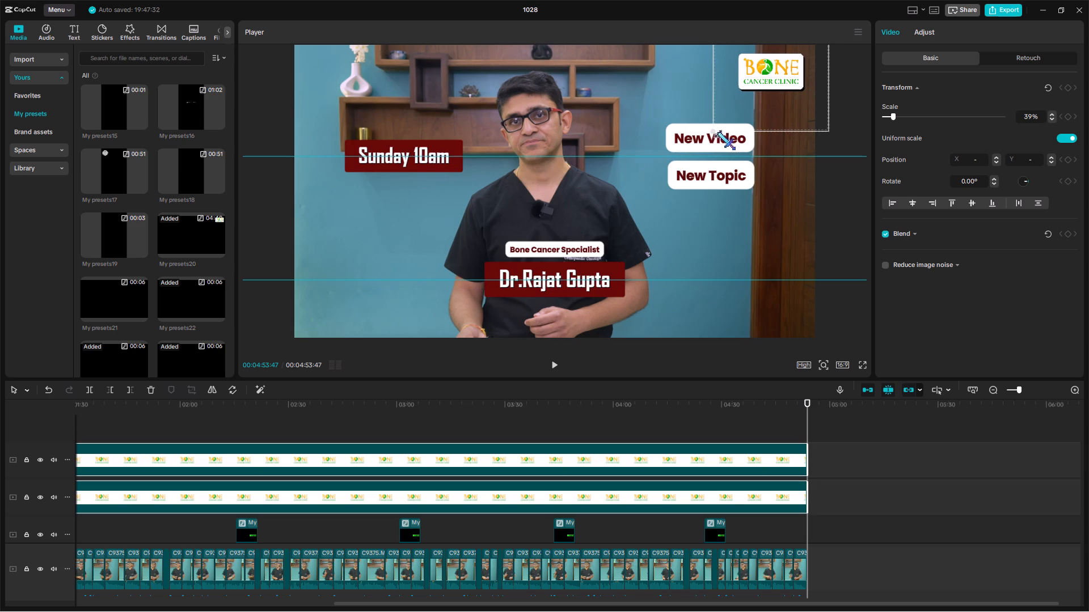
drag(717, 132, 723, 130)
click(787, 90)
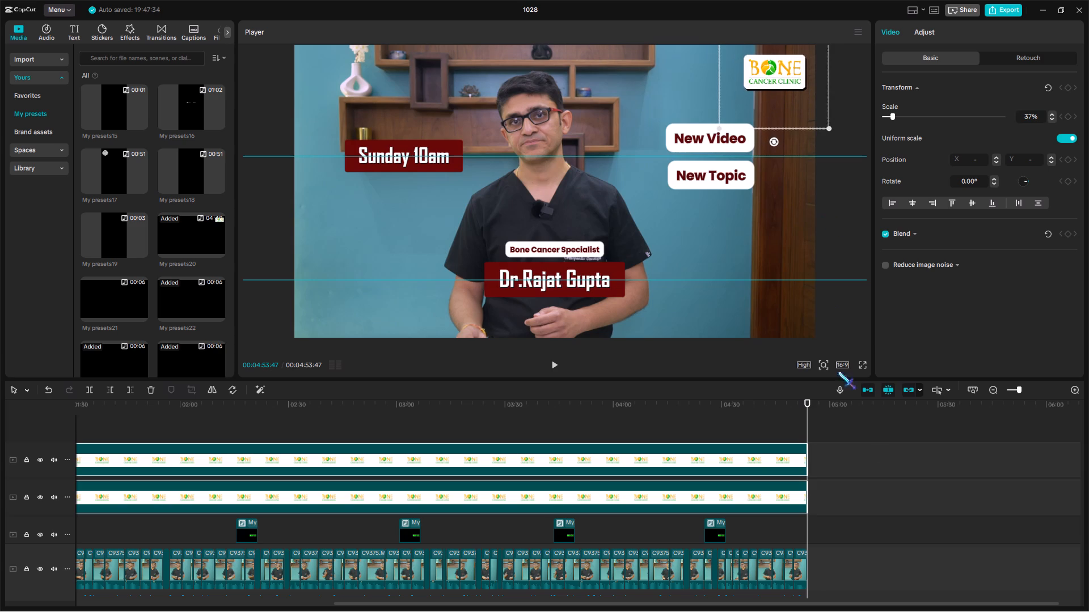
Combine the two full-length logo images into one compound clip.
key(alt+g)
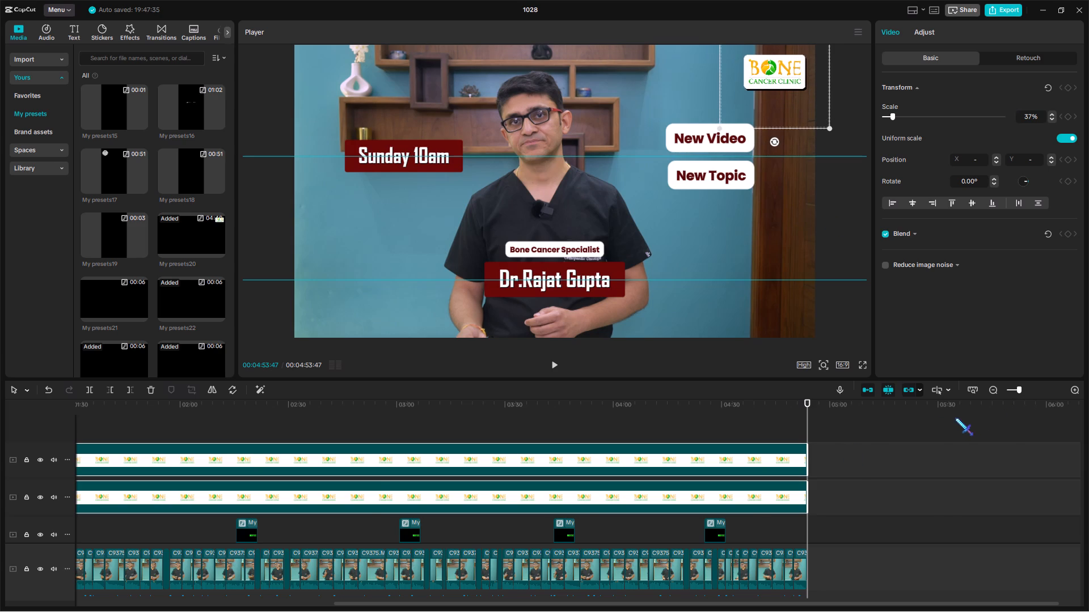
click(1018, 390)
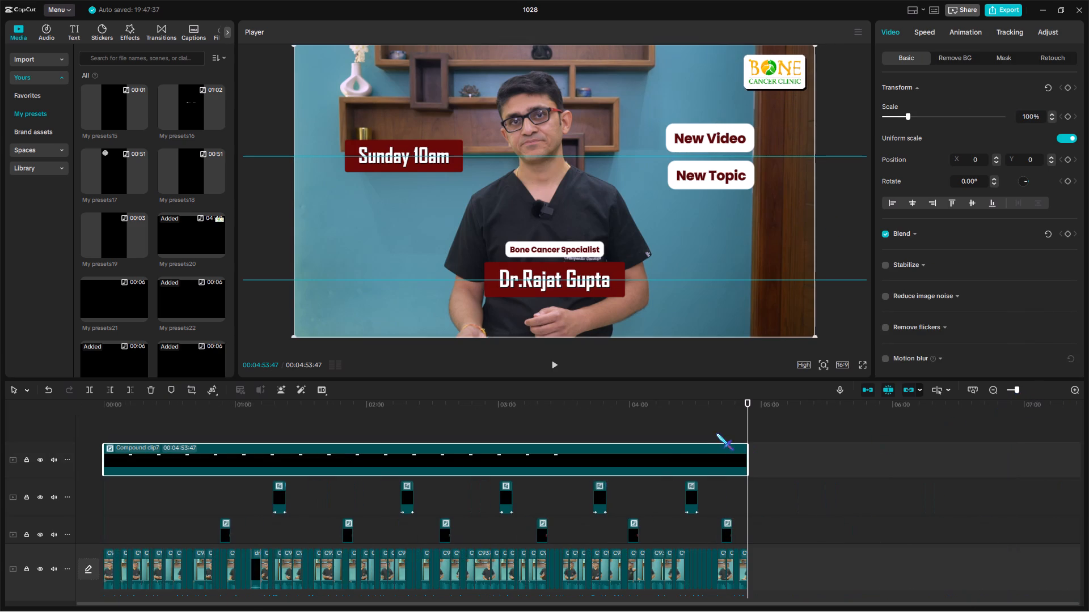
Review the stacked overlay, text, video and audio tracks from 00:00 to the video's end at 04:53:47.
double_click(714, 431)
click(168, 425)
drag(168, 425, 103, 428)
click(103, 428)
scroll(105, 431, down, 13)
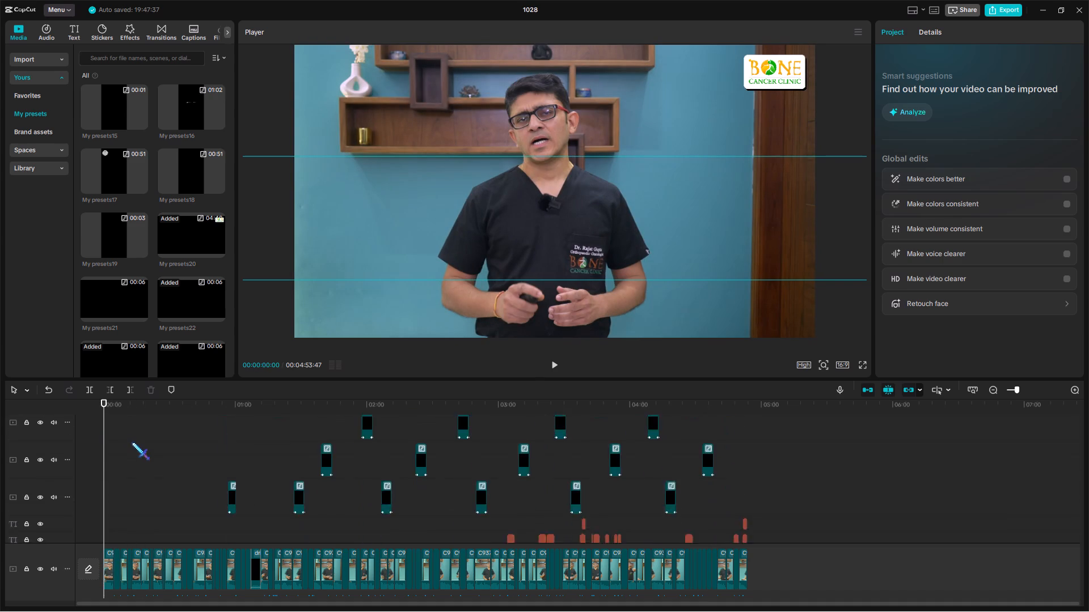
scroll(132, 442, down, 19)
click(1024, 391)
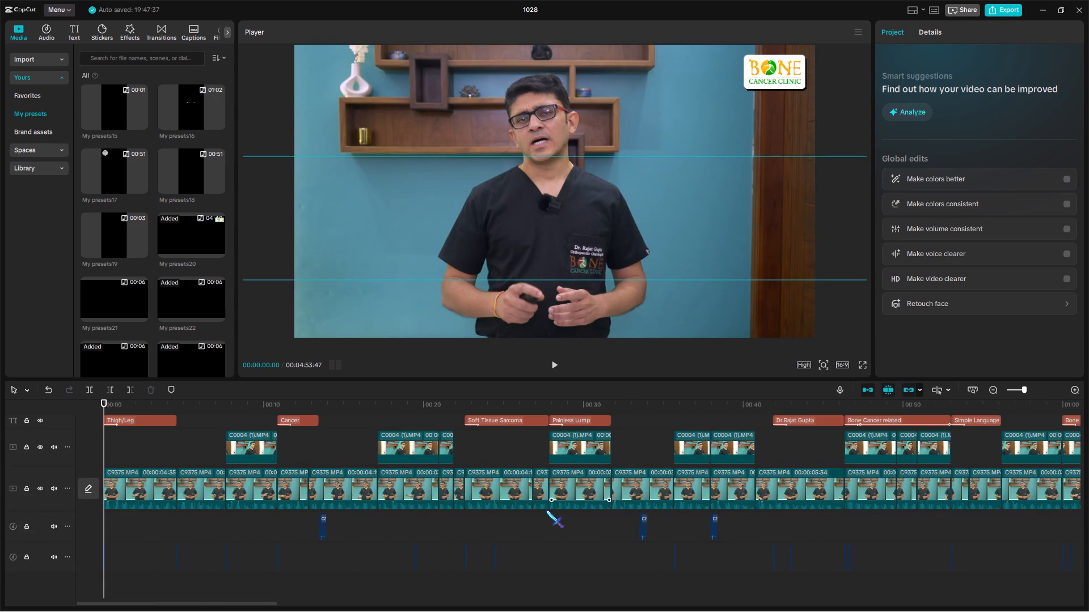
double_click(1018, 389)
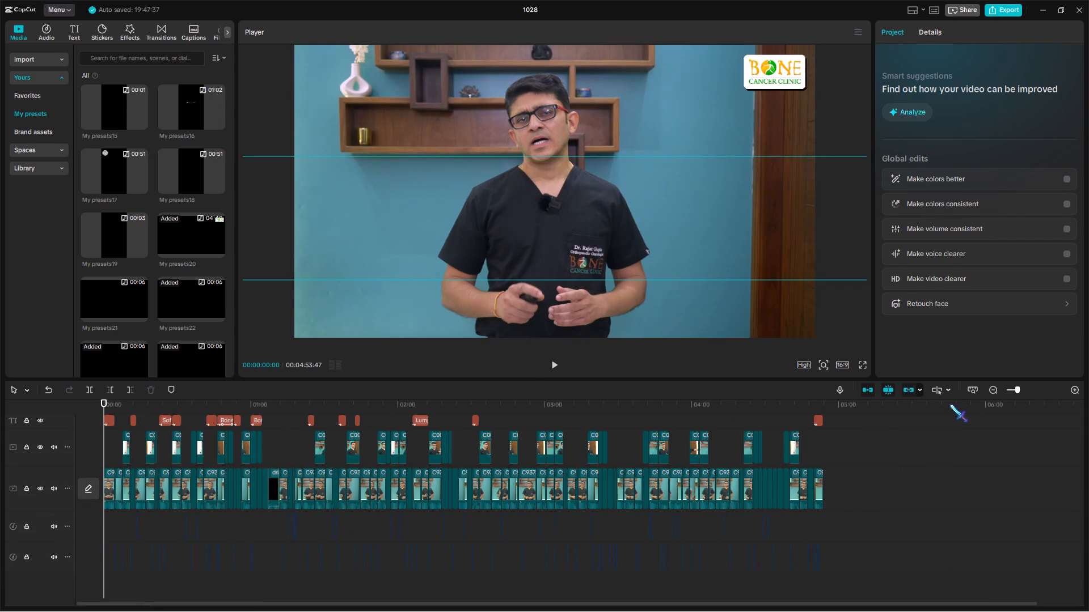
scroll(823, 462, up, 6)
drag(830, 408, 861, 413)
click(1026, 390)
scroll(831, 535, up, 16)
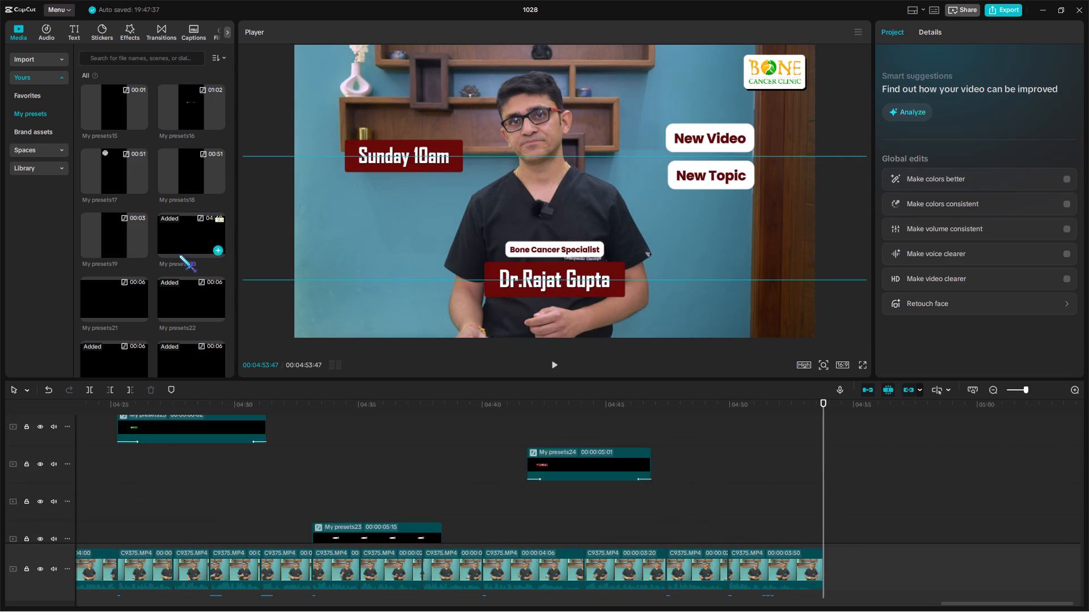
scroll(535, 426, up, 15)
Search Local Disk (D:) for "dro" and import dro.mp4 into the project media.
click(35, 63)
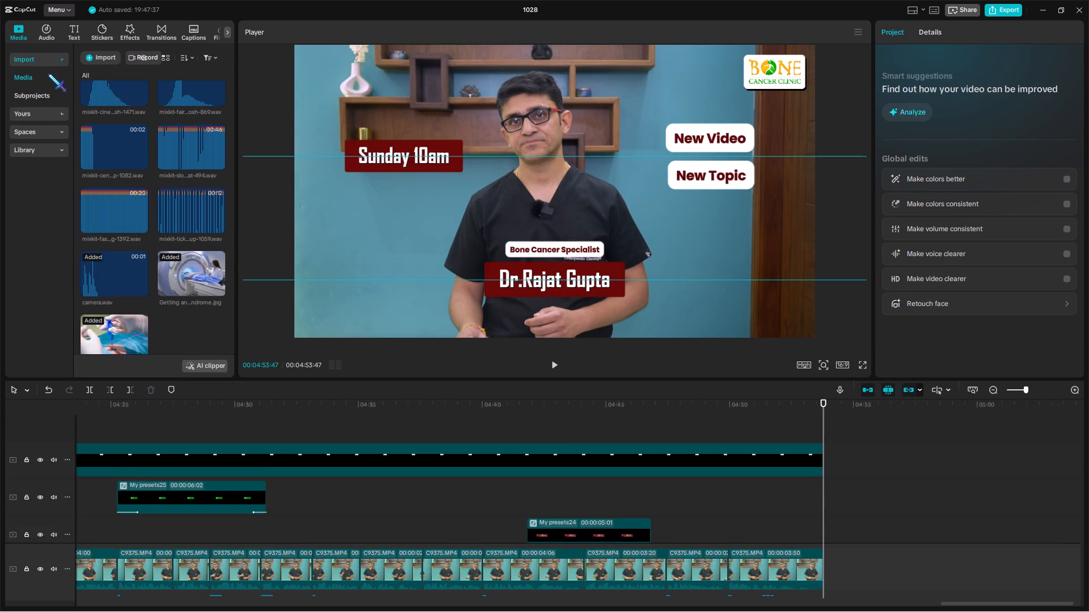
click(49, 75)
click(93, 63)
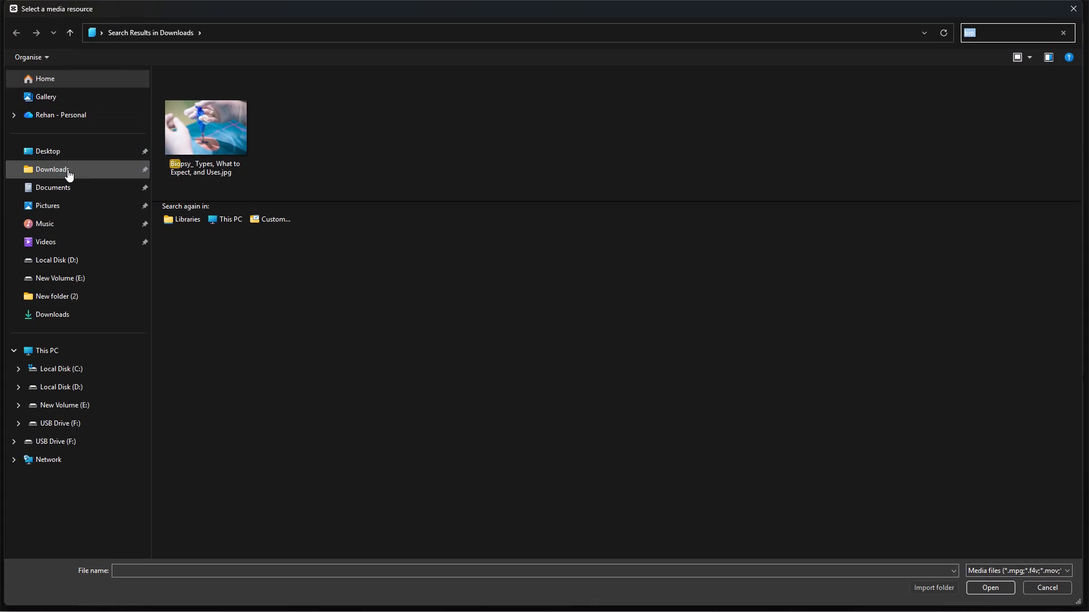
click(67, 169)
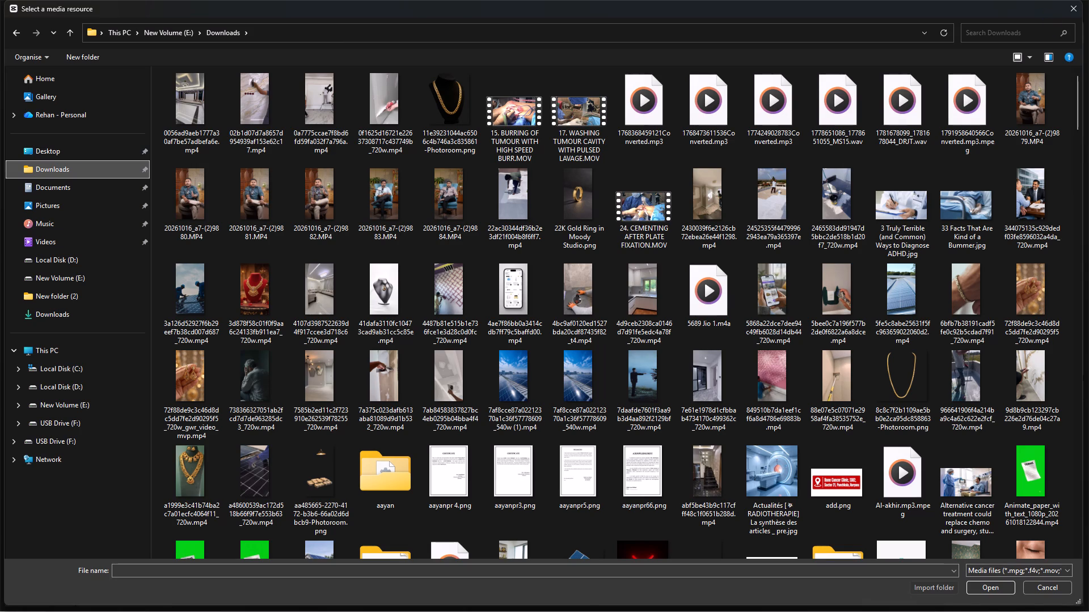
click(49, 389)
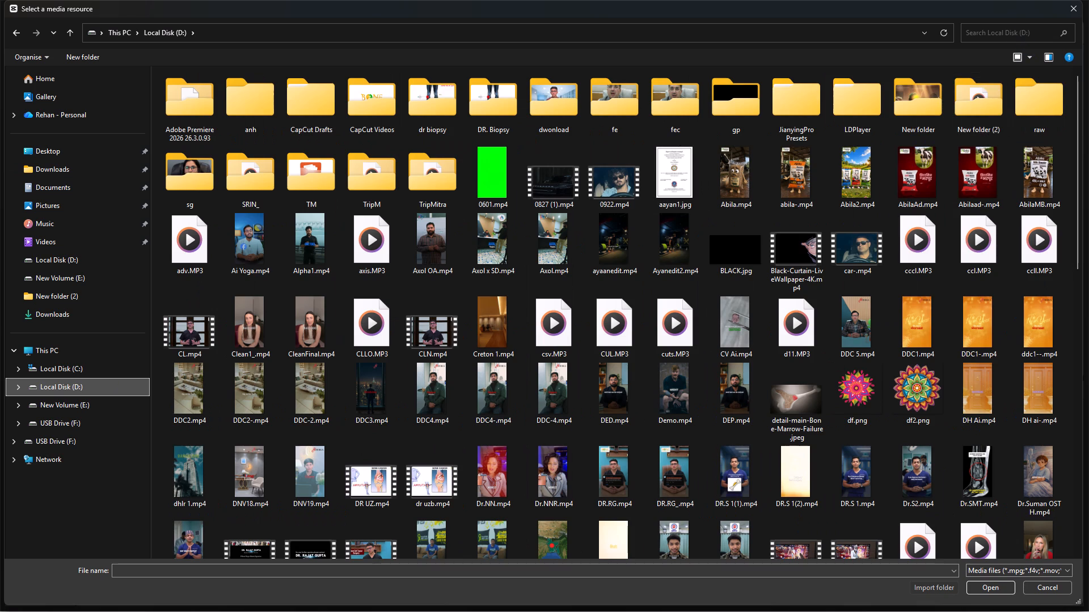
click(1013, 28)
click(1016, 40)
click(1015, 36)
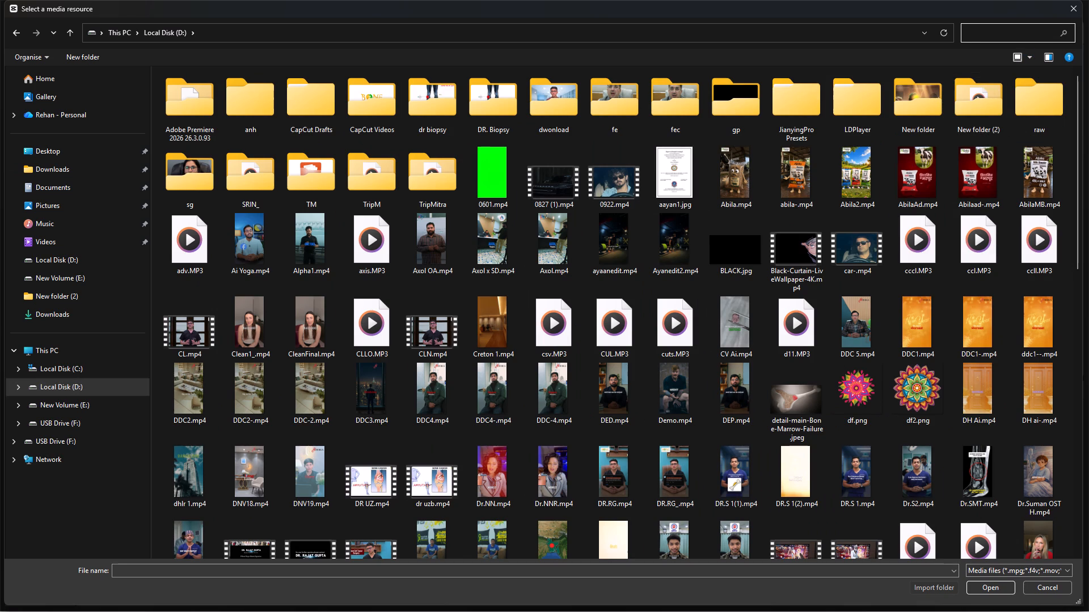
text(dr)
key(o)
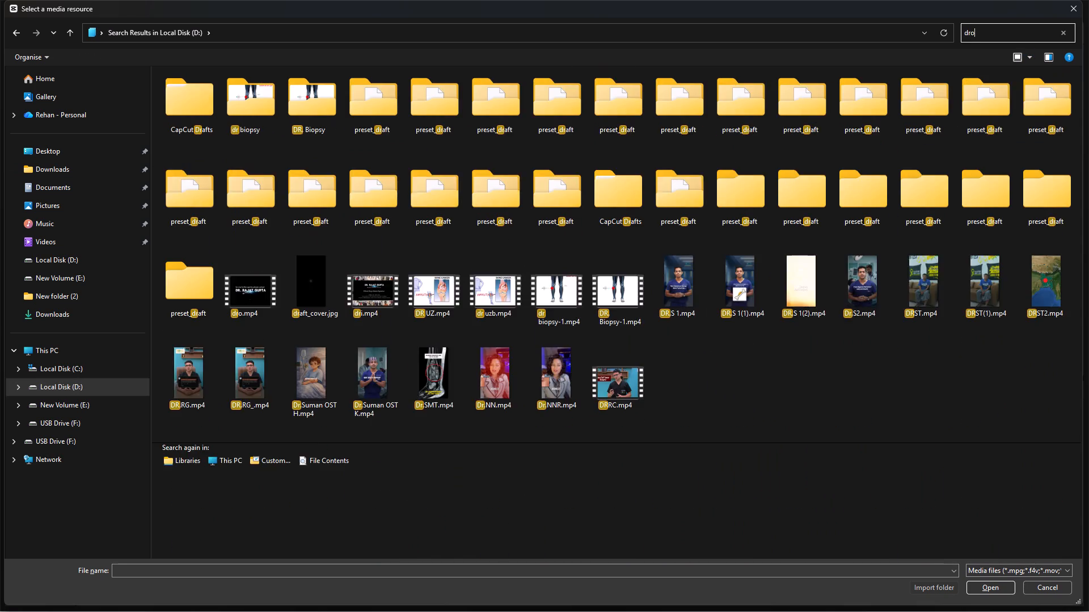
double_click(216, 123)
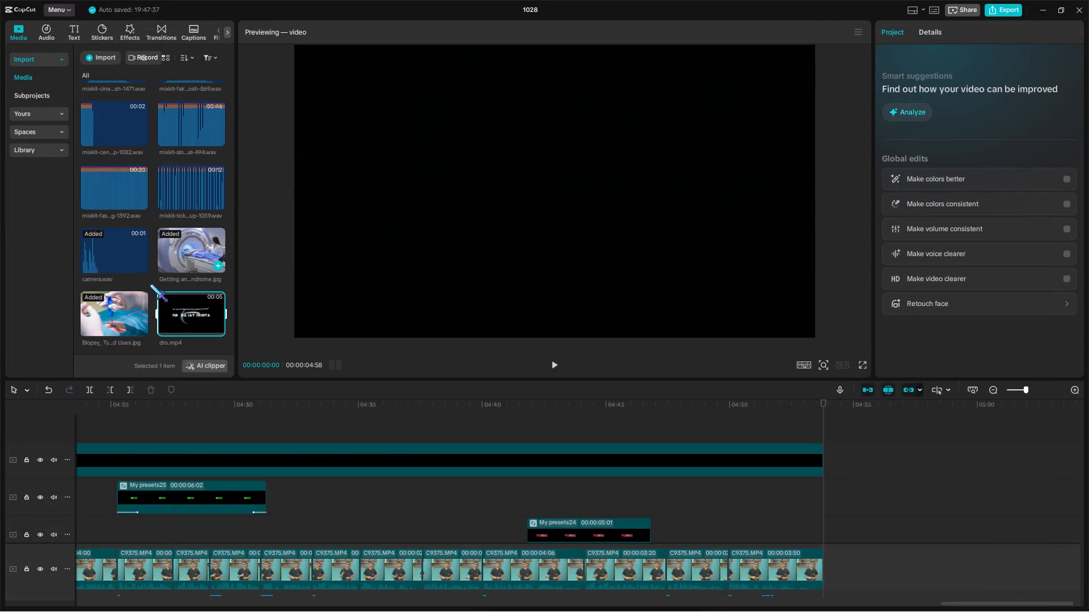
Place dro.mp4 on the logo track directly after the logo compound clip at 04:53:47.
drag(214, 320, 826, 462)
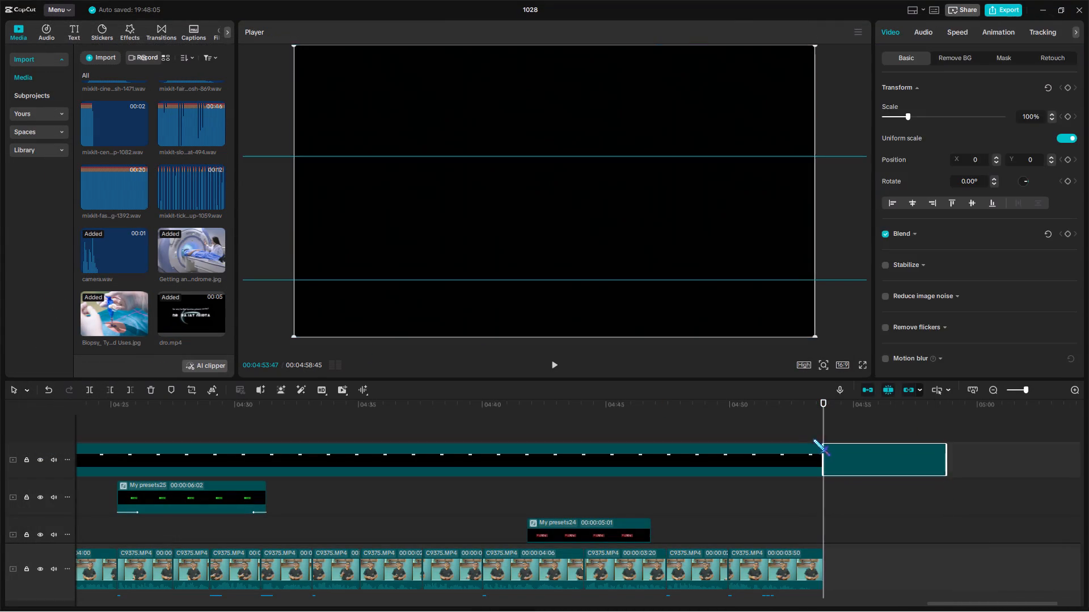
drag(803, 433, 901, 424)
Trim off the empty opening of dro.mp4 up to 04:54:44 and move the clip back towards the logo clip's end.
click(1028, 393)
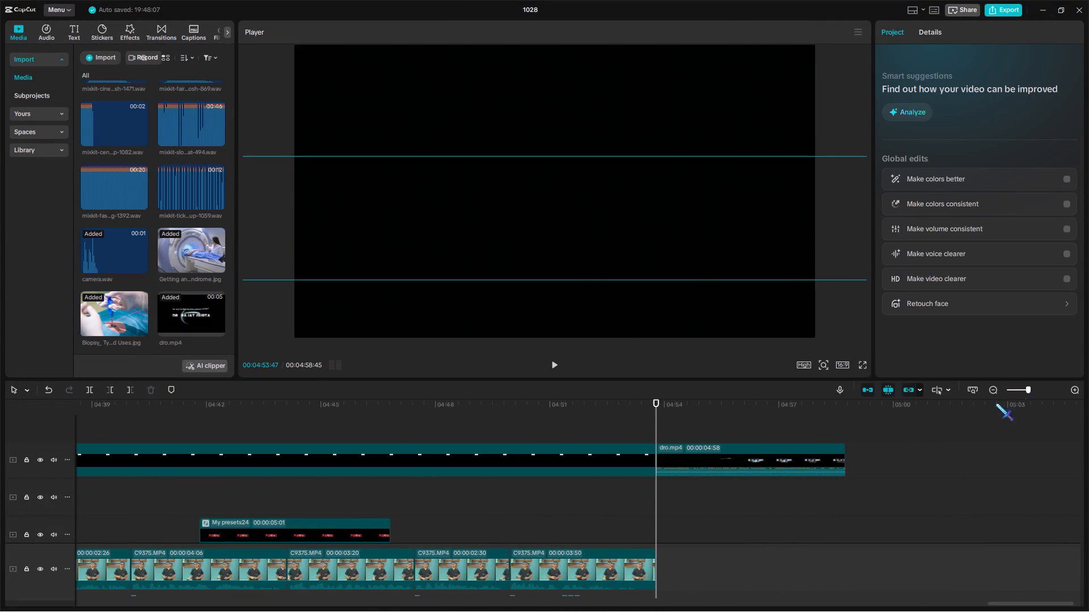
drag(655, 419, 699, 437)
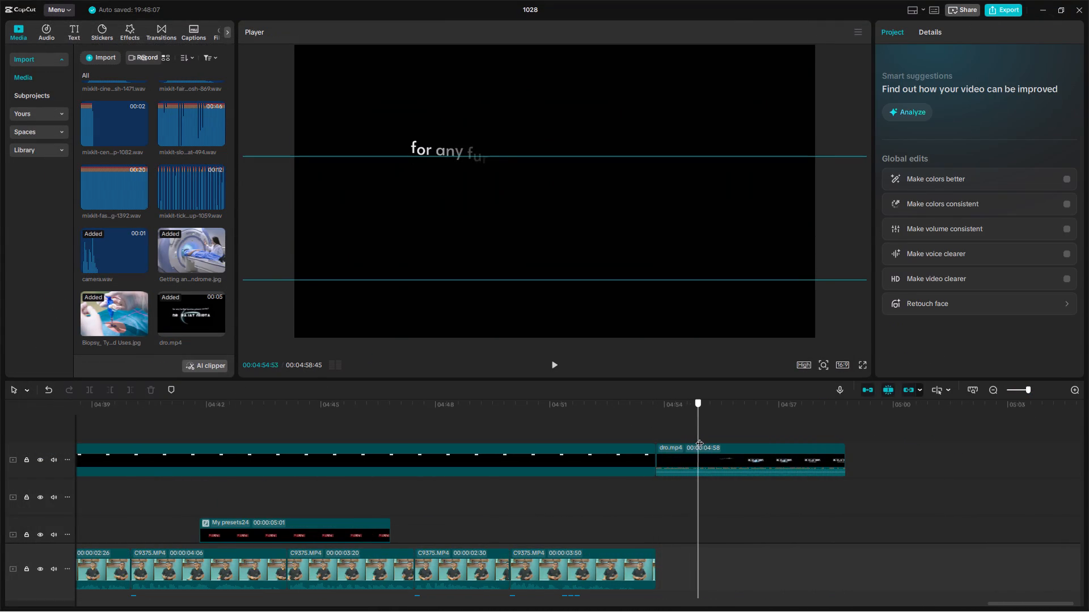
drag(699, 437, 693, 426)
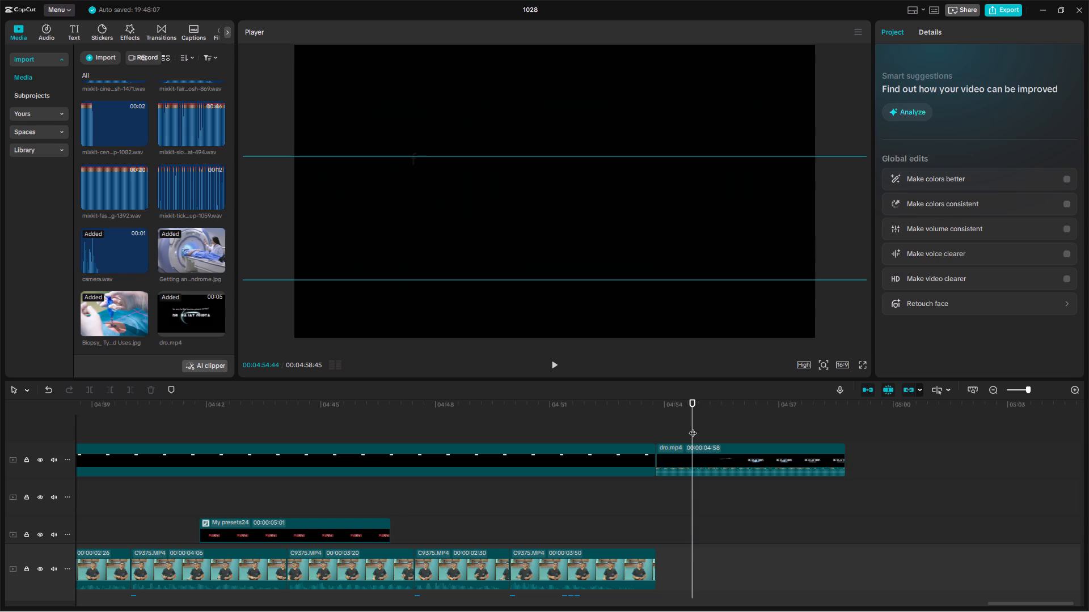
click(693, 445)
key(q)
drag(717, 453, 685, 453)
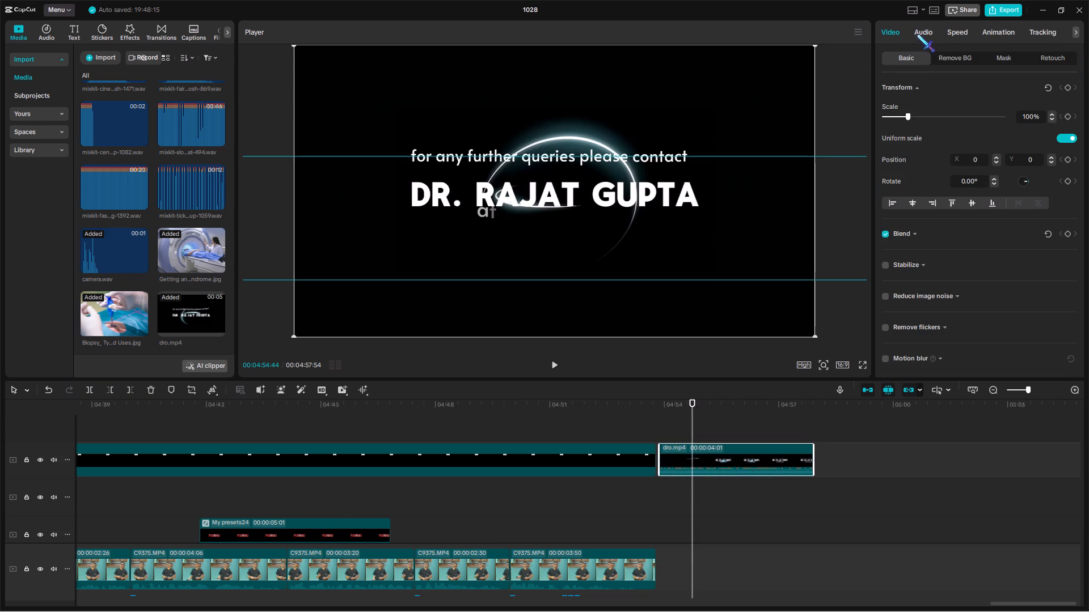
Lower the volume of dro.mp4 to about -20.8 dB and give it a 0.5 s fade-in and a short fade-out.
click(917, 33)
drag(947, 117, 940, 126)
drag(889, 140, 889, 143)
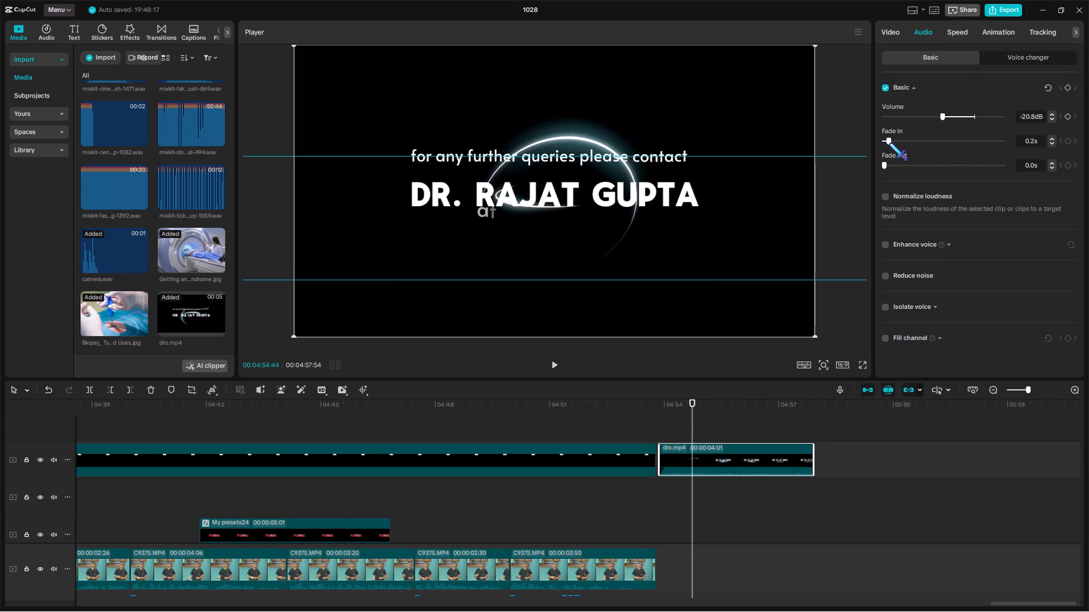
drag(889, 143, 897, 160)
click(897, 163)
Move dro.mp4 flush against the end of the logo compound clip and play back the outro.
click(623, 426)
drag(704, 463, 699, 468)
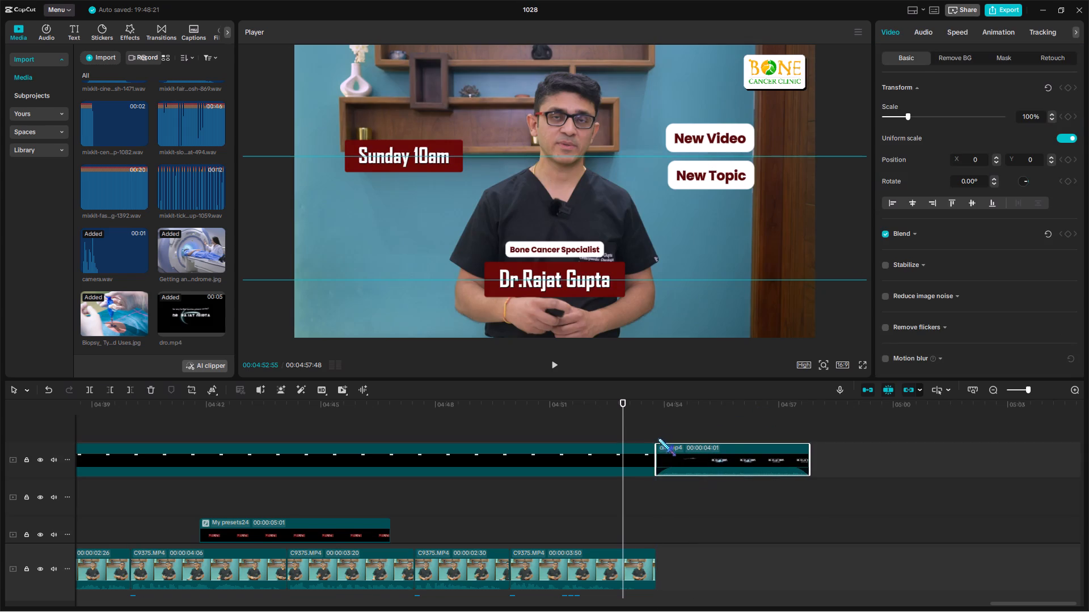
click(655, 430)
key(space)
Add the Black Fade overlay transition between the logo compound clip and dro.mp4, and play back the join.
click(165, 29)
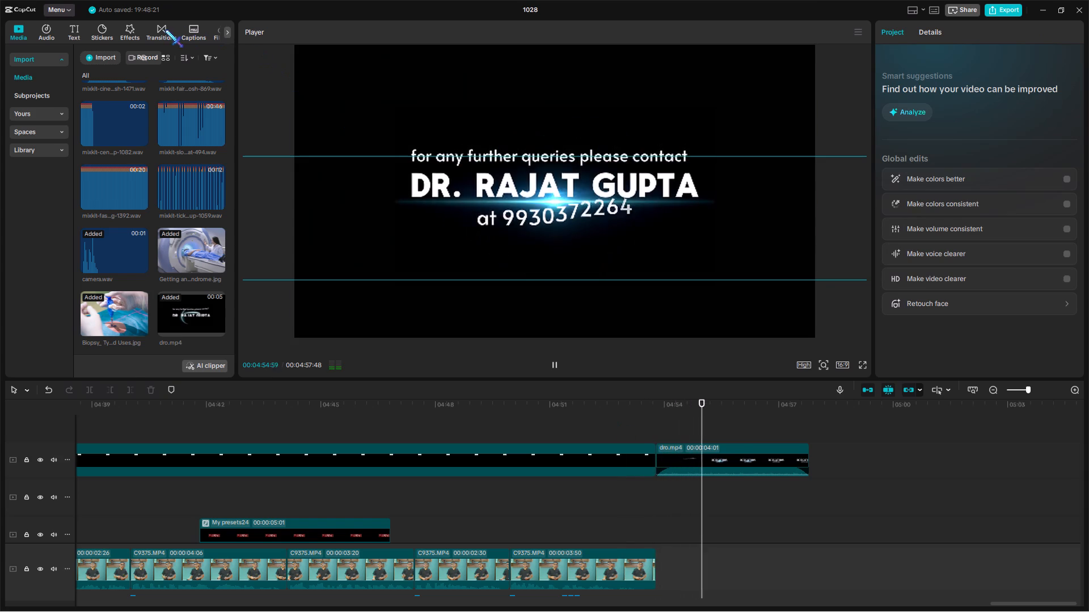
drag(107, 84, 652, 457)
click(615, 428)
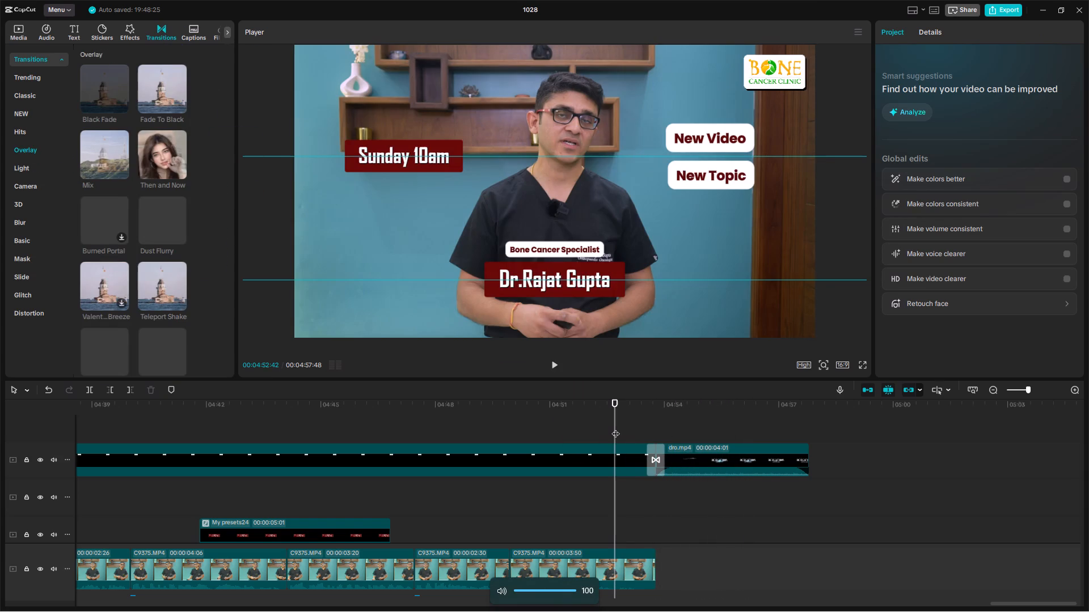
key(space)
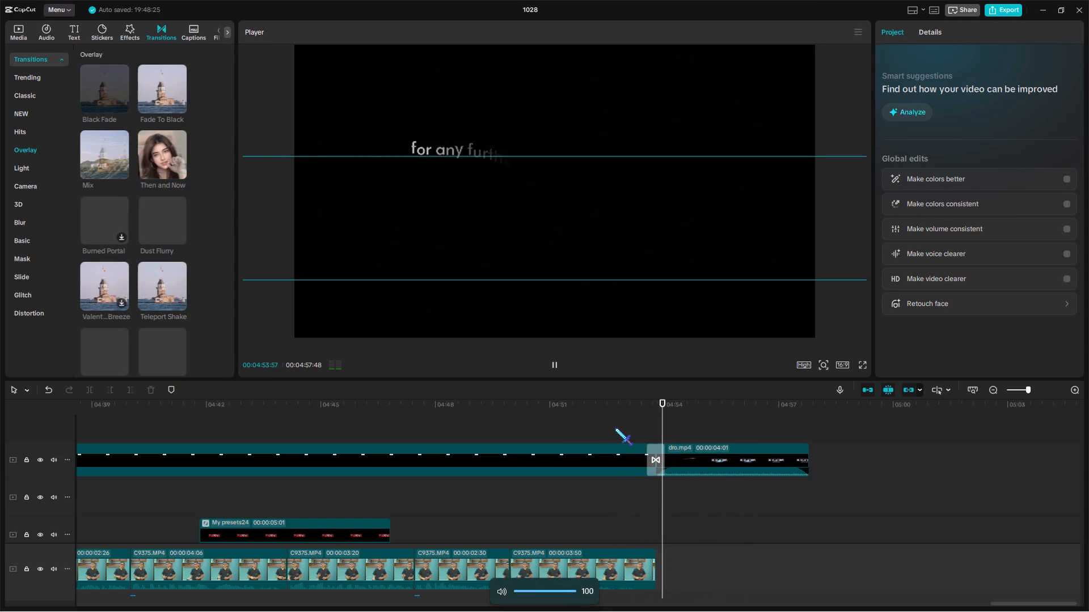
Play back the outro and raise the volume of dro.mp4 to about -18.1 dB.
scroll(655, 440, down, 5)
scroll(813, 478, up, 6)
click(742, 450)
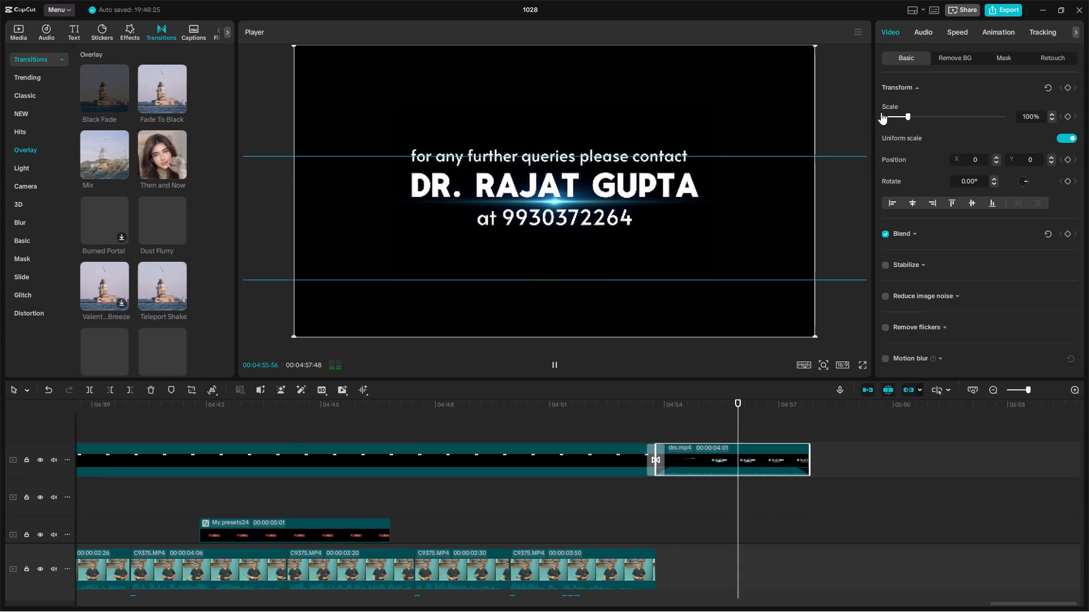
click(918, 33)
click(944, 116)
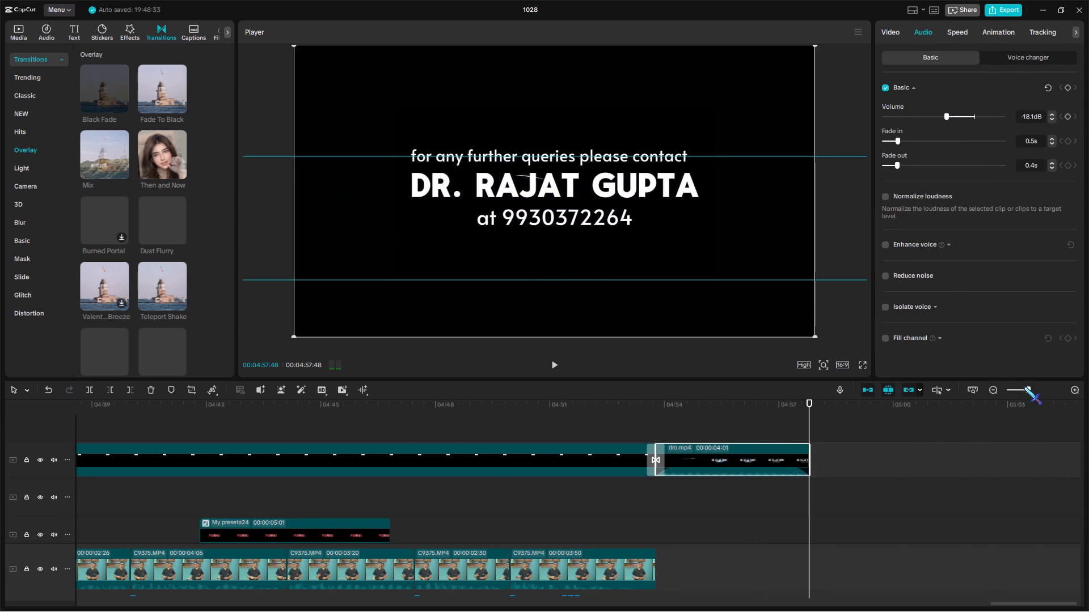
Search for "elevate", import the Elevate Nasheed Background Vocals and Daf HalalBeats.mp3 track and place it at the start of the timeline.
click(1023, 387)
click(760, 419)
drag(760, 419, 0, 400)
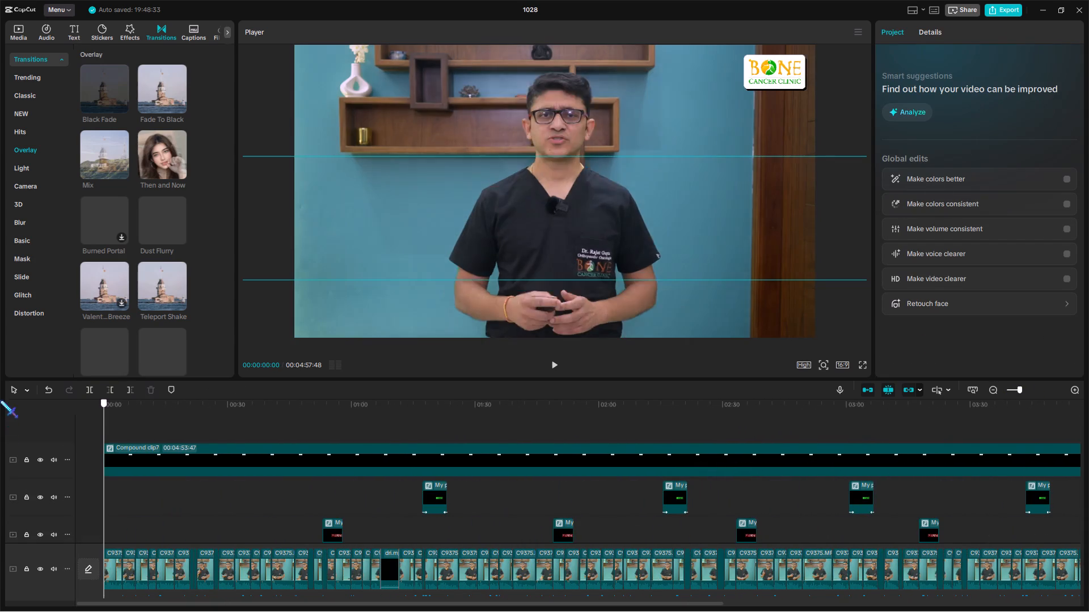
drag(0, 400, 0, 277)
click(16, 32)
click(91, 59)
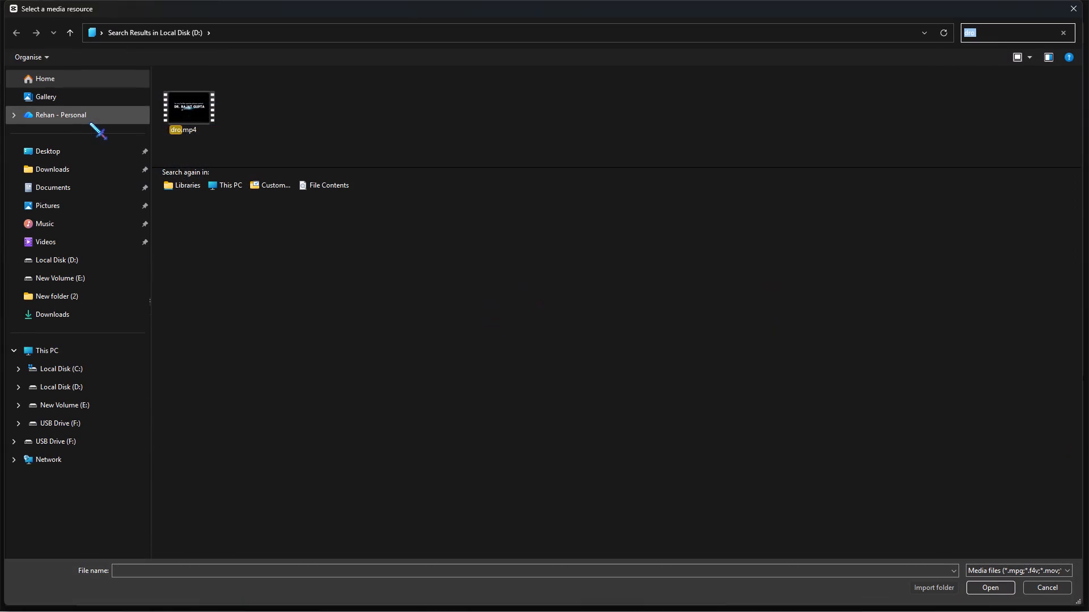
click(93, 75)
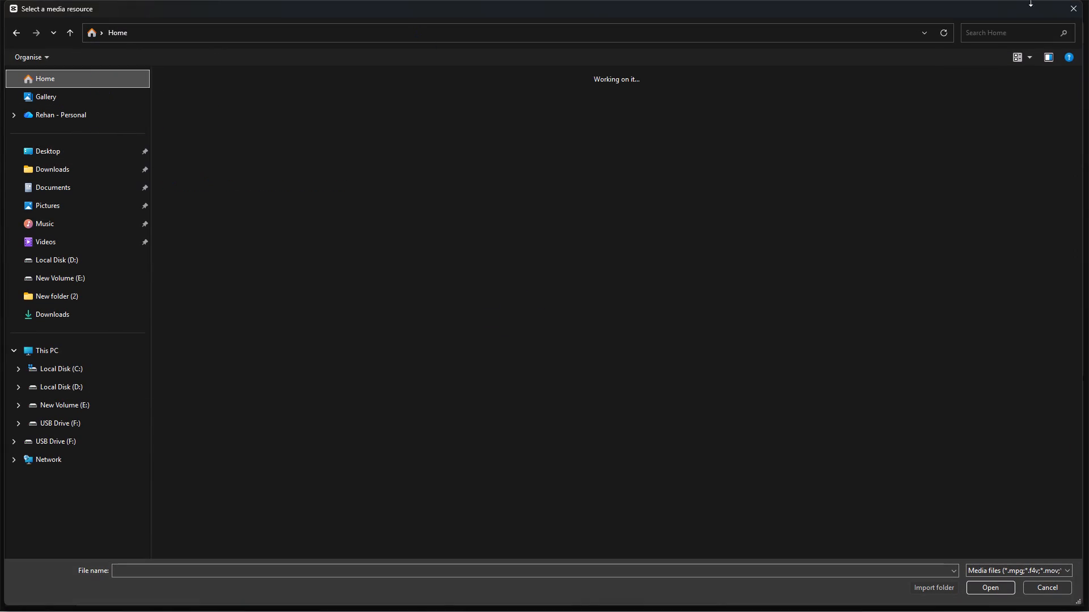
click(1041, 36)
text(elevate)
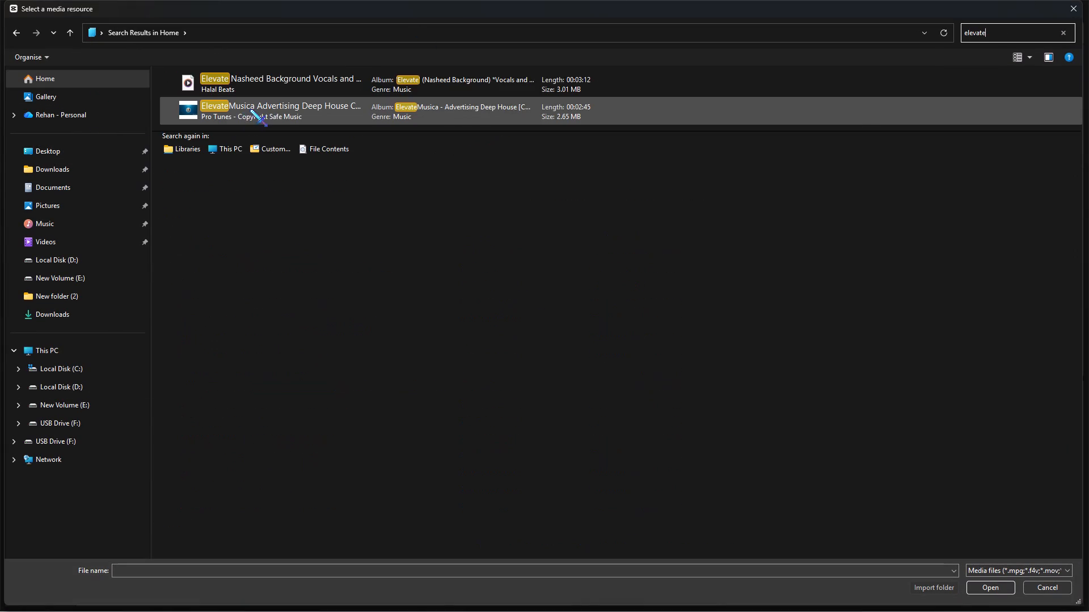
double_click(273, 79)
drag(126, 315, 91, 441)
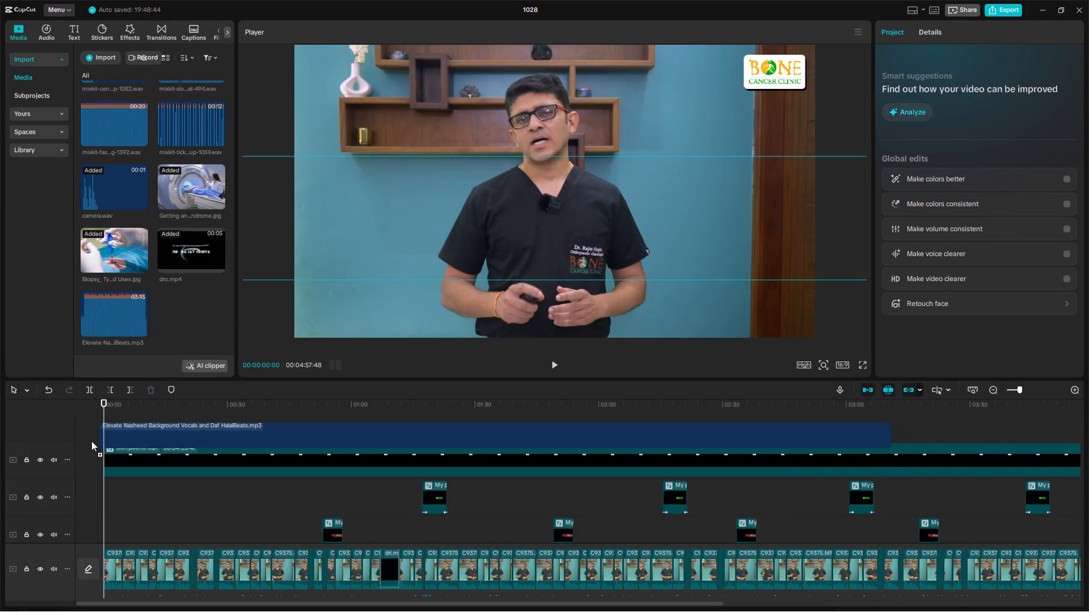
drag(91, 441, 85, 443)
Trim off the quiet opening of the Elevate Nasheed music and move the clip back to the timeline's start.
scroll(307, 473, down, 3)
click(1022, 386)
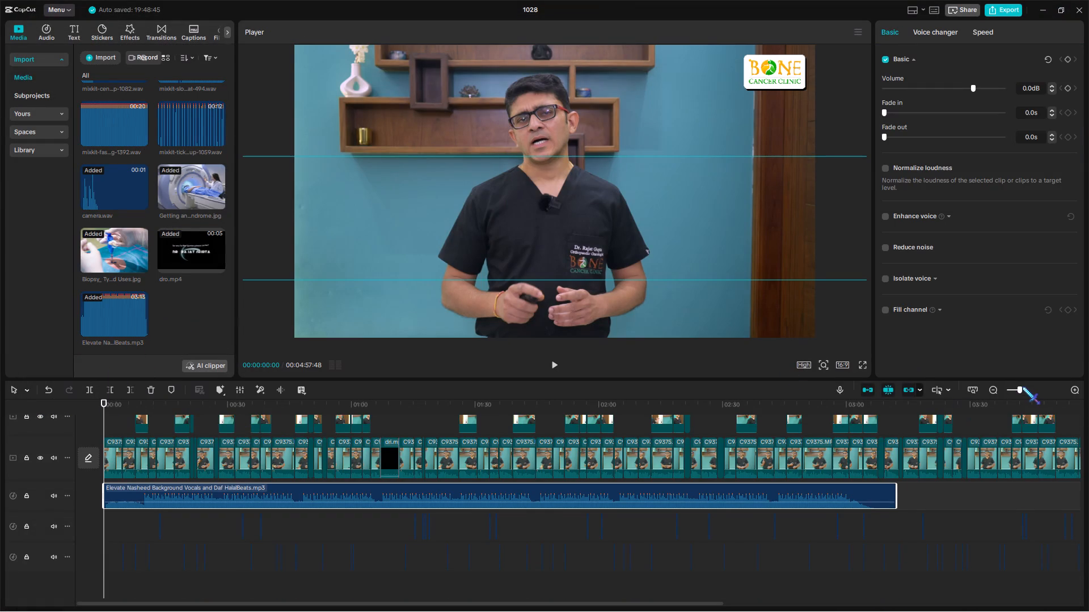
click(1026, 389)
double_click(292, 526)
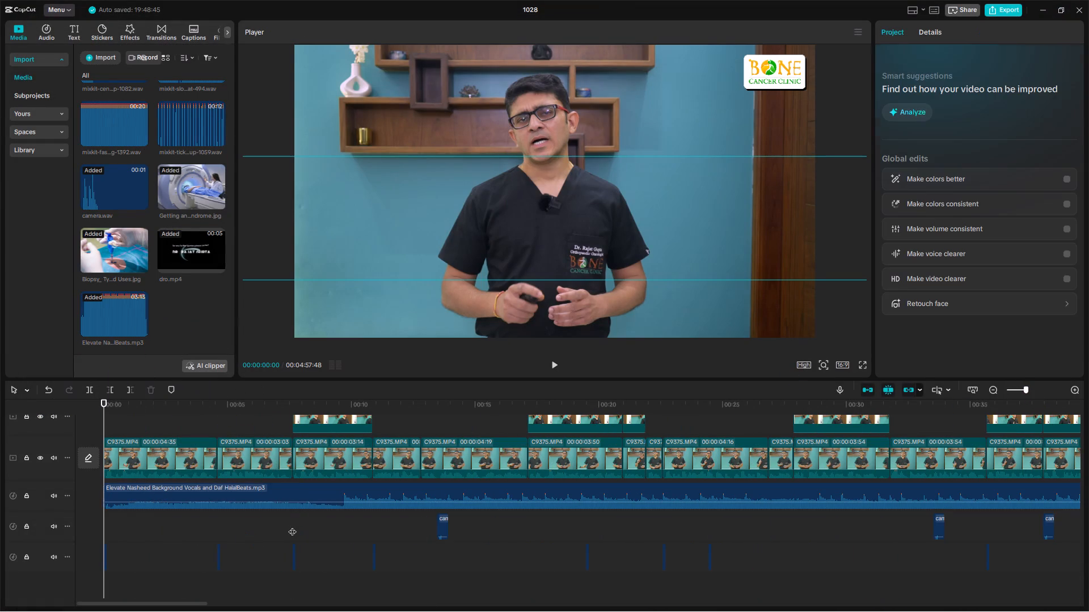
click(299, 490)
key(q)
drag(344, 490, 111, 492)
click(84, 487)
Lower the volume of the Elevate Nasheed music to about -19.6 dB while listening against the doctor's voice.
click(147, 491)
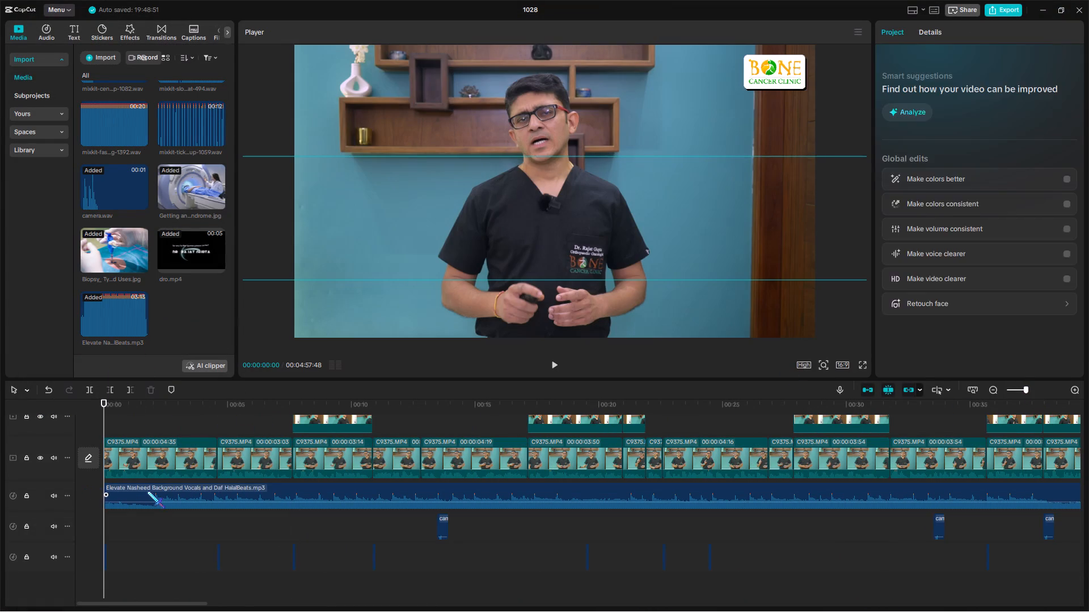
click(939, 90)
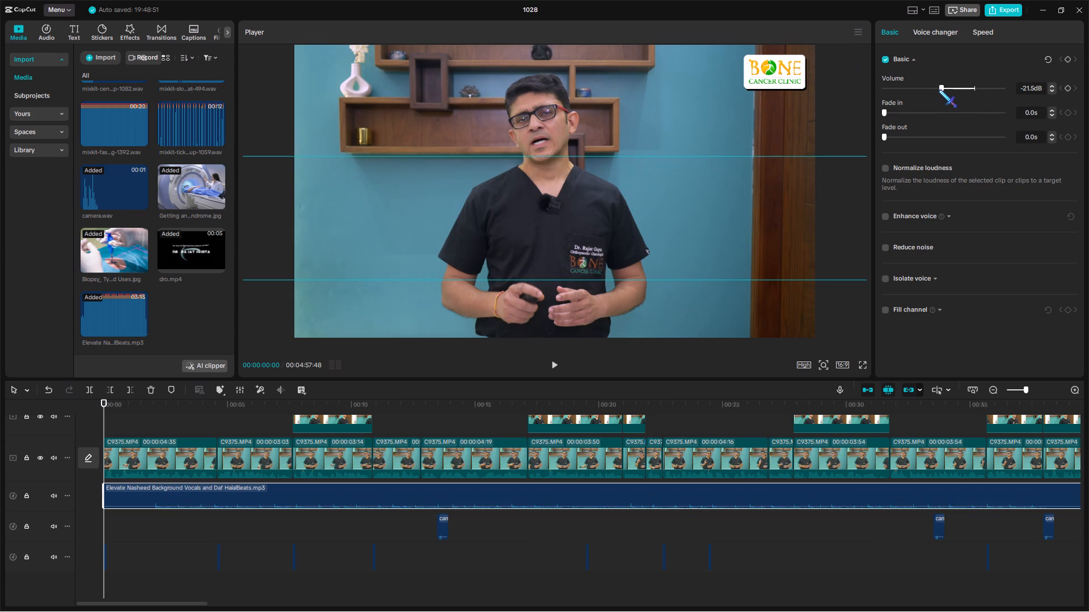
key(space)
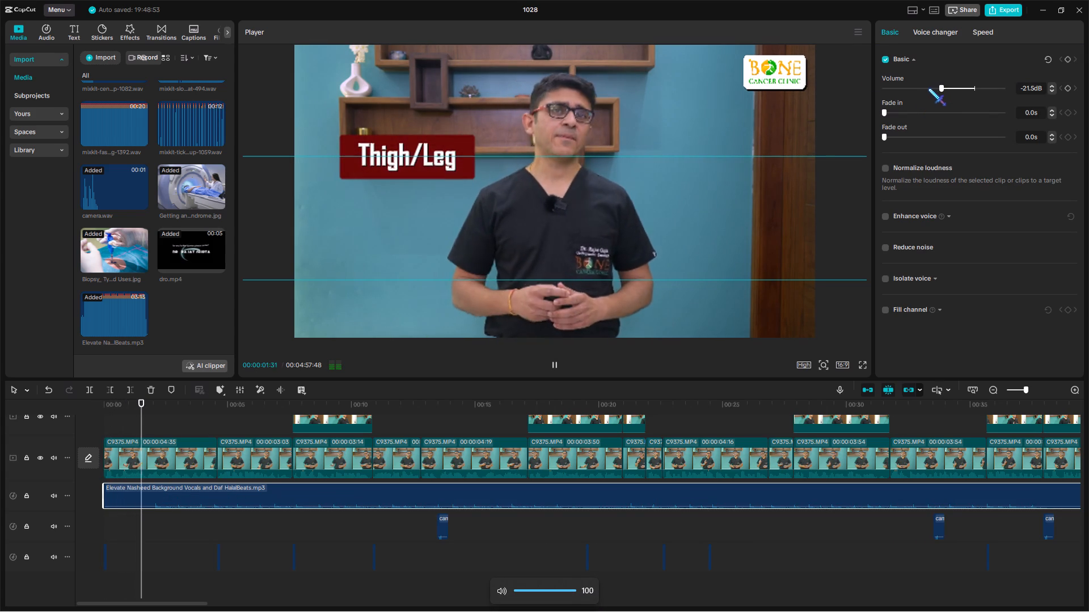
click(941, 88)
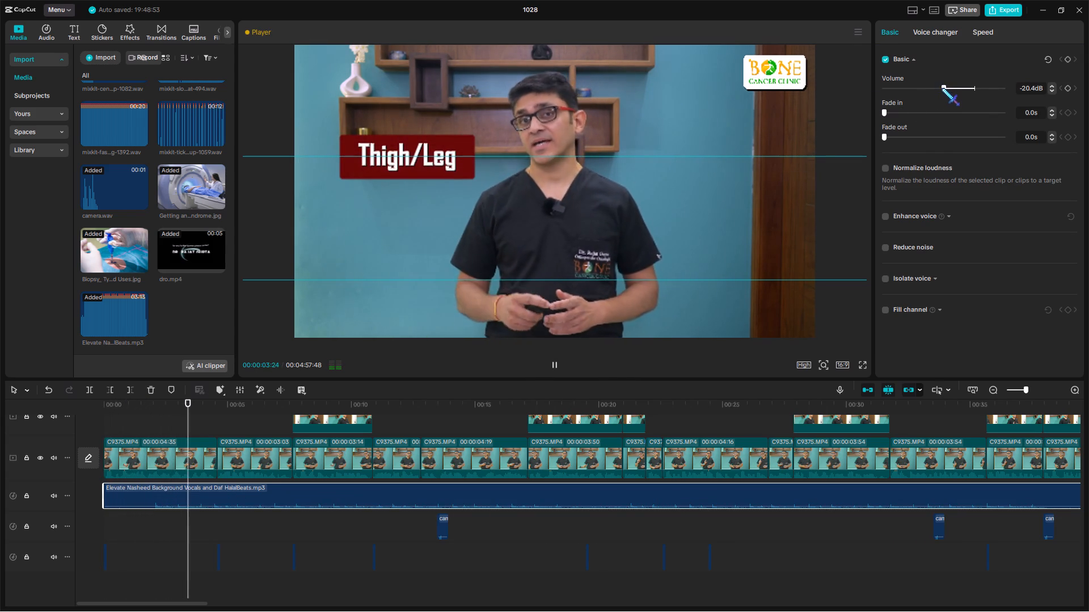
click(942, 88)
Trim the music's opening again up to 00:00:48 and move the clip back to the timeline's start.
double_click(124, 521)
click(126, 498)
key(q)
drag(171, 496, 119, 499)
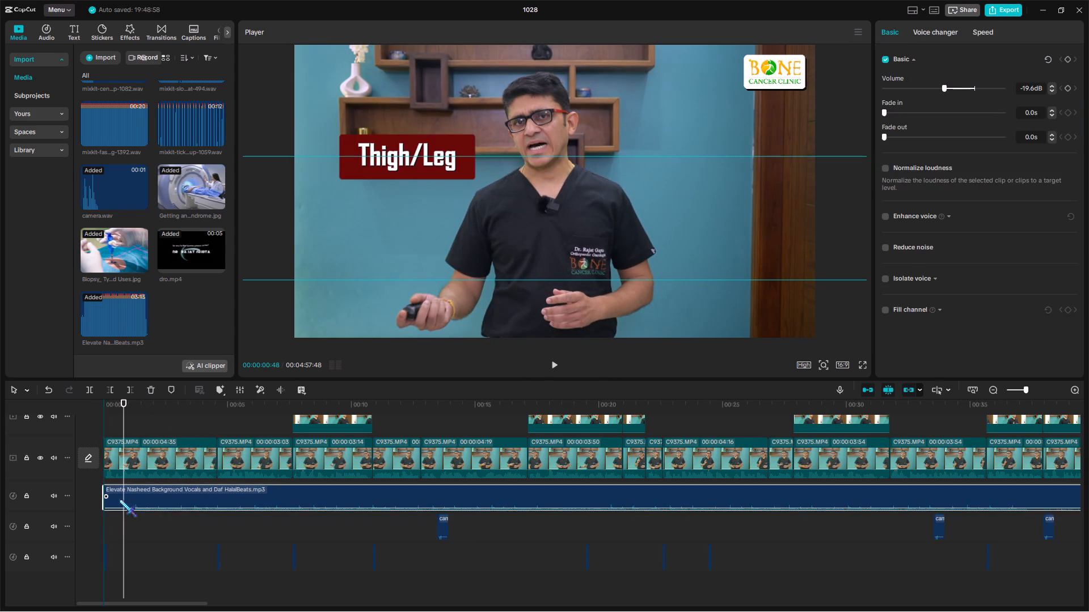
drag(119, 499, 115, 499)
click(113, 499)
click(88, 494)
Play back the opening sections and fine-tune the Elevate Nasheed music volume to about -23.0 dB.
click(138, 494)
key(space)
scroll(138, 494, down, 5)
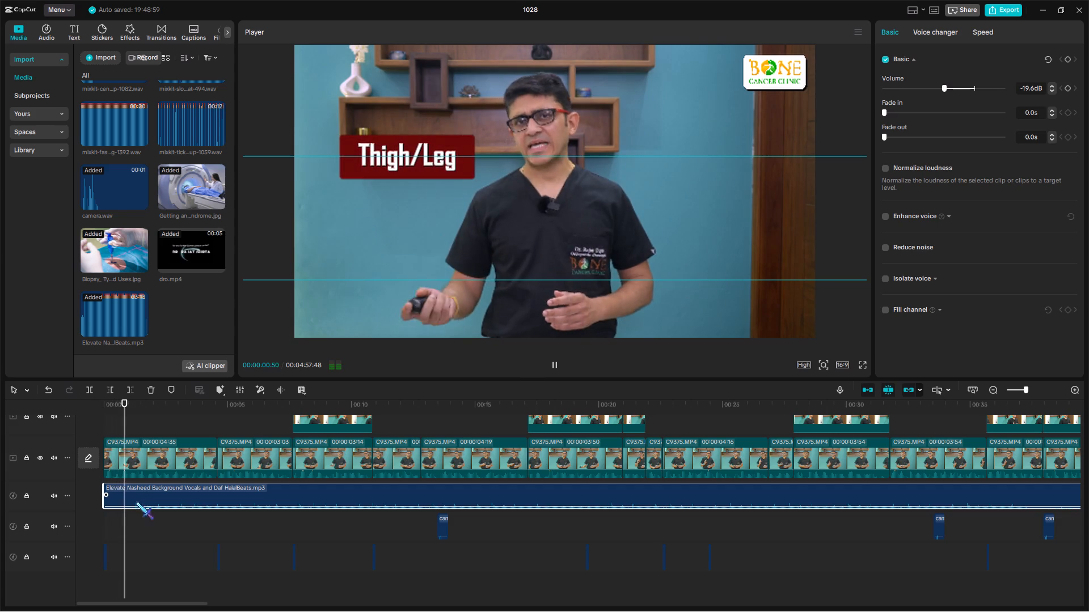
click(937, 88)
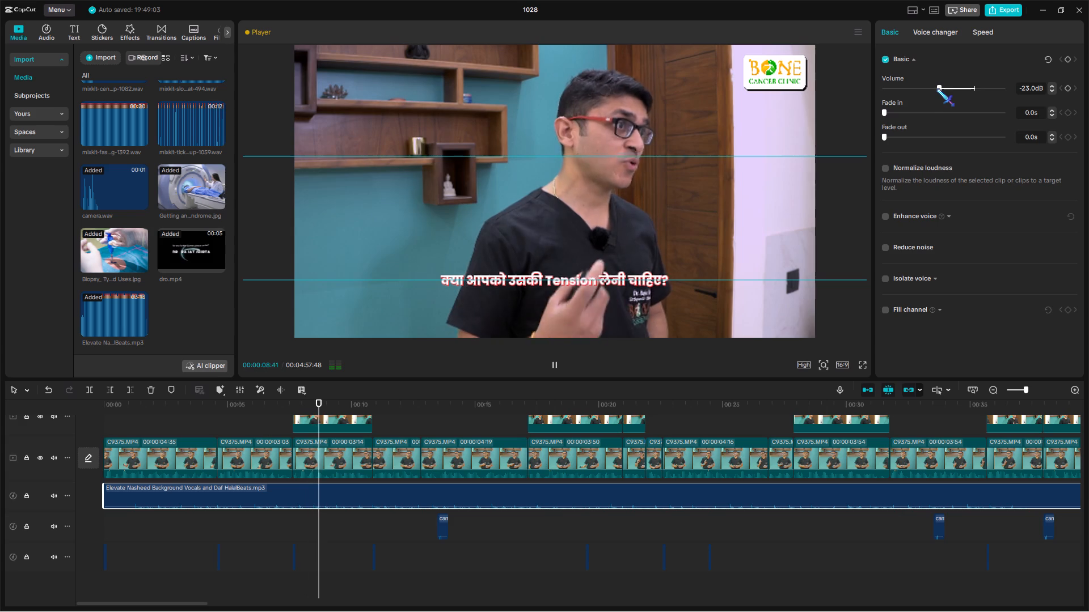
click(936, 88)
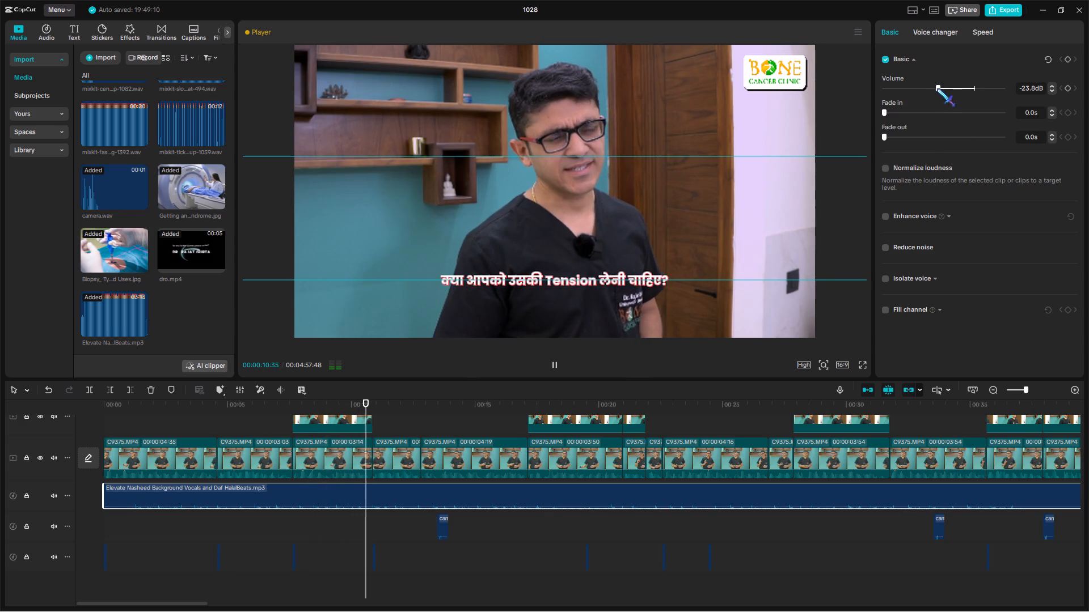
click(935, 87)
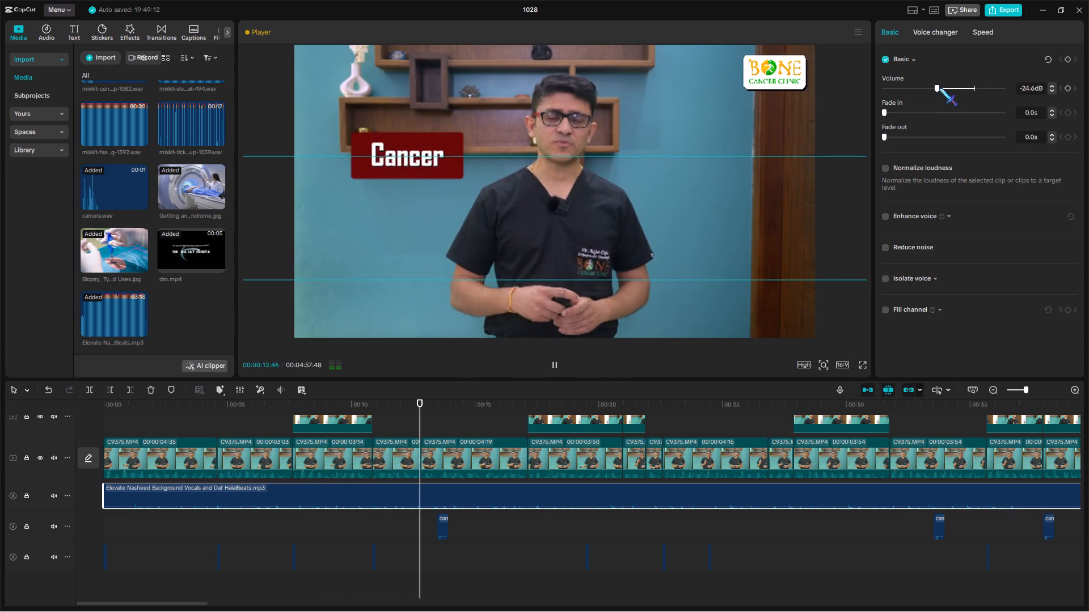
click(939, 88)
click(1021, 390)
click(1020, 390)
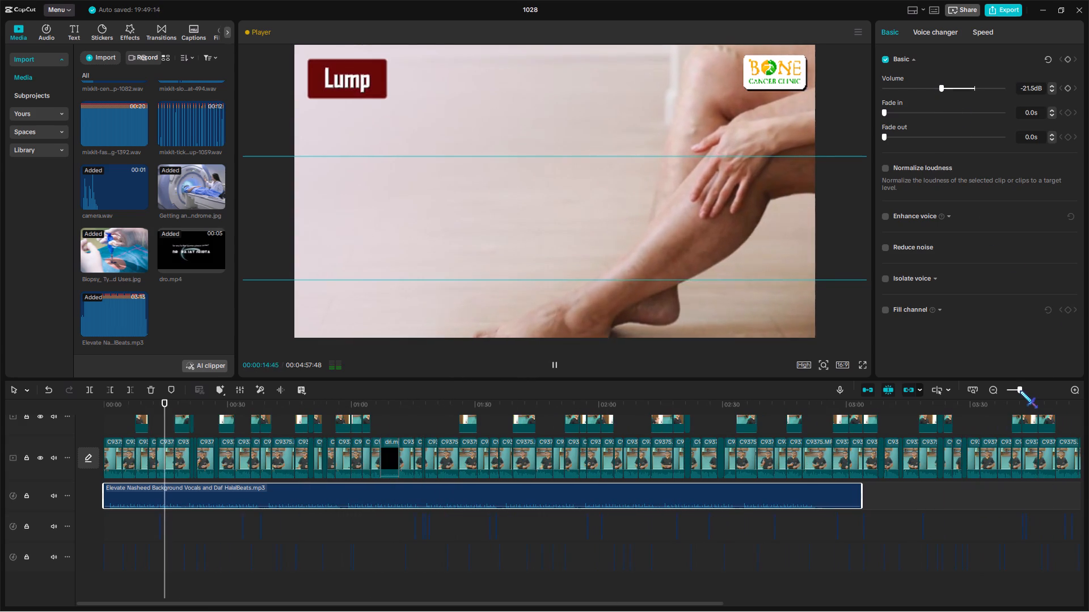
click(1022, 390)
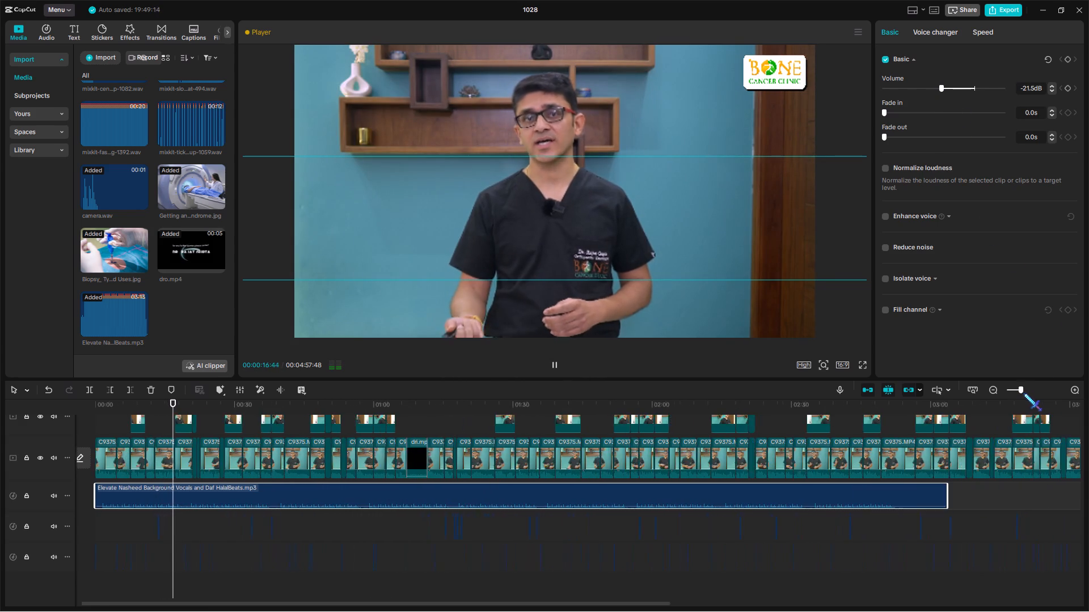
click(1024, 393)
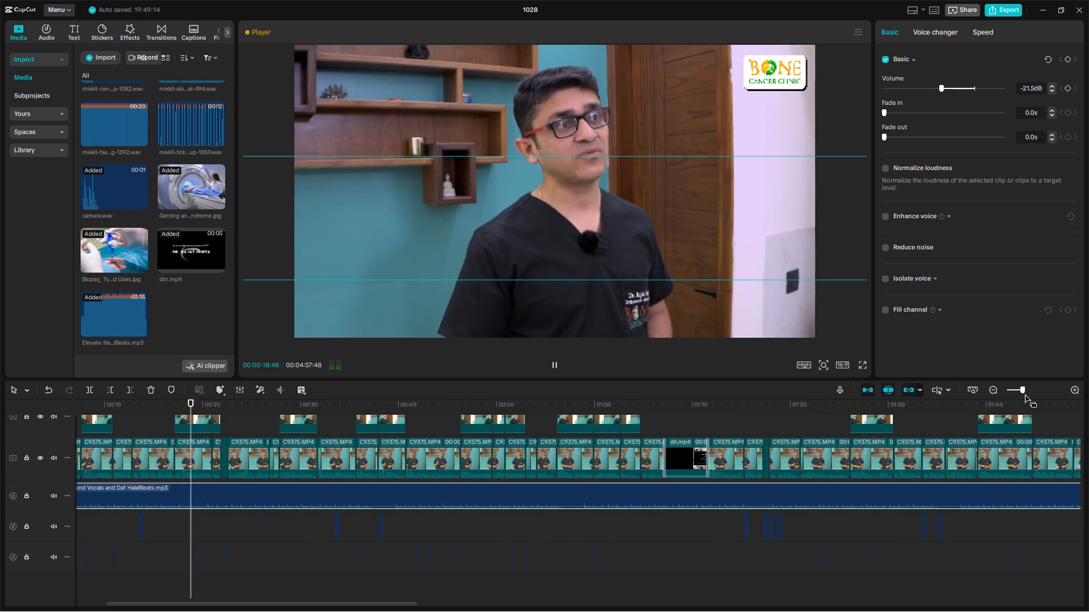
click(938, 89)
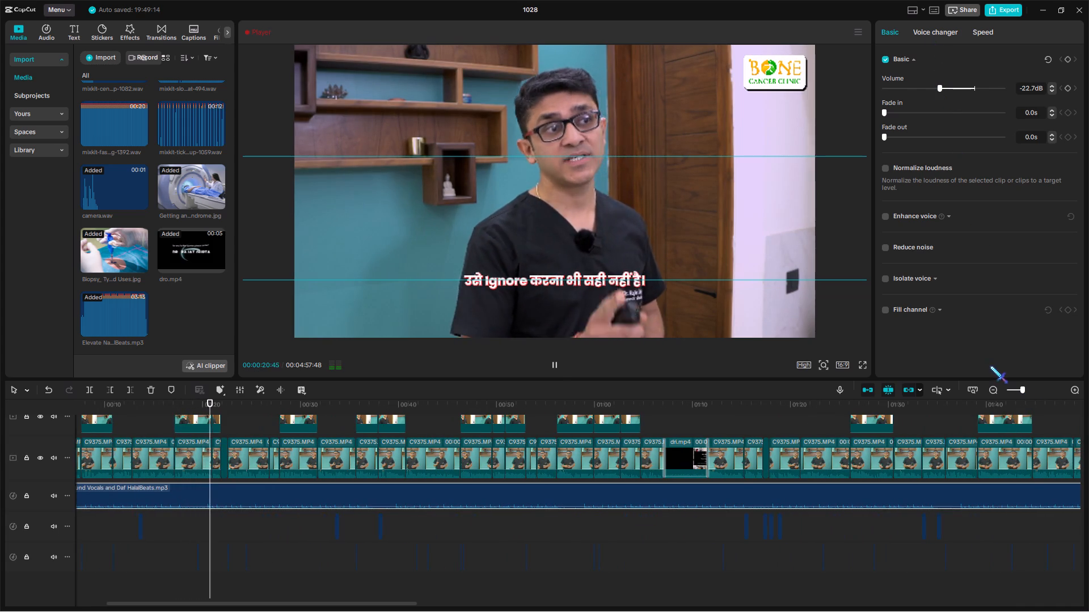
click(1024, 390)
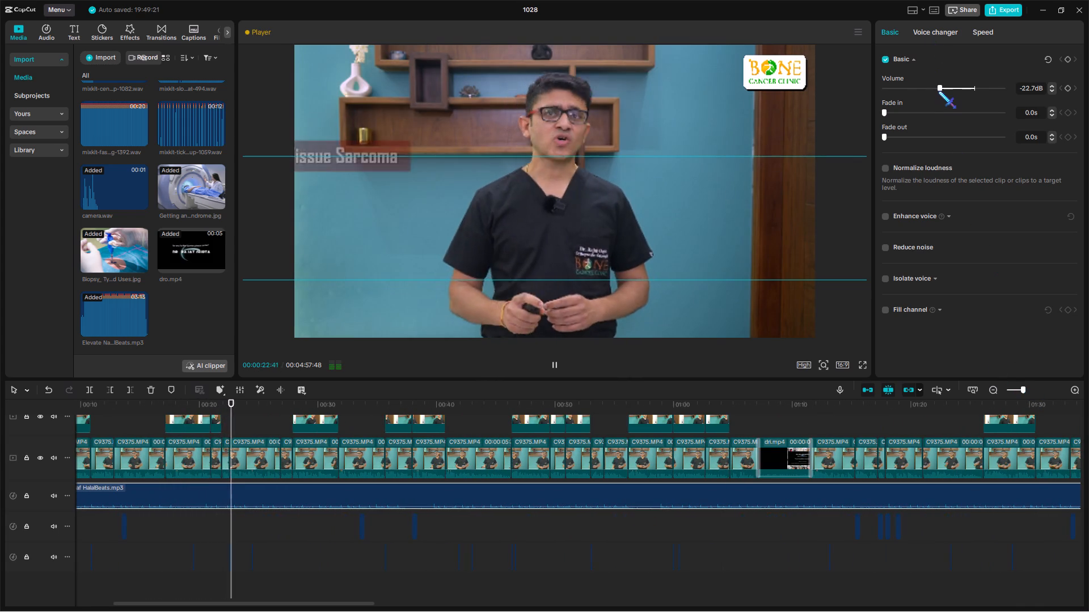
click(938, 90)
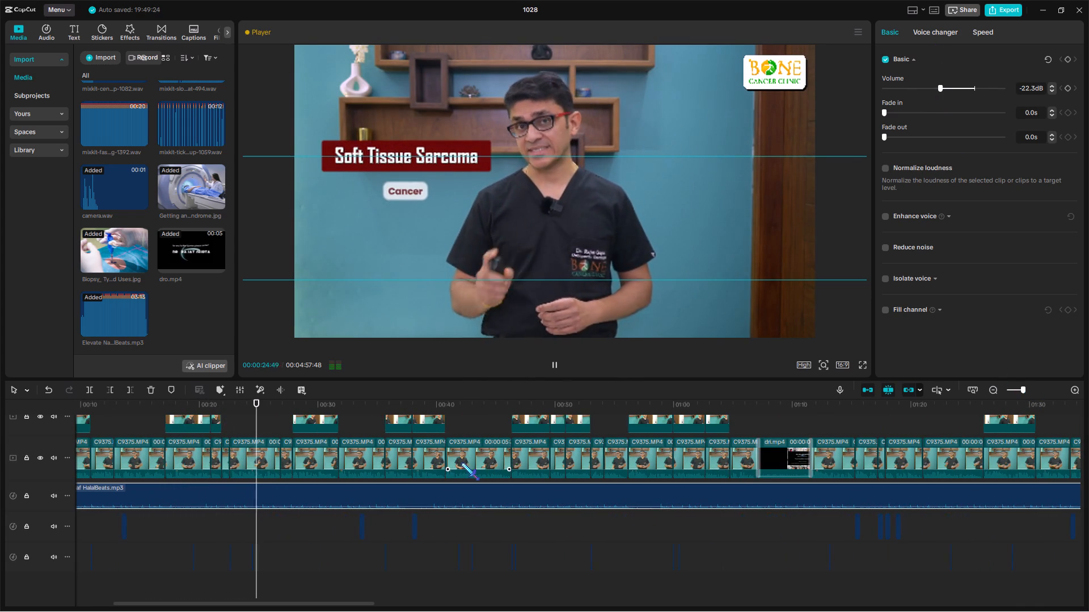
click(353, 530)
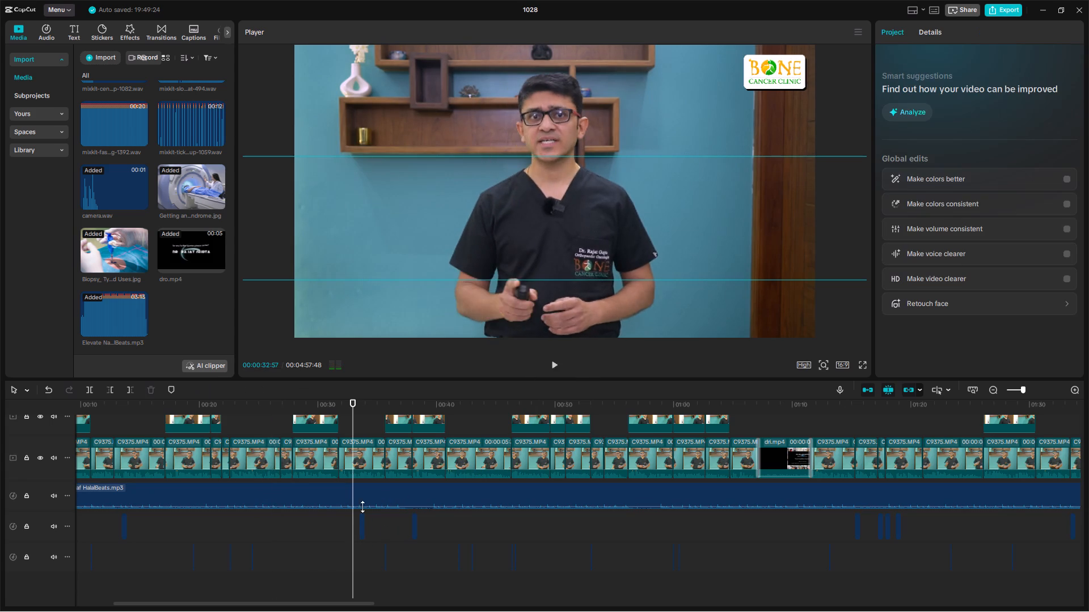
key(space)
click(366, 494)
click(937, 87)
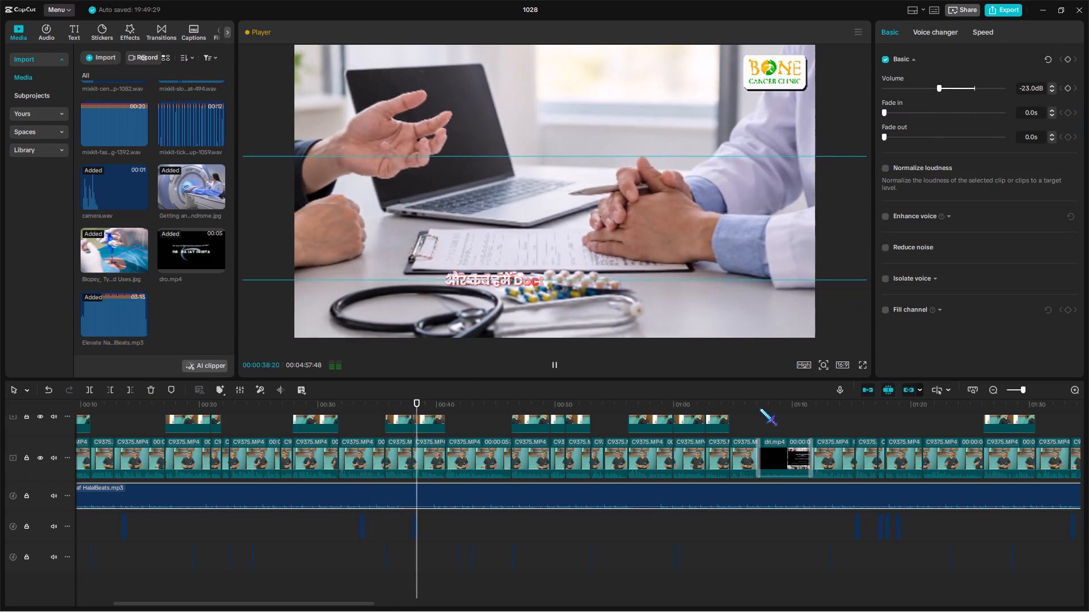
Split the Elevate Nasheed music at 01:07:09, where the black insert clip begins.
click(759, 404)
click(1033, 391)
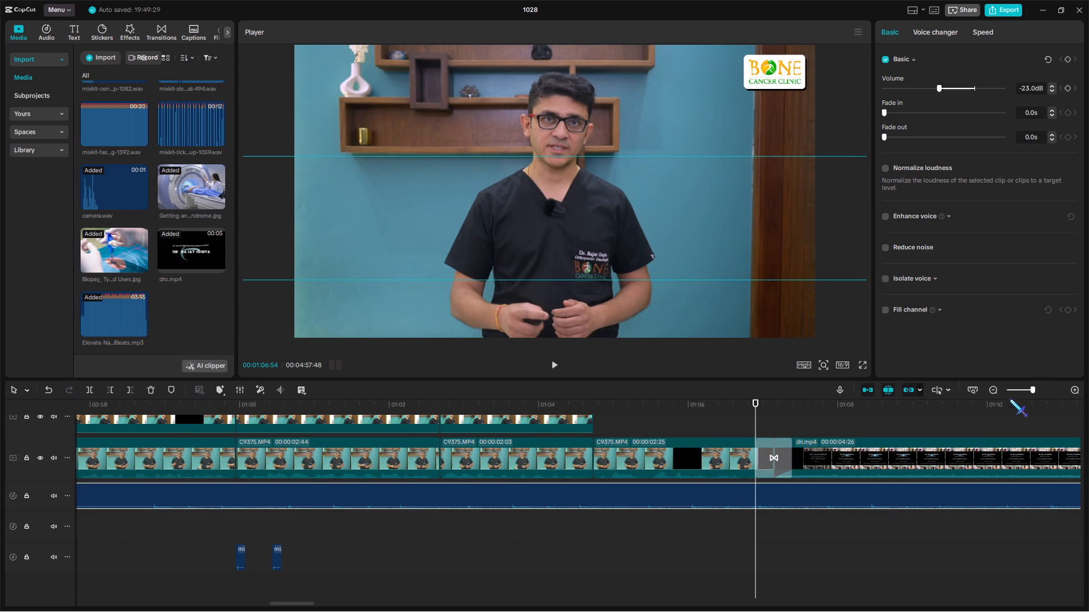
click(770, 402)
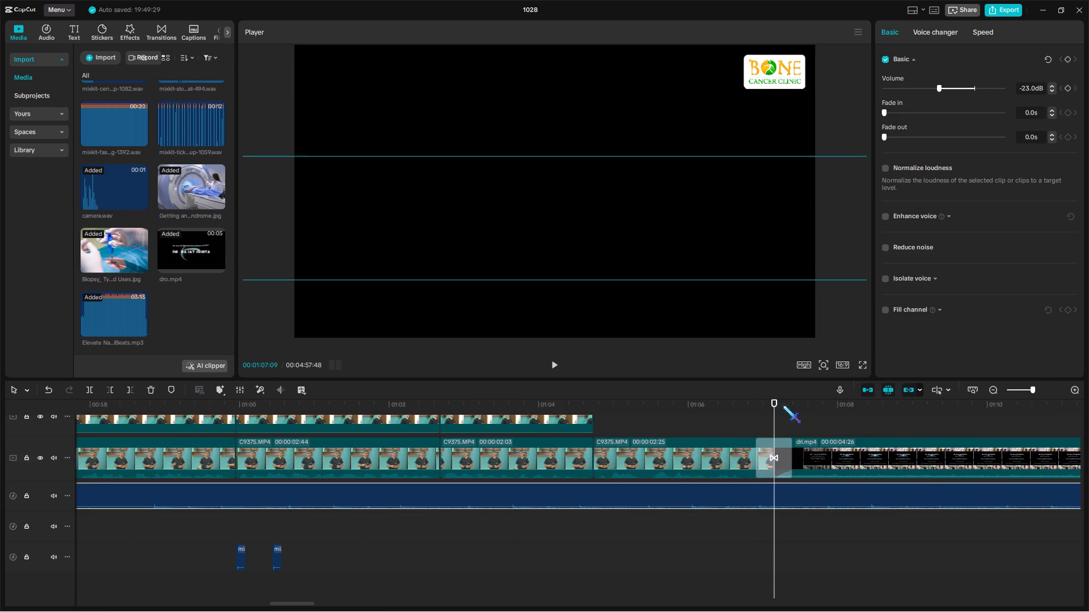
key(ctrl+b)
Move the second music part to start at 01:11:33, leaving the black insert clip without background music.
click(1027, 391)
drag(702, 497, 740, 498)
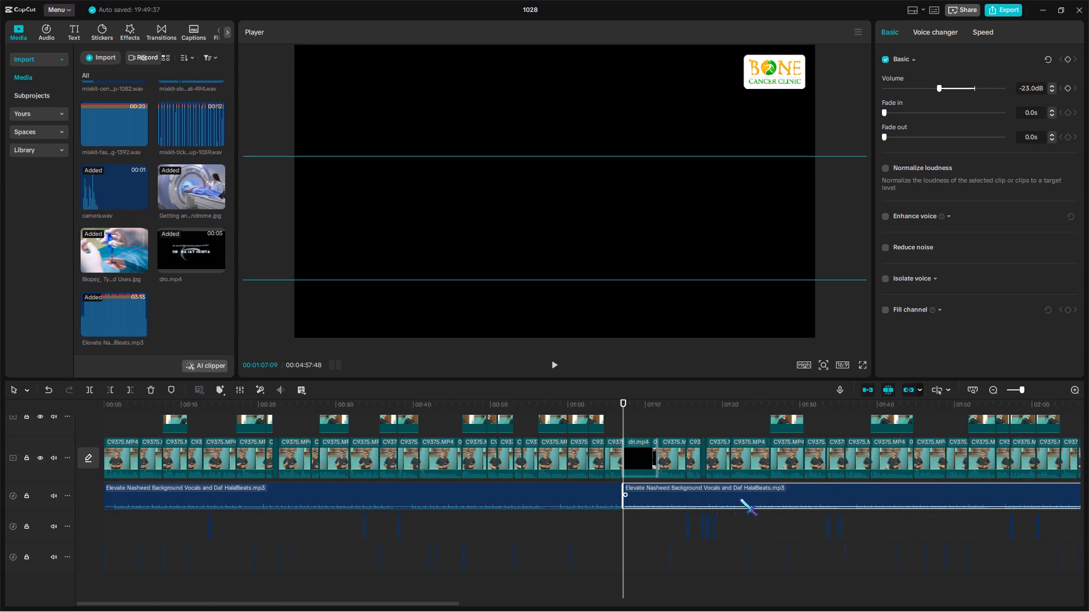
drag(740, 498, 536, 496)
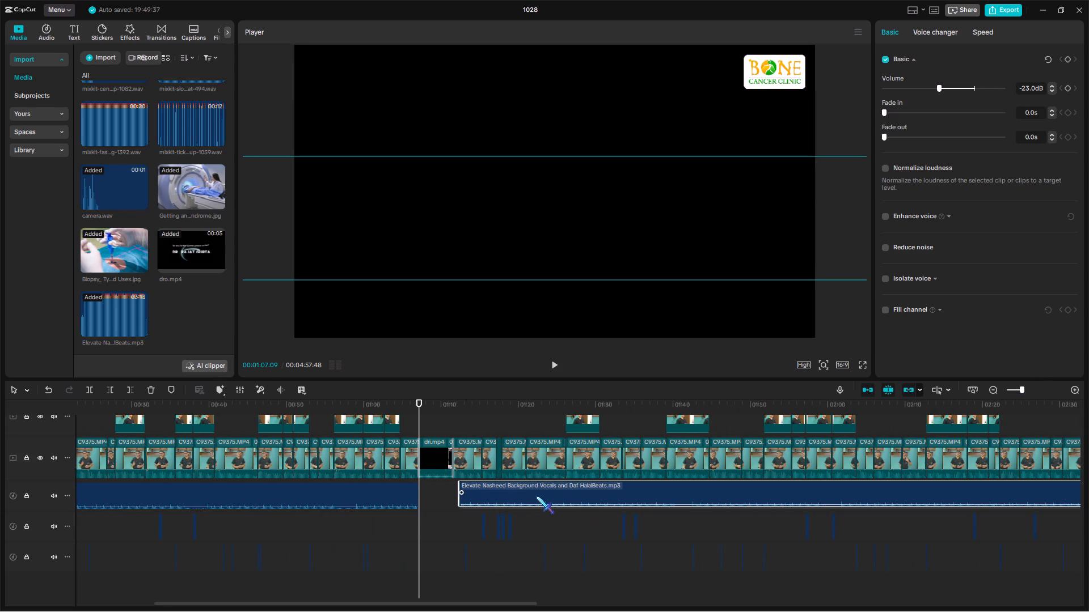
drag(536, 496, 533, 496)
click(454, 426)
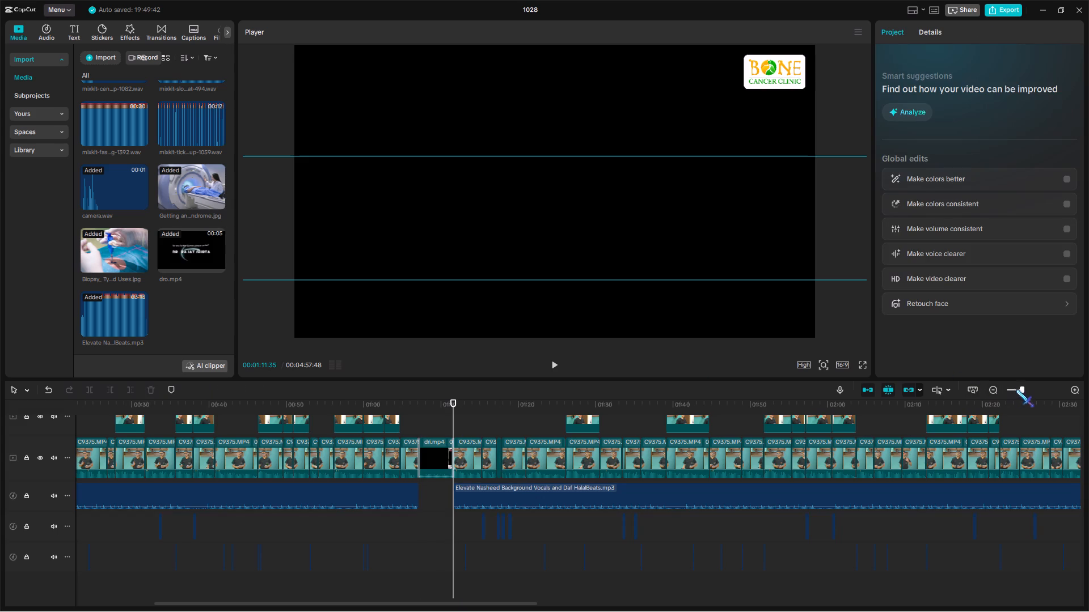
Trim the fading end of the second music part back to 02:57:44.
drag(1024, 389, 1017, 400)
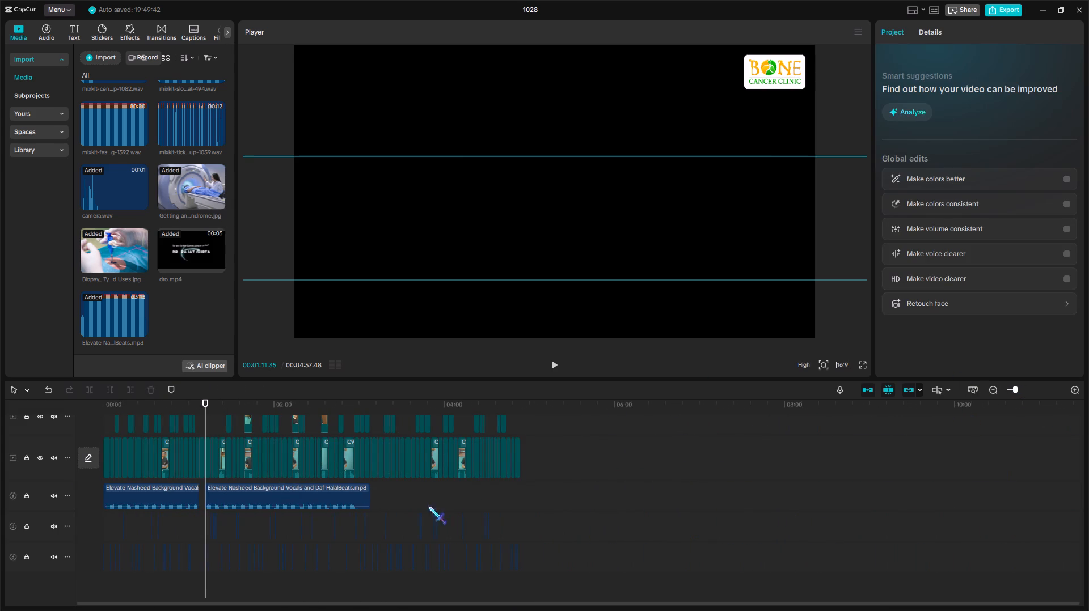
click(1016, 390)
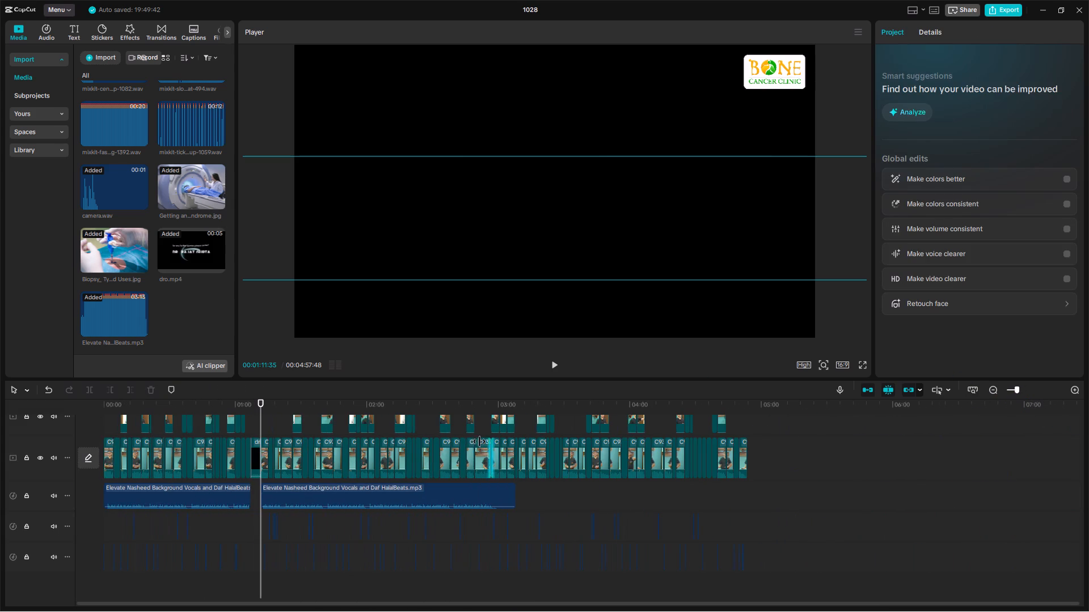
drag(491, 405, 496, 410)
click(497, 500)
key(w)
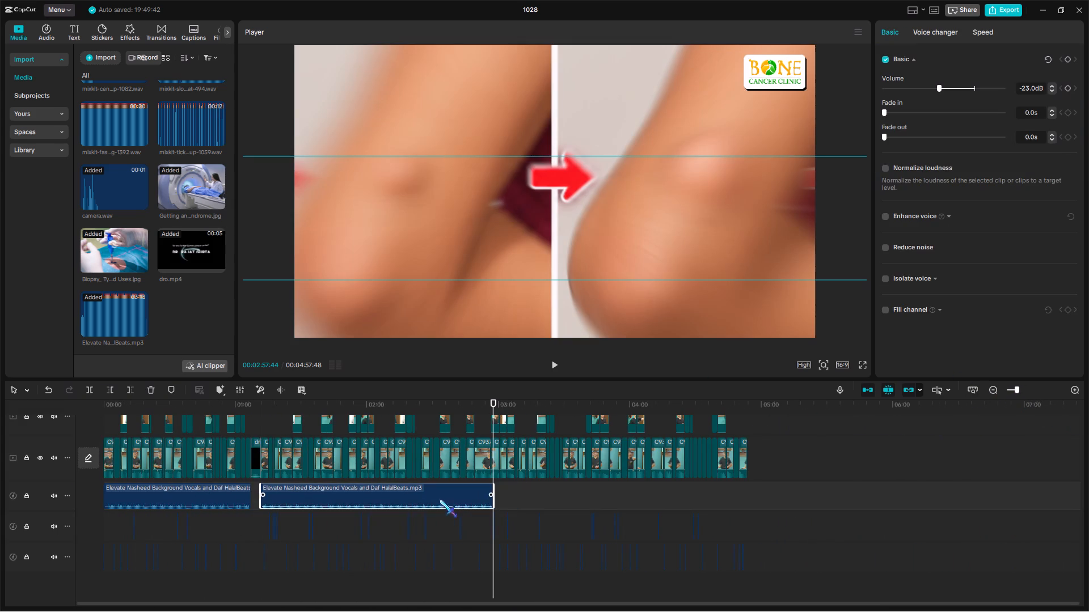
Copy both Elevate Nasheed music parts and paste them at 02:57:44, directly after the second part.
drag(530, 492, 242, 500)
key(ctrl+c)
key(ctrl+v)
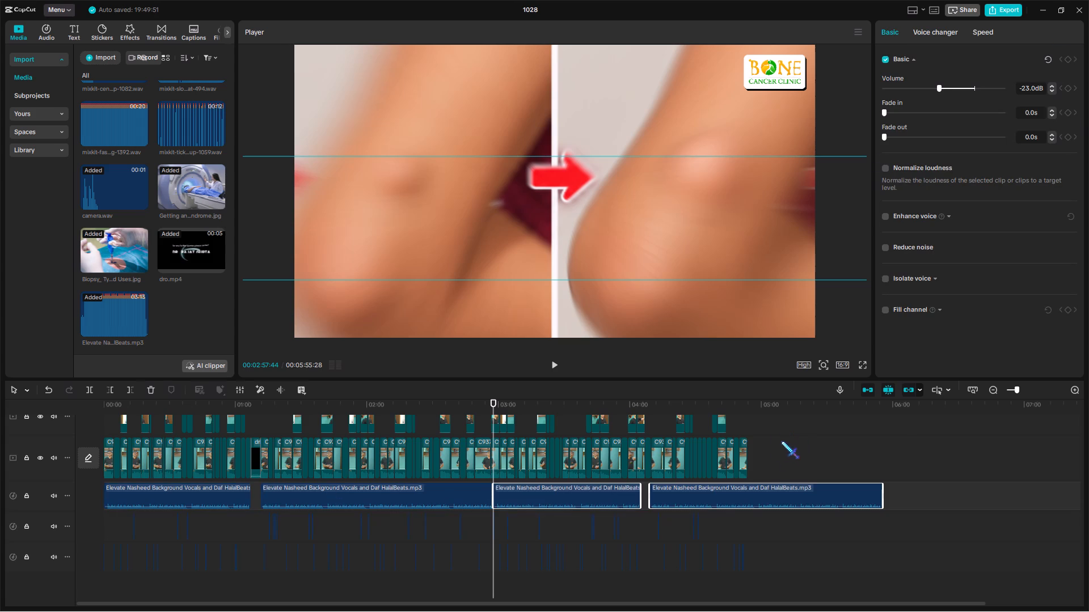
Move the last Elevate Nasheed music part back so it starts directly after the third part.
click(1019, 391)
click(879, 489)
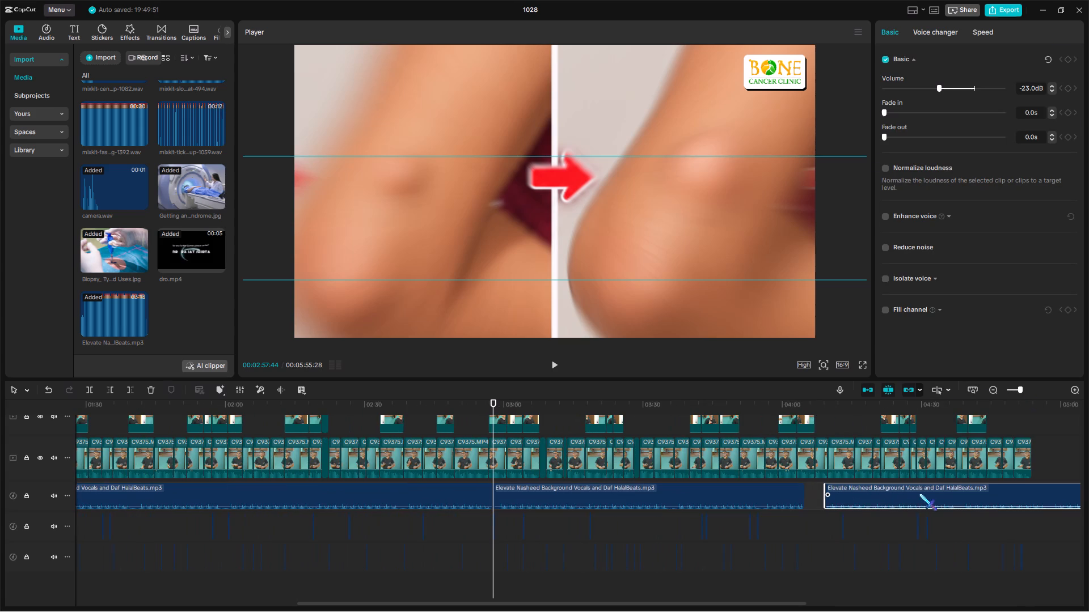
drag(907, 495, 889, 495)
Trim the last Elevate Nasheed part so the music ends with the main video at 04:57:48.
drag(1010, 403, 1033, 427)
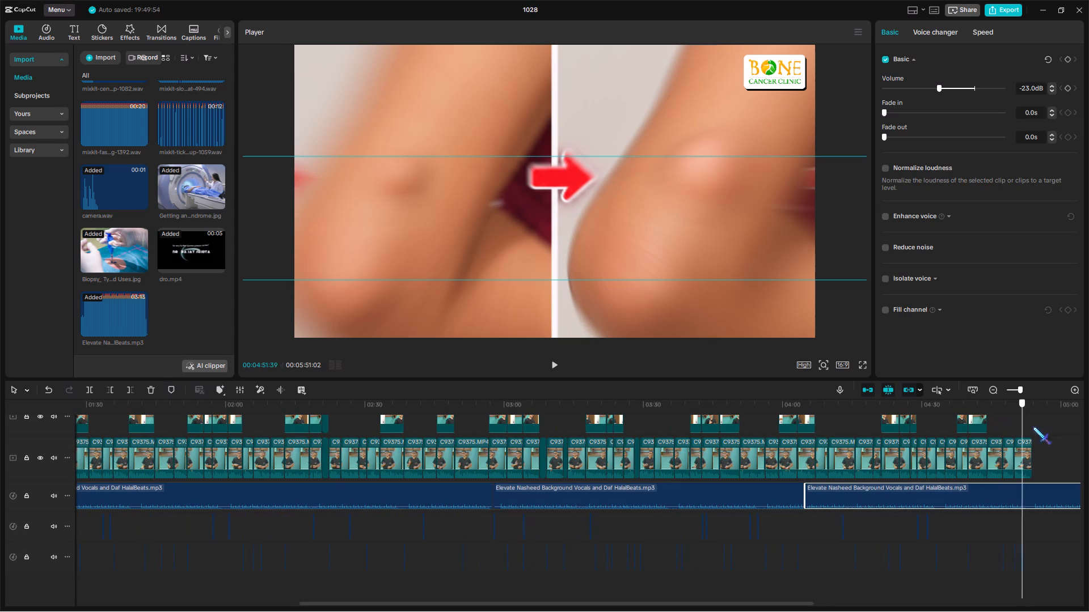
drag(1033, 427, 0, 447)
key(w)
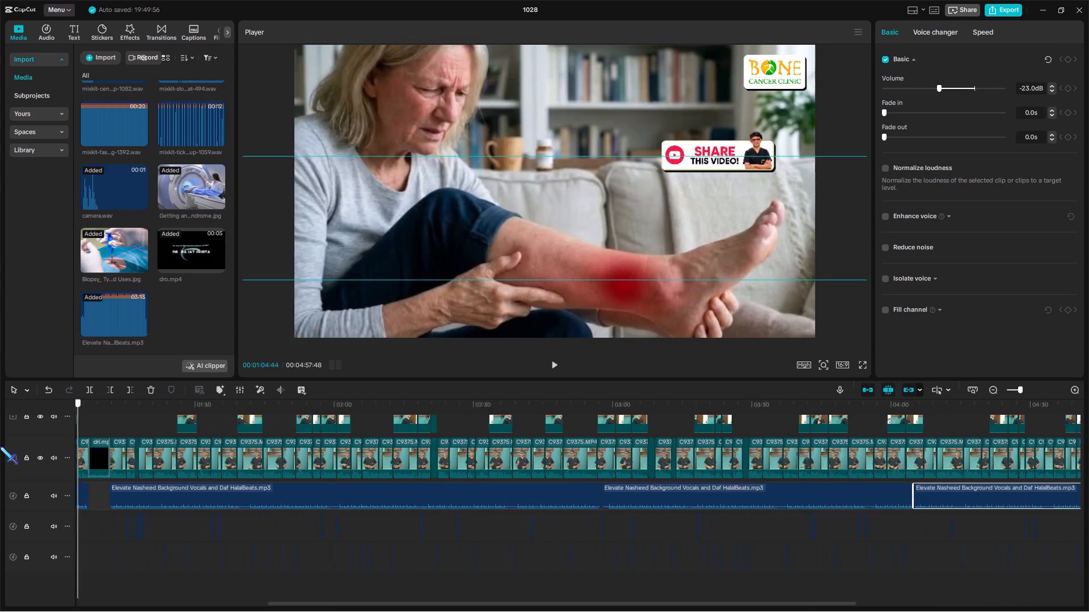
Select all sound-effect clips on the lowest audio track and set their volume to -22.3 dB.
drag(0, 447, 0, 441)
click(1016, 388)
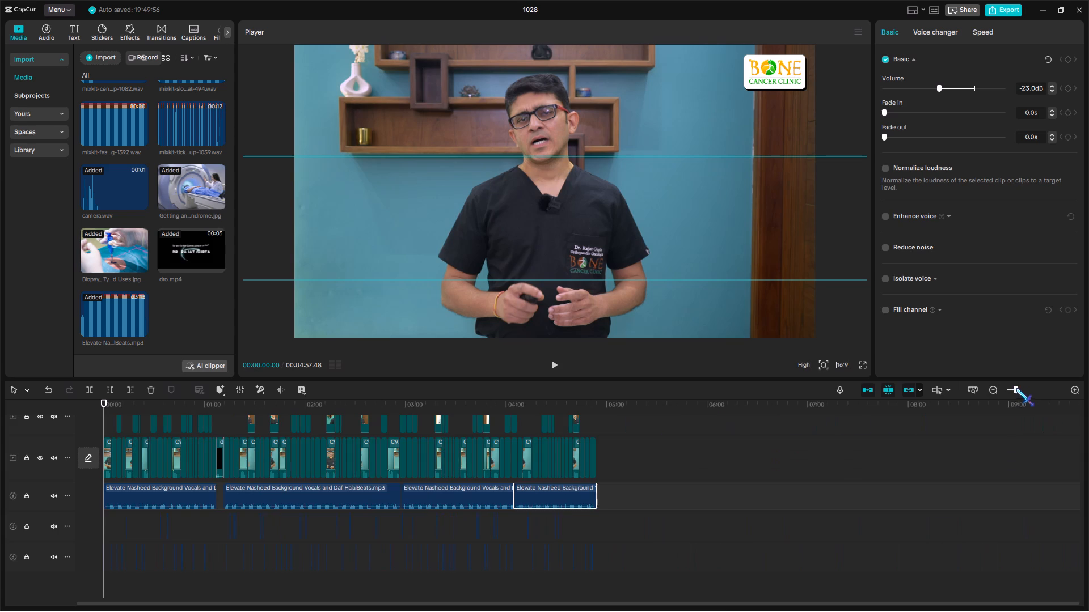
drag(622, 564, 71, 605)
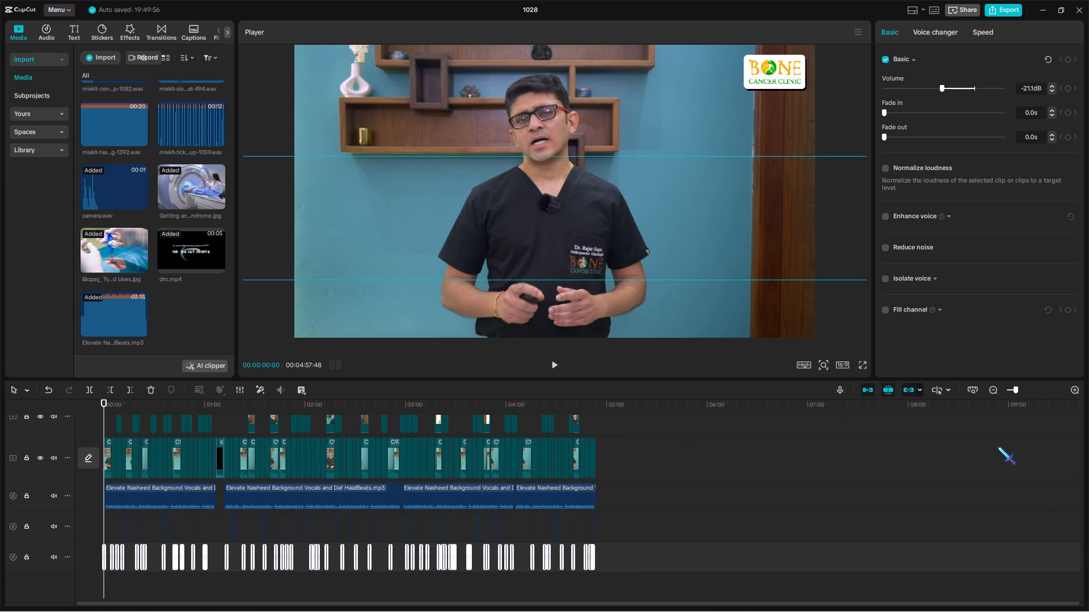
drag(1023, 386, 1028, 389)
click(273, 409)
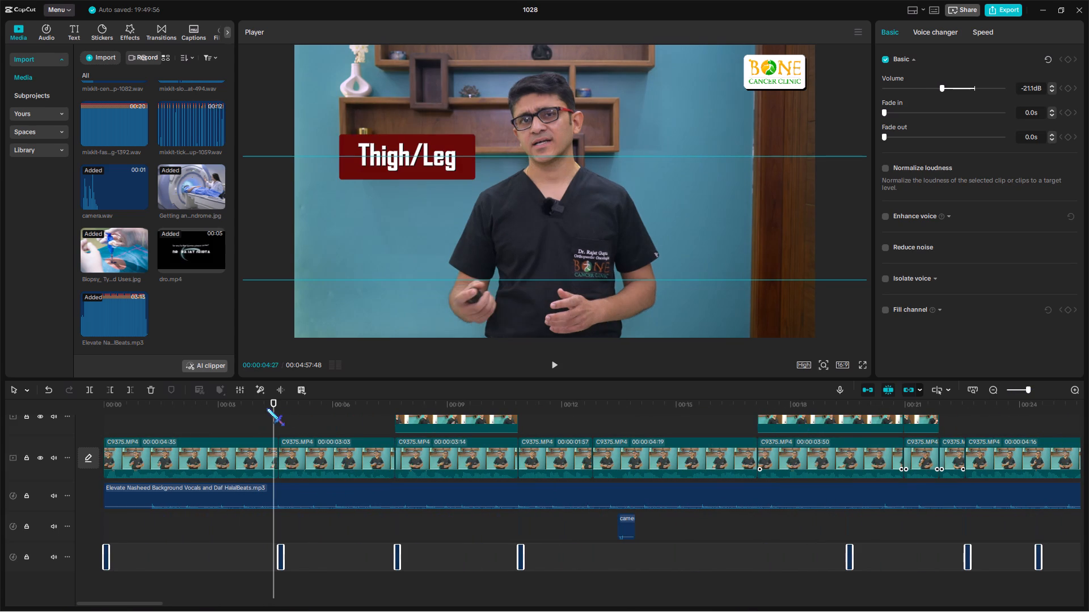
click(267, 408)
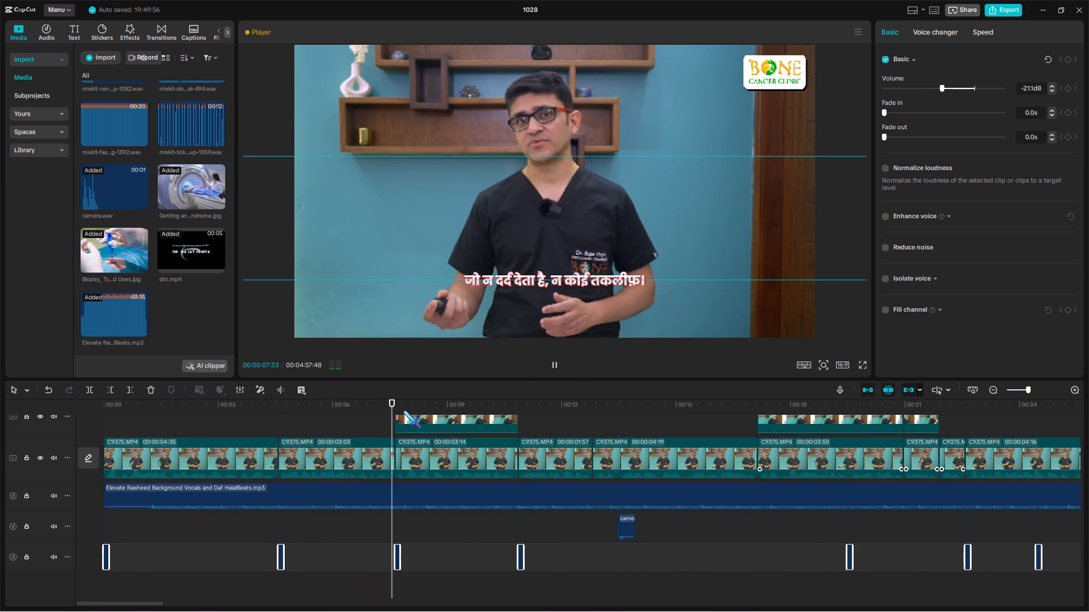
double_click(939, 87)
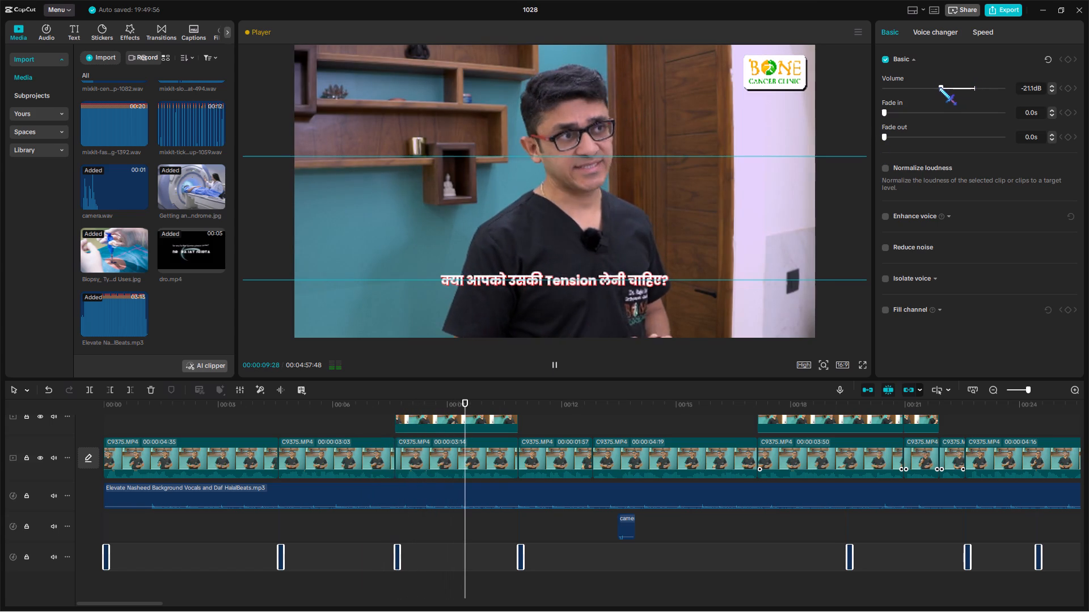
Select all sound-effect clips on the track directly below the music and set their volume to -23.0 dB while listening around 01:15.
click(1021, 391)
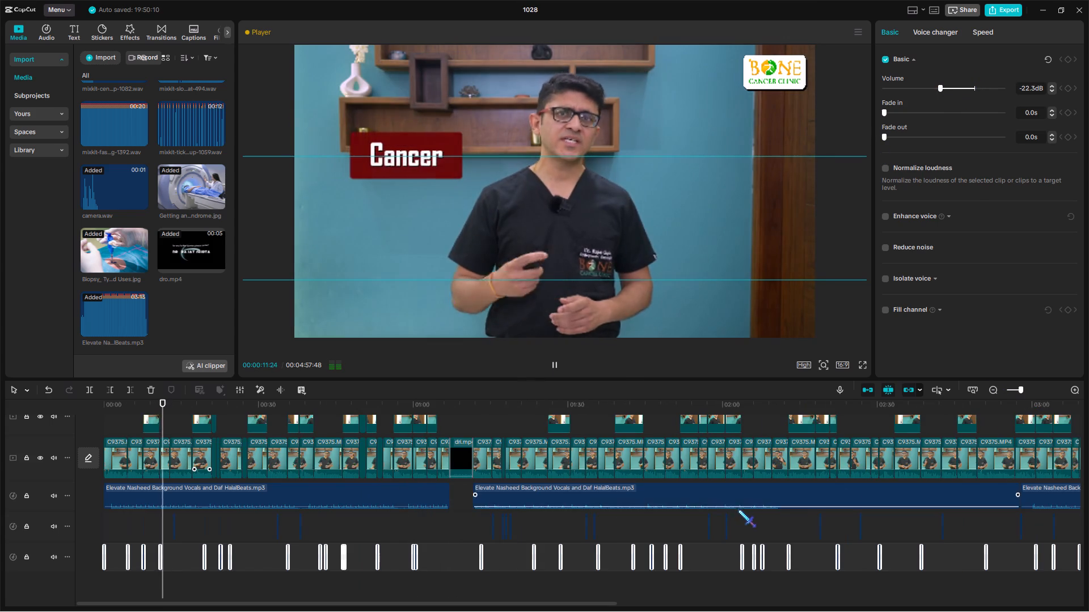
scroll(748, 513, up, 2)
click(1015, 389)
scroll(600, 538, down, 2)
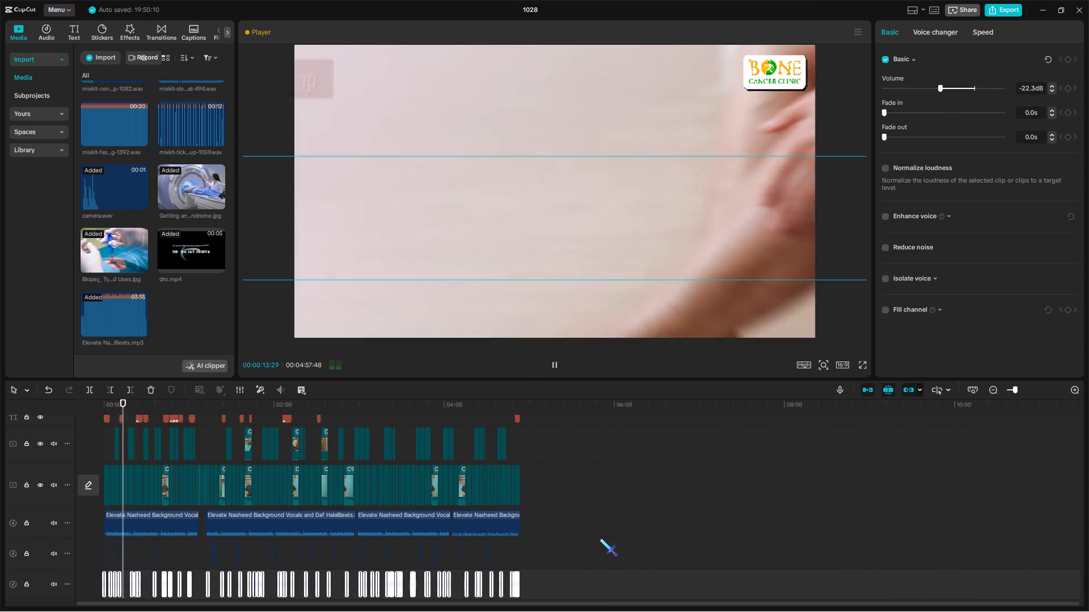
scroll(600, 538, down, 1)
key(space)
drag(504, 525, 102, 535)
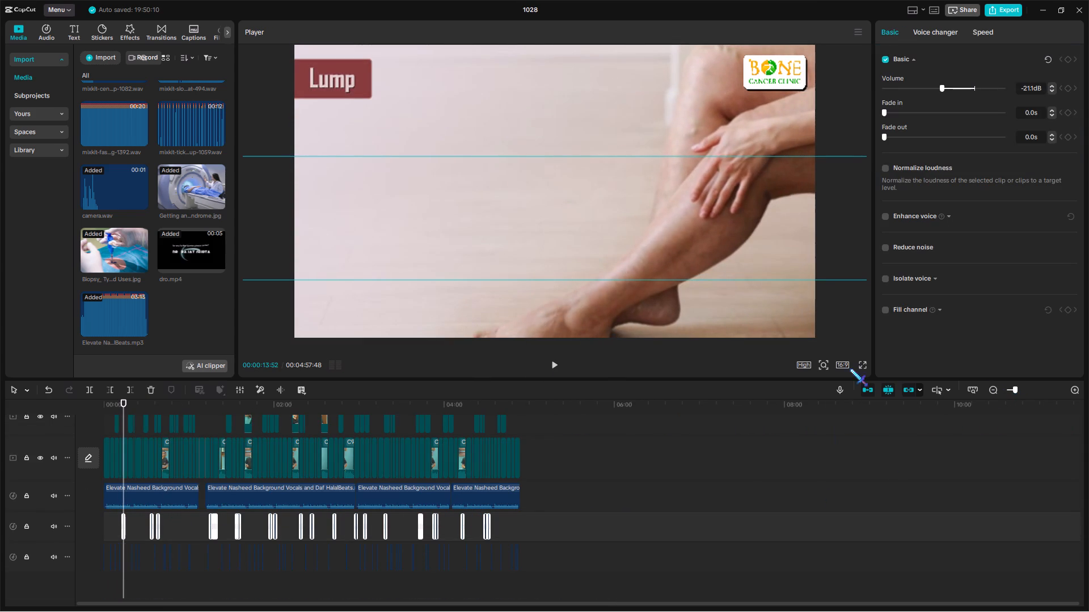
click(1019, 387)
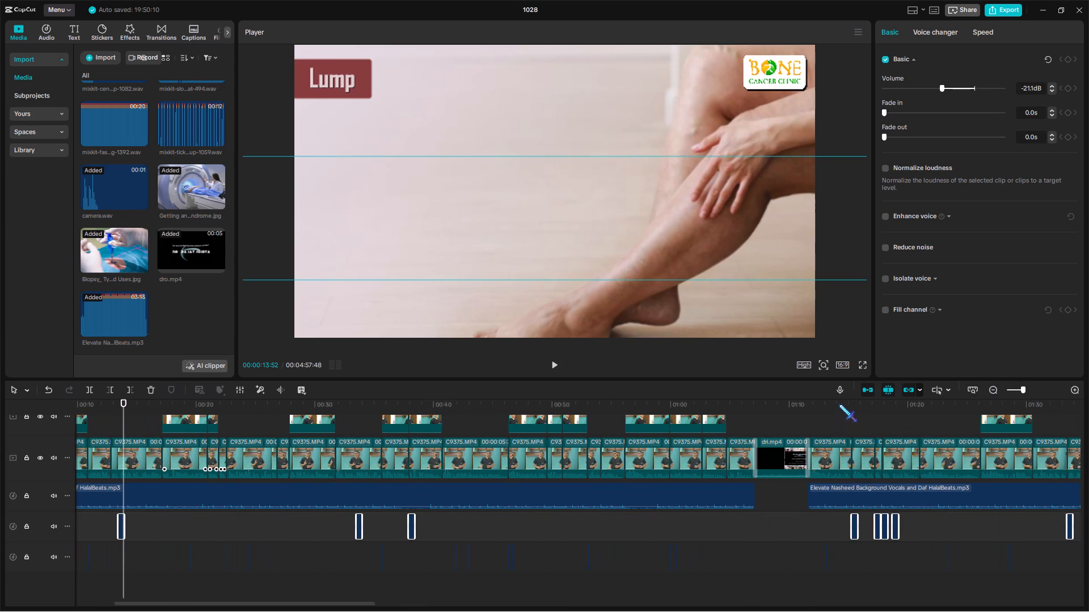
click(839, 404)
key(space)
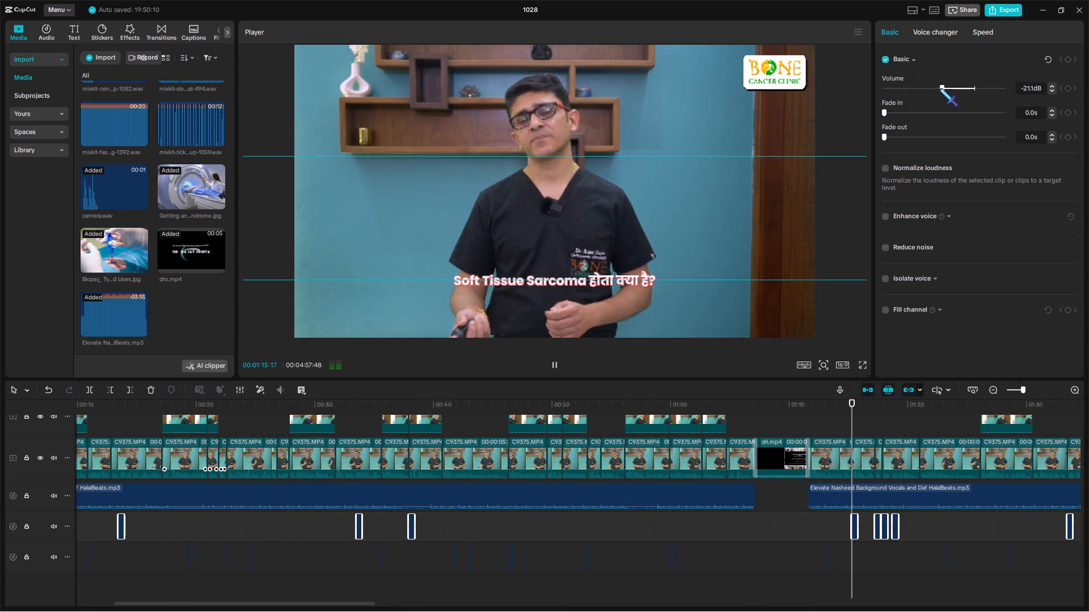
click(938, 87)
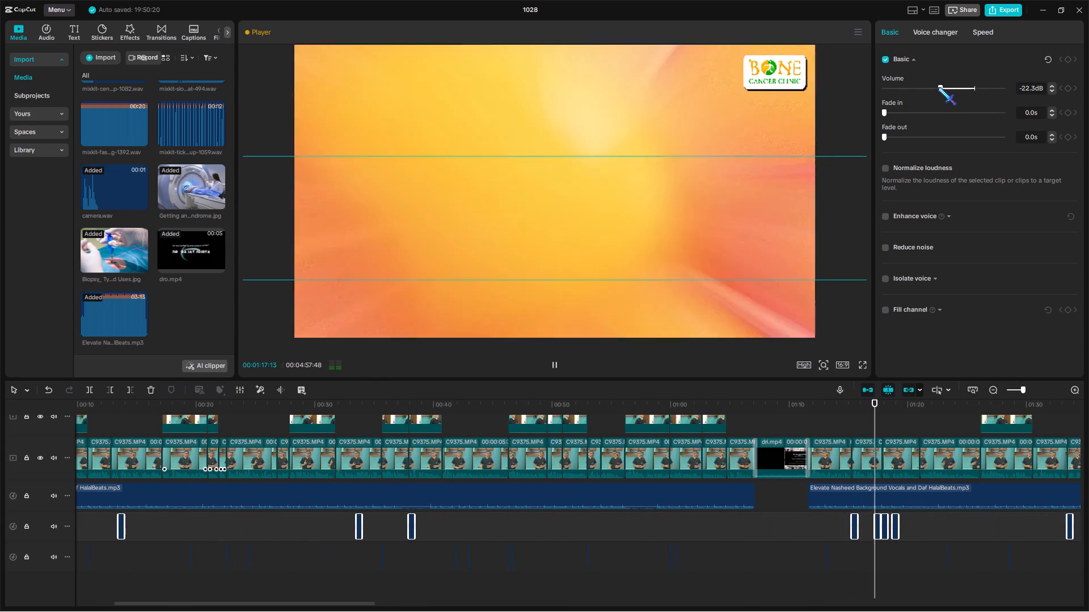
click(940, 90)
drag(939, 87, 938, 95)
click(843, 404)
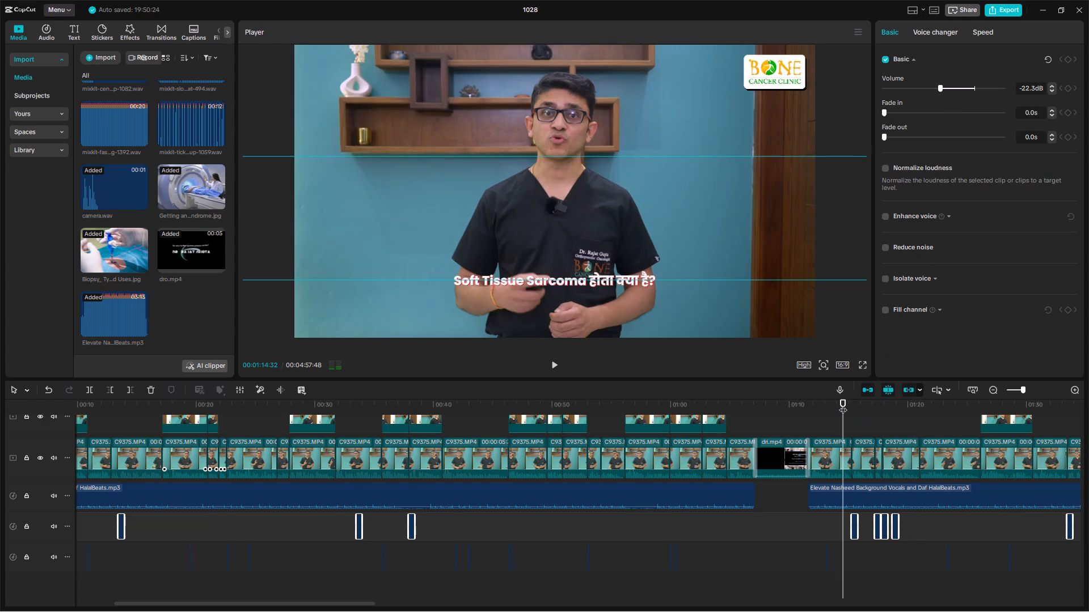
key(space)
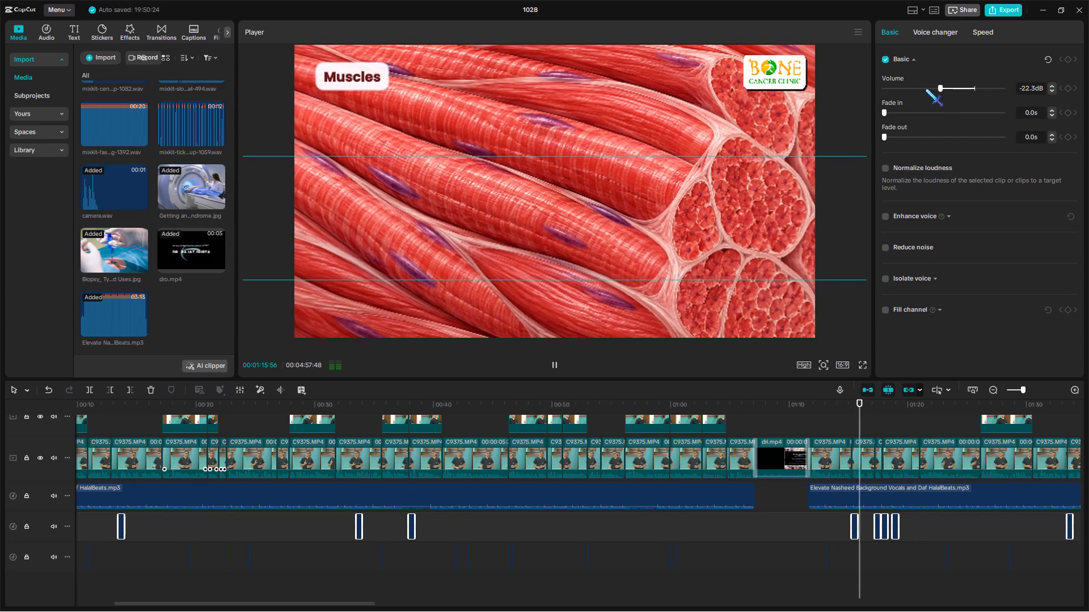
drag(938, 90, 937, 96)
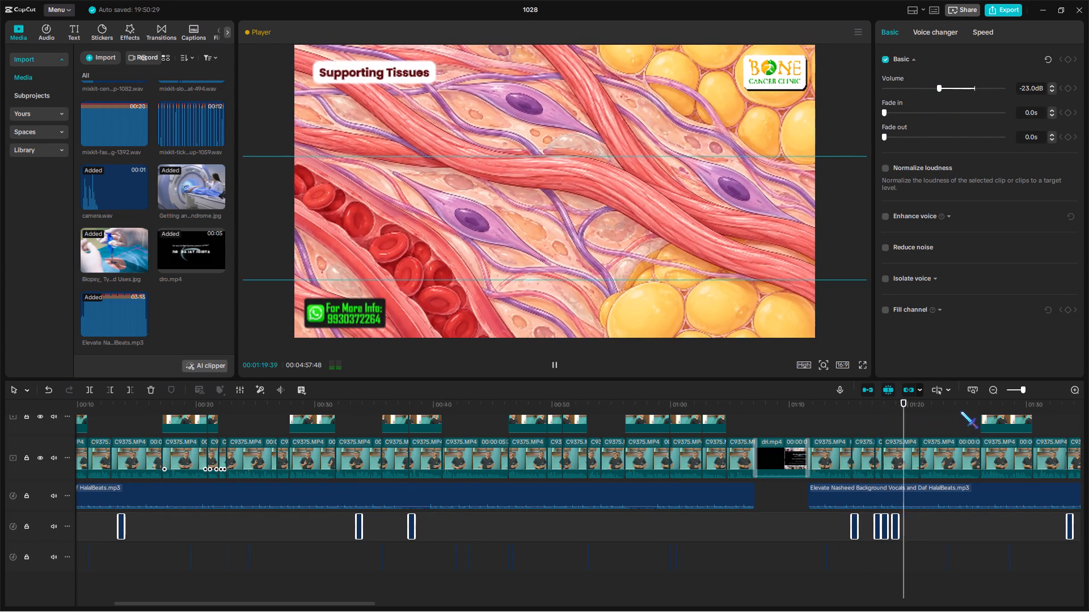
Check the selected sound effects around 01:33 and lower their volume to -25.7 dB.
drag(971, 409, 578, 407)
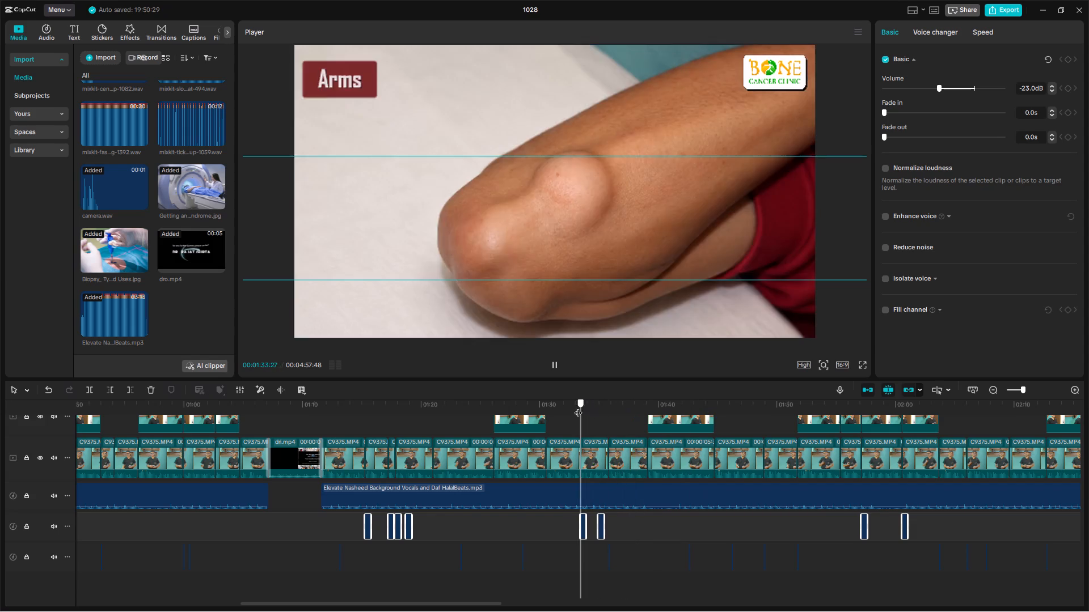
drag(578, 407, 573, 405)
key(space)
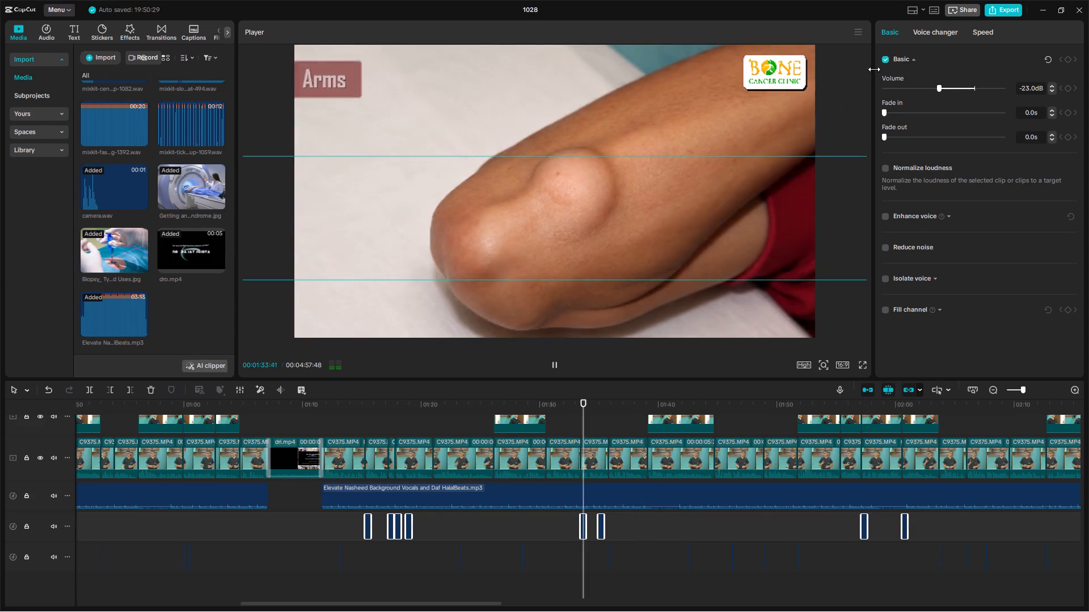
click(935, 87)
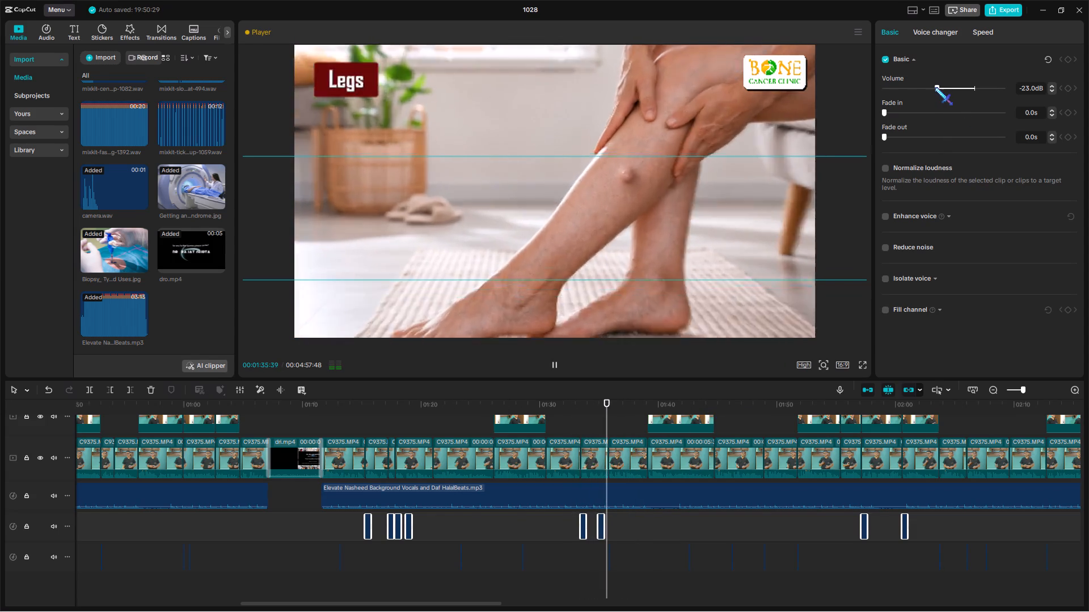
click(576, 410)
click(571, 408)
key(space)
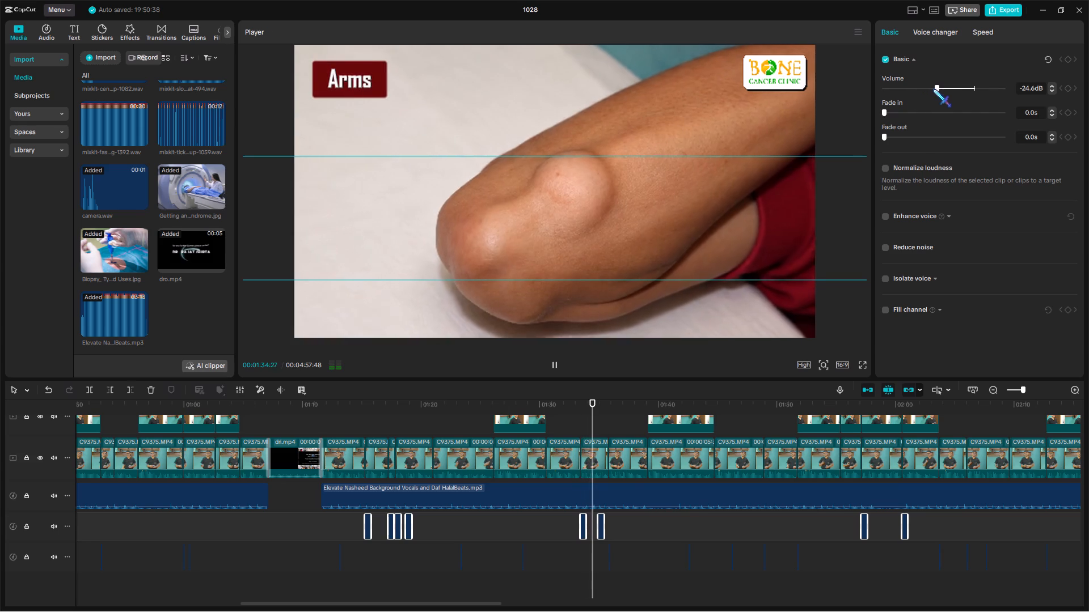
click(933, 89)
click(572, 406)
key(space)
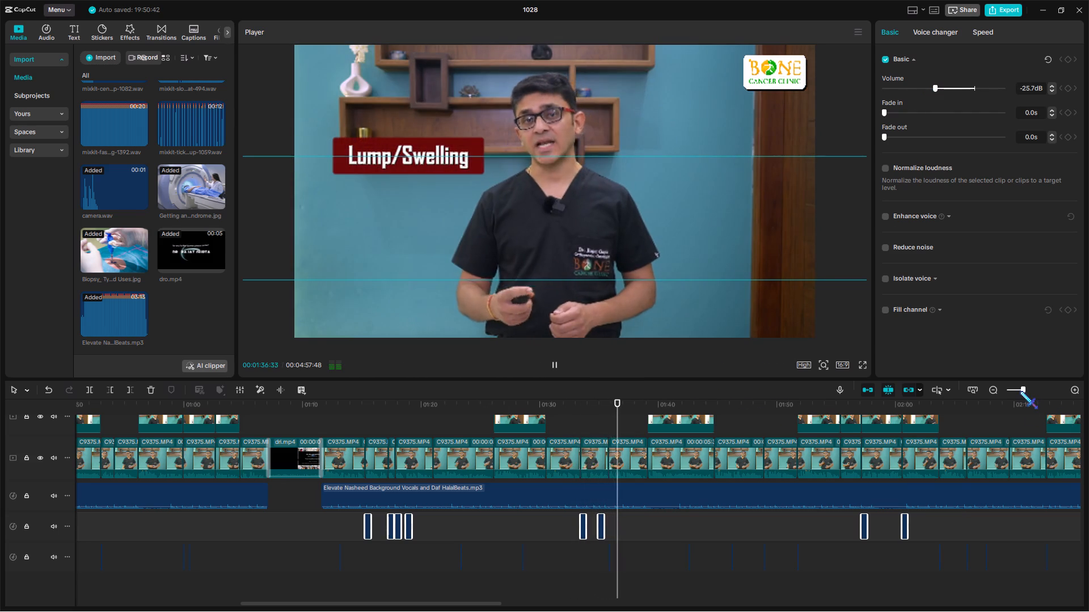
Select all four Elevate Nasheed music parts and set their volume to -22.3 dB.
click(1018, 390)
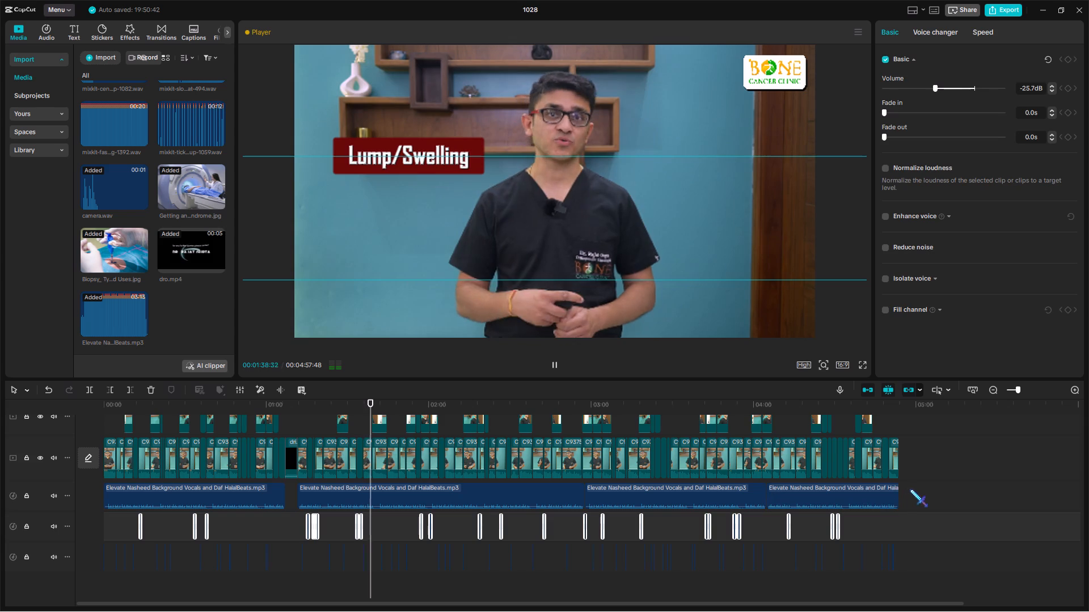
drag(910, 489, 250, 497)
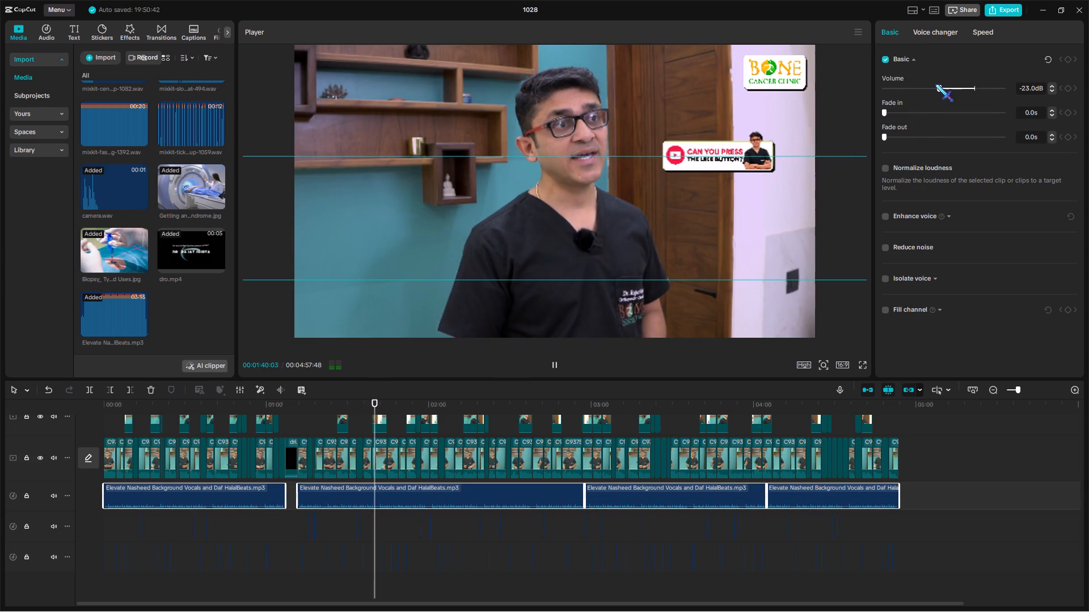
click(938, 90)
Turn the first main-track clip, C9375.MP4 under the Thigh/Leg title, into a compound clip.
scroll(230, 537, up, 3)
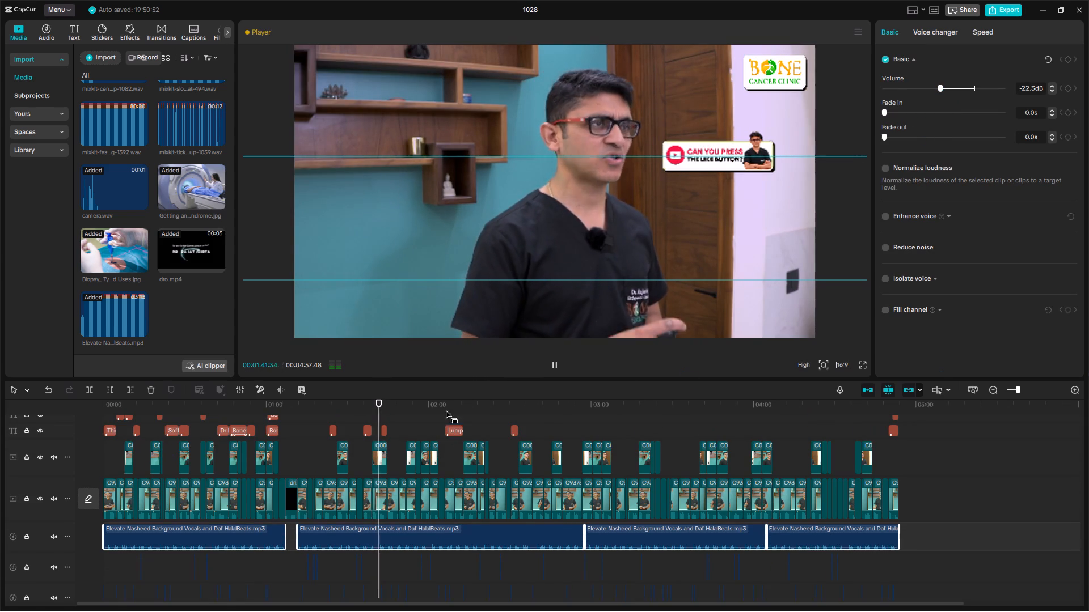
click(74, 454)
click(90, 456)
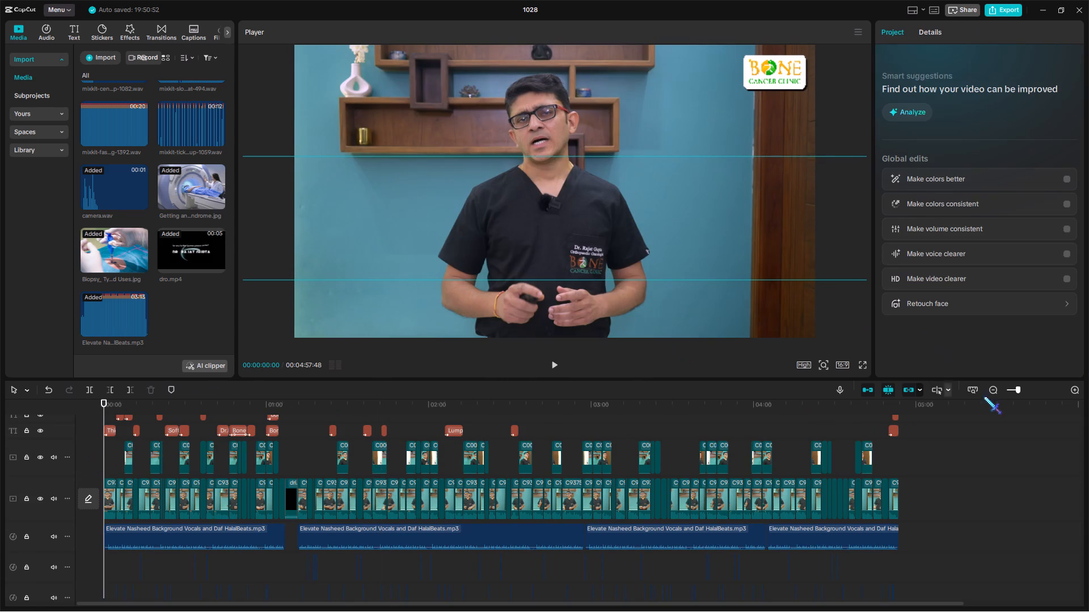
click(1025, 389)
scroll(302, 474, up, 3)
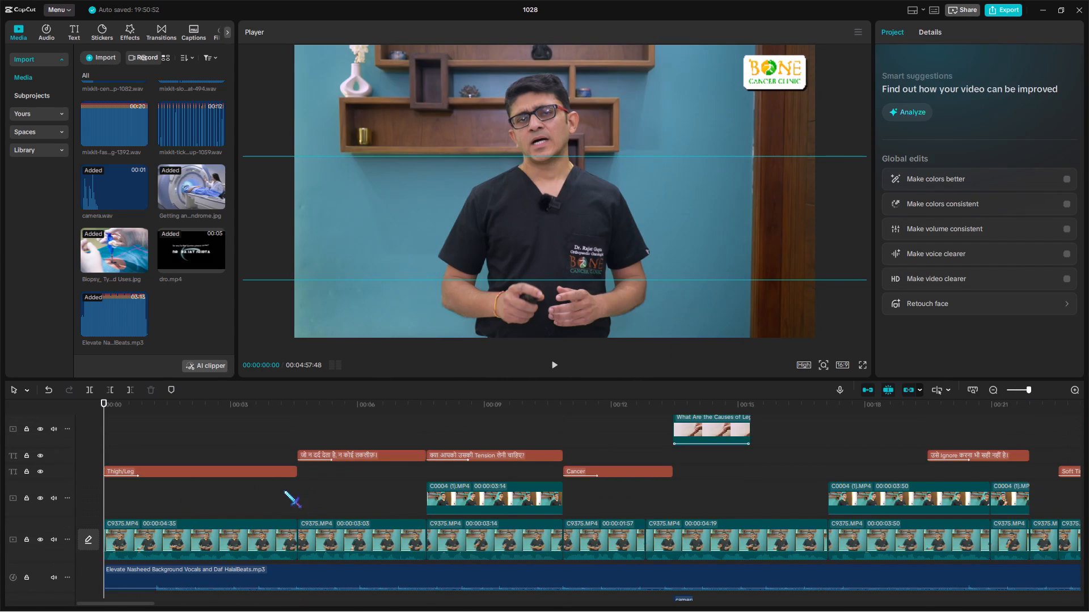
click(257, 531)
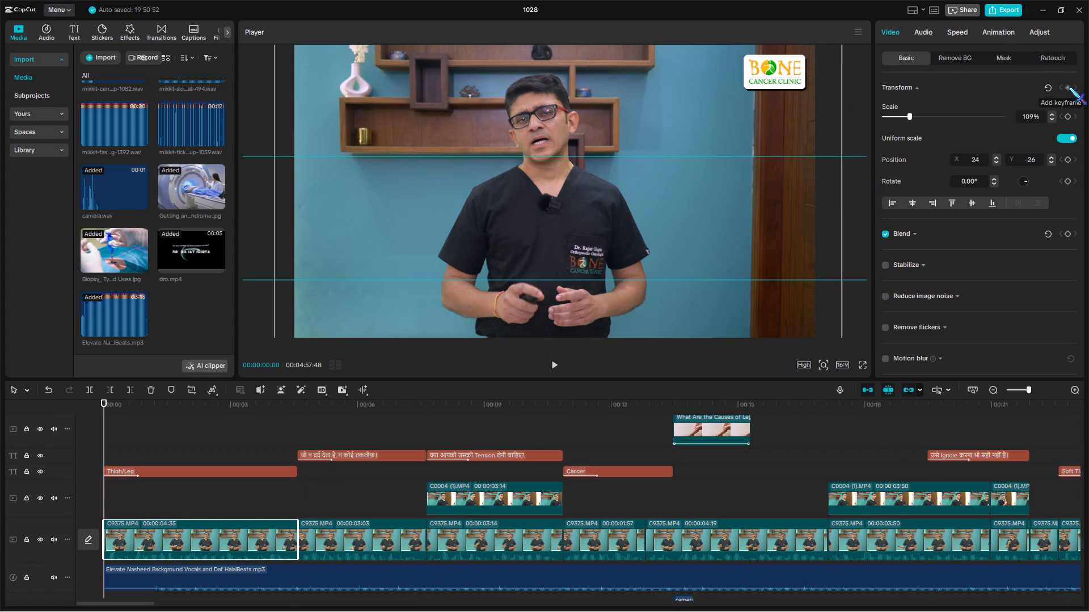
key(alt+g)
Keyframe a slow zoom-out on the compound clip, with scale 110% at its start and 100% at its end.
click(1069, 87)
double_click(295, 406)
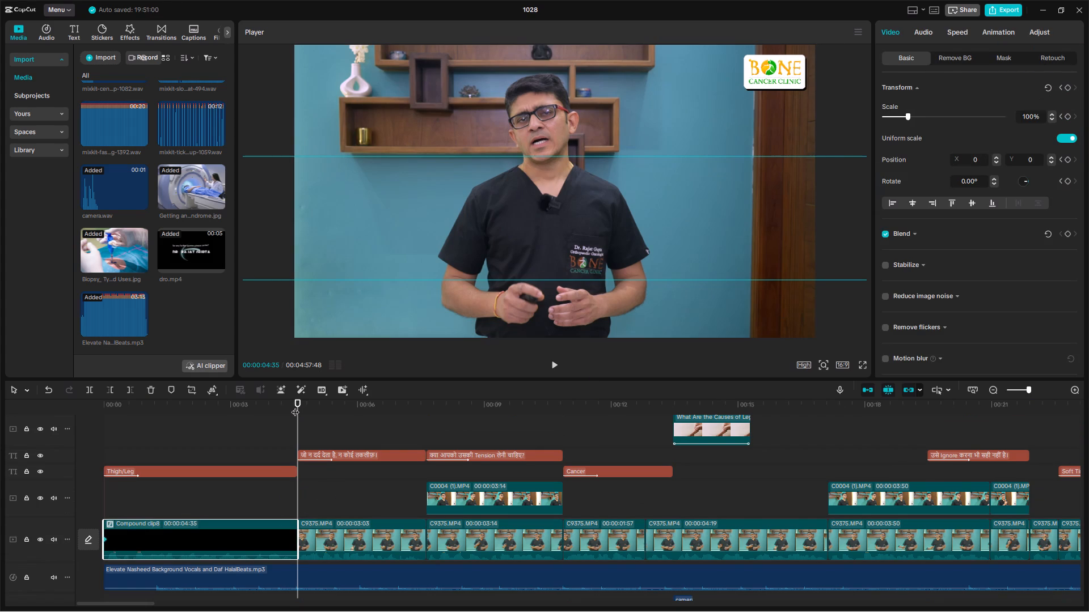
key(Left)
click(1070, 89)
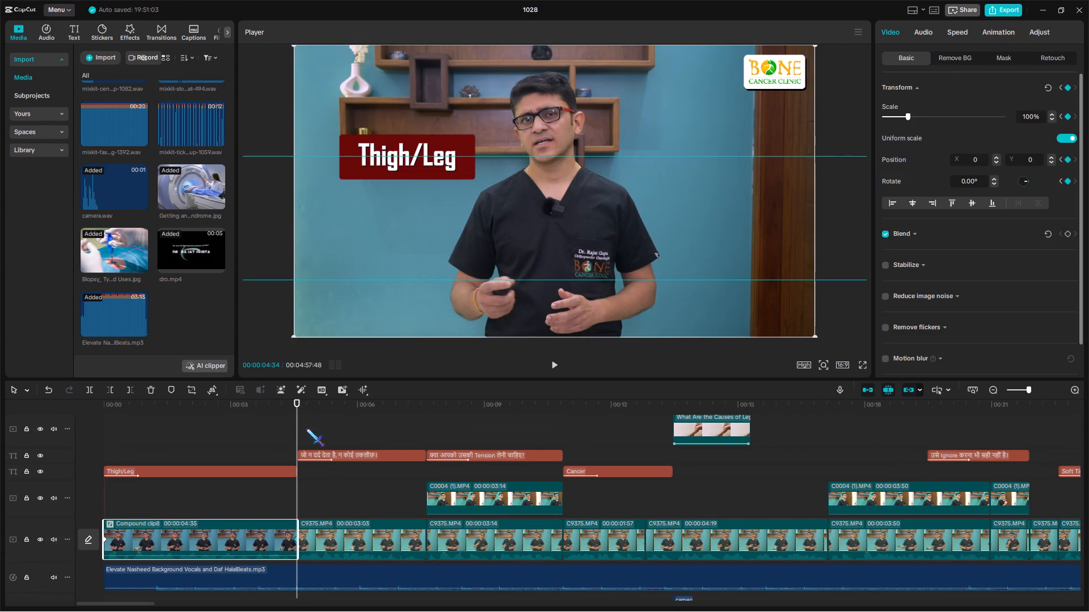
drag(297, 415, 44, 430)
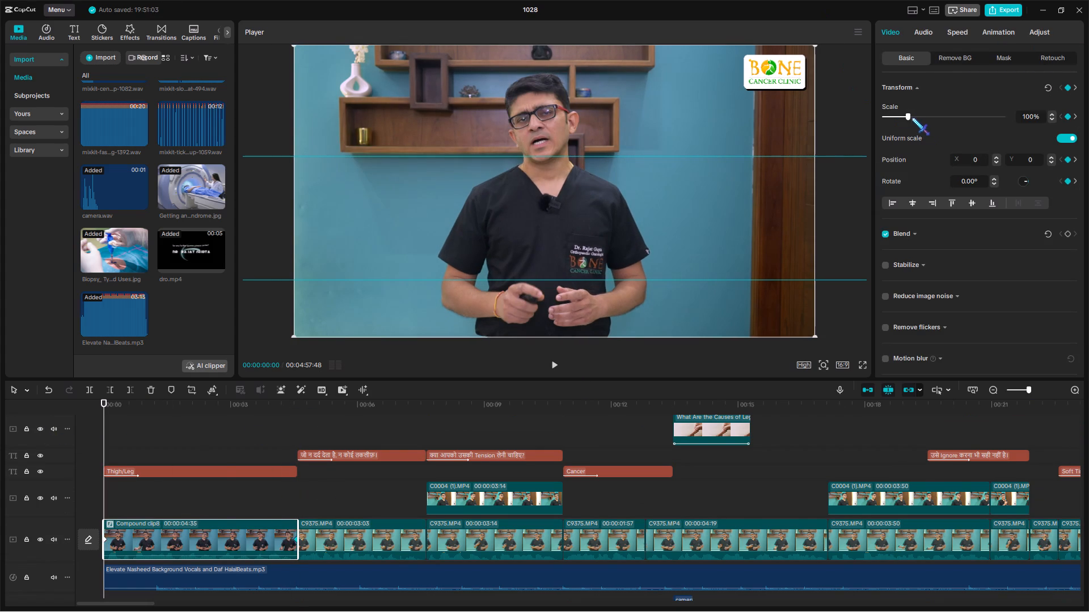
click(911, 117)
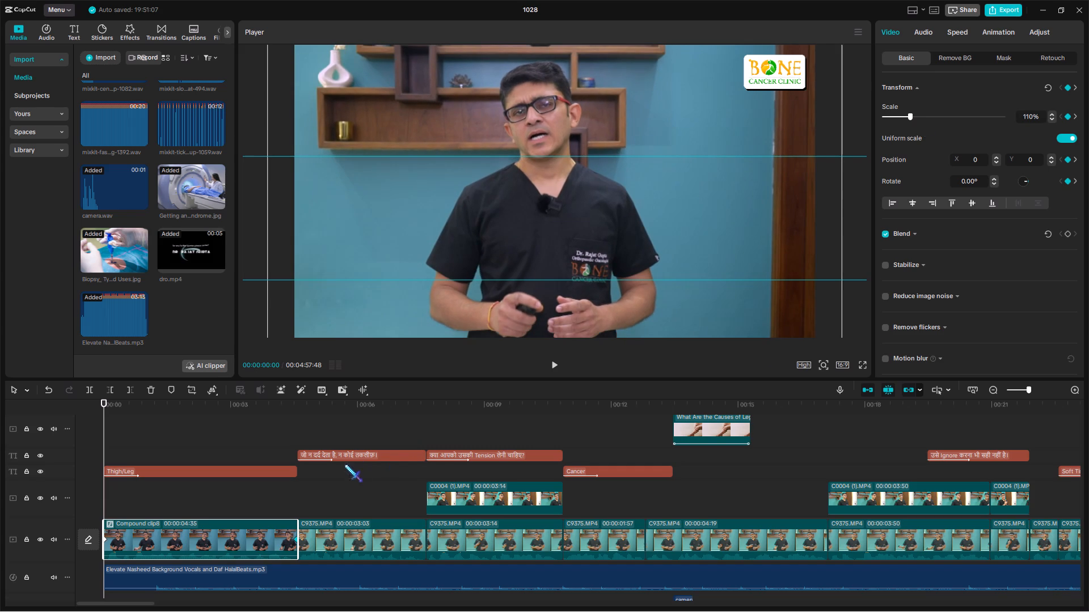
Apply the Cubic Out preset curve to the compound clip's scale keyframes.
click(296, 537)
key(alt+k)
alt+click(296, 537)
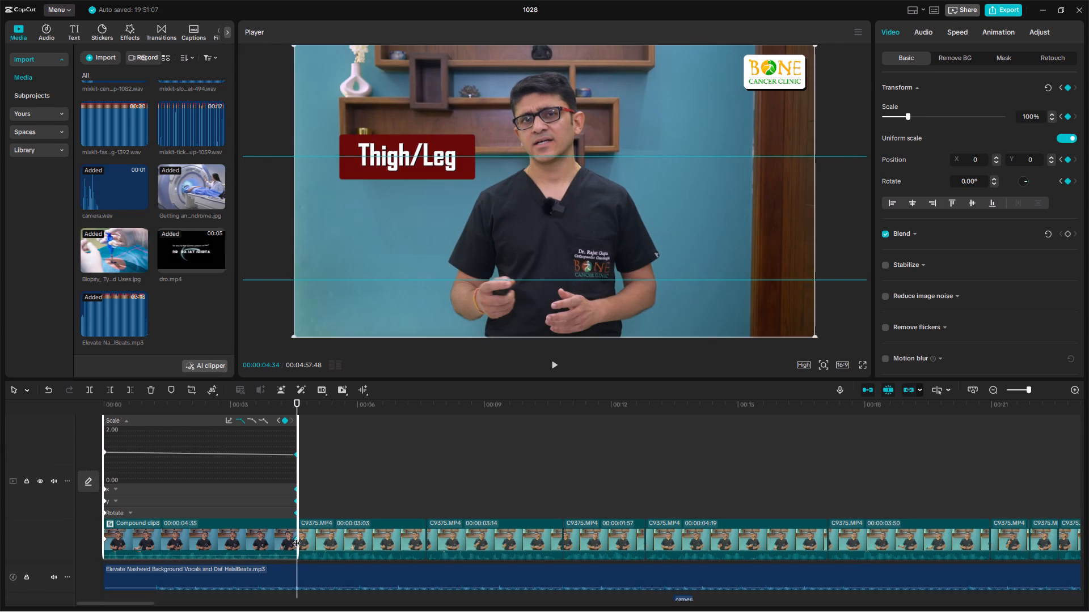
click(228, 420)
click(356, 500)
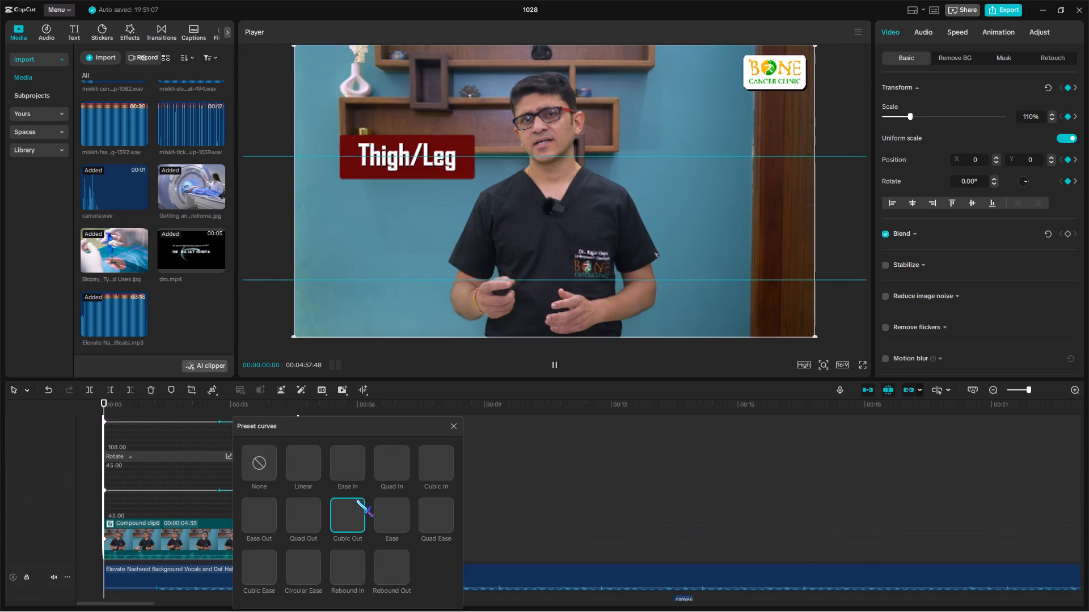
alt+click(445, 428)
key(alt+k)
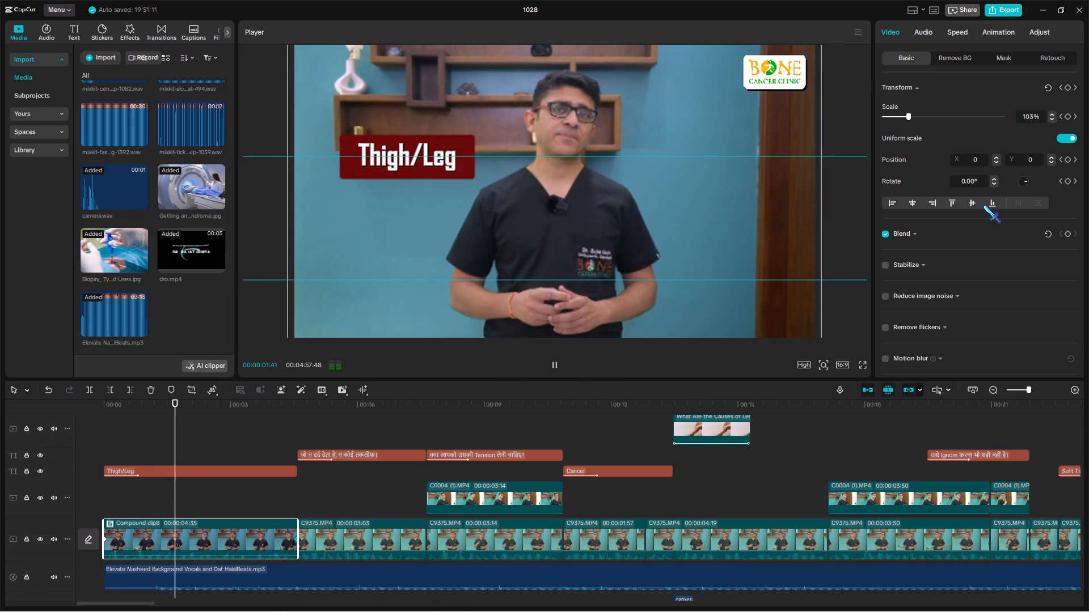
Add the Clear II filter on a new track above all other tracks, starting at the beginning of the timeline.
click(1022, 391)
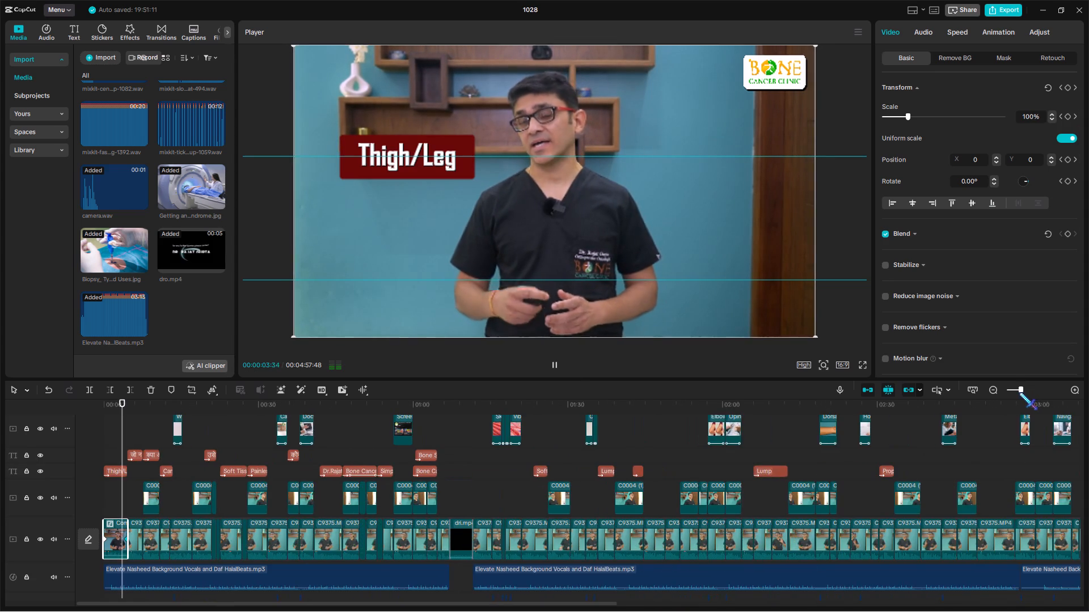
scroll(728, 486, up, 15)
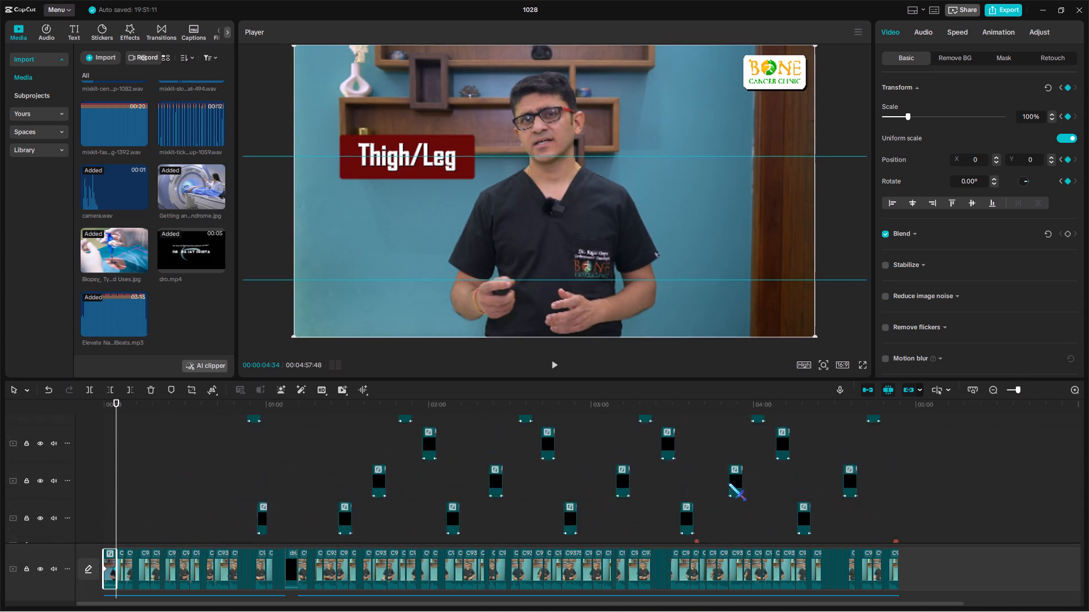
scroll(728, 483, up, 11)
scroll(712, 437, up, 5)
click(712, 427)
drag(159, 35, 119, 34)
click(178, 28)
scroll(124, 172, down, 3)
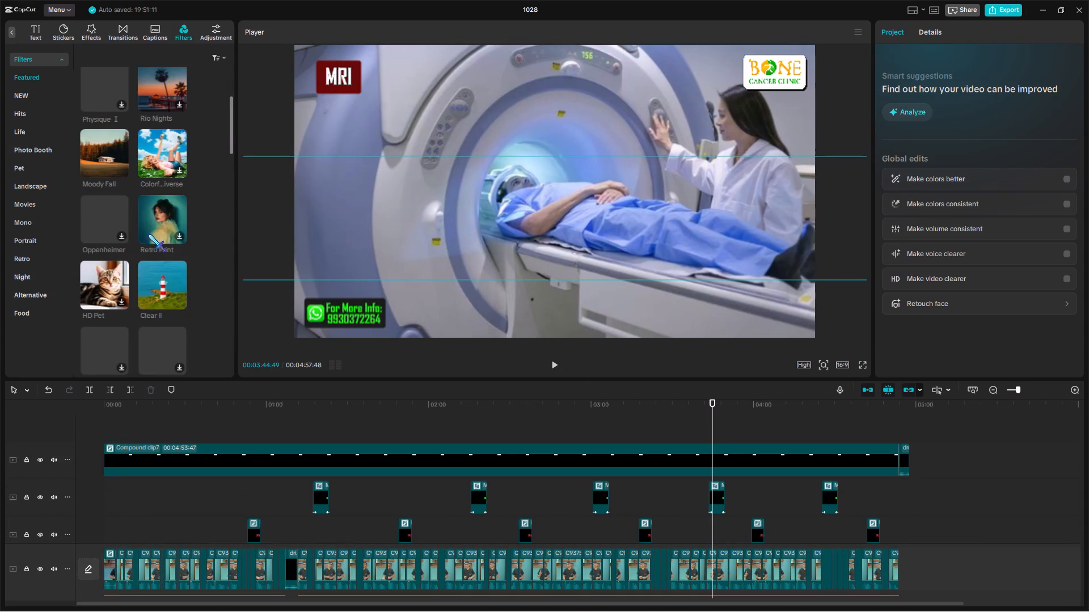
drag(167, 280, 68, 418)
drag(114, 448, 115, 448)
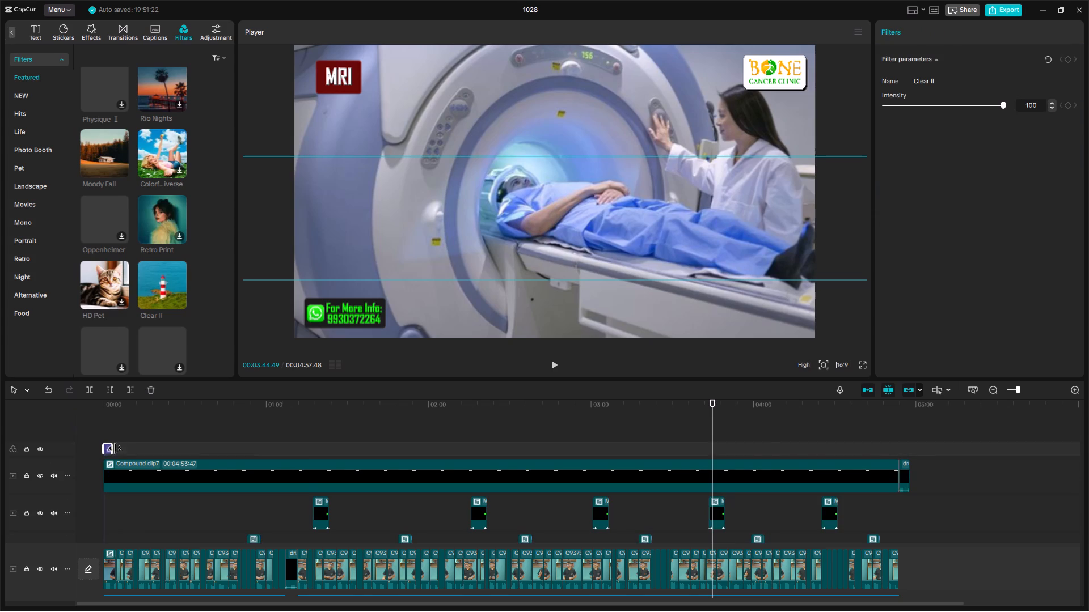
Stretch the Clear II filter across the timeline and trim its end to where the main C9375.MP4 footage ends, at 04:53:47.
drag(115, 448, 909, 422)
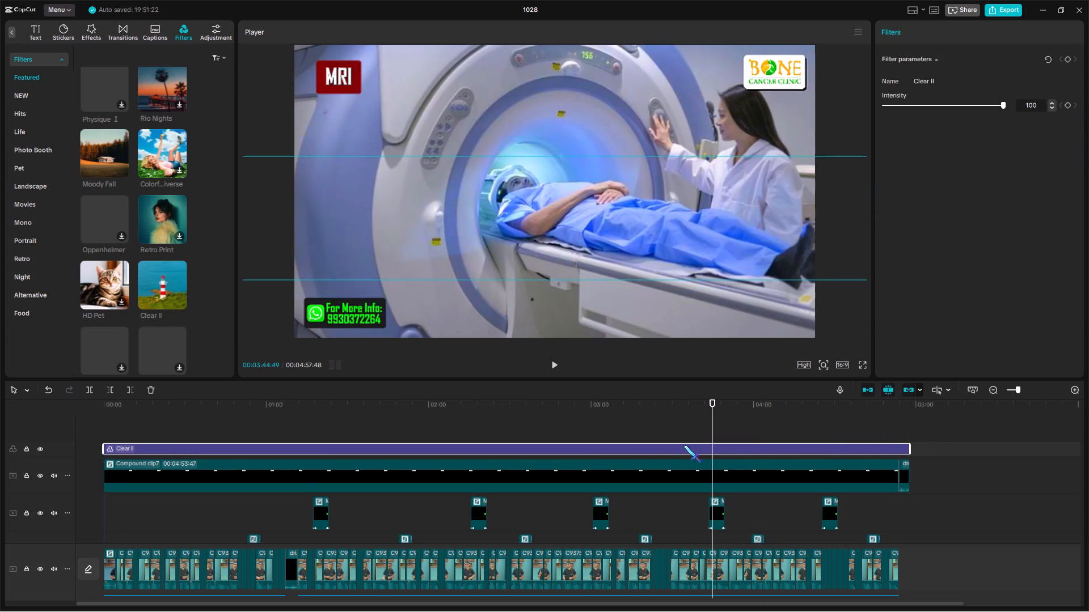
drag(874, 415, 783, 405)
drag(848, 452, 813, 448)
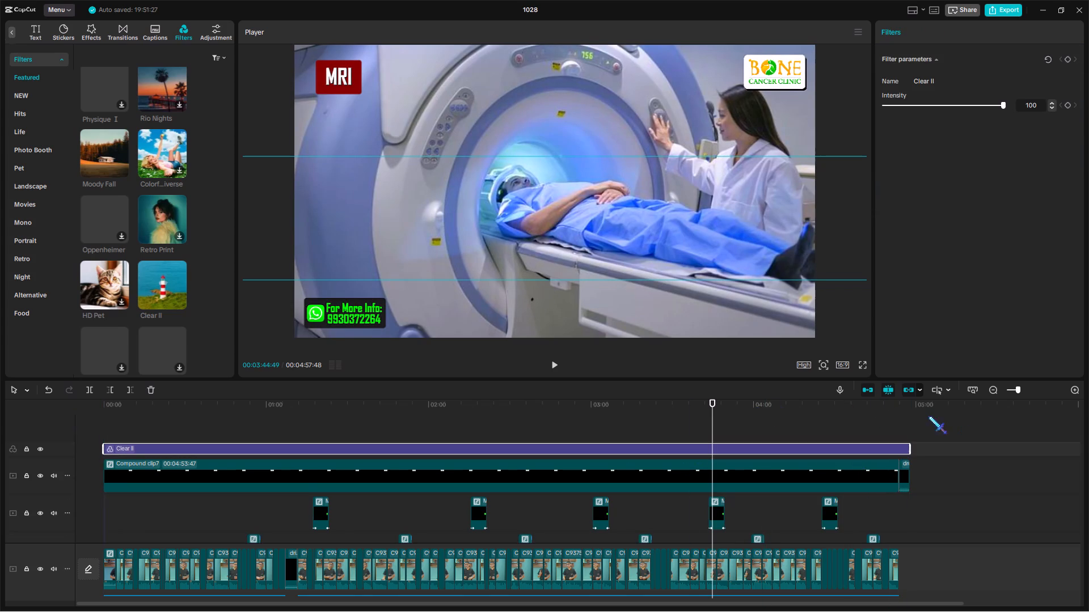
click(895, 419)
drag(1024, 390, 1028, 396)
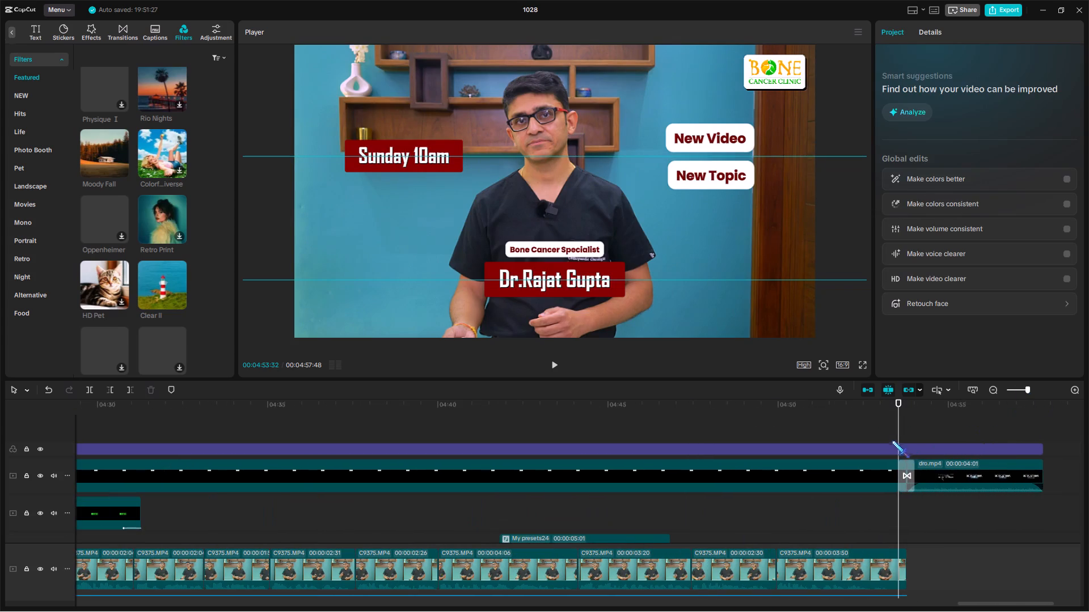
click(901, 423)
drag(901, 423, 905, 435)
click(906, 449)
key(w)
click(1021, 388)
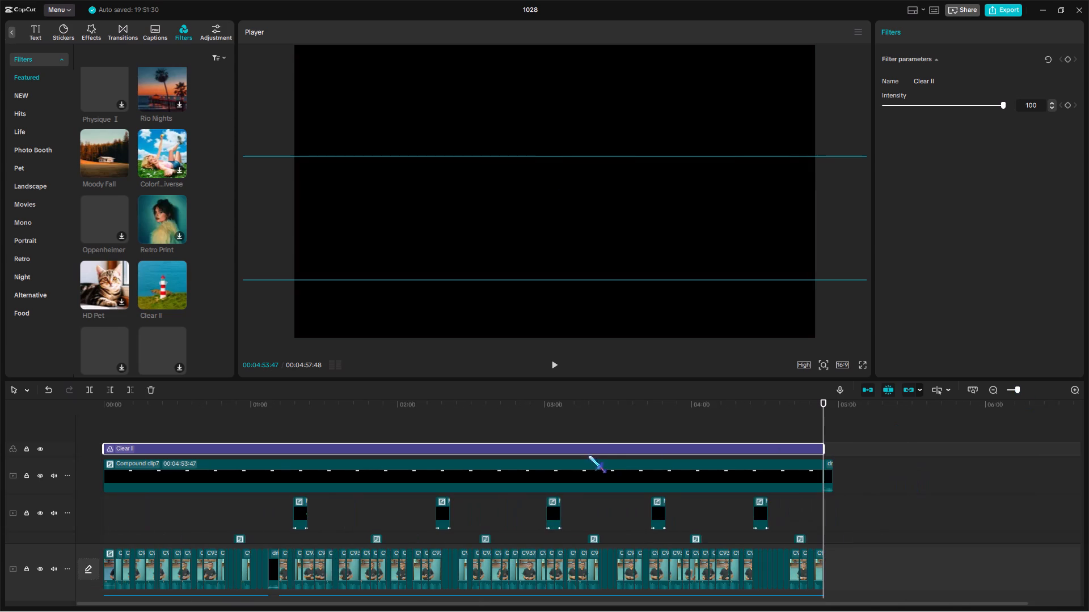
Set the Clear II filter's intensity to 20, judging it on the doctor's shot with the name title.
drag(556, 408, 243, 413)
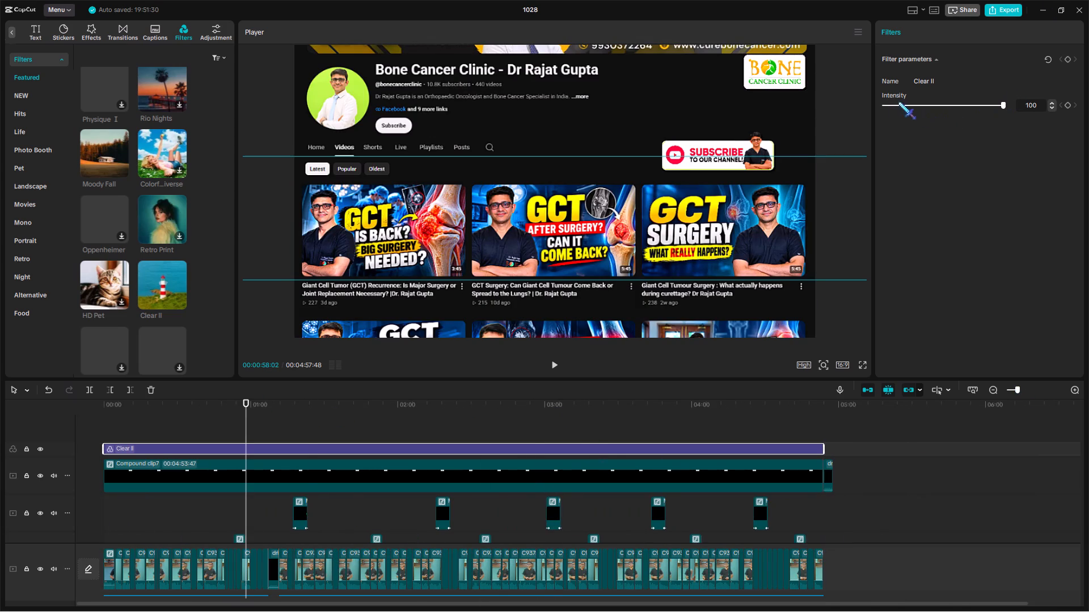
click(214, 406)
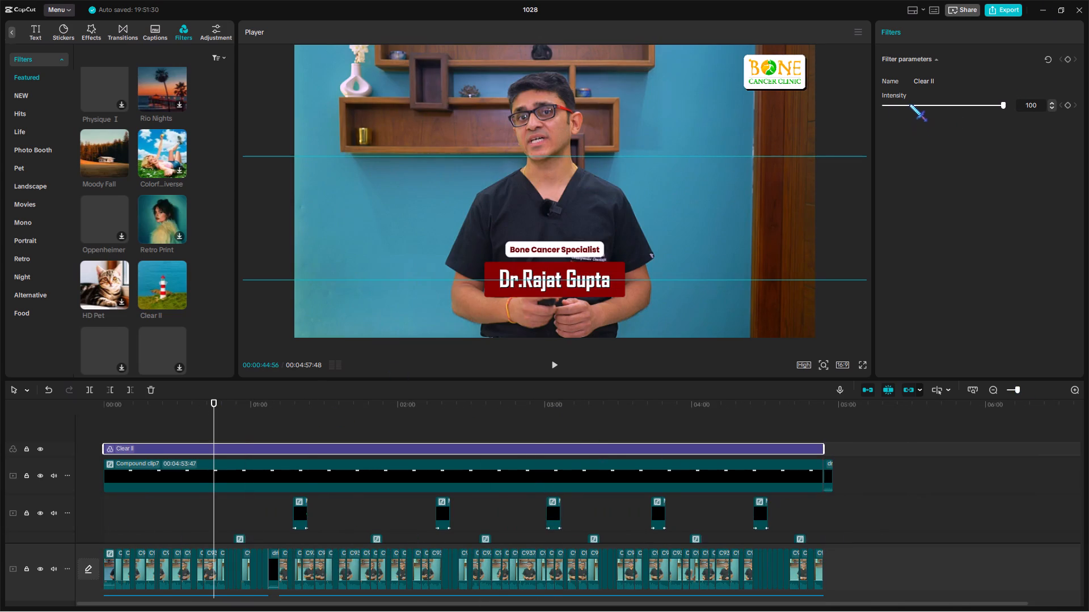
drag(910, 104, 907, 110)
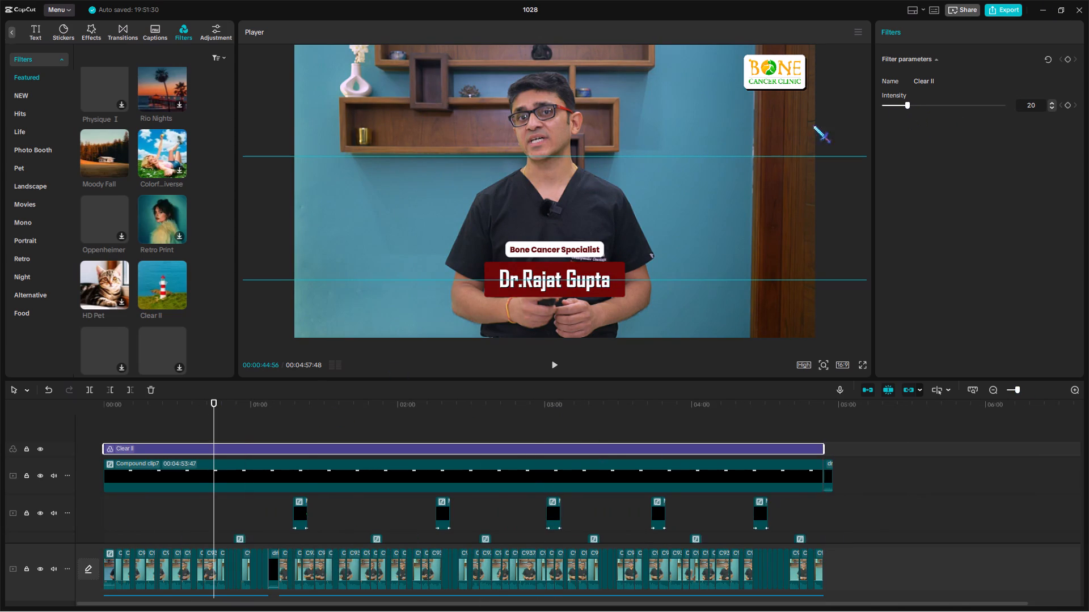
Add the September Sunset landscape filter at the timeline start on a new track above Clear II.
click(39, 190)
scroll(110, 227, down, 3)
click(154, 200)
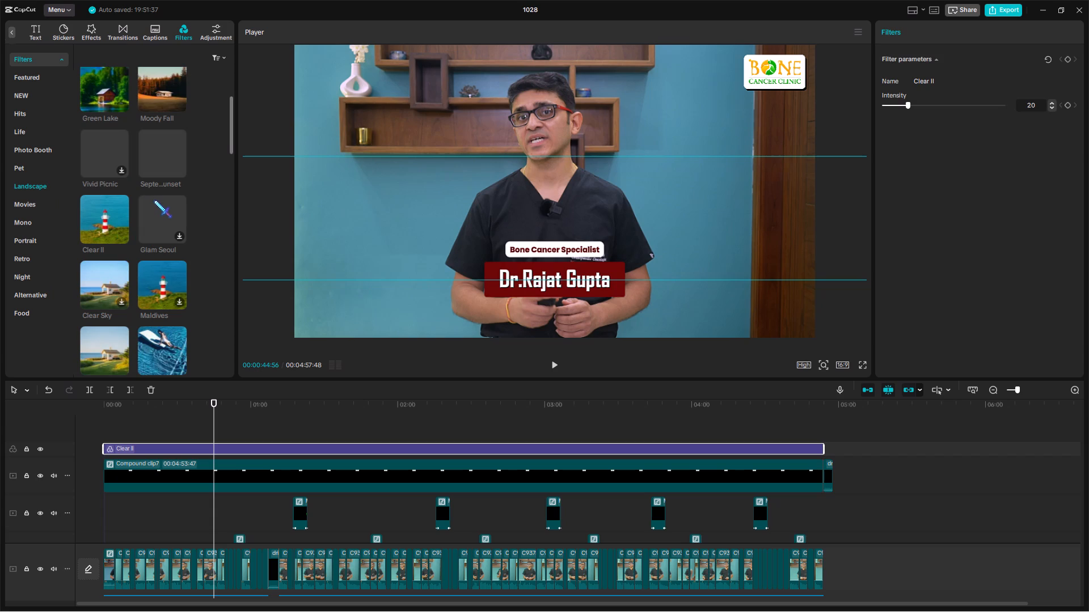
click(160, 159)
drag(164, 154, 87, 425)
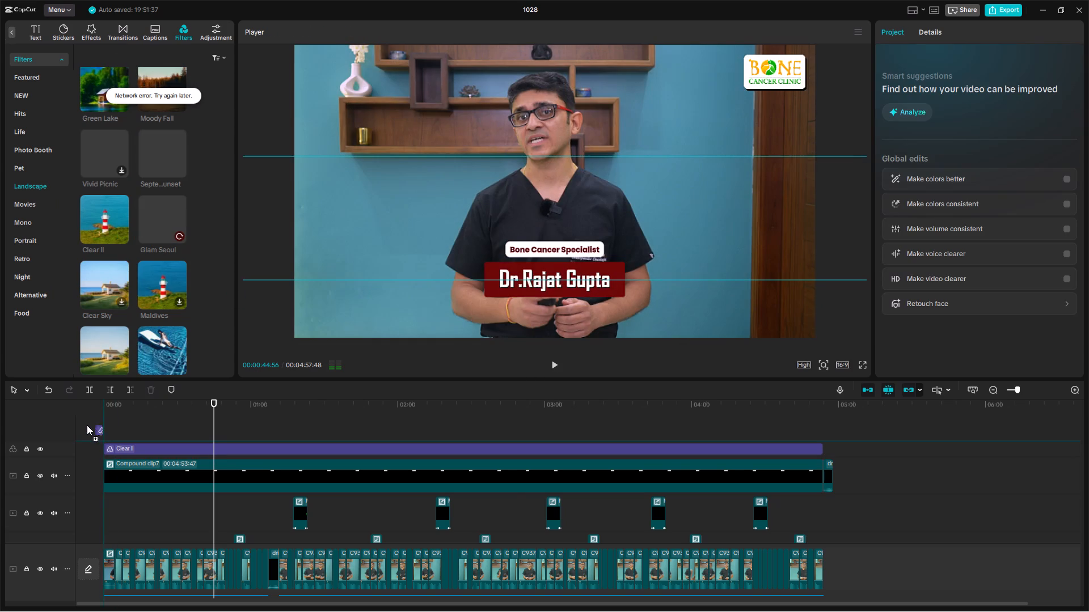
drag(87, 425, 85, 424)
drag(107, 450, 94, 450)
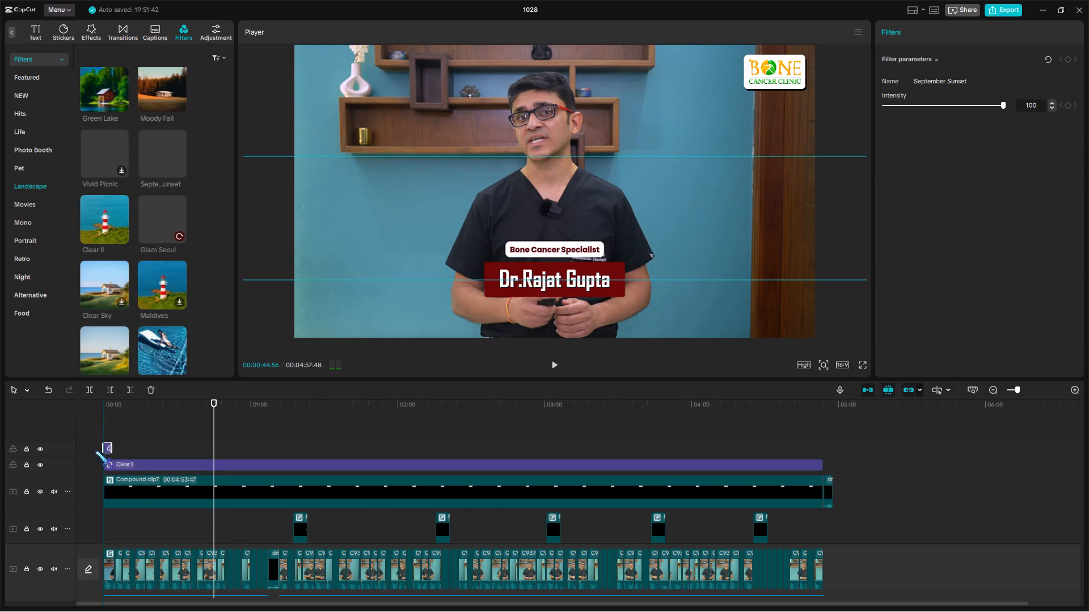
Stretch the September Sunset filter so it ends together with the Clear II filter.
drag(111, 449, 820, 420)
click(808, 418)
click(1028, 390)
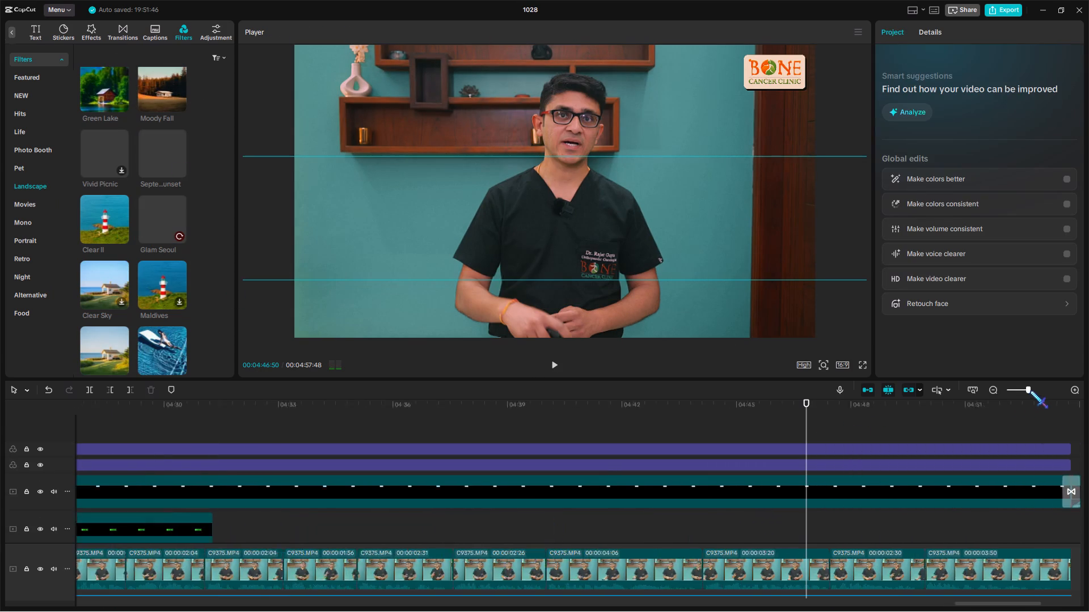
click(1029, 415)
drag(1029, 415, 497, 432)
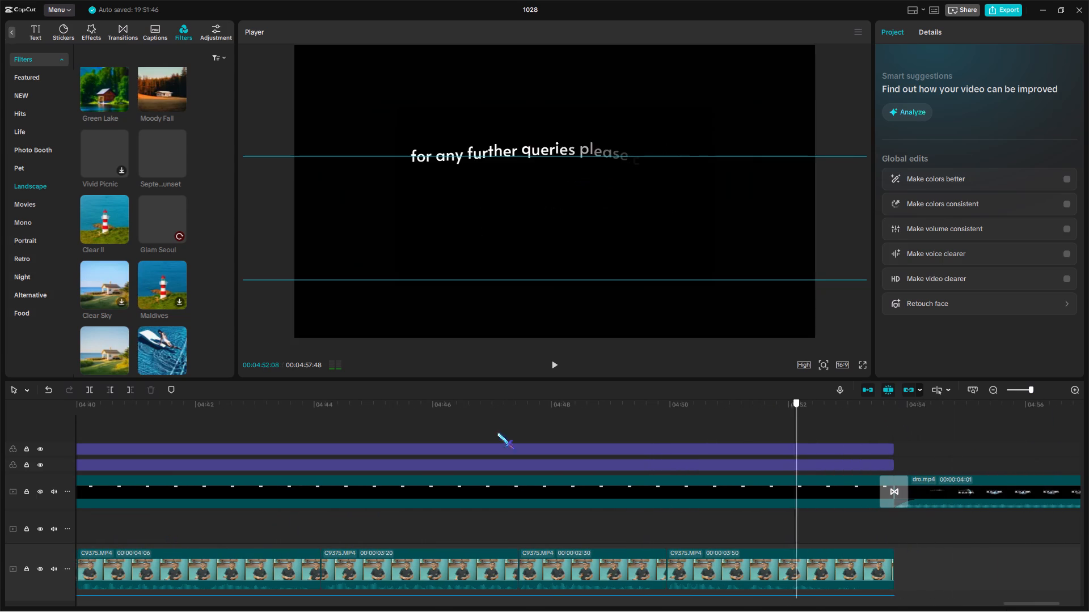
drag(497, 432, 7, 429)
click(1019, 391)
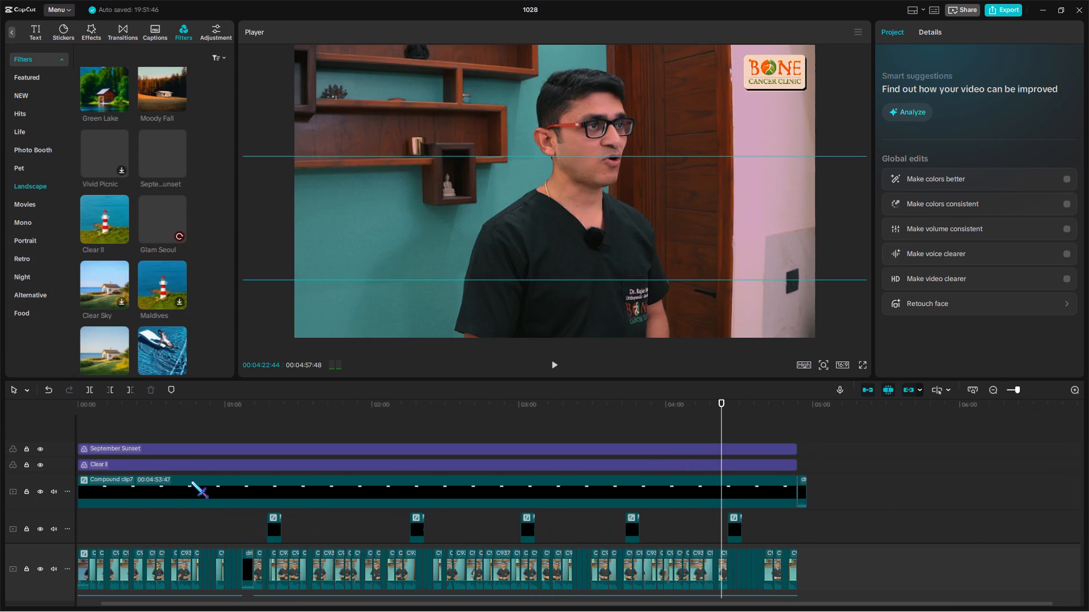
Set the September Sunset filter's intensity to 20, judging it on the Soft Tissue Sarcoma shot.
click(179, 433)
drag(179, 433, 167, 437)
click(166, 446)
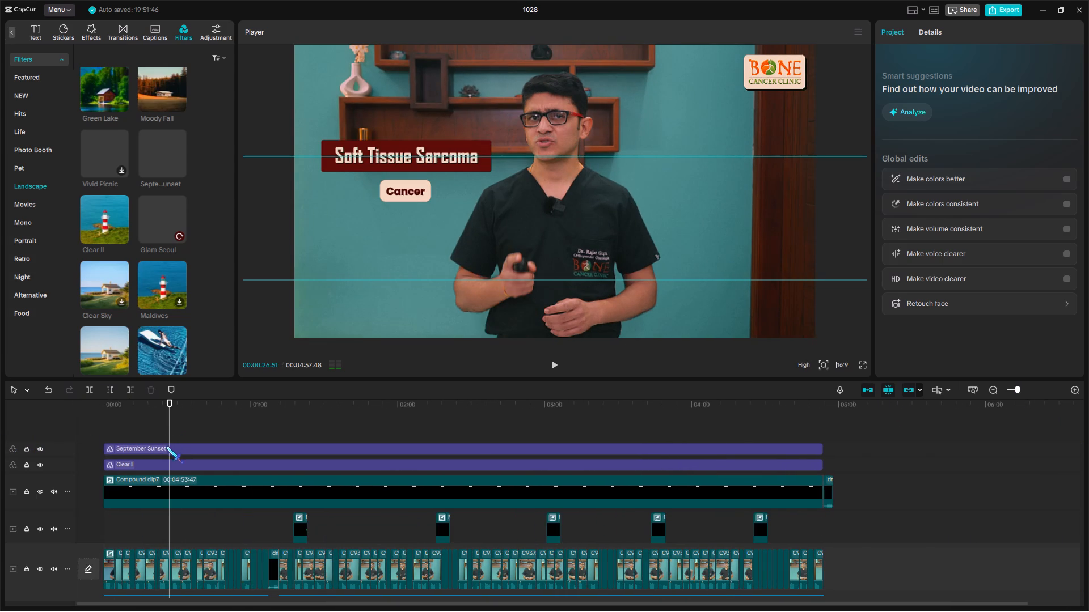
drag(910, 104, 852, 119)
click(852, 119)
click(433, 453)
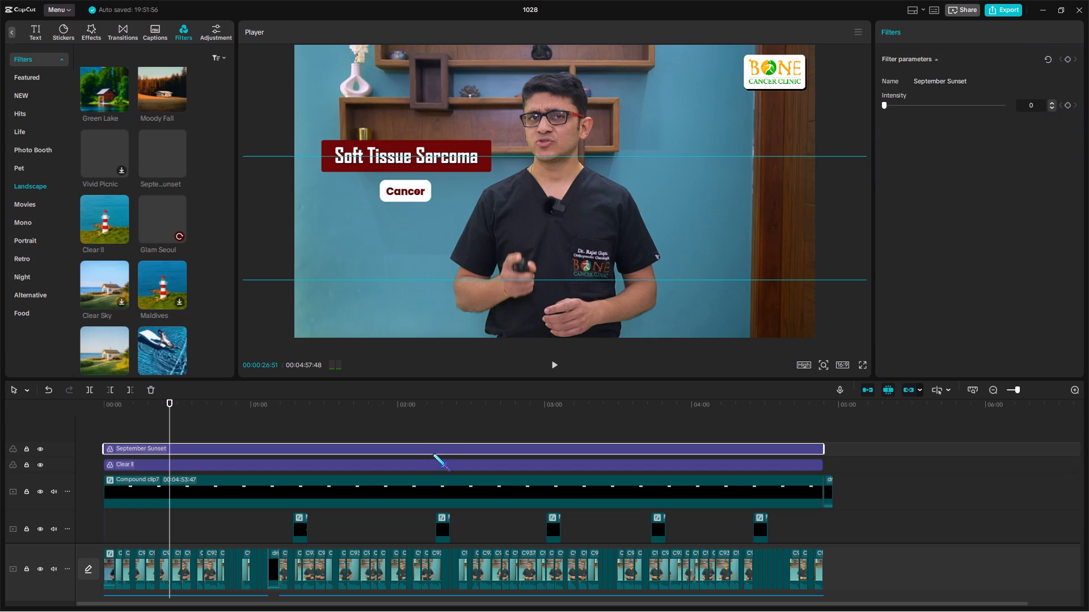
drag(902, 106, 913, 116)
drag(913, 116, 909, 110)
Examine how the filtered footage and inserted images look between about 1:00 and 1:36.
click(250, 415)
scroll(778, 410, down, 7)
click(1022, 390)
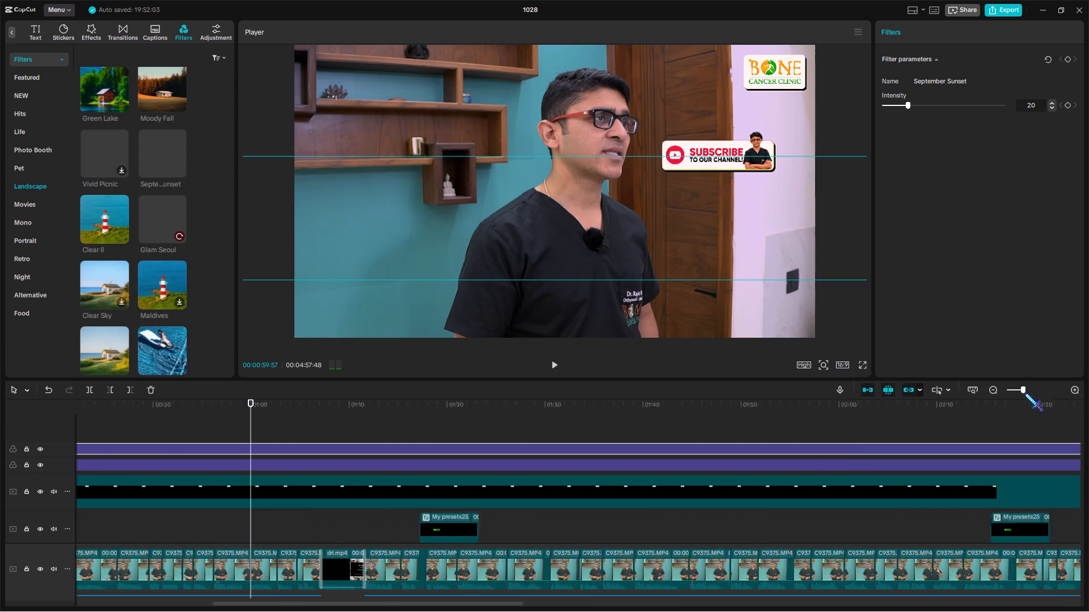
scroll(503, 484, down, 8)
scroll(319, 487, up, 4)
scroll(385, 474, down, 15)
scroll(310, 478, up, 3)
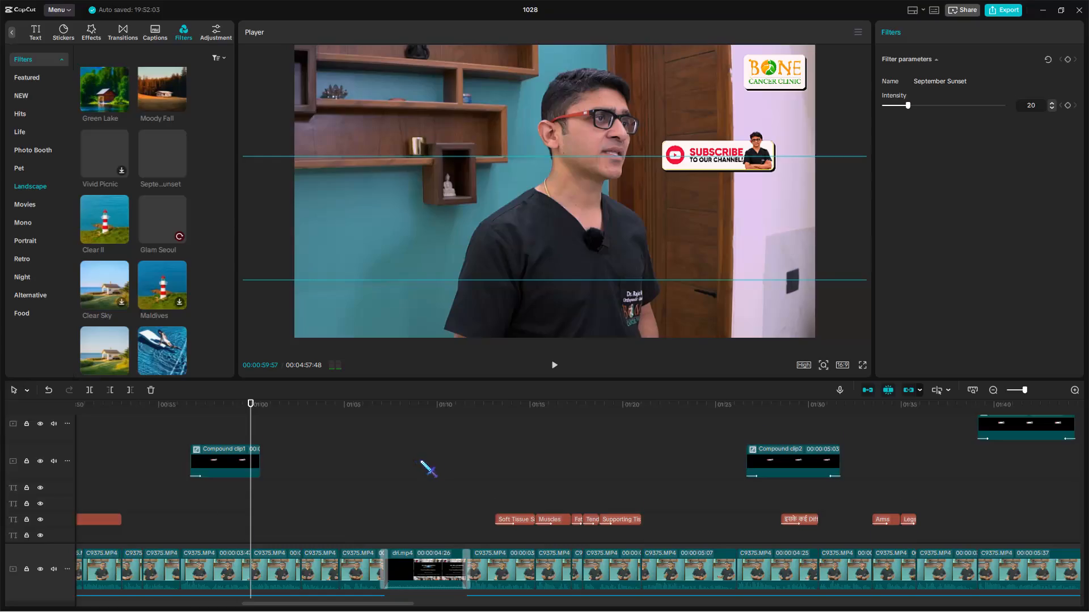
scroll(428, 458, down, 5)
click(574, 418)
drag(574, 418, 577, 430)
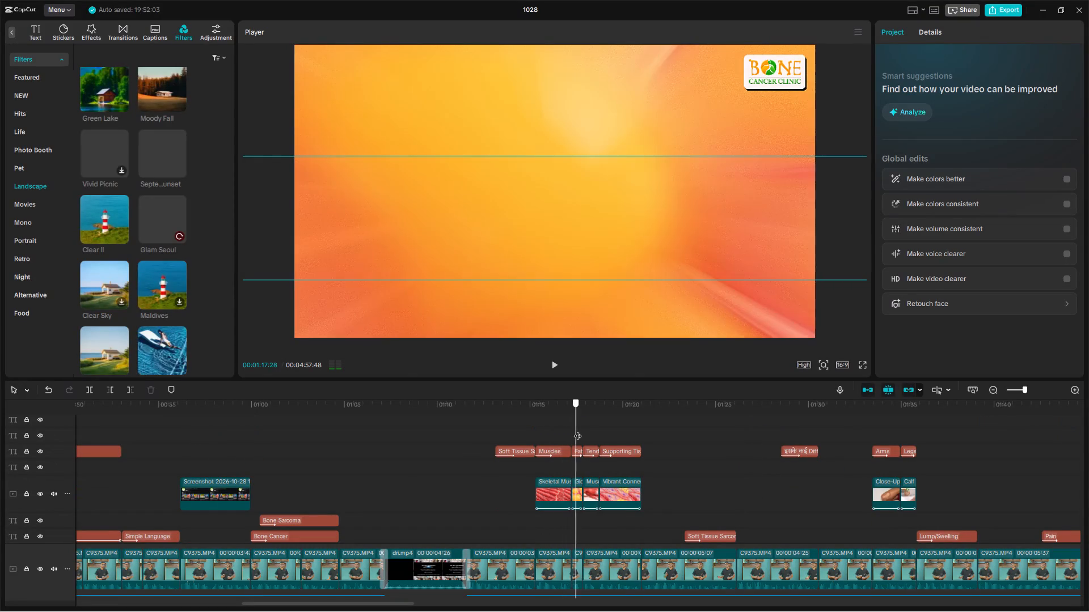
drag(577, 430, 766, 444)
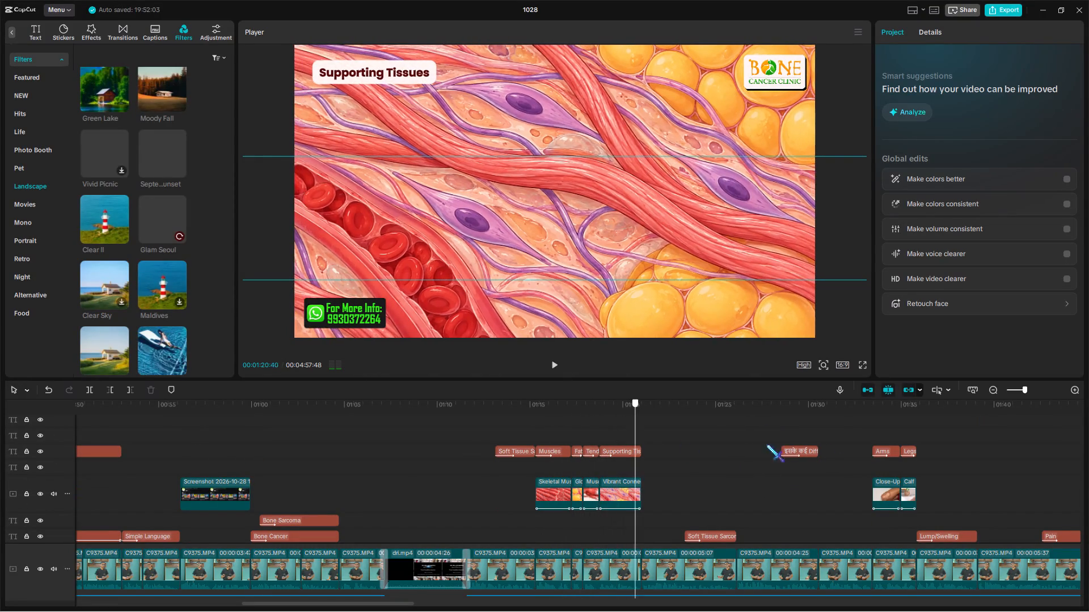
drag(766, 444, 915, 470)
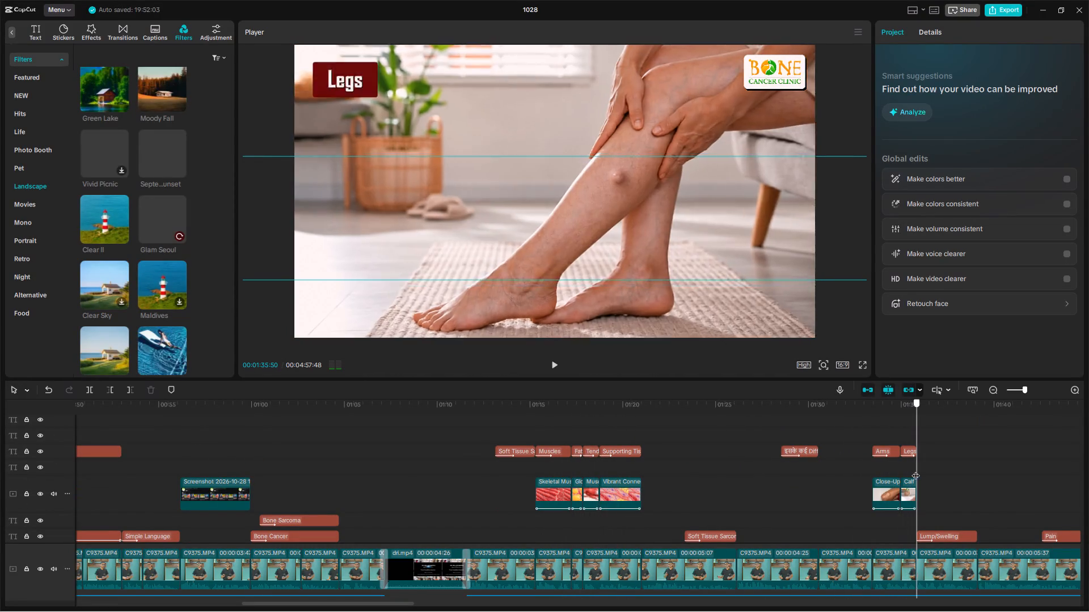
drag(915, 470, 917, 469)
Select all the still-image clips on the overlay track, set their vignette to 3, and check it on the elbow and medical images.
click(1018, 390)
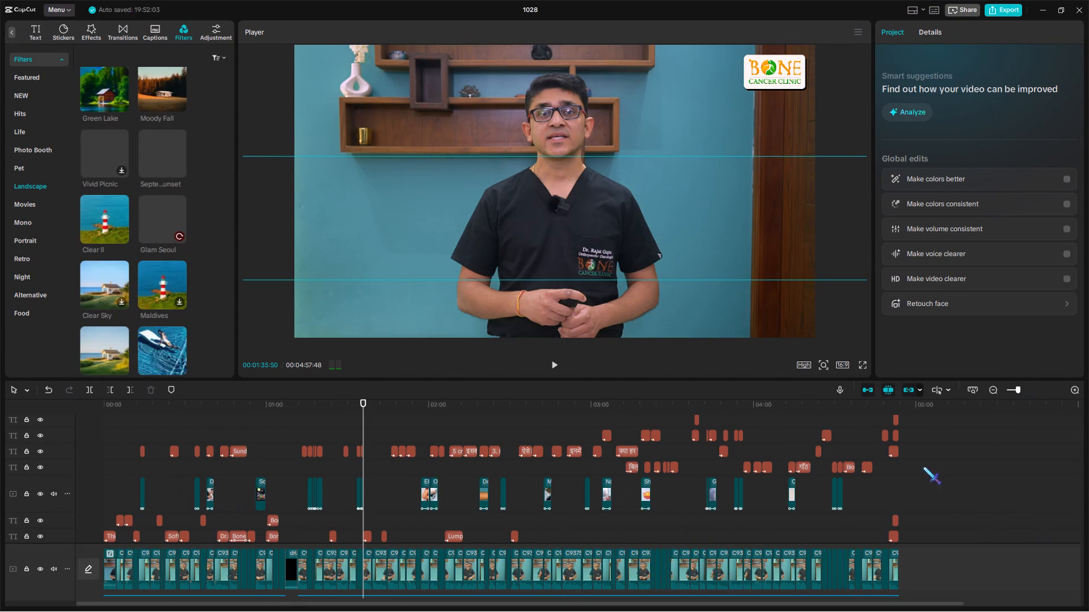
drag(866, 491, 160, 498)
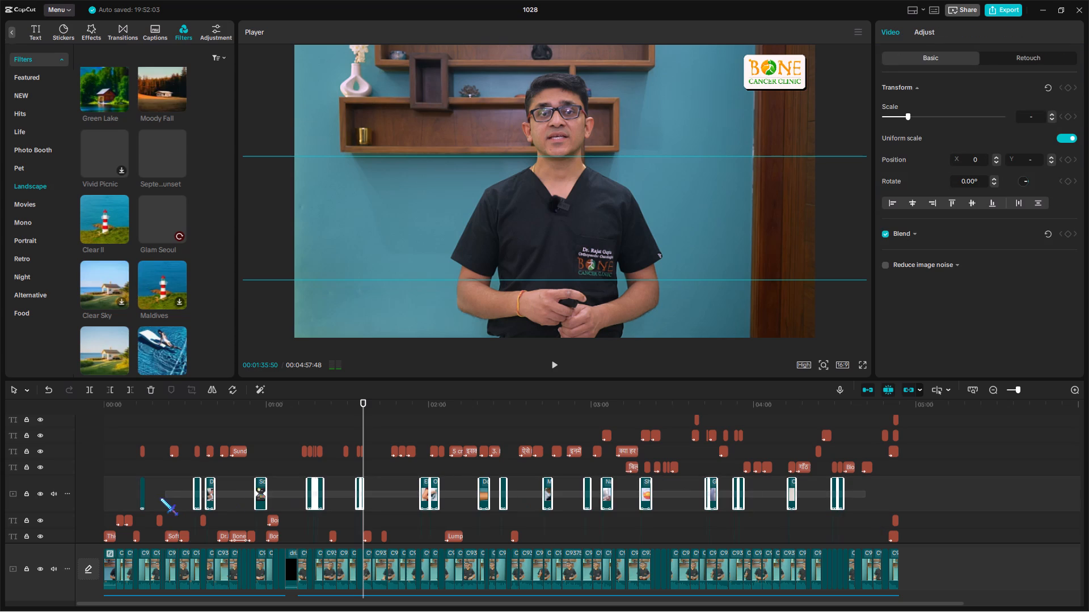
drag(160, 498, 116, 496)
click(931, 38)
scroll(999, 276, down, 5)
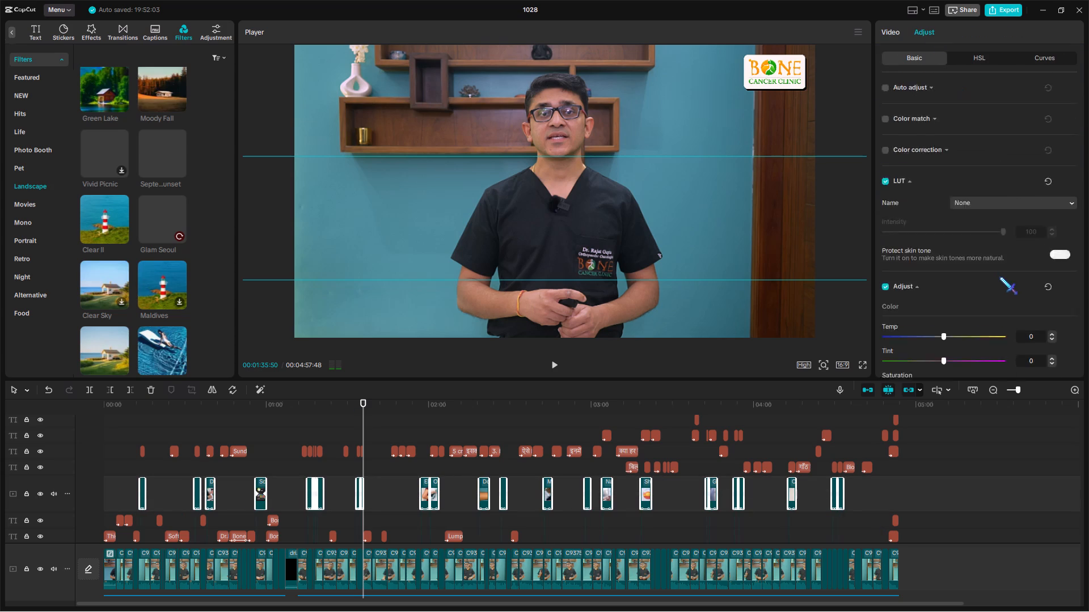
scroll(999, 277, down, 20)
scroll(999, 277, down, 20)
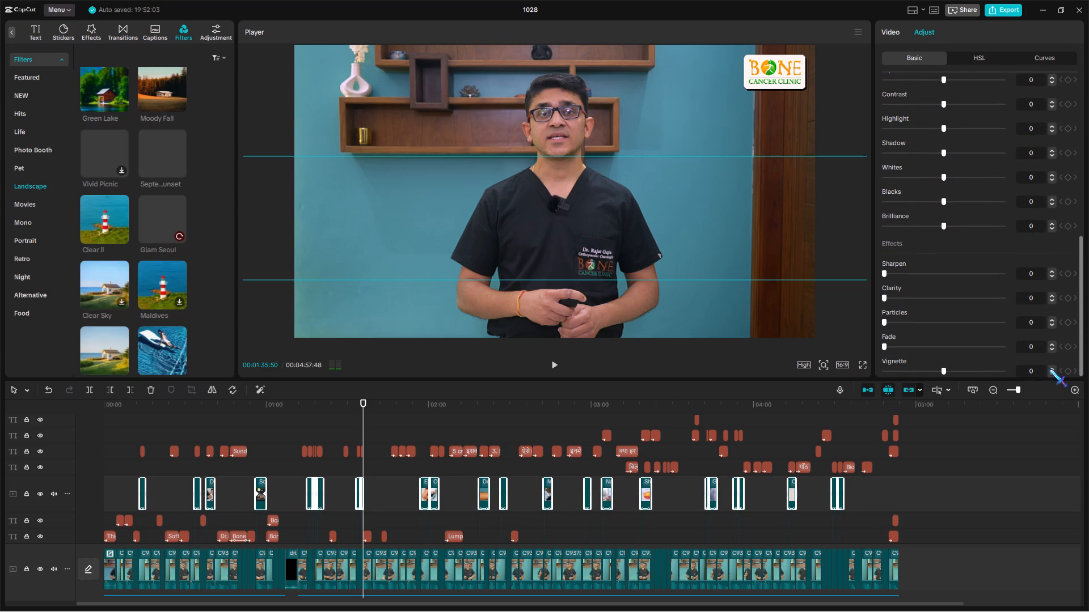
click(1050, 369)
click(1022, 389)
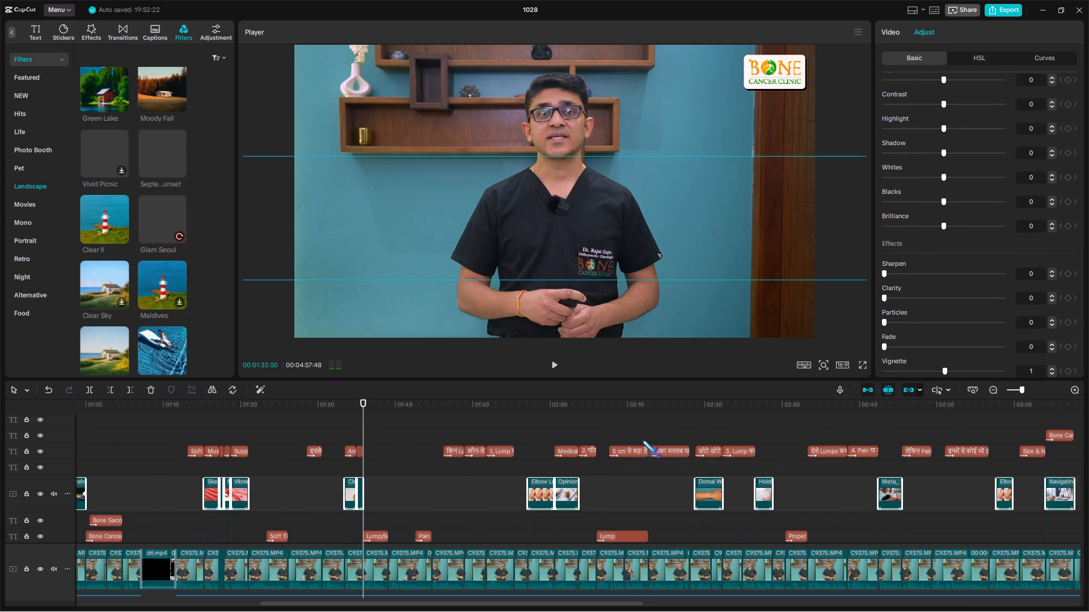
double_click(541, 411)
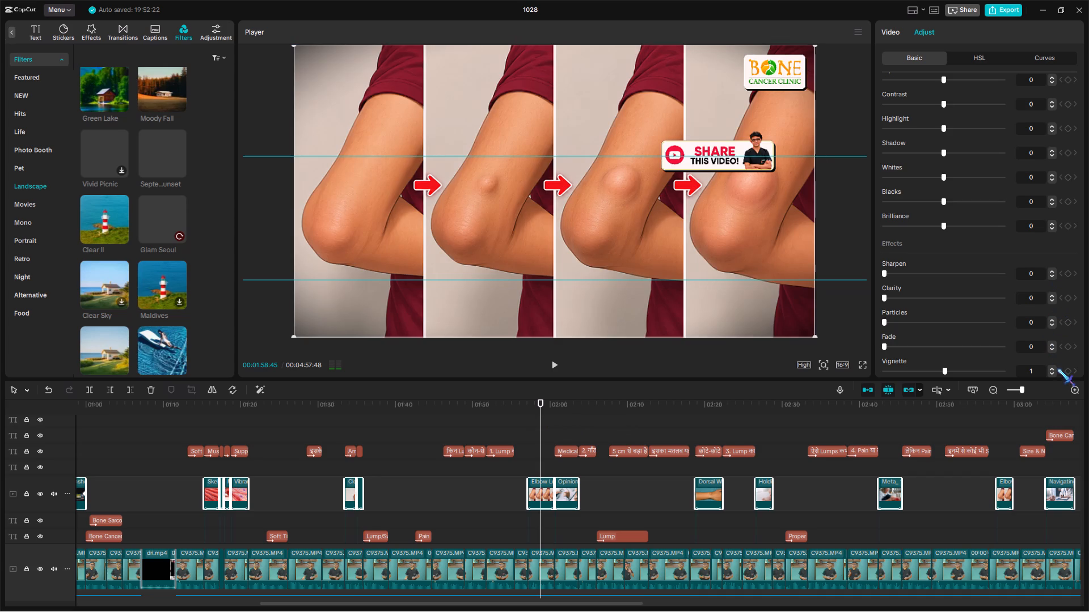
double_click(1051, 368)
drag(568, 410, 569, 410)
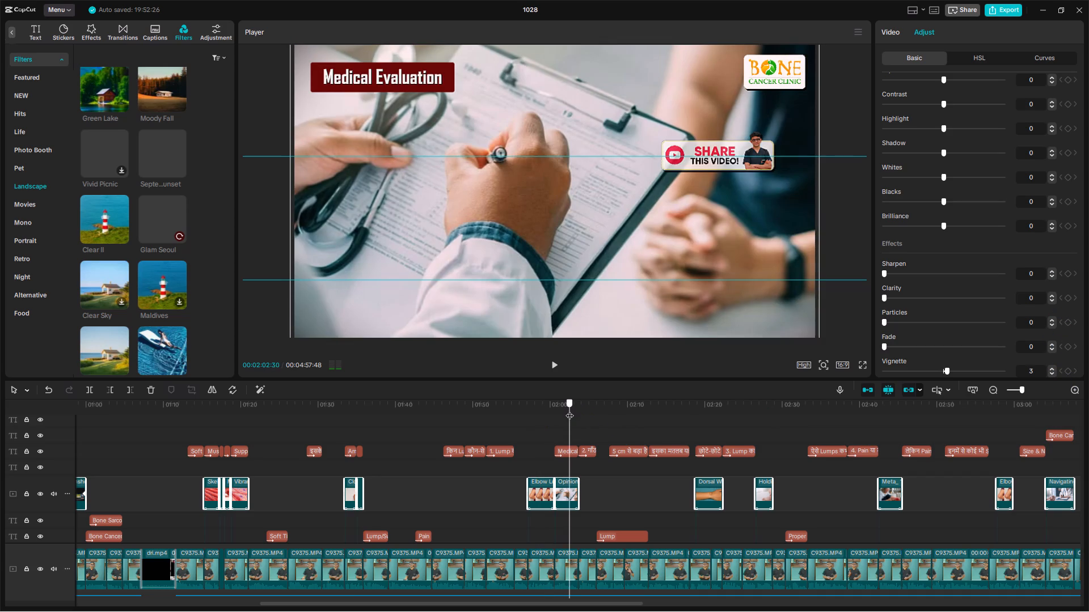
drag(569, 410, 752, 427)
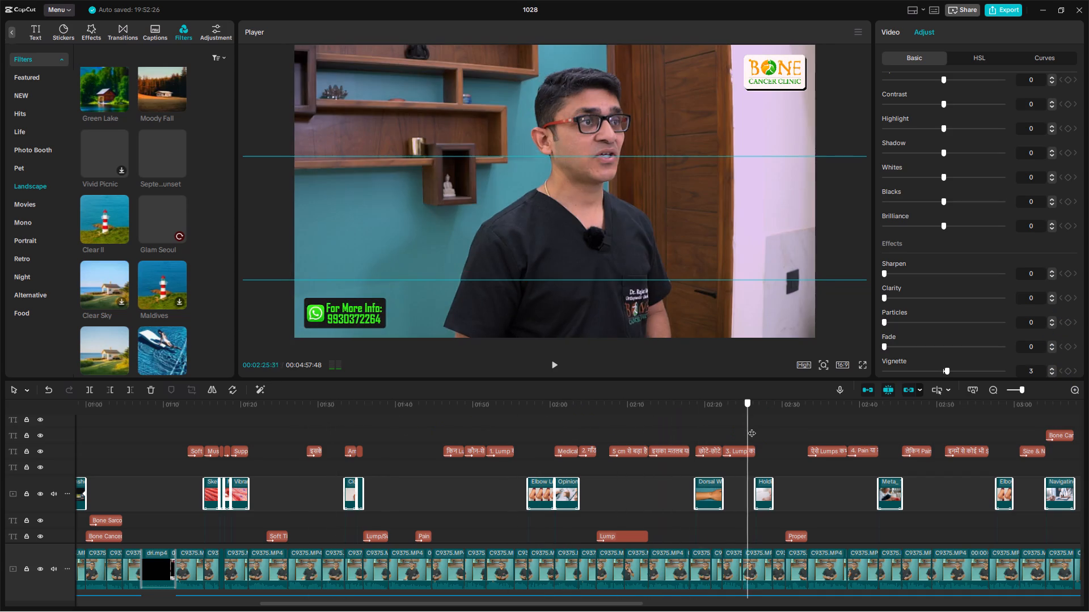
Reduce the selected still images' vignette to 2, judging it on the swollen ankle image.
drag(752, 427, 765, 427)
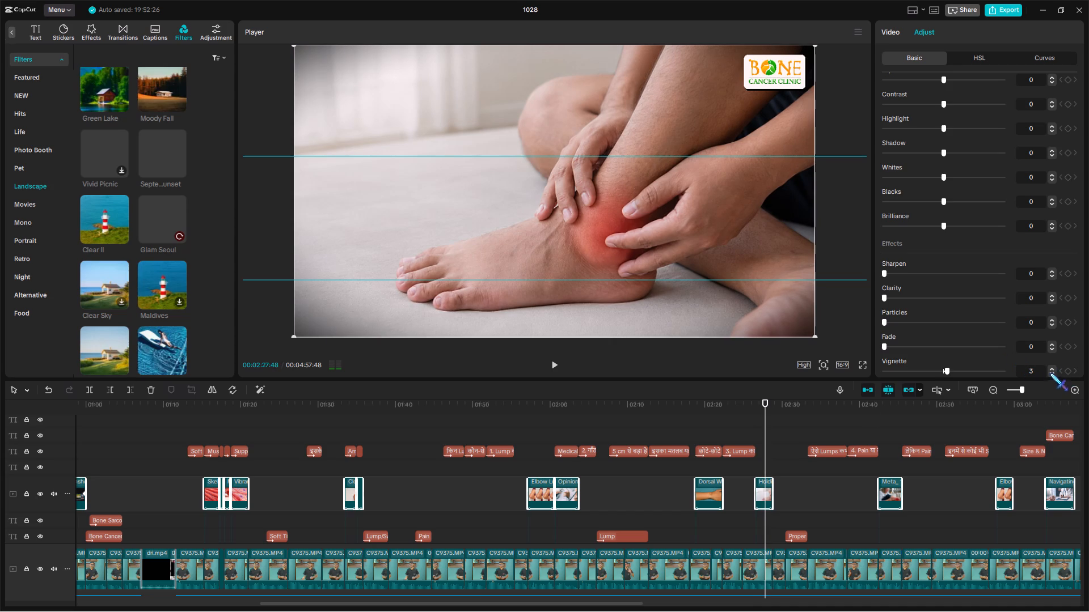
click(1049, 373)
double_click(1049, 373)
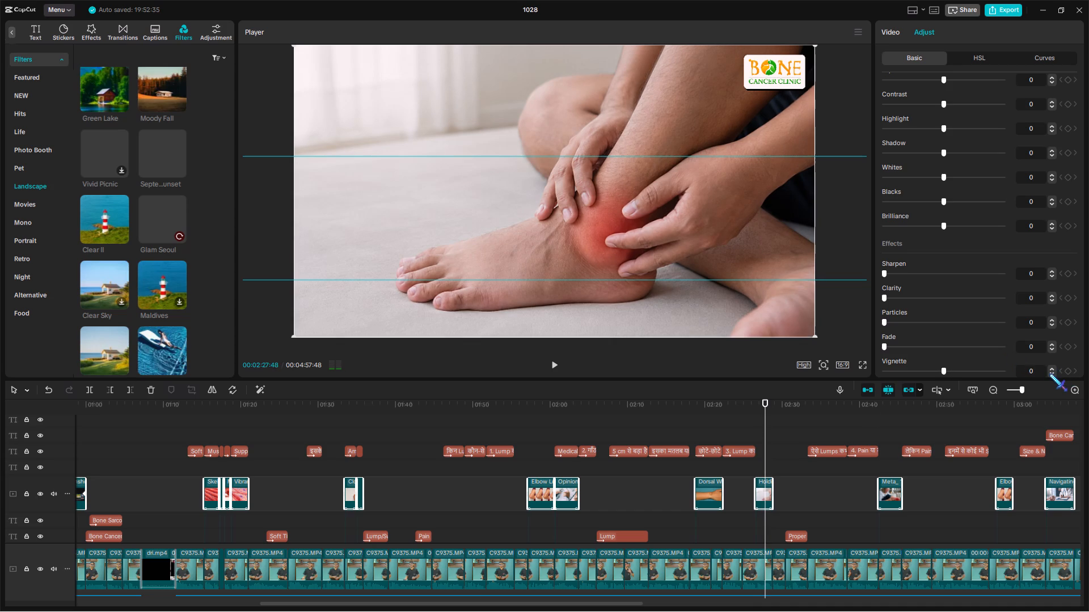
click(1050, 369)
click(1050, 369)
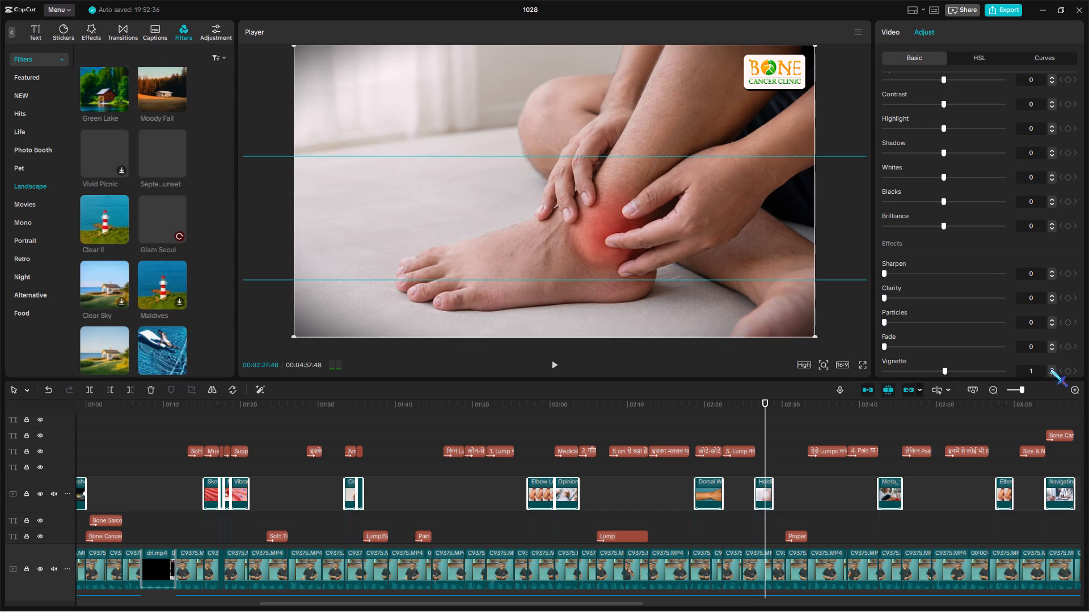
Examine the inserted images and doctor shots along the rest of the timeline, up to the biopsy needle image at about 4:31.
click(1016, 389)
scroll(539, 461, up, 10)
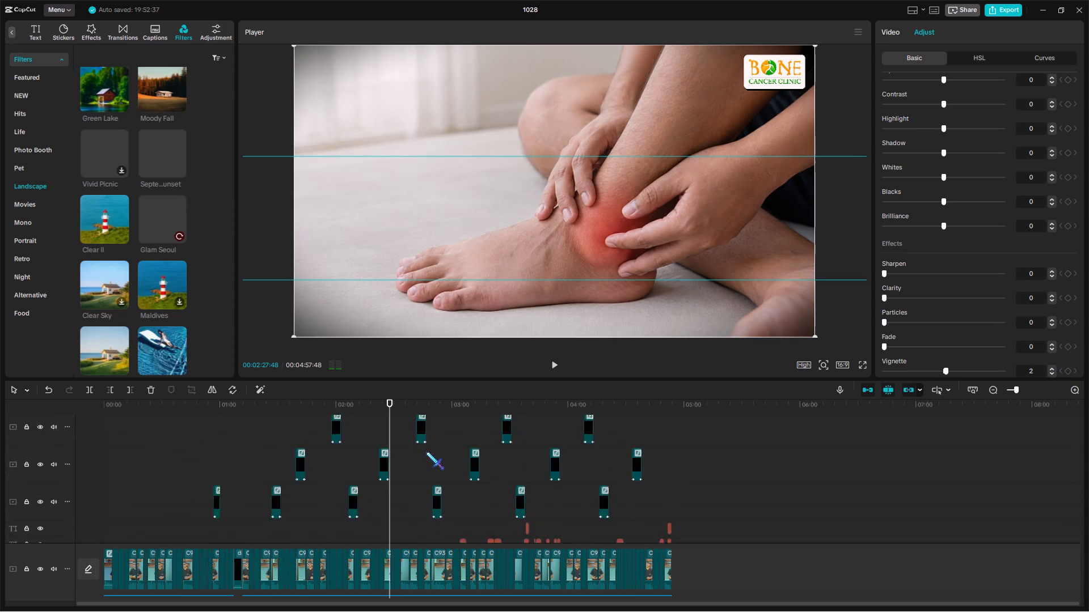
scroll(426, 452, up, 17)
click(401, 426)
drag(401, 426, 332, 433)
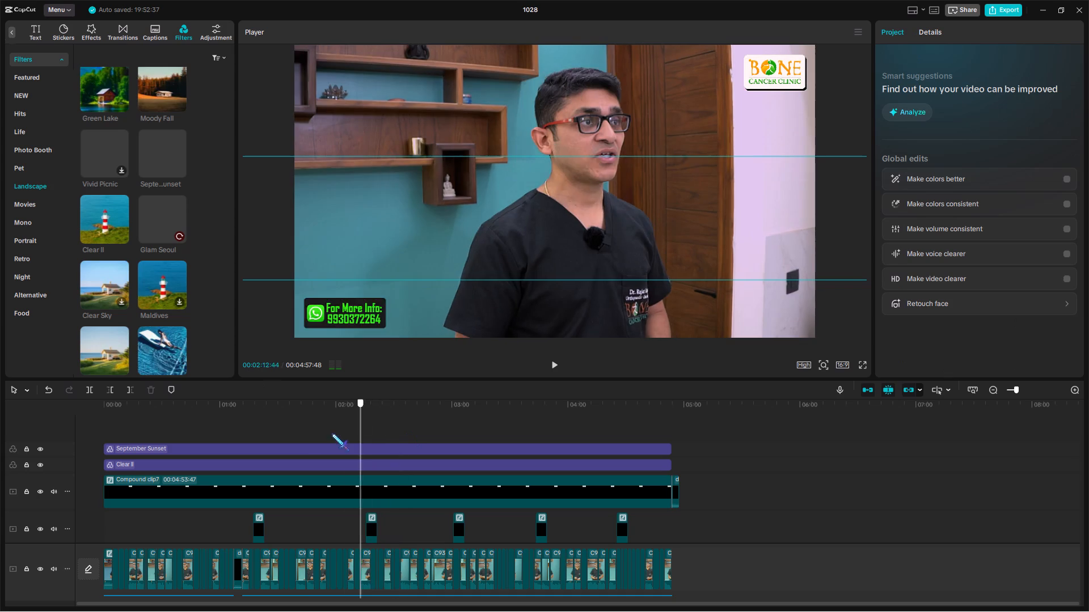
drag(332, 433, 454, 436)
scroll(721, 441, down, 6)
click(1020, 392)
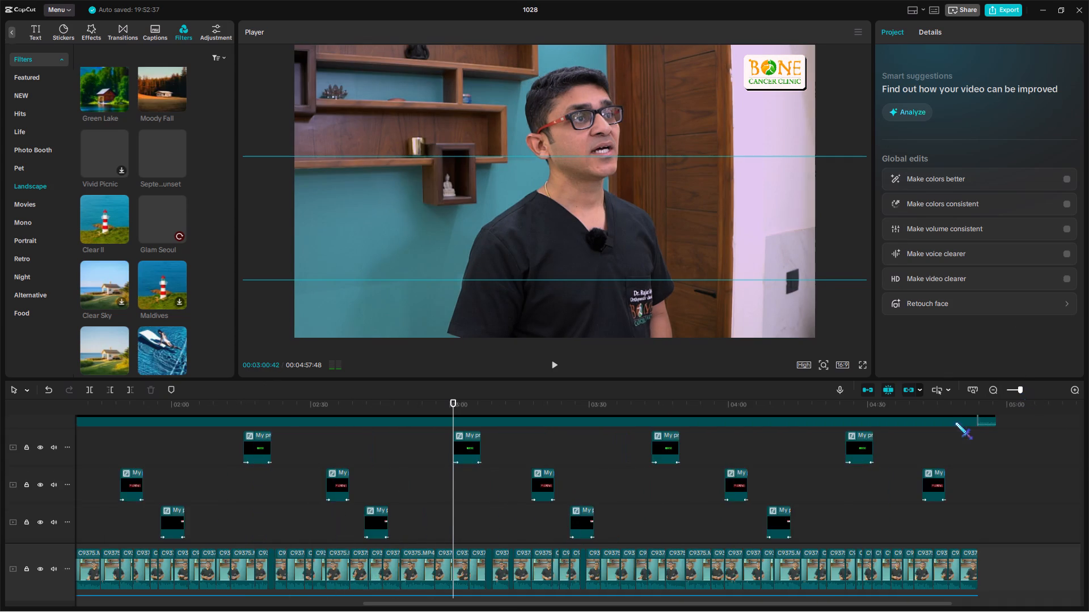
scroll(838, 458, down, 15)
click(467, 523)
drag(466, 524, 474, 522)
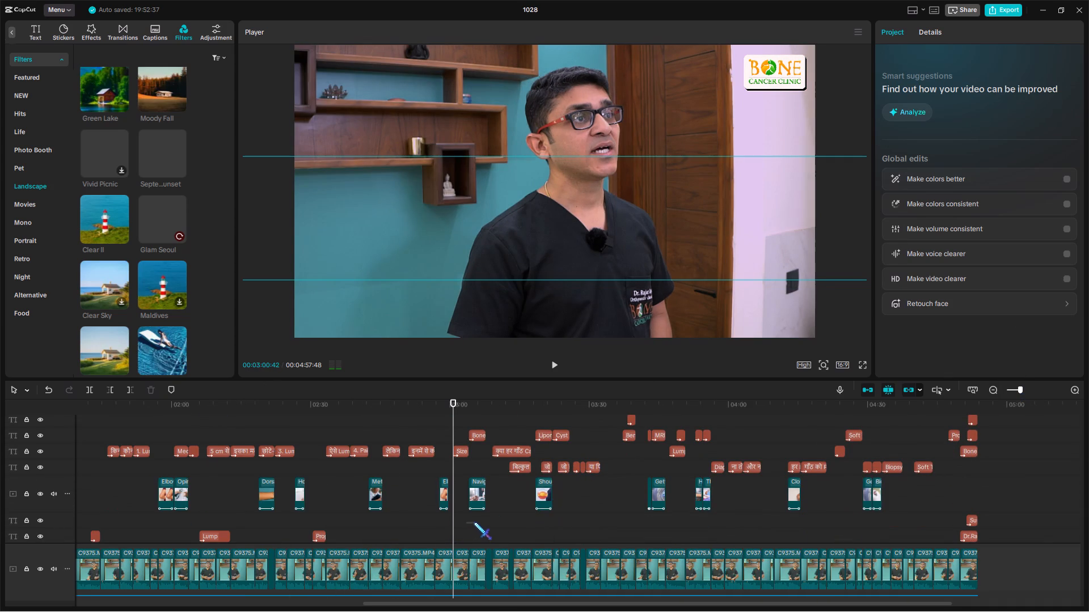
drag(474, 522, 474, 522)
click(474, 522)
drag(474, 522, 543, 518)
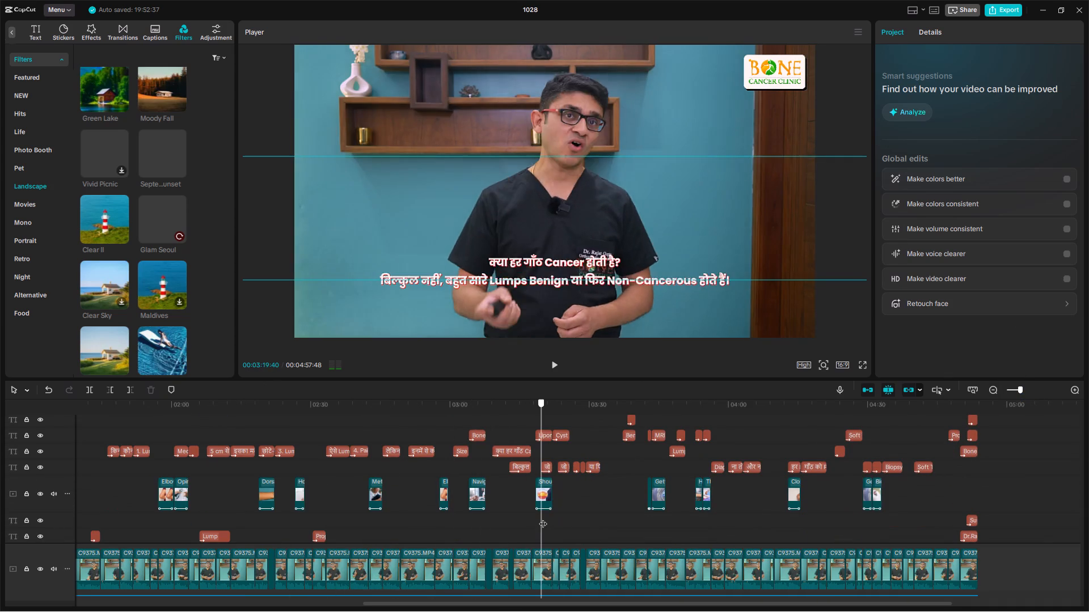
drag(543, 518, 657, 520)
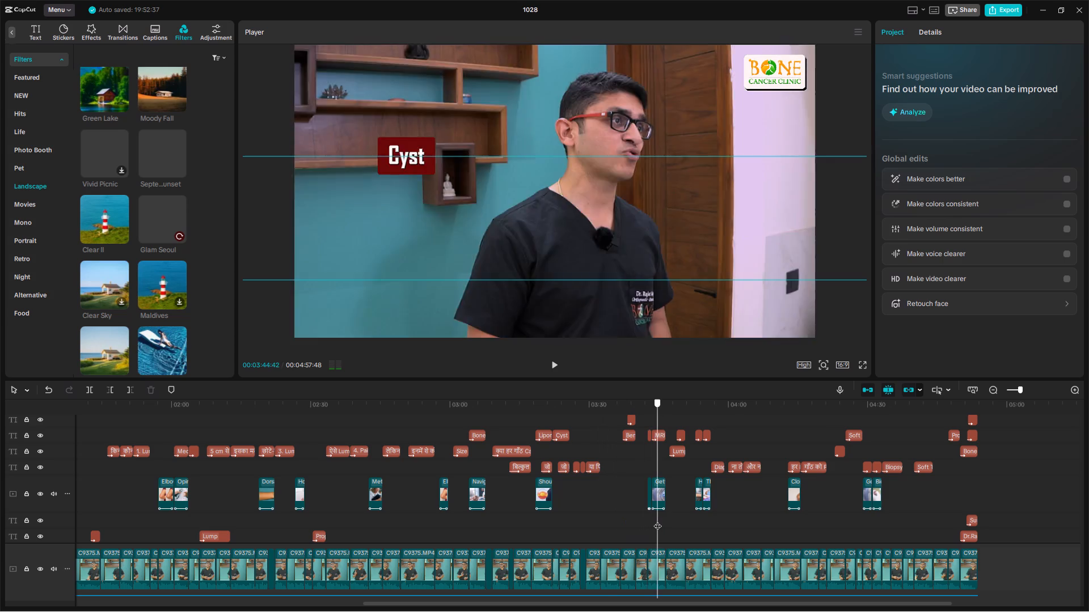
drag(657, 520, 702, 518)
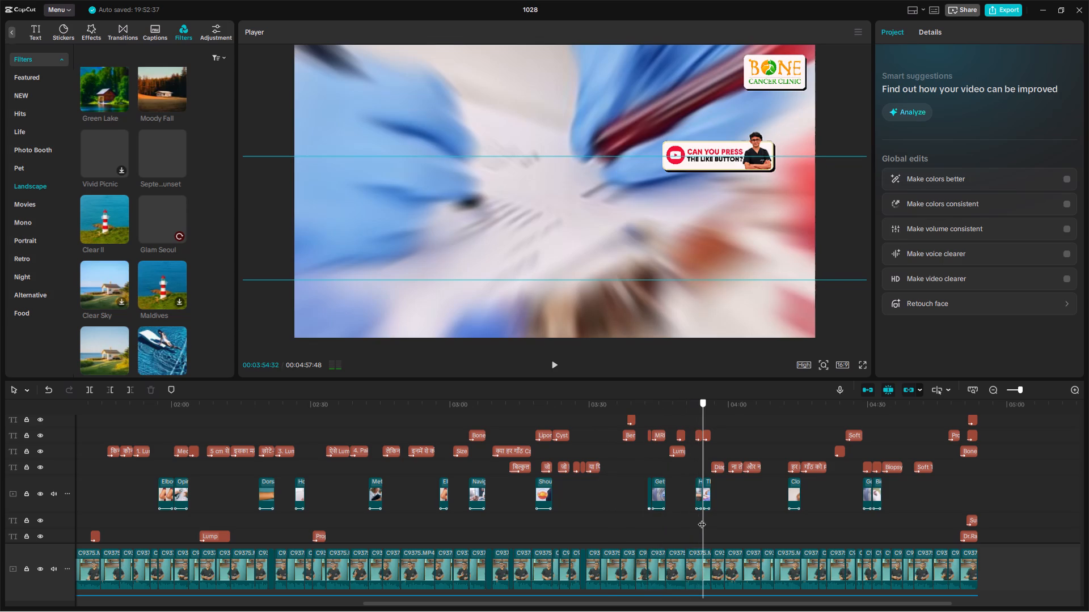
drag(702, 518, 708, 515)
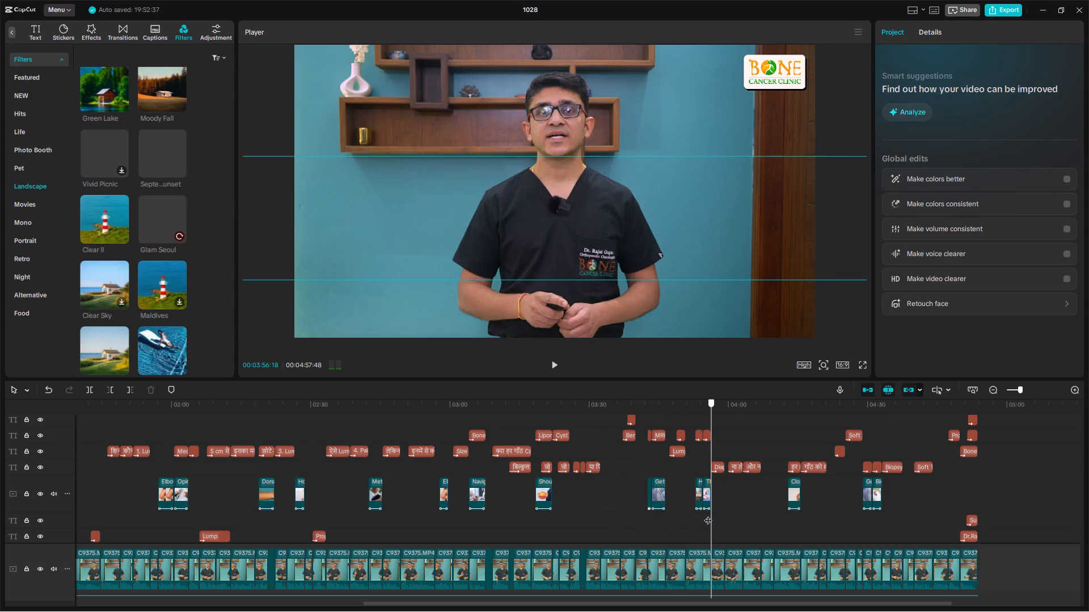
drag(708, 515, 856, 515)
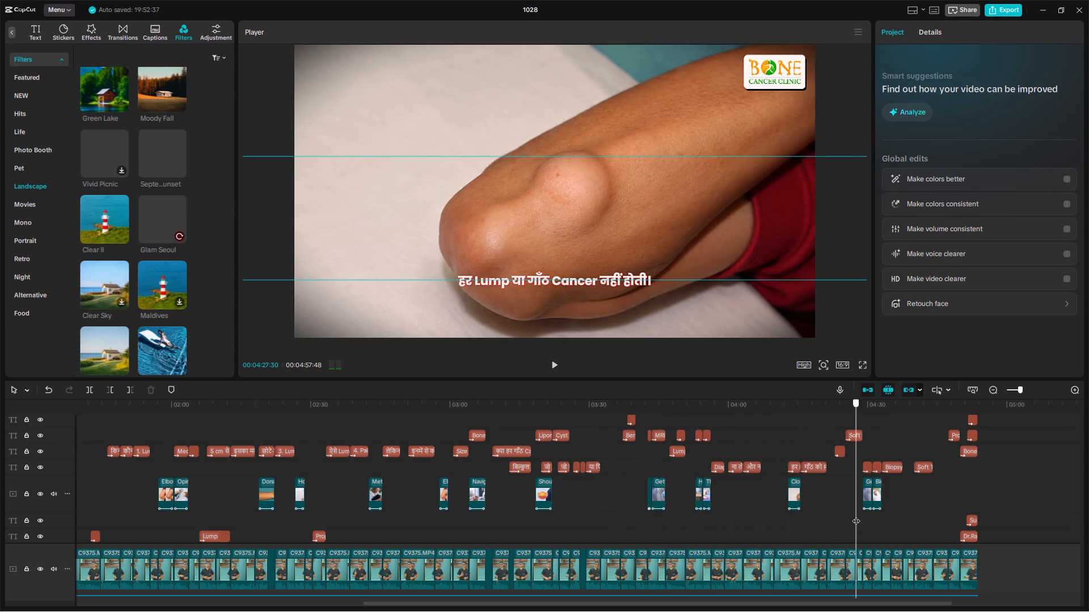
drag(856, 515, 877, 513)
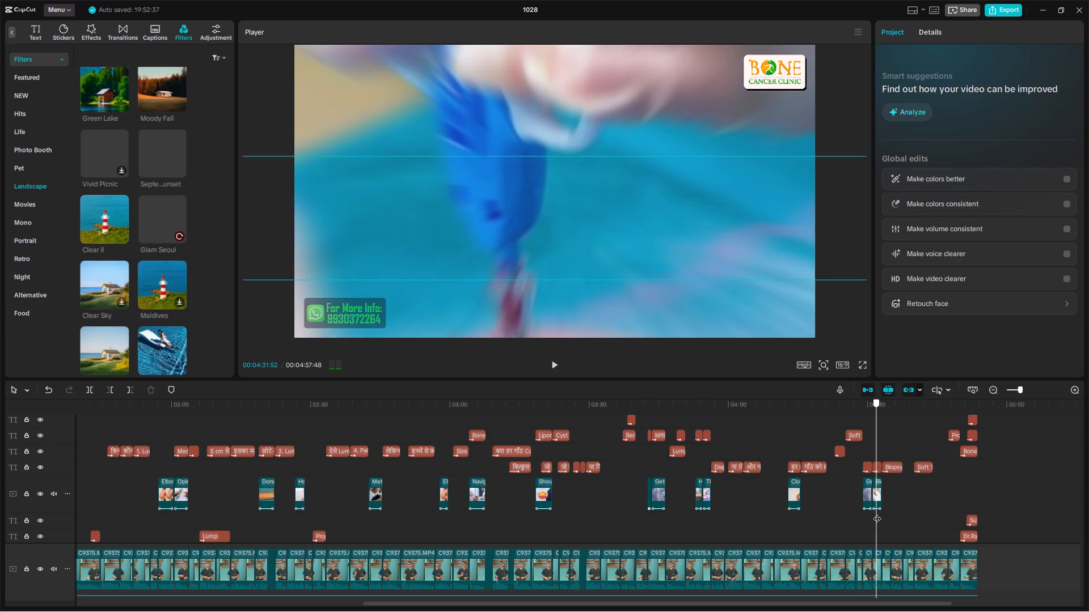
drag(877, 513, 876, 512)
Play the video's ending from about 4:49 through the transition into the closing contact card.
scroll(865, 516, up, 15)
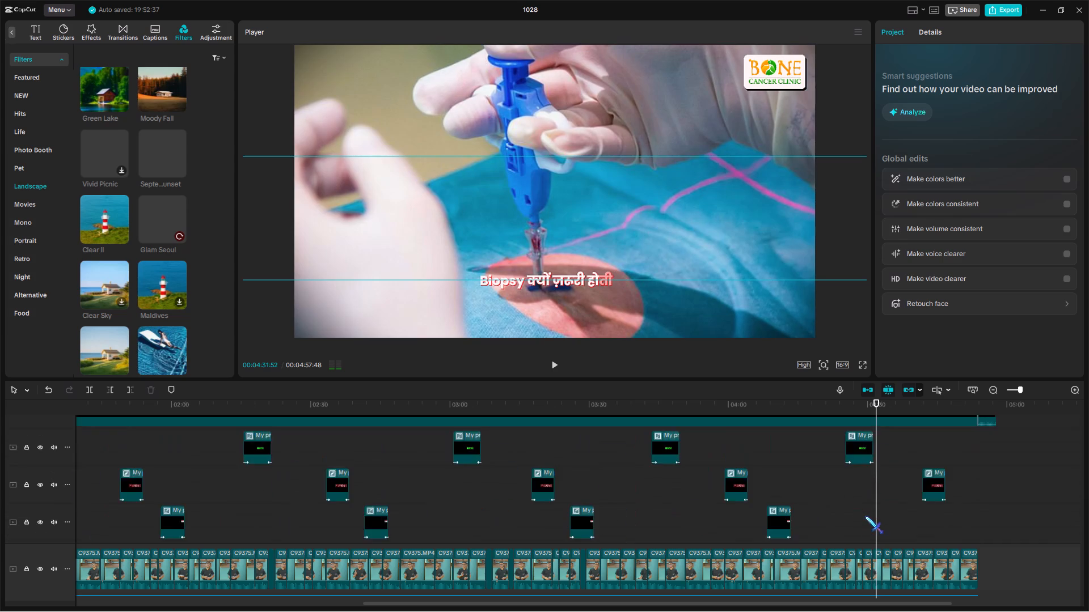
scroll(865, 516, up, 6)
click(925, 418)
click(946, 416)
drag(946, 416, 959, 420)
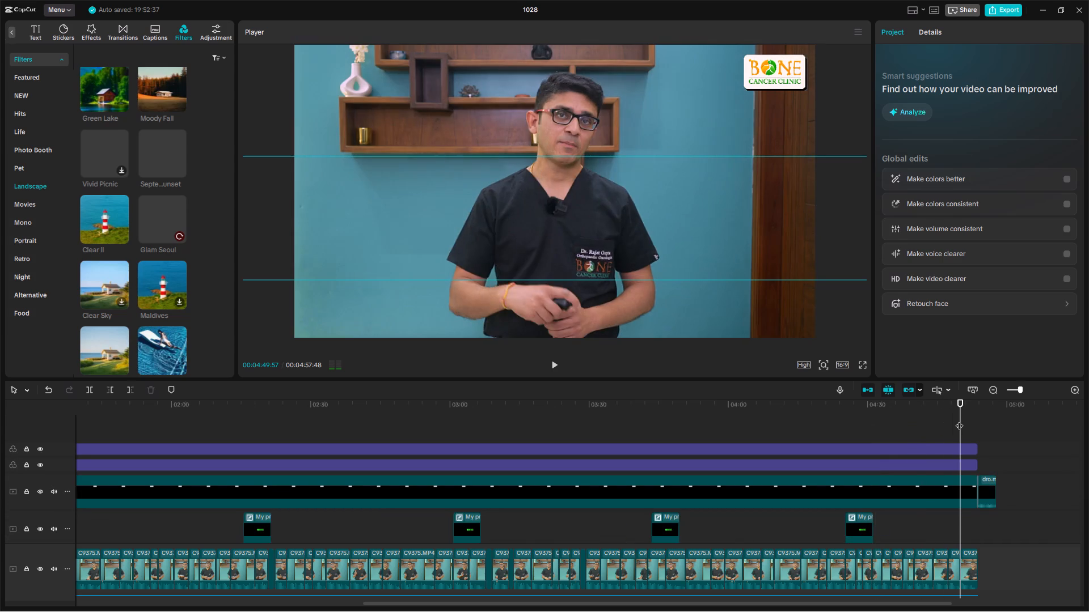
key(space)
drag(928, 423, 921, 434)
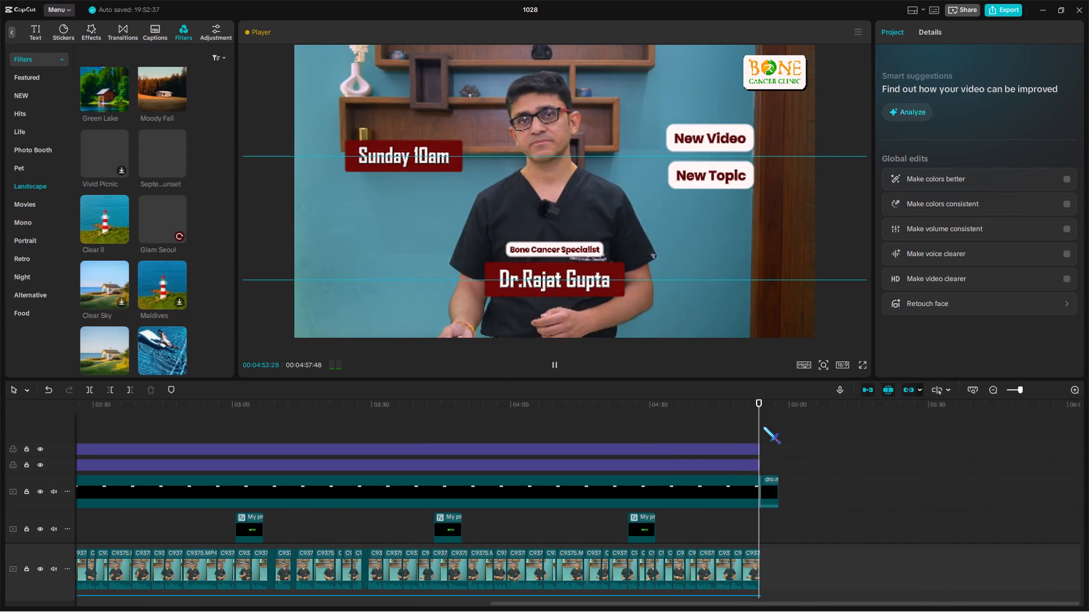
click(763, 423)
click(1028, 389)
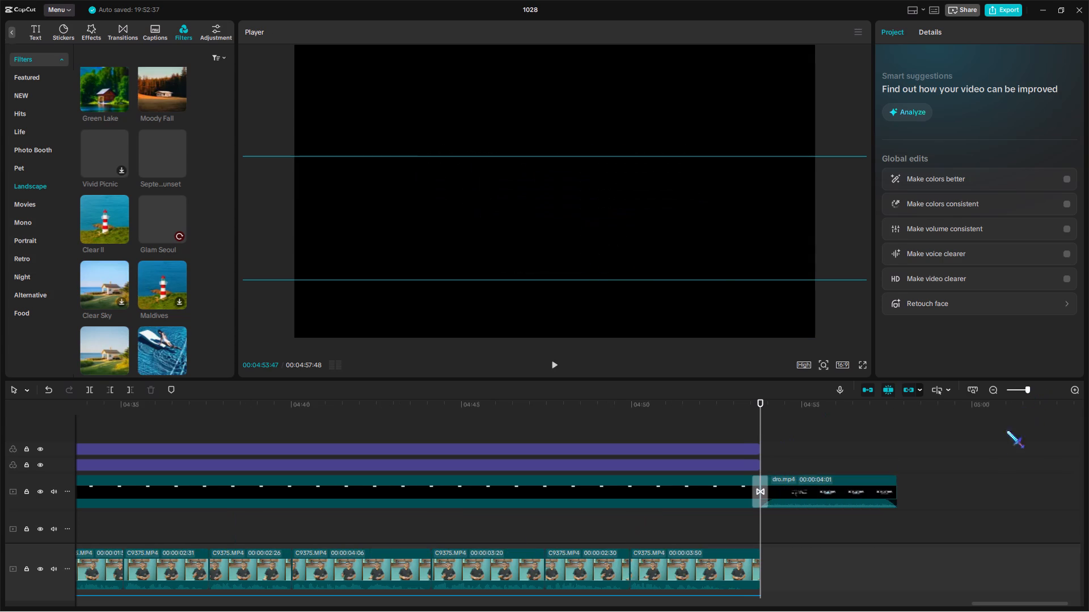
scroll(997, 444, down, 20)
scroll(997, 444, down, 6)
key(space)
scroll(956, 470, up, 17)
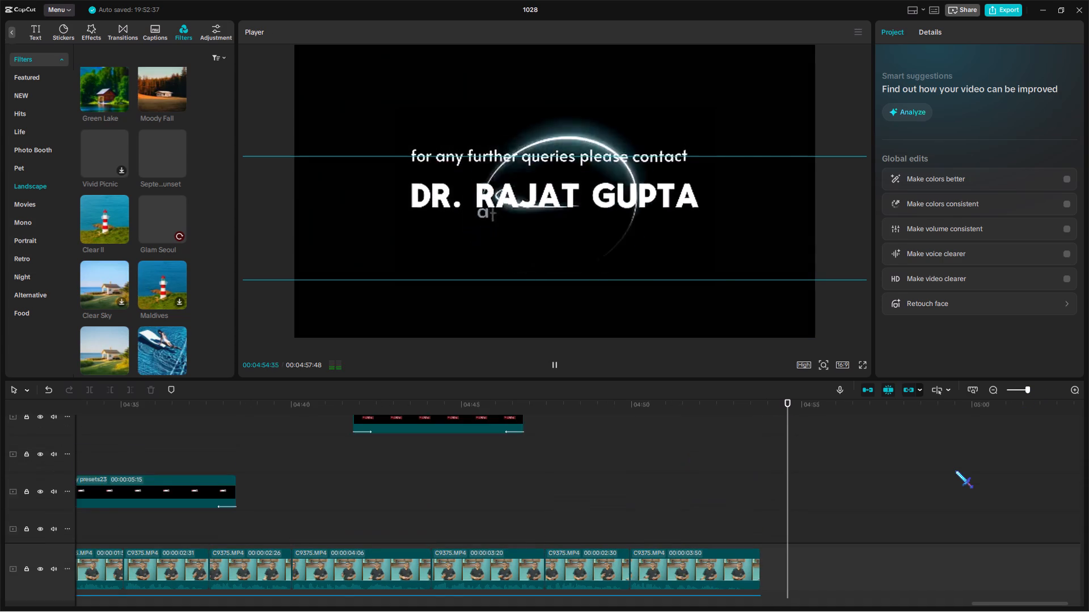
scroll(955, 470, up, 18)
click(1021, 390)
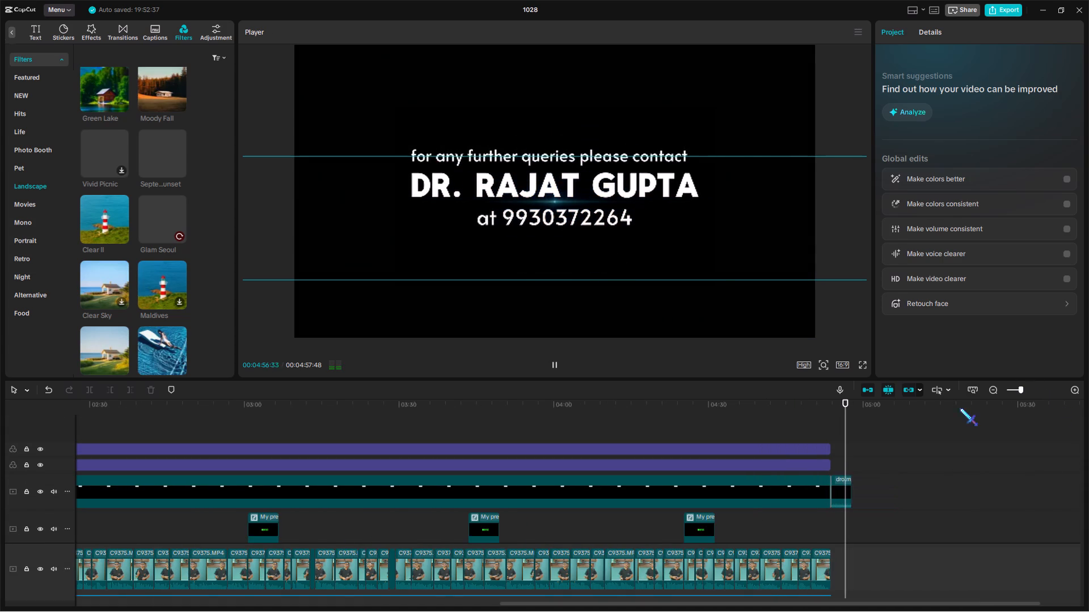
Play the section from about 1:05 through the clinic intro card, checking how the background music resumes after it.
click(817, 416)
drag(817, 416, 186, 440)
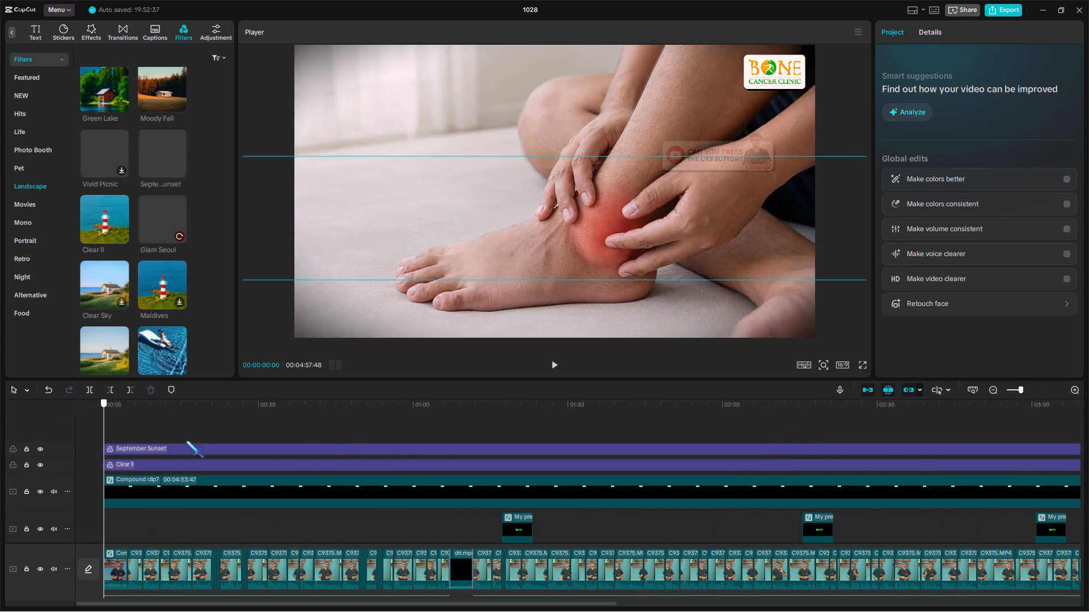
drag(186, 440, 444, 415)
key(space)
click(1025, 393)
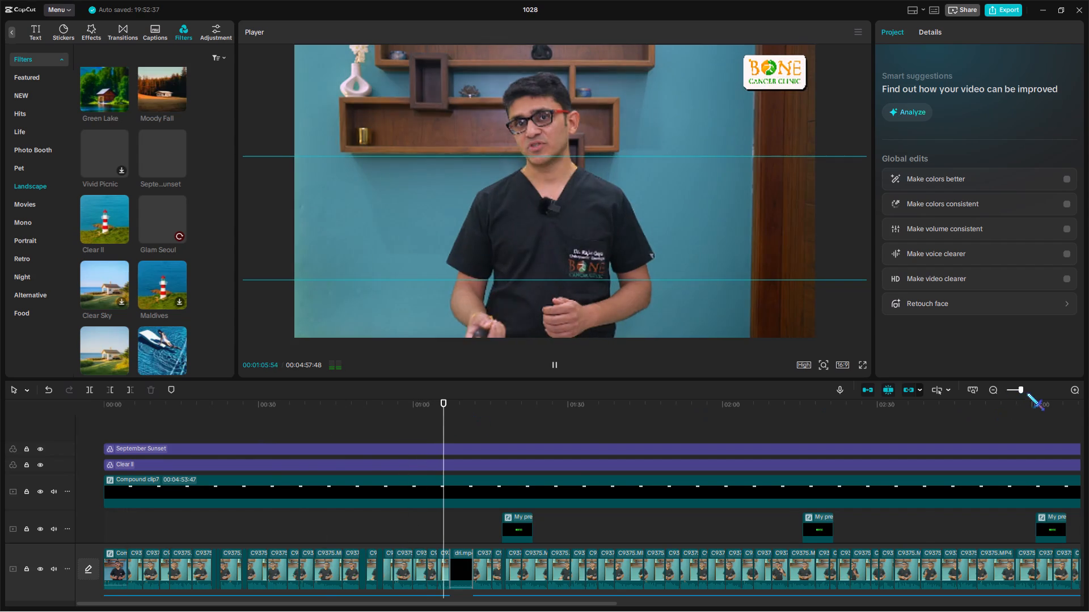
scroll(754, 516, down, 8)
scroll(628, 518, down, 8)
scroll(558, 501, down, 7)
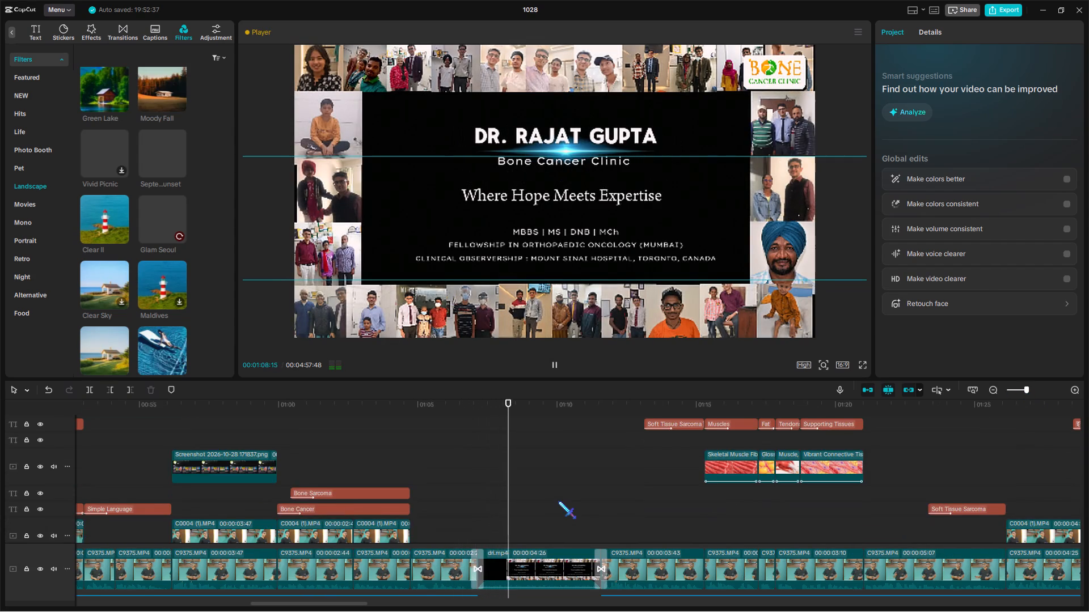
scroll(558, 501, down, 7)
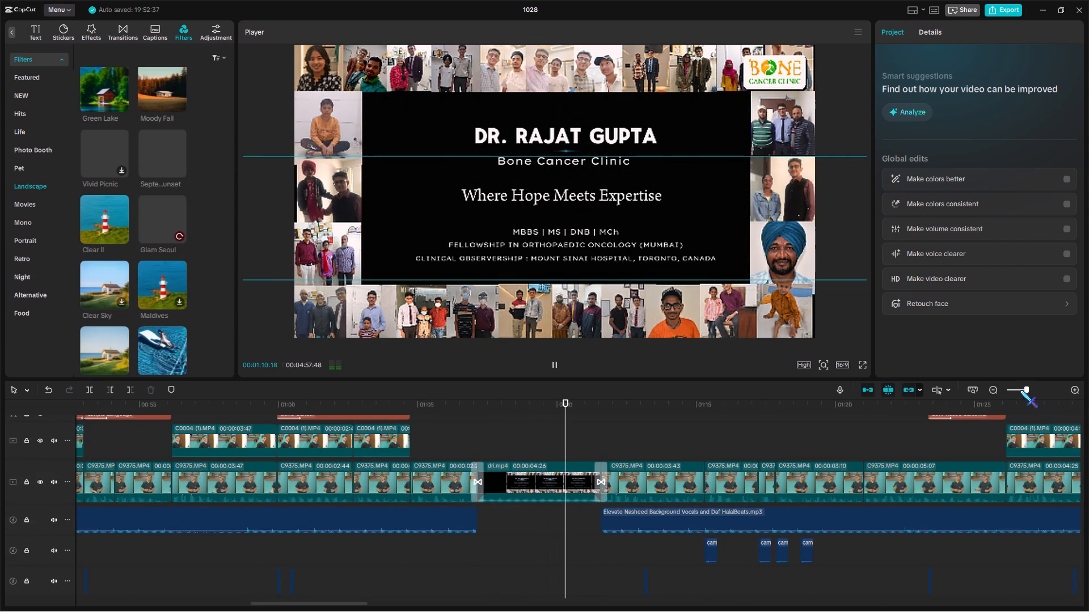
click(1019, 390)
key(space)
Select all the background music clips, lower their volume to -23.4 dB, and return the playhead to the start.
drag(1029, 522, 415, 528)
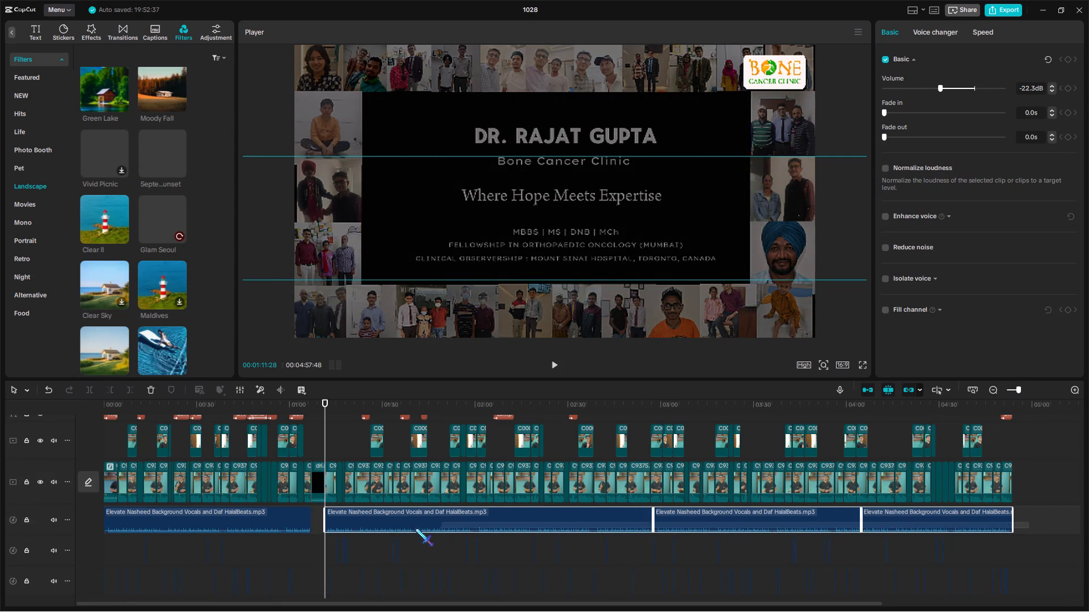
drag(415, 528, 216, 518)
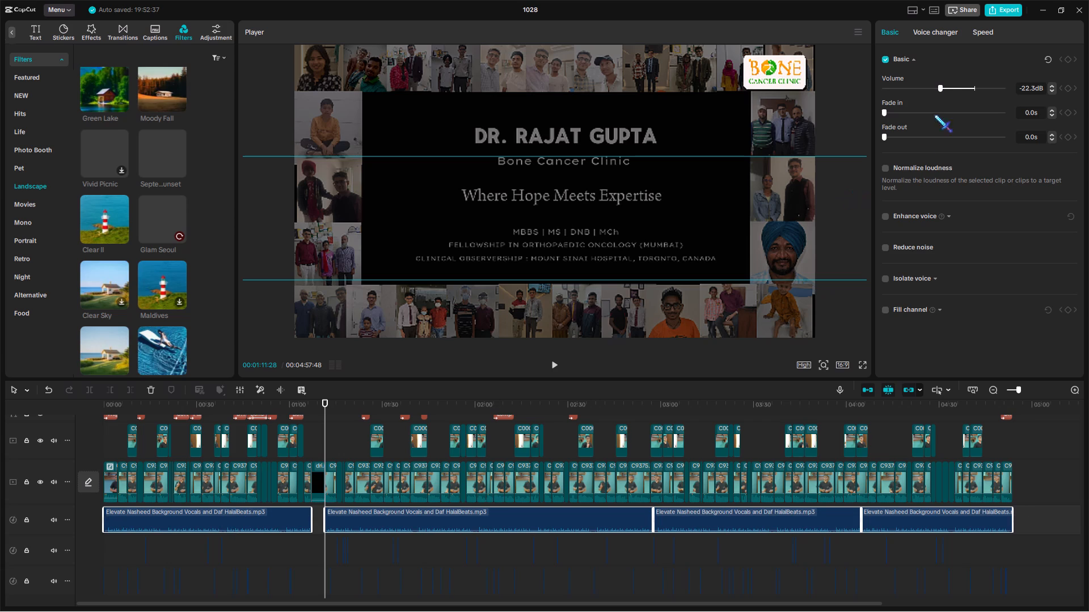
click(936, 87)
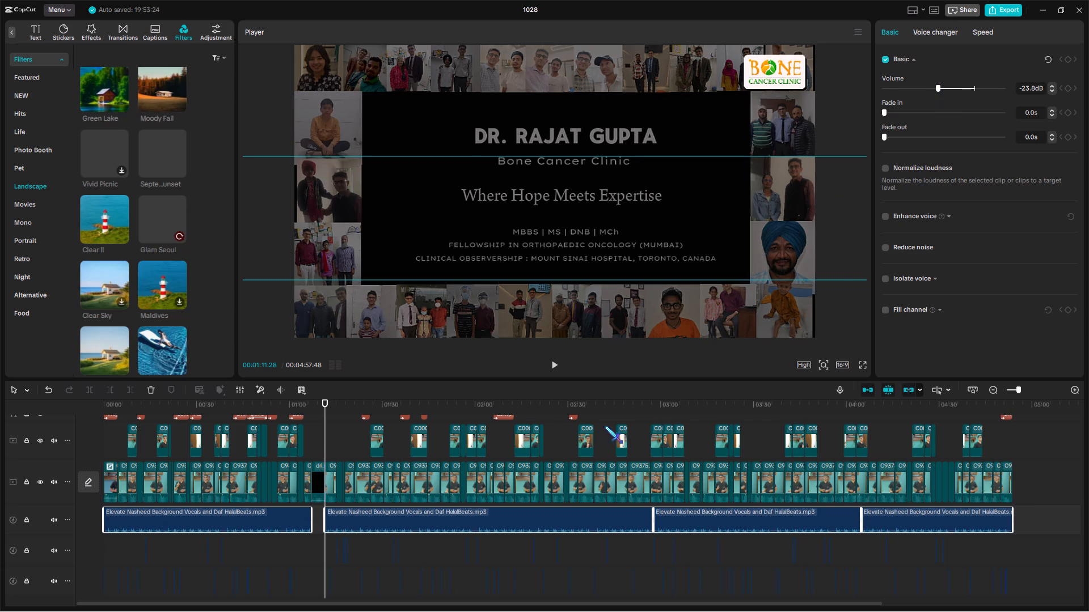
key(ctrl+z)
click(938, 89)
click(303, 556)
drag(303, 556, 11, 546)
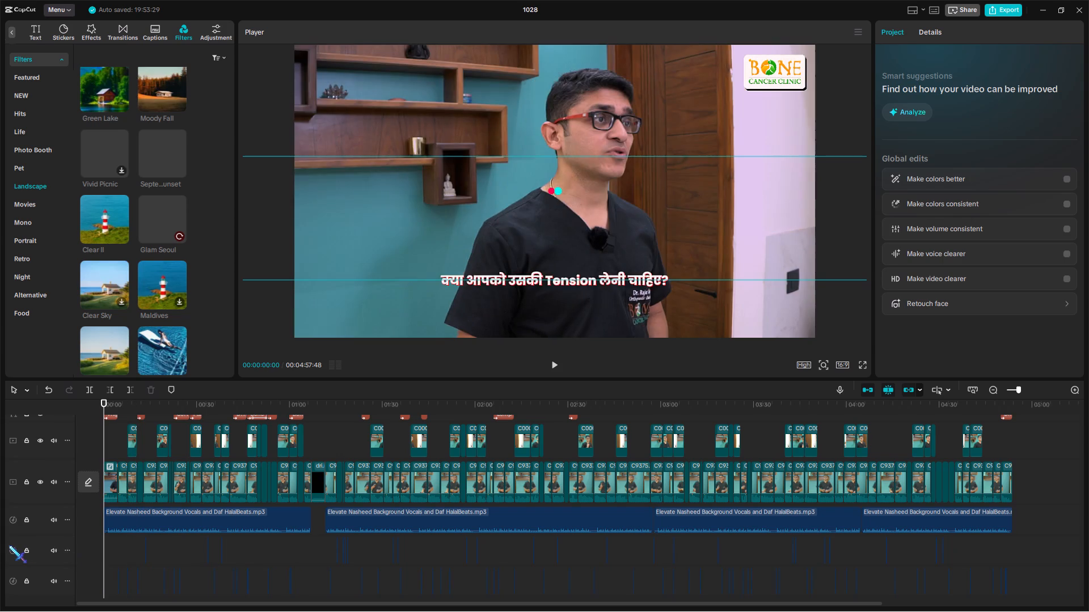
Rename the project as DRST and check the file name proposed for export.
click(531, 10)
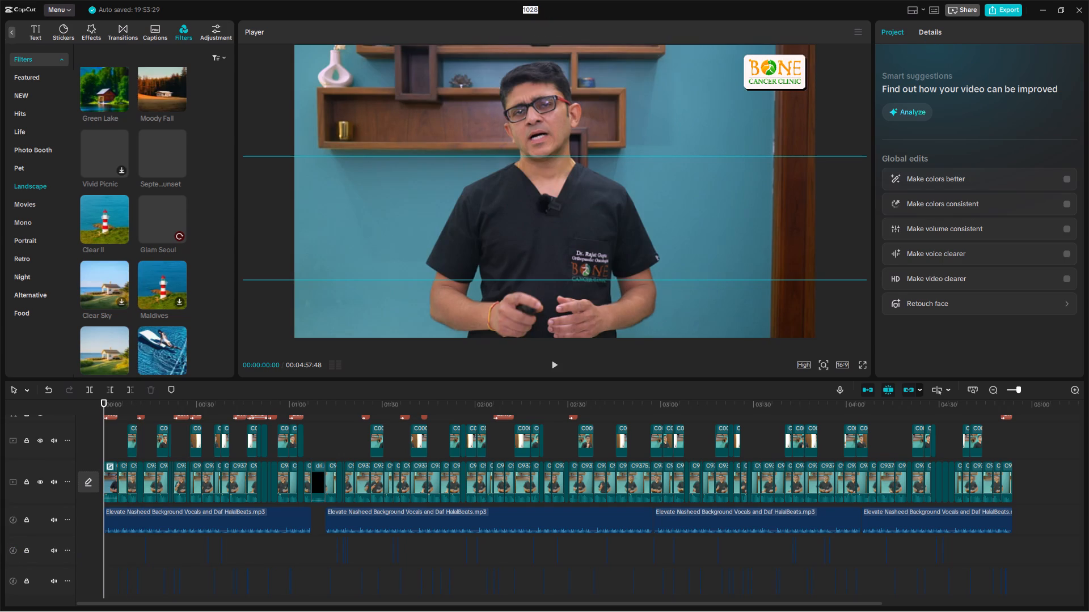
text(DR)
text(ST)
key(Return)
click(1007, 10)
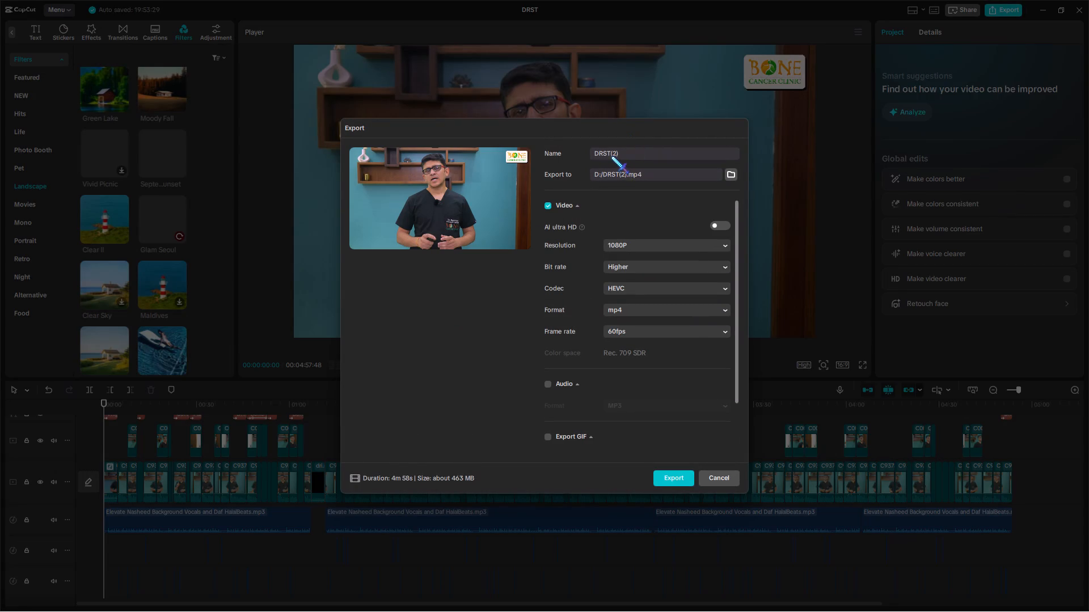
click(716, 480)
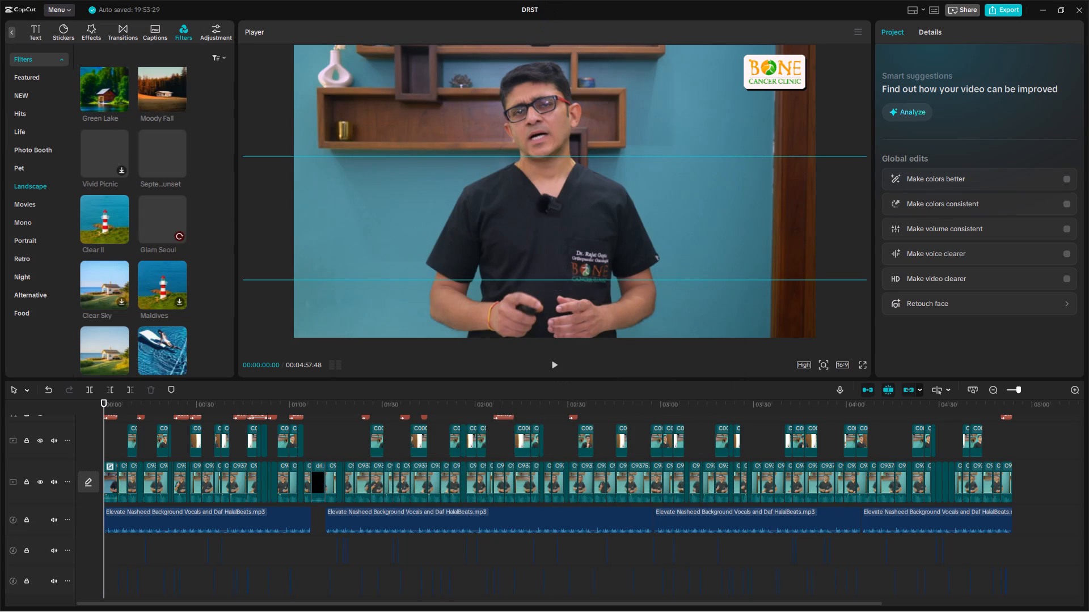
Rename the project as DRSTS.
click(533, 8)
click(538, 8)
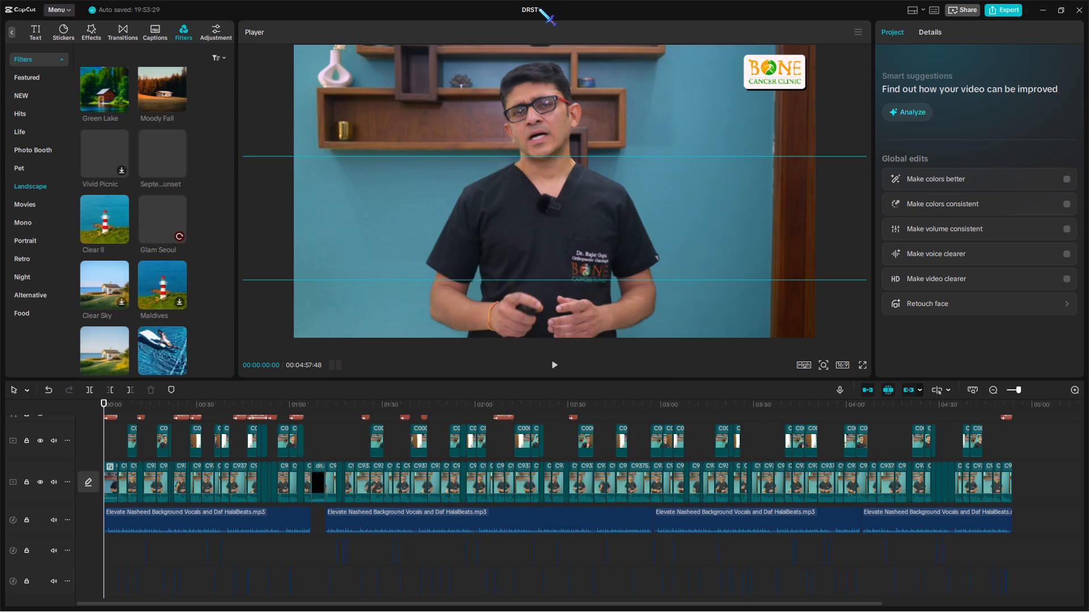
click(532, 11)
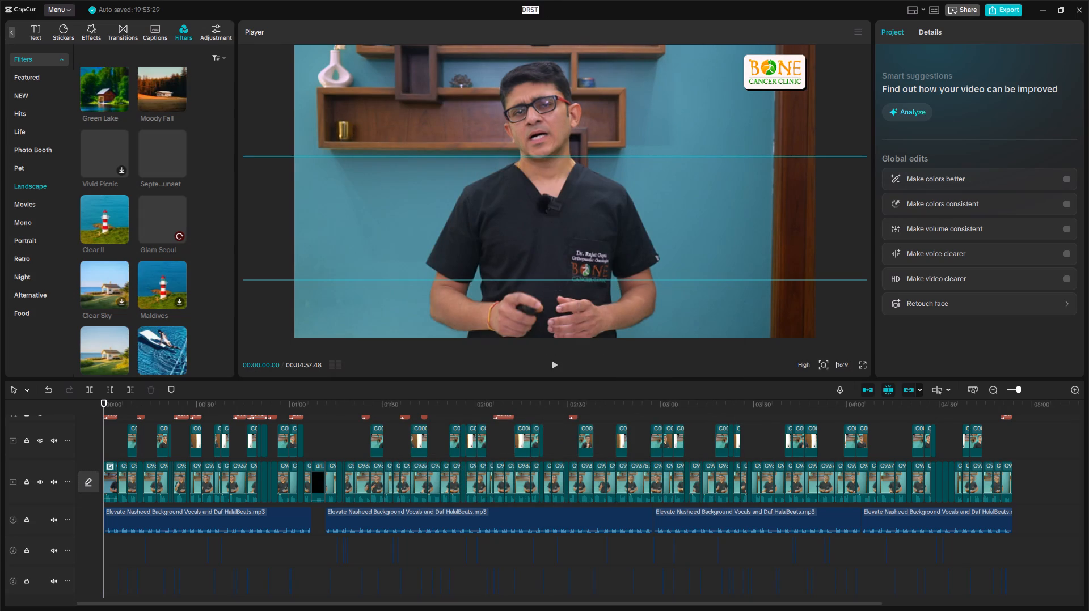
text(DRSTS)
key(Return)
Set the export frame rate to 30fps and export the DRSTS video as a 1080P mp4.
click(999, 11)
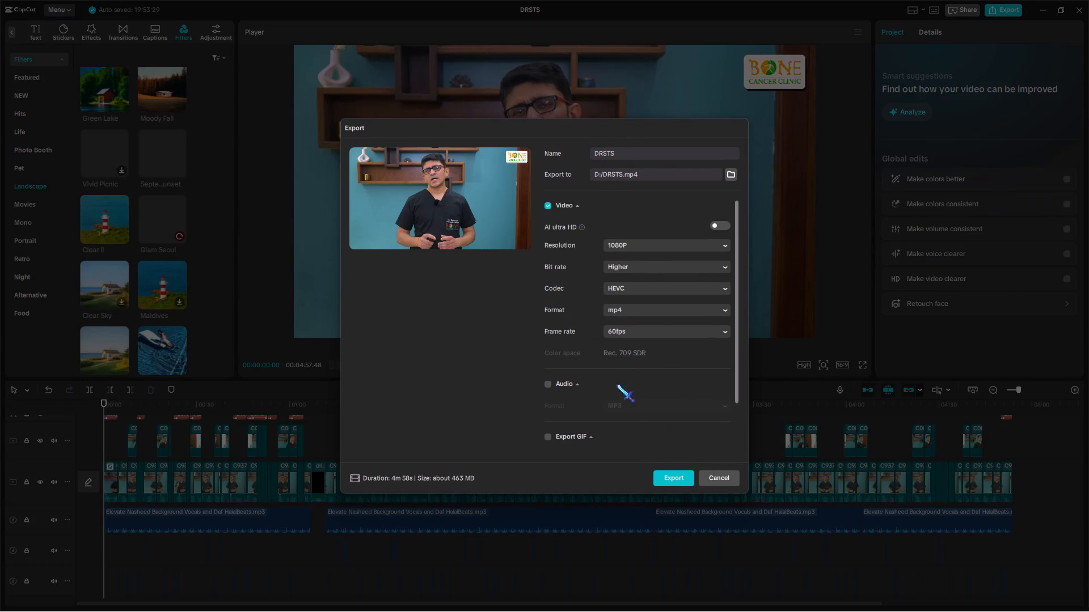
click(626, 331)
click(656, 407)
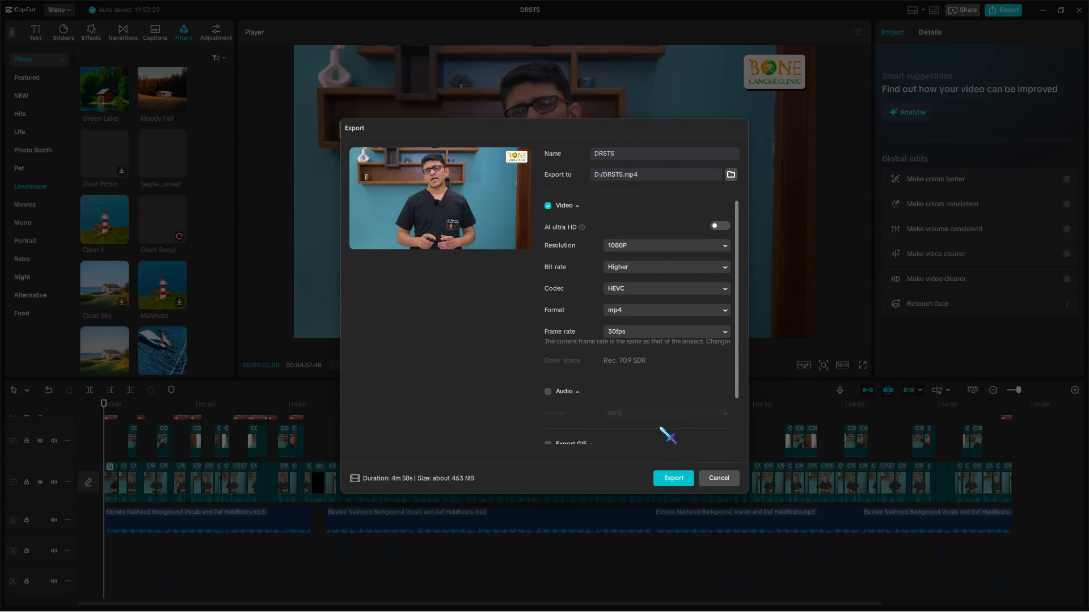
click(673, 483)
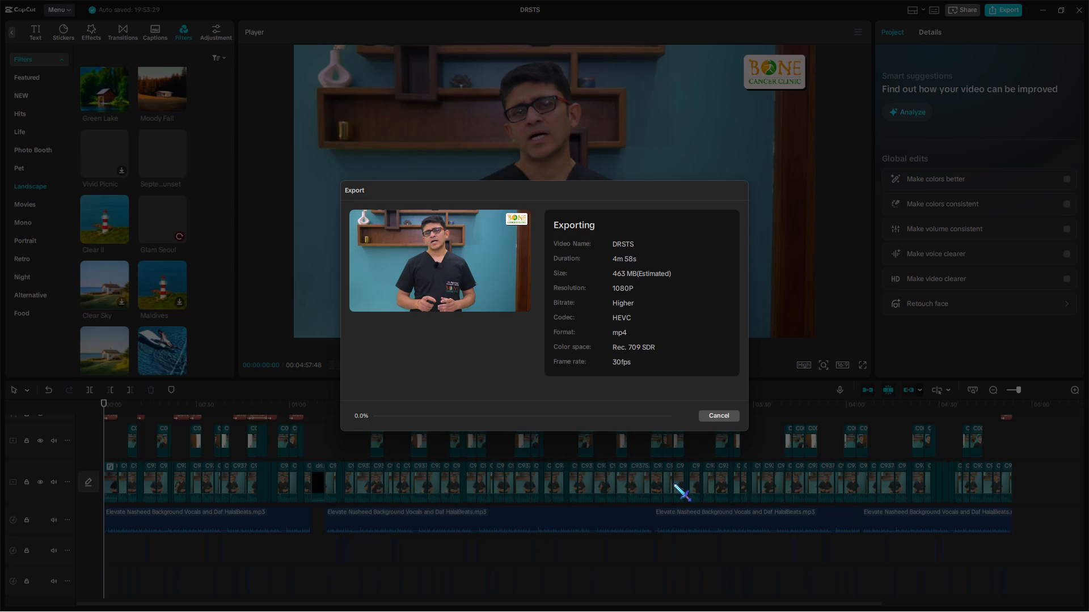
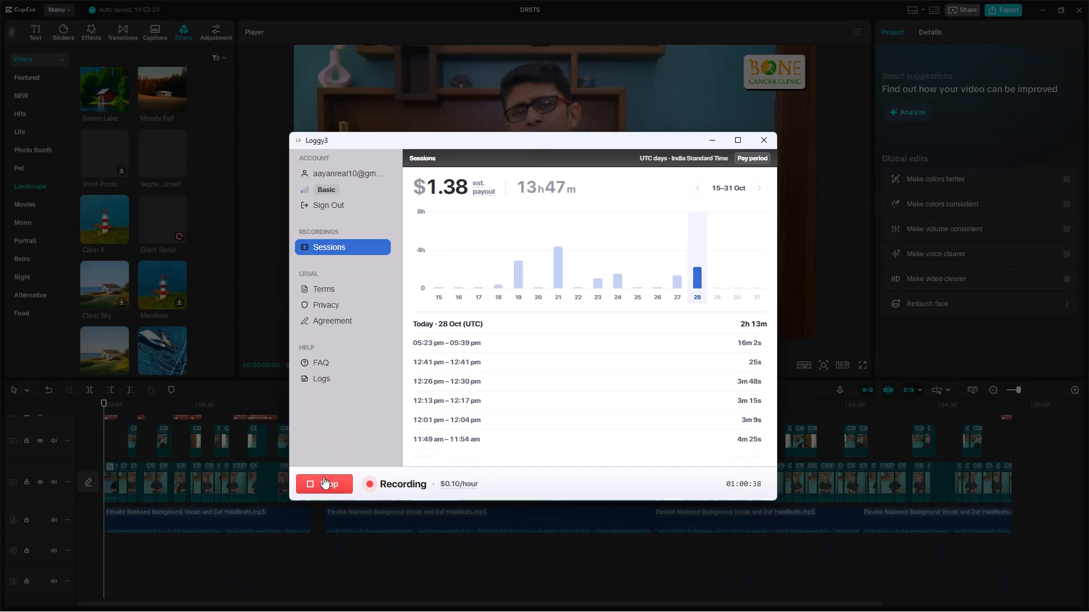
Stop the running Loggy3 recording, close the Loggy3 window and dismiss its notice.
click(323, 477)
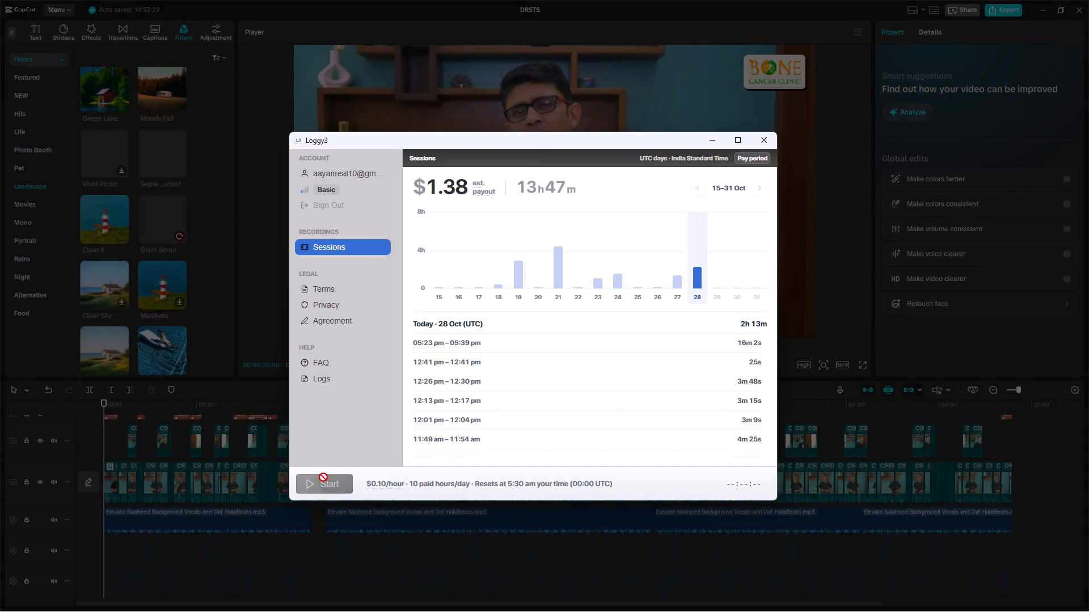
click(762, 143)
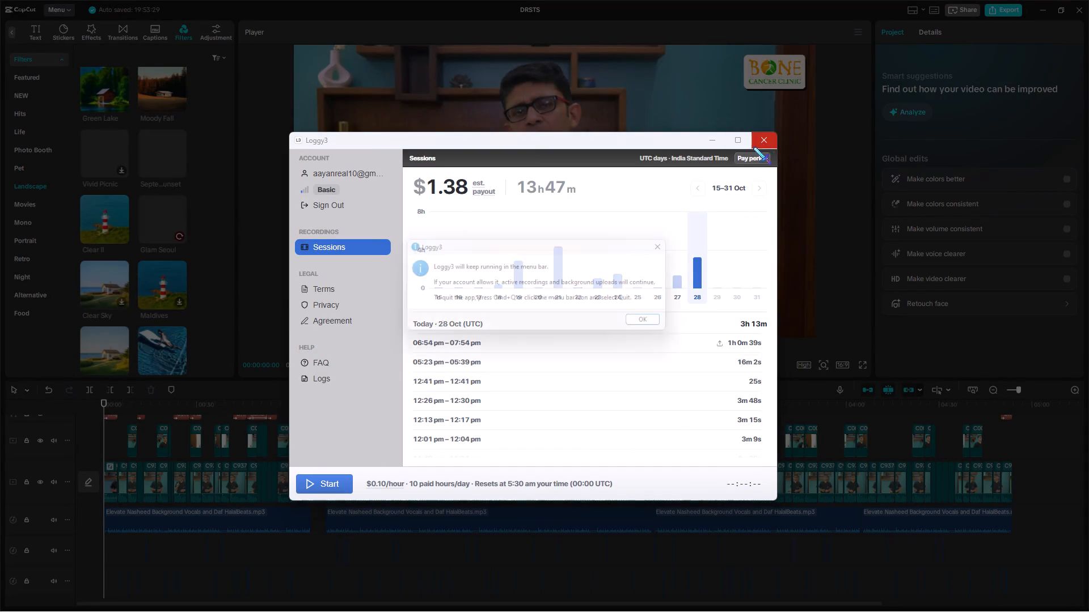
click(662, 322)
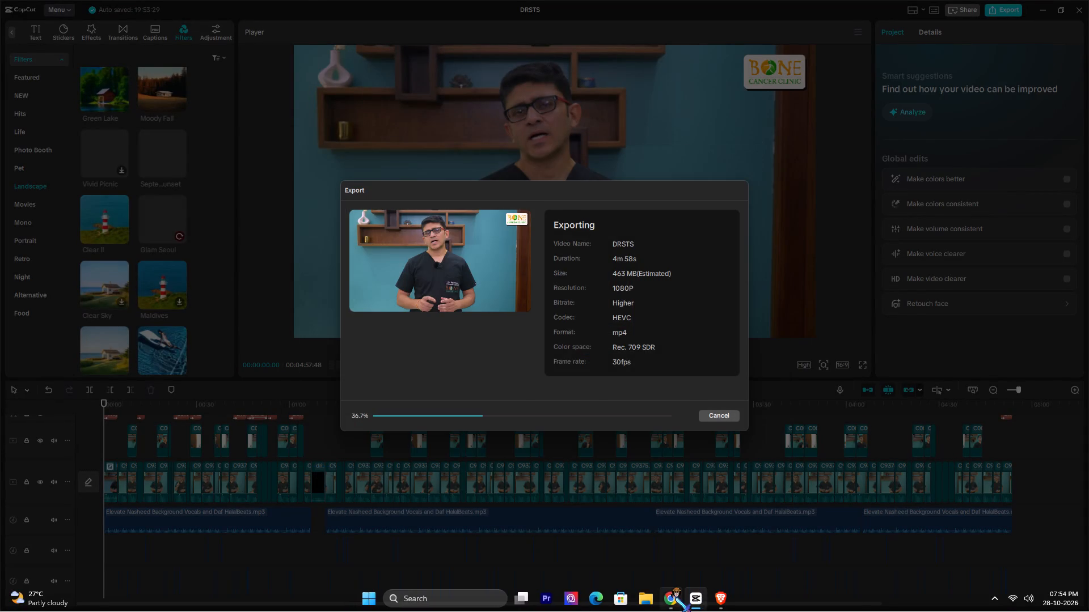
Switch to the Brave browser and close its window with the YouTube lyrics video.
click(675, 597)
click(716, 601)
click(1088, 0)
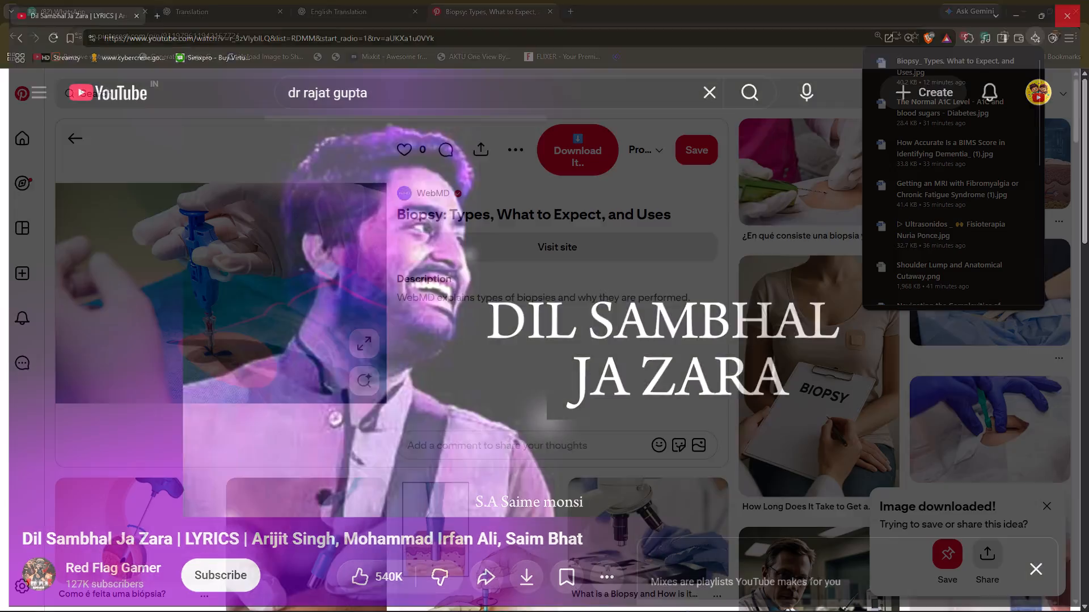
Close the ChatGPT translation tabs in Google Chrome.
click(232, 0)
click(280, 11)
click(280, 11)
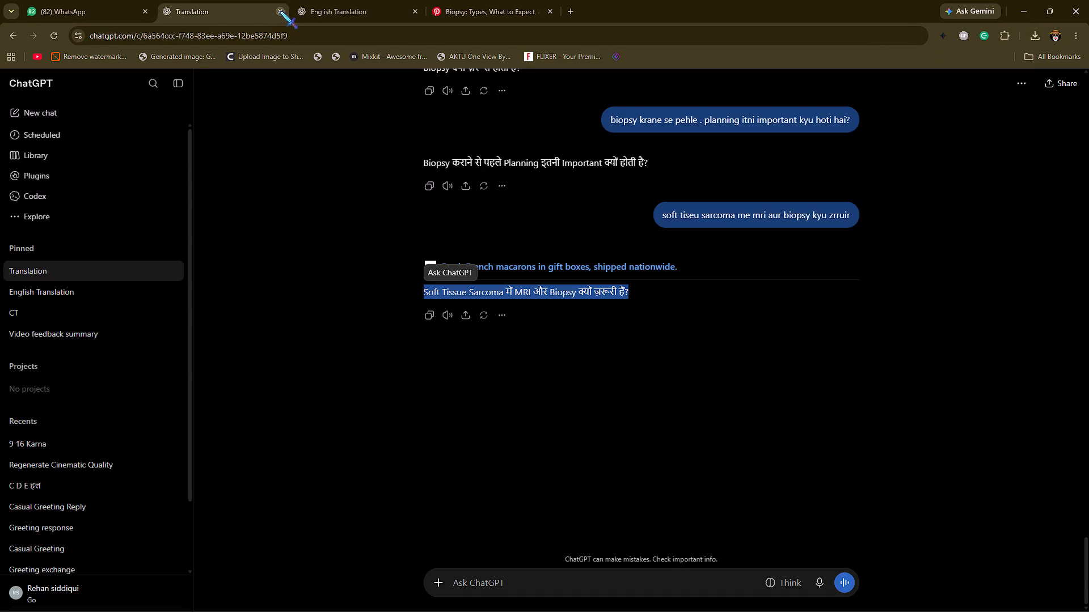